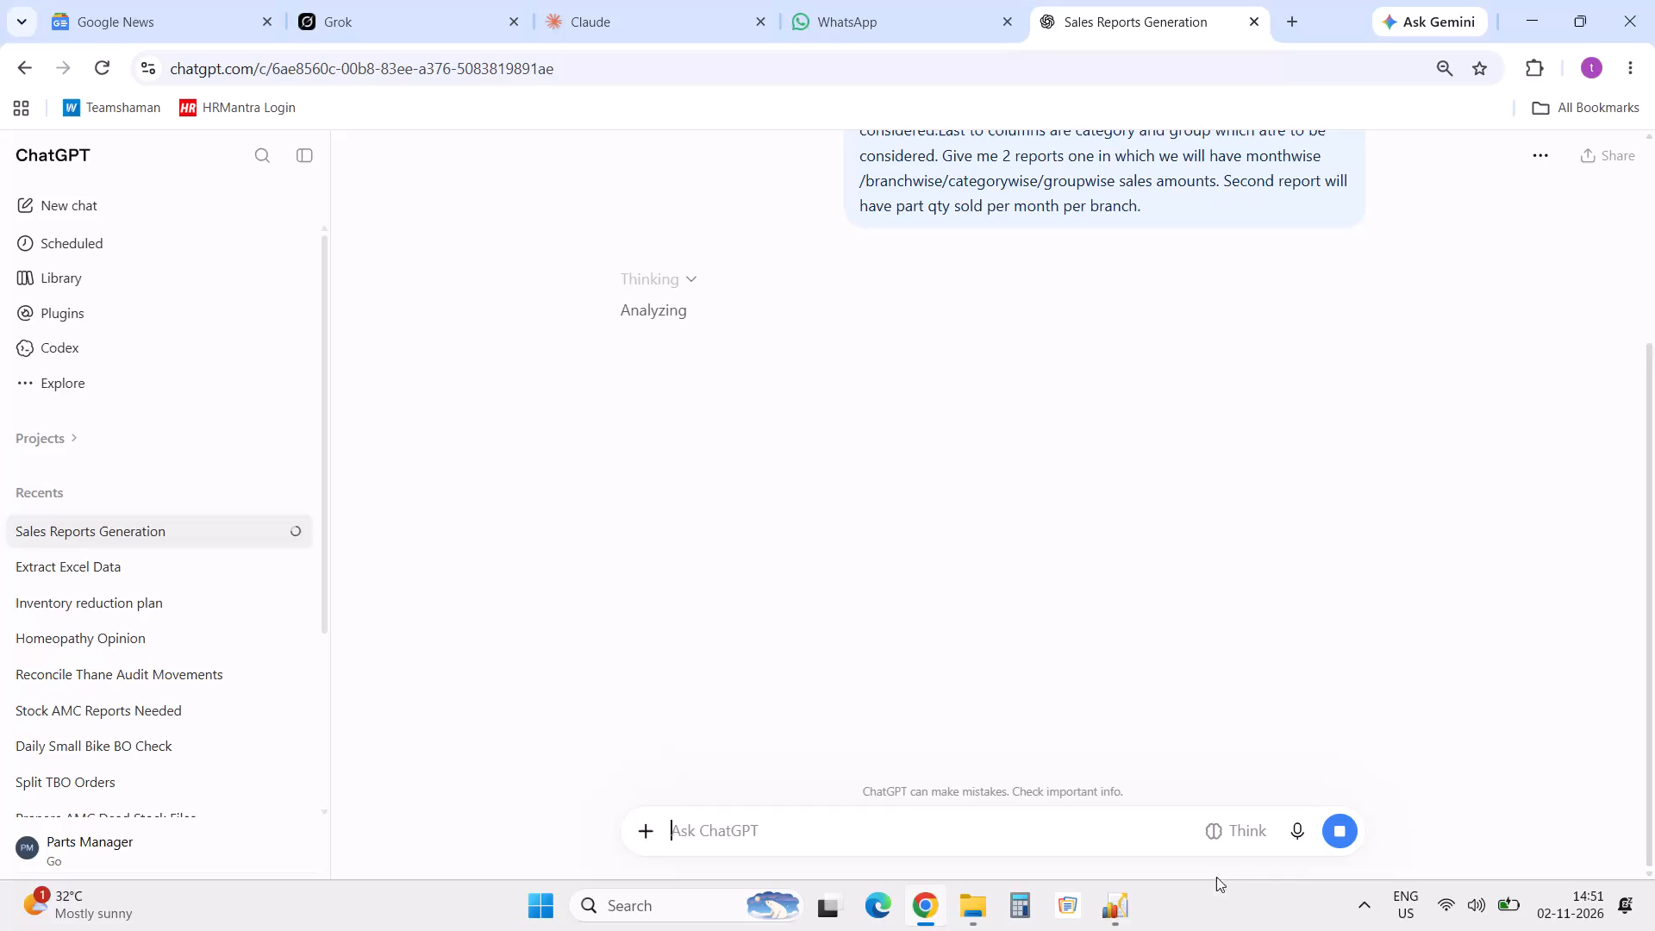
Switch to Excellon, open the Dealers Spare Fund Visibility PB report and generate it for SHAMAN MOTORS PRIVATE LIMITED.
click(1125, 903)
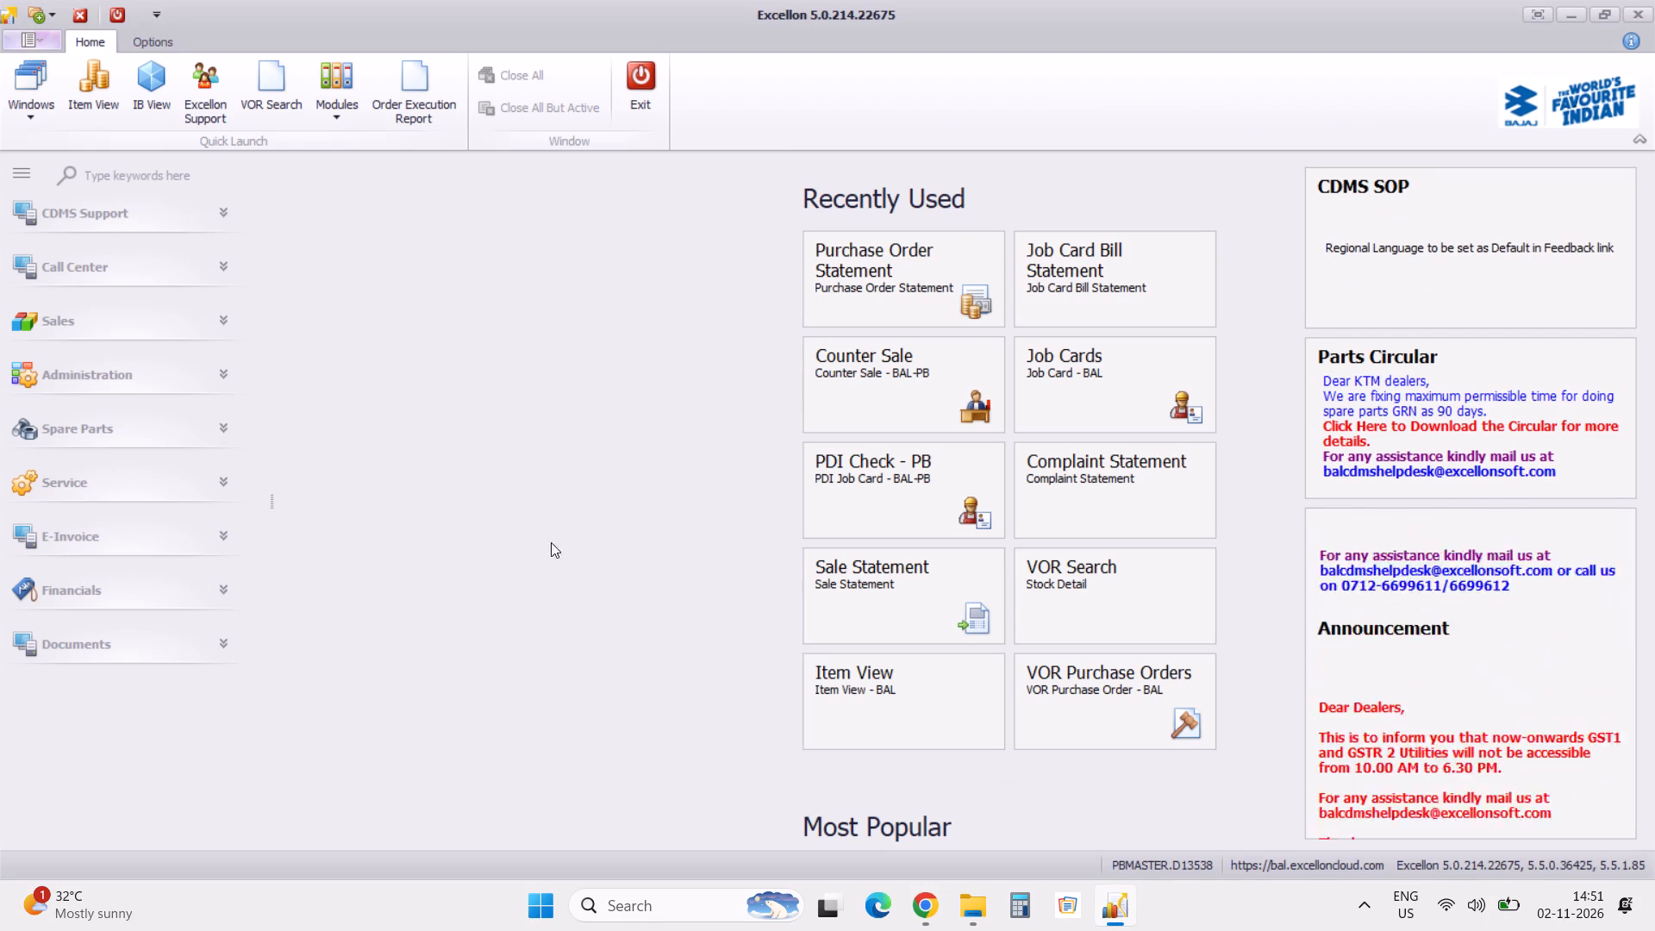
click(118, 171)
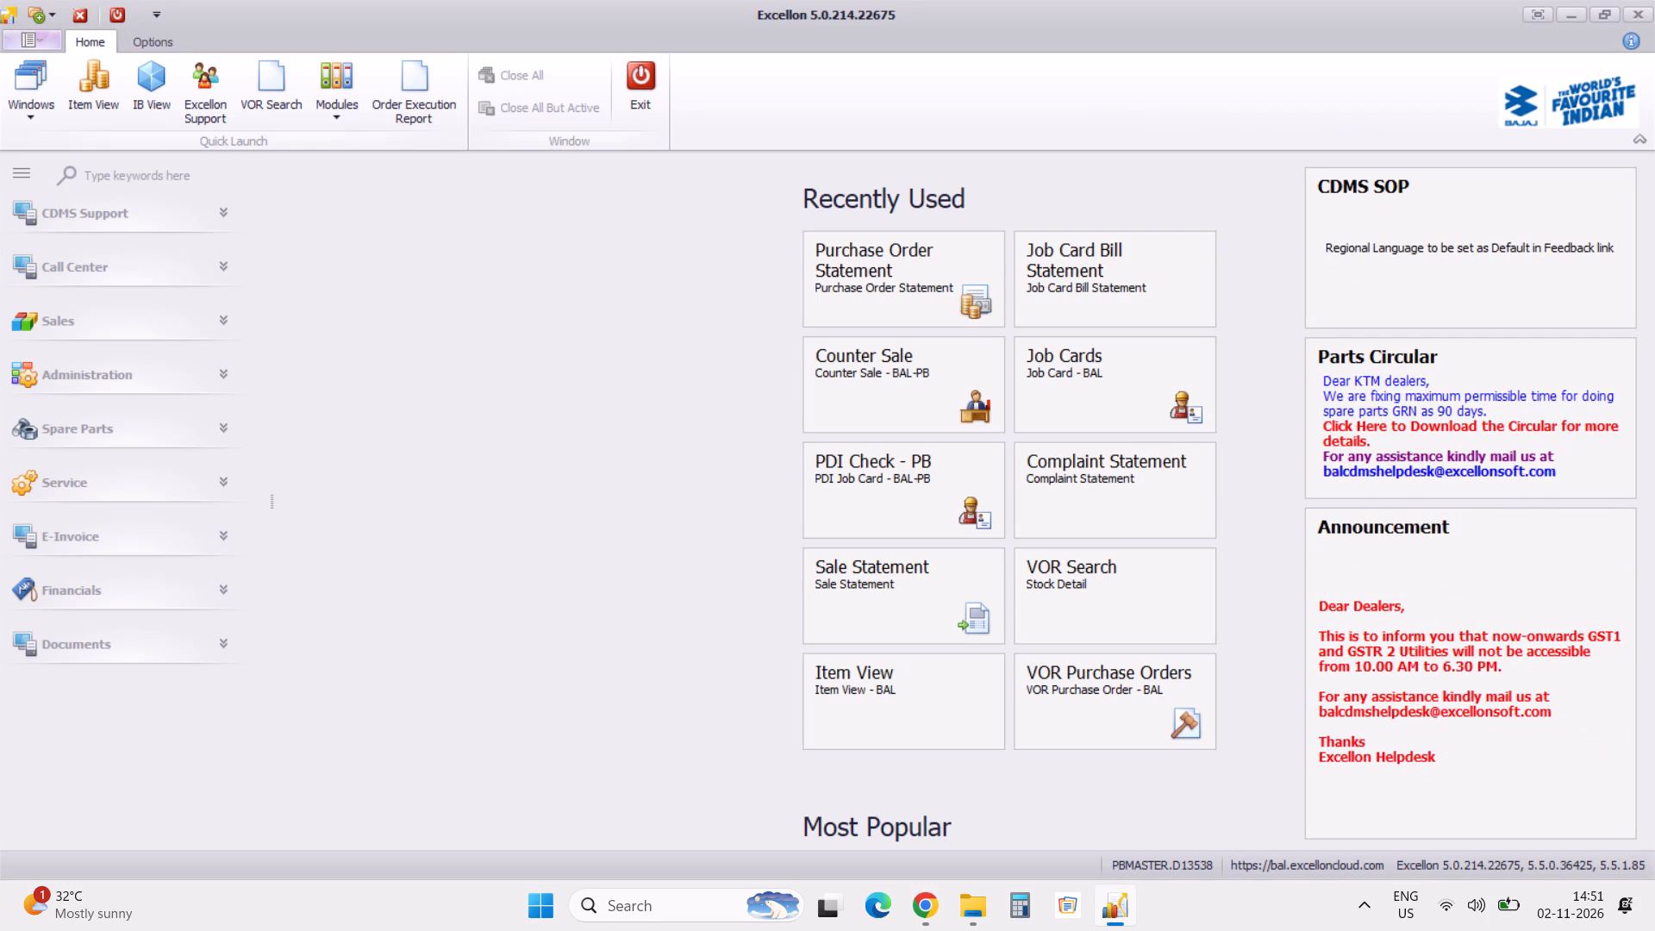
text(fund)
click(130, 263)
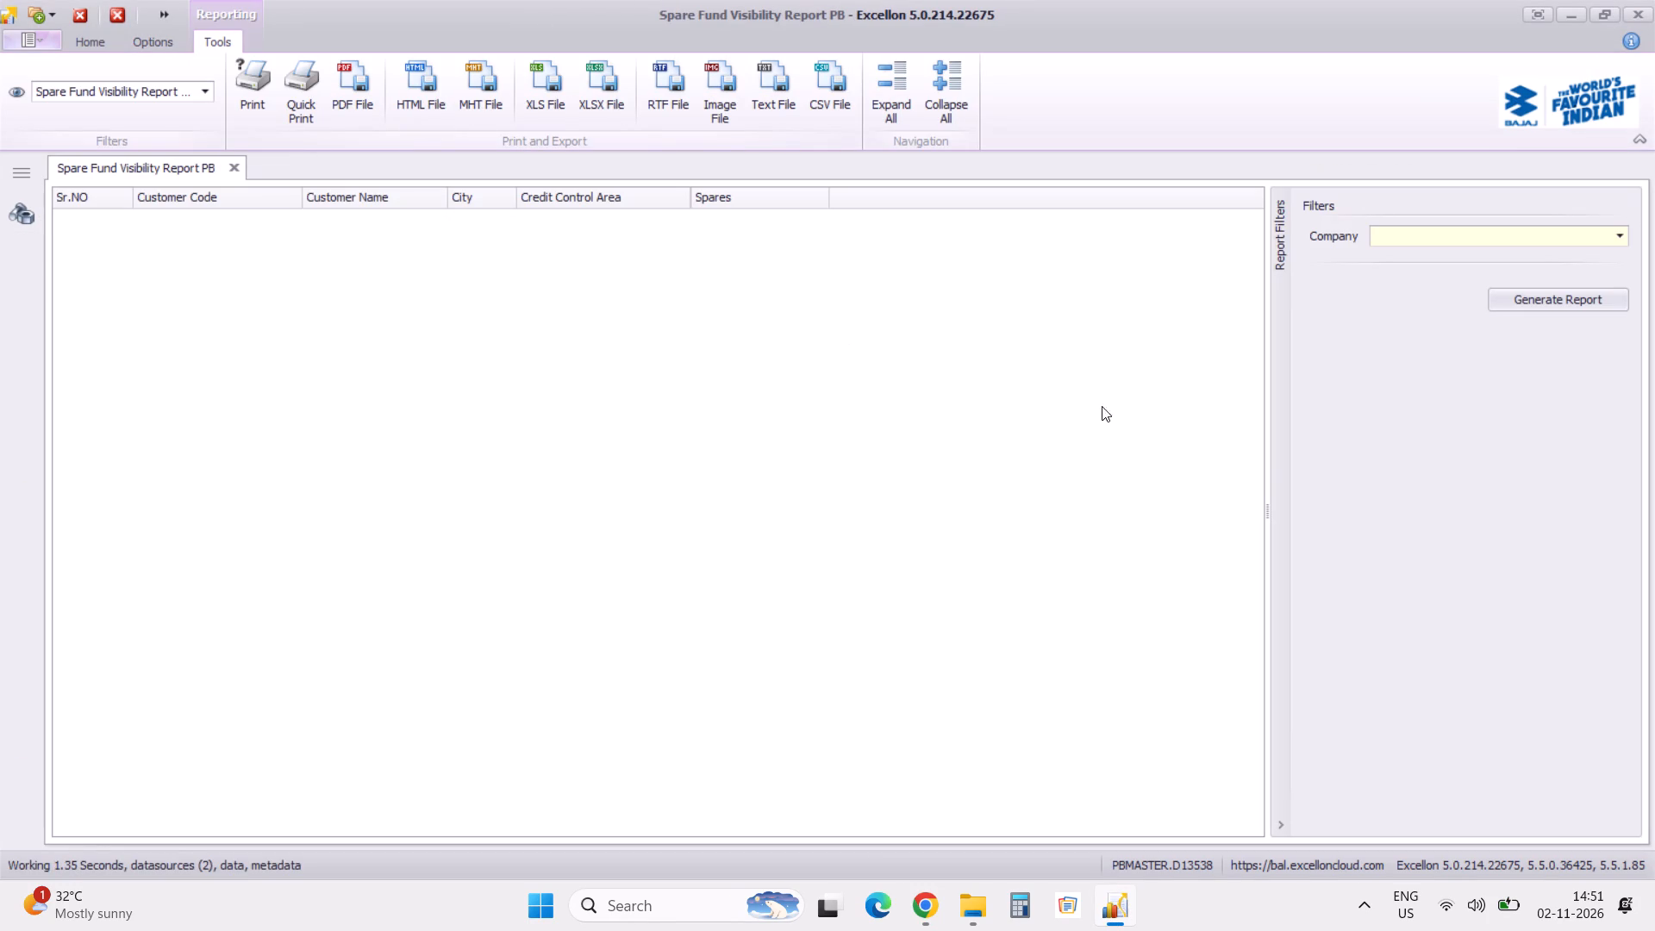
click(1617, 232)
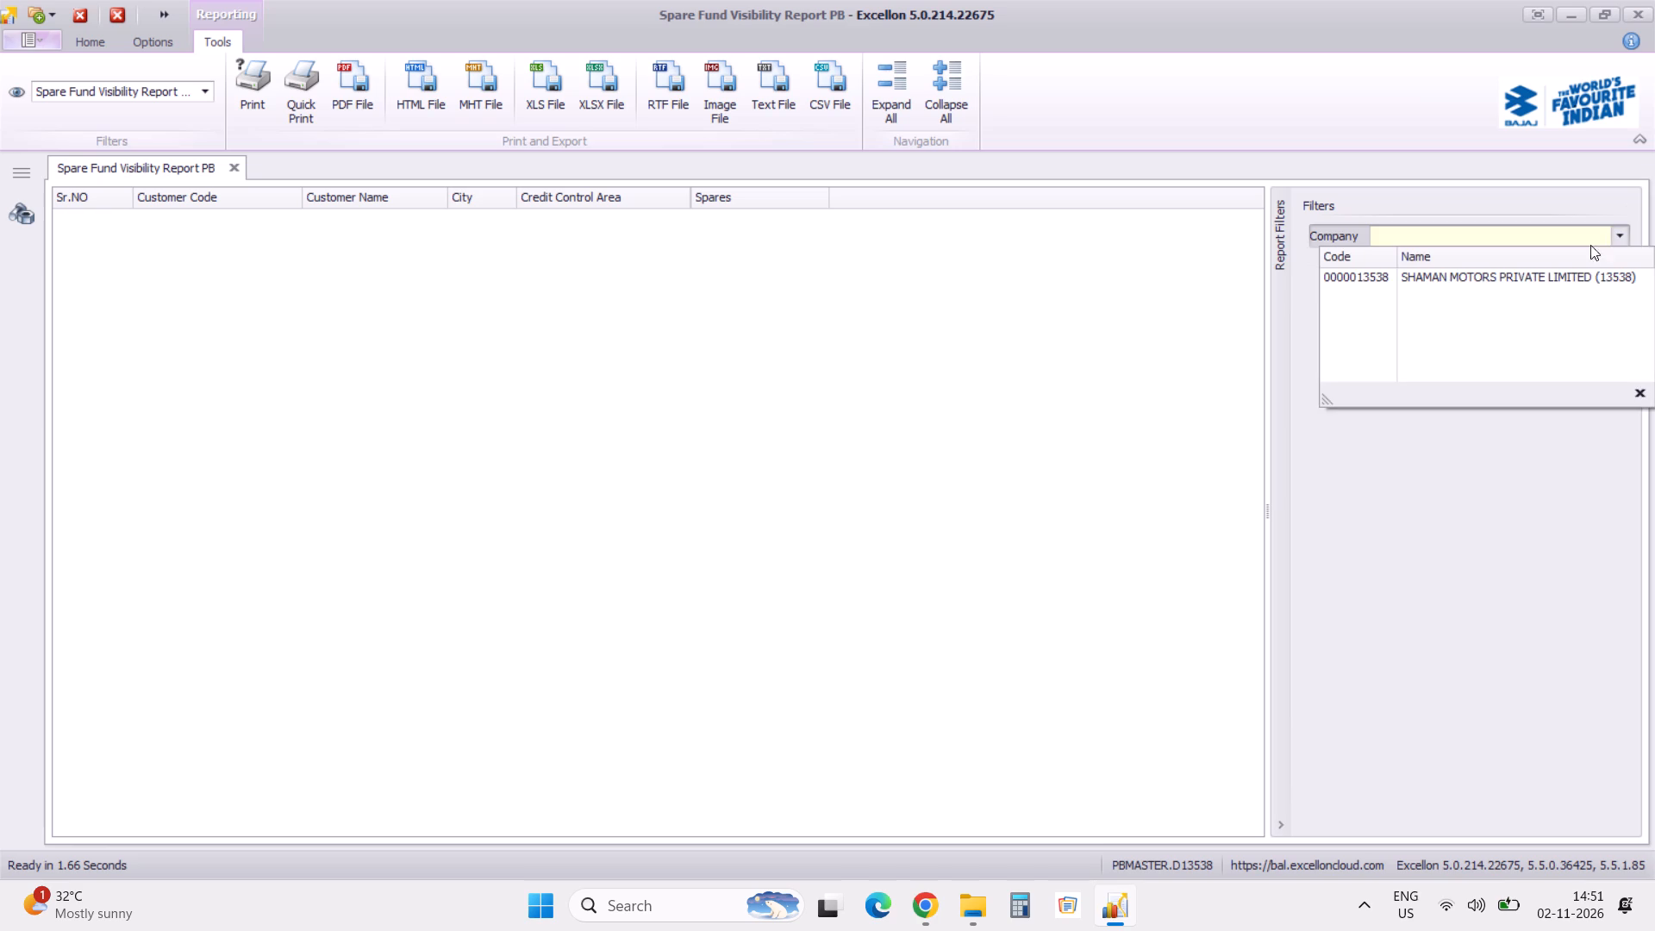
click(1577, 274)
click(1558, 303)
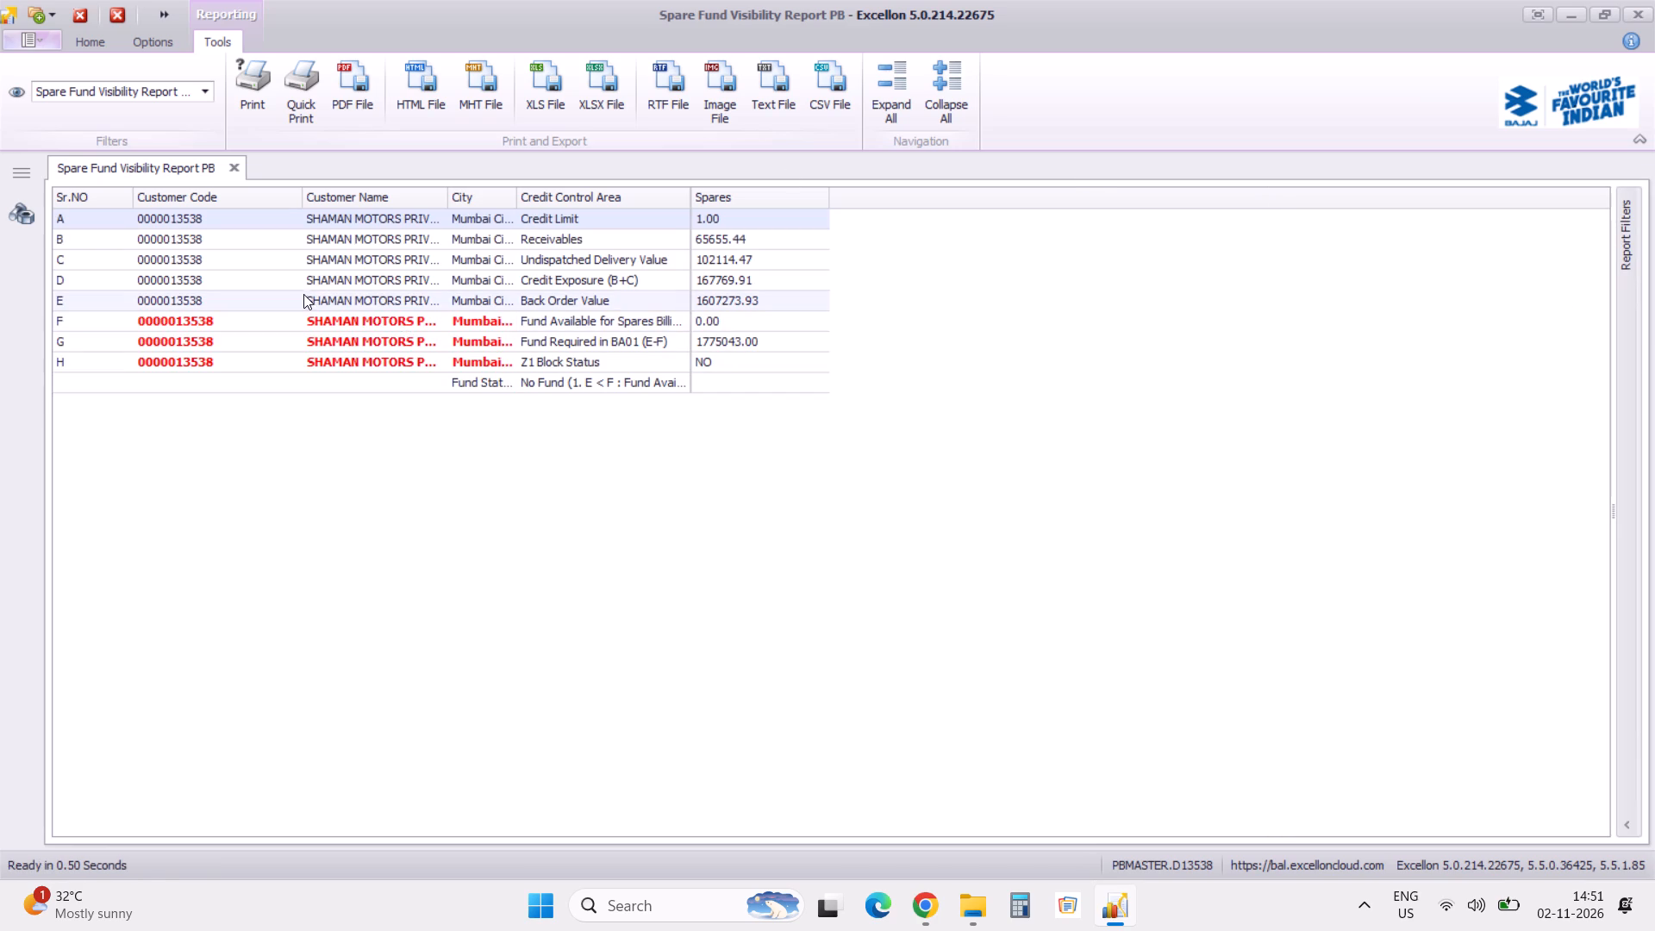
click(234, 167)
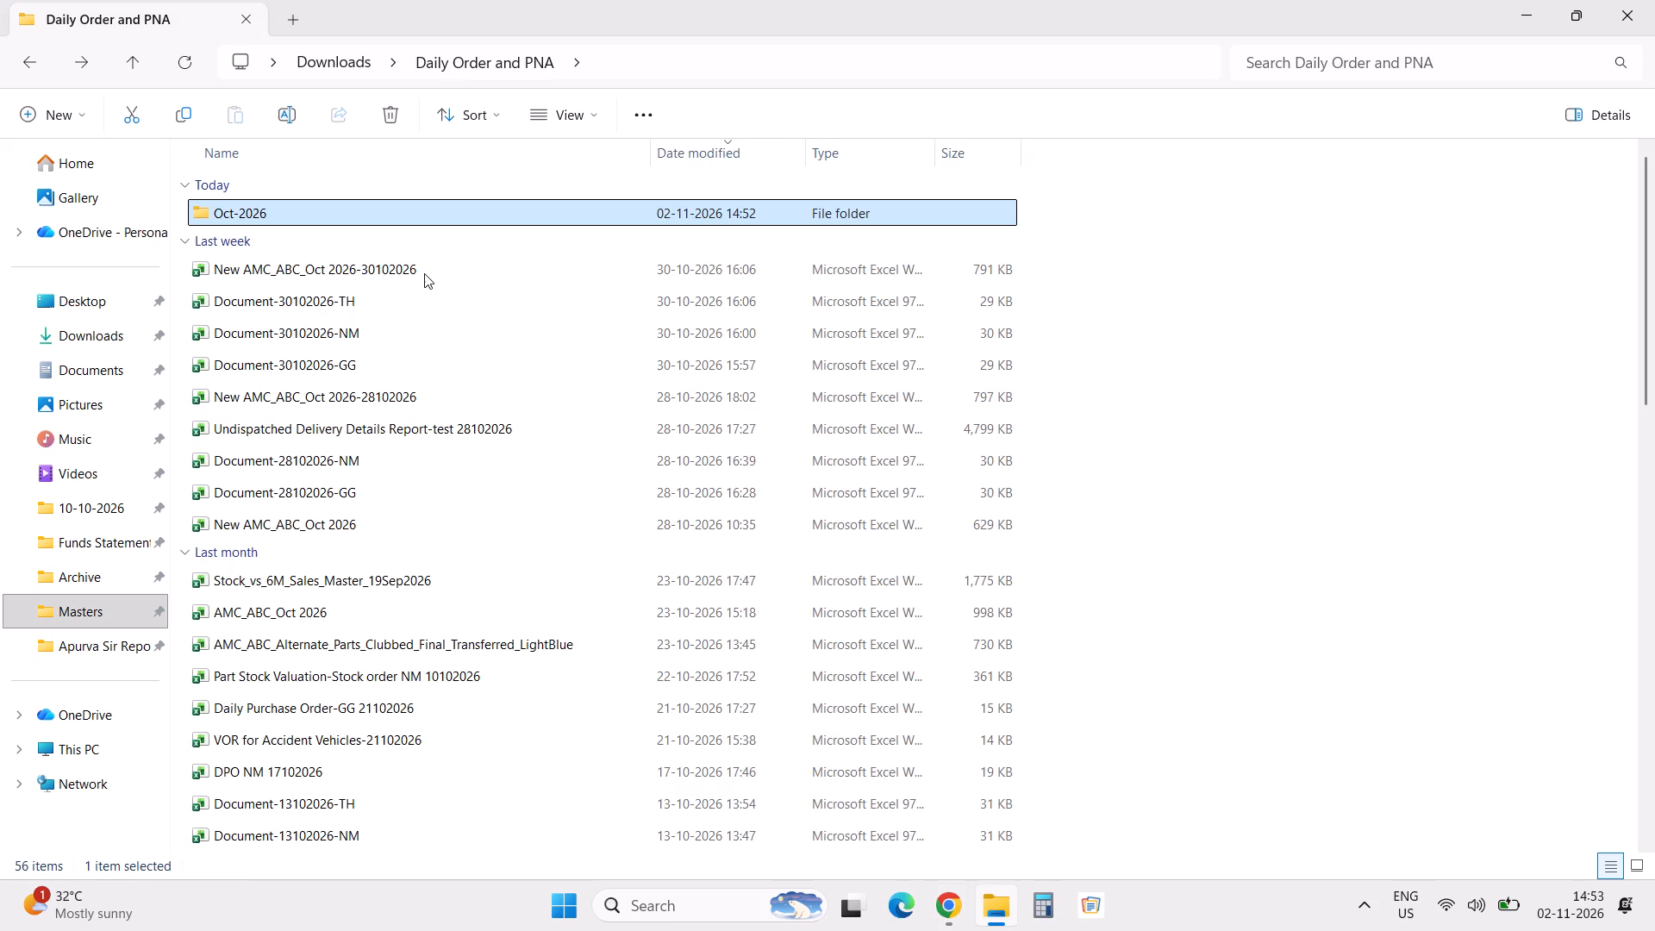
double_click(423, 272)
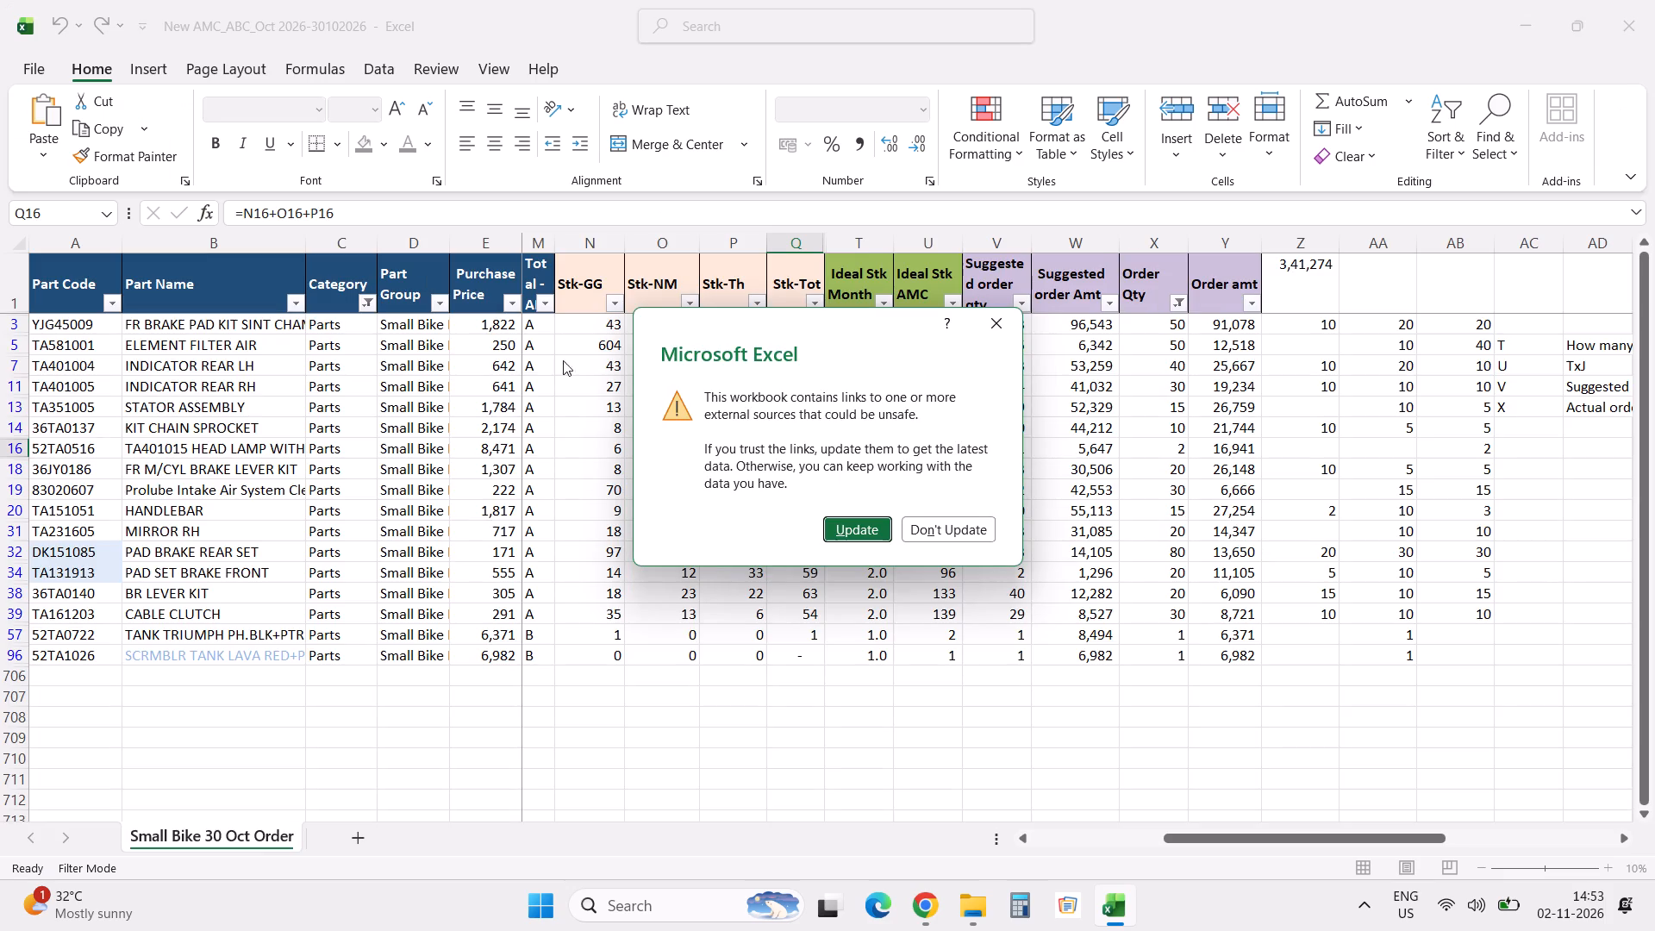
click(924, 527)
Remove the filters from the order sheet and clear the whole Order Qty column, including its header.
text(dff)
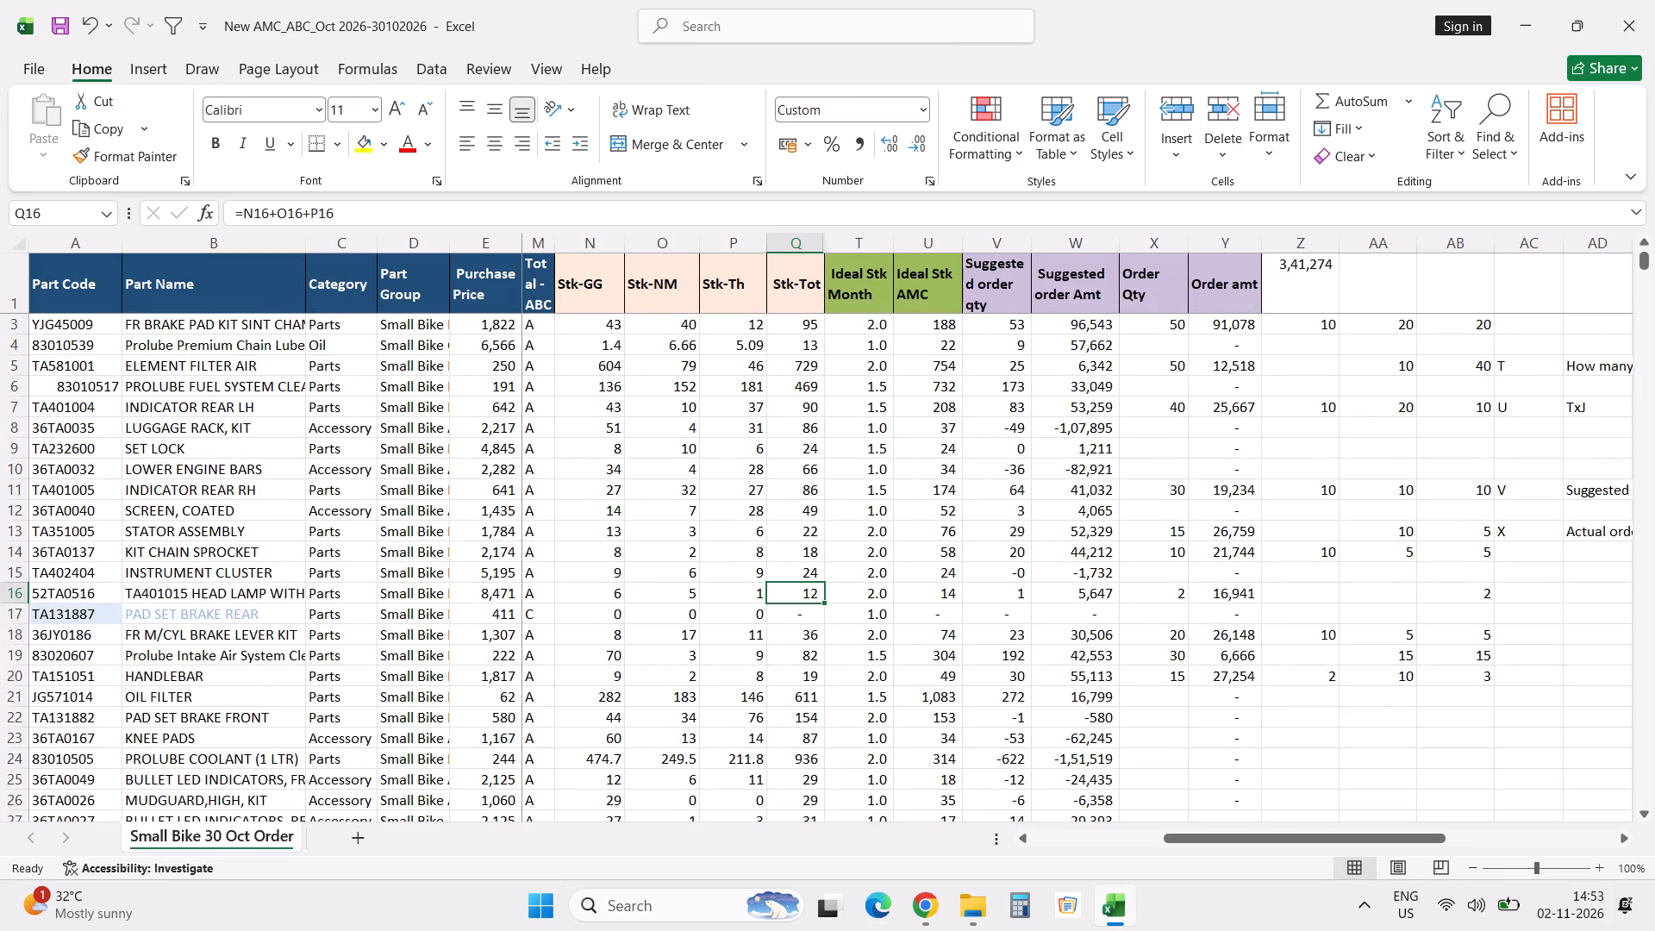
click(1148, 240)
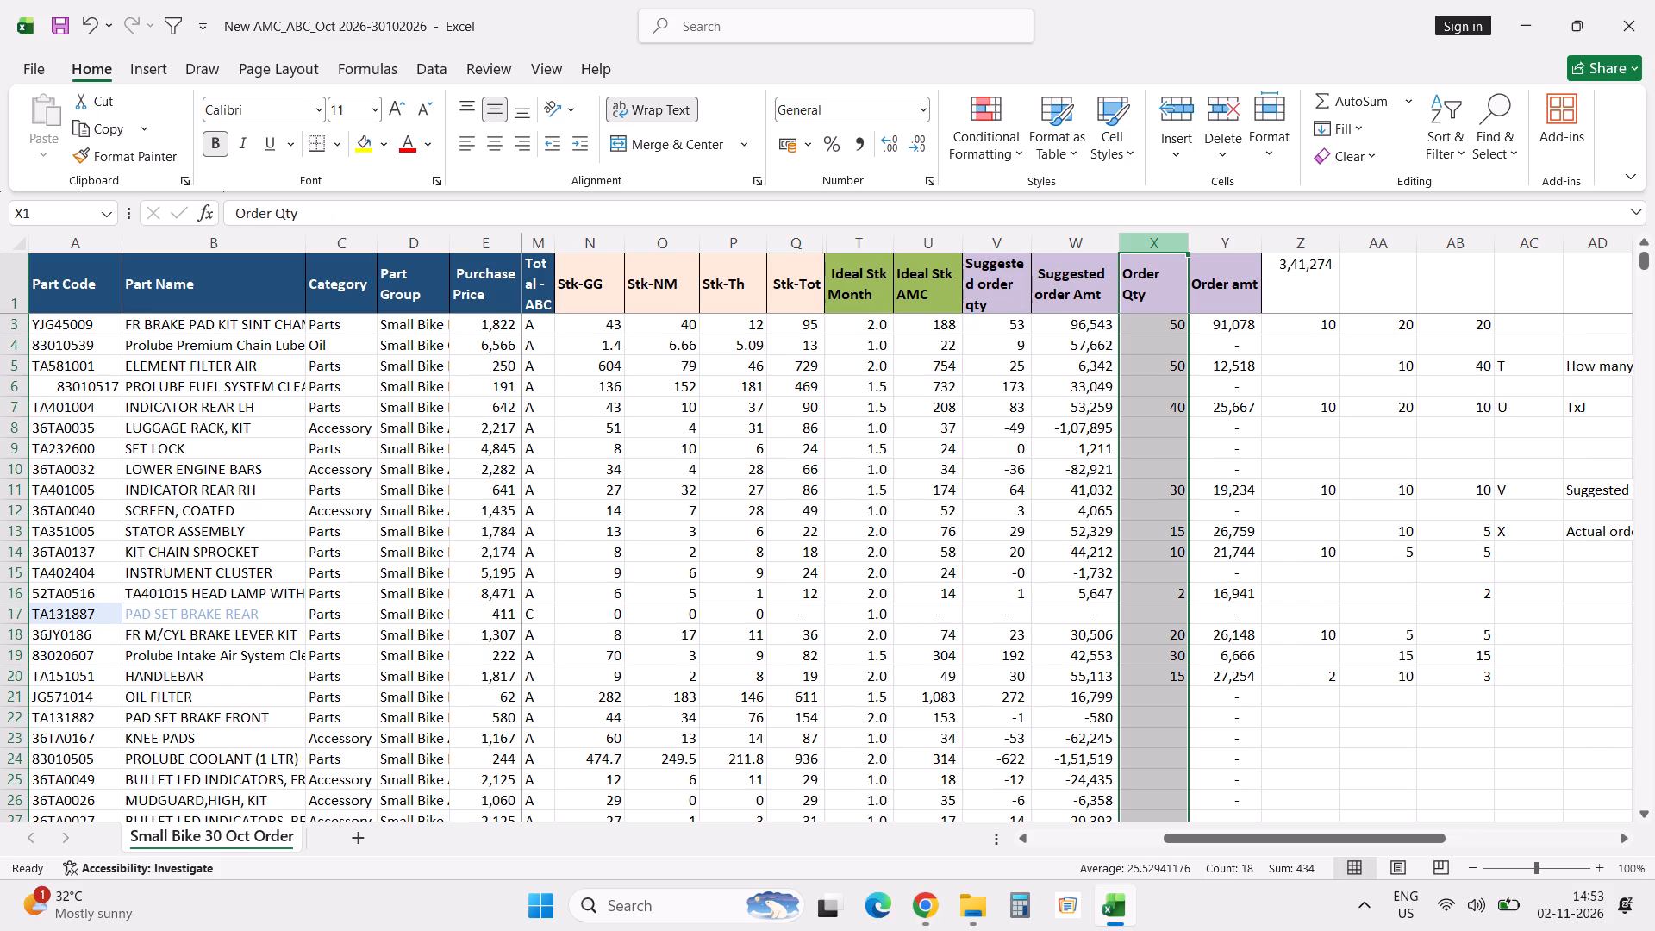
key(Delete)
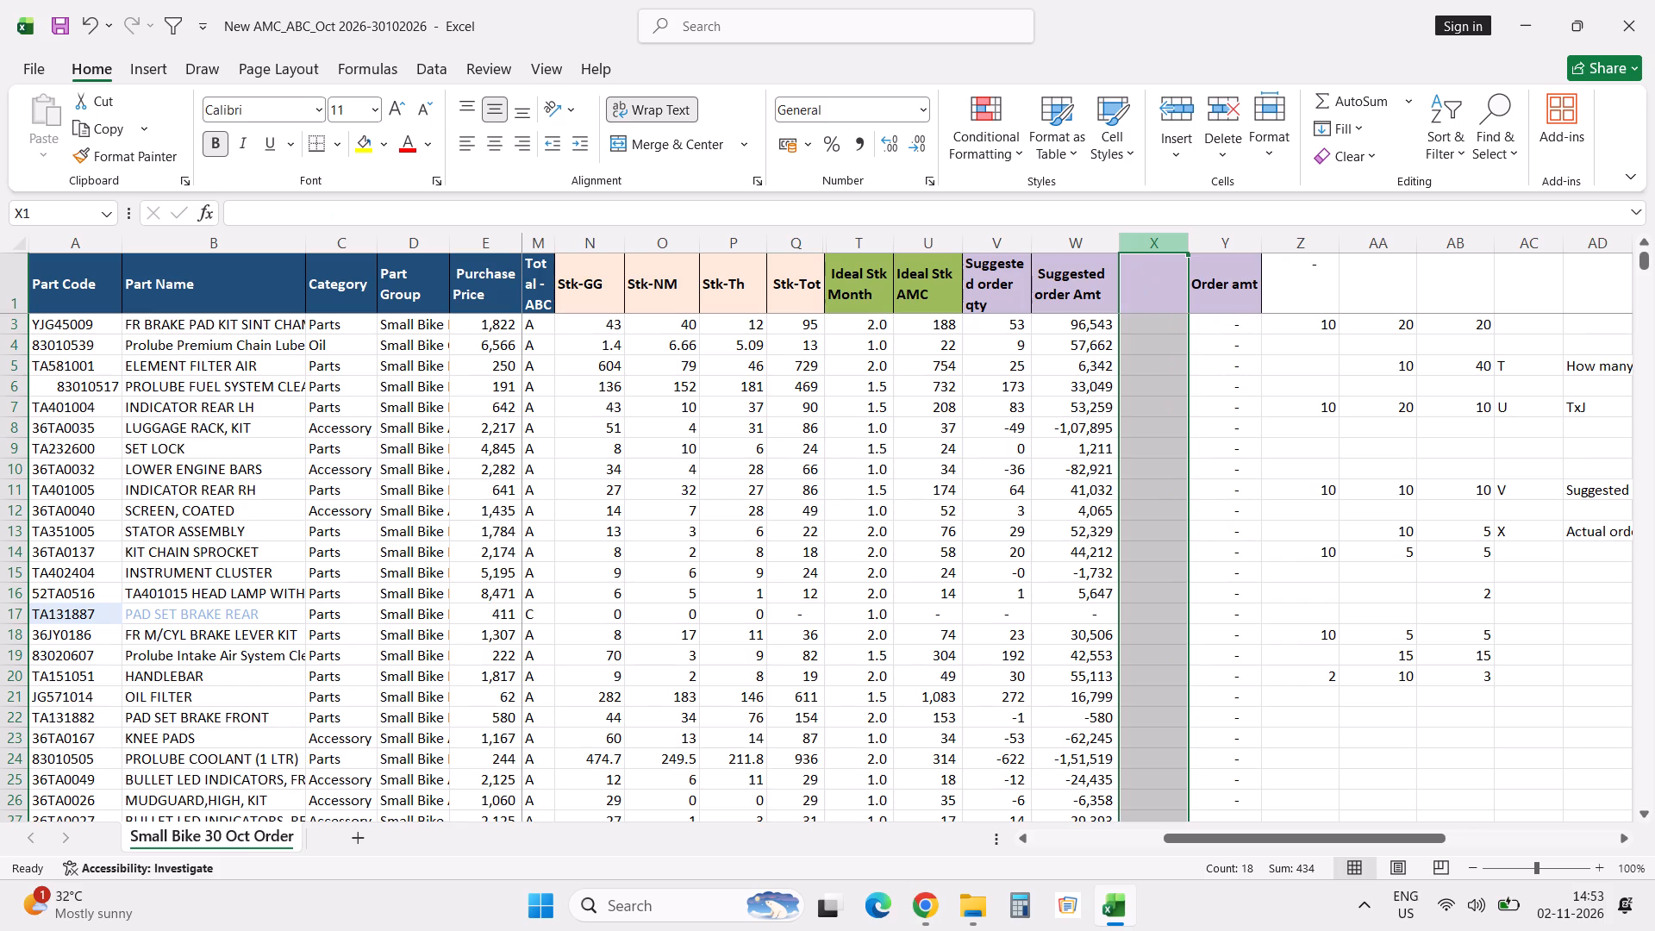
key(alt+f)
key(alt+a)
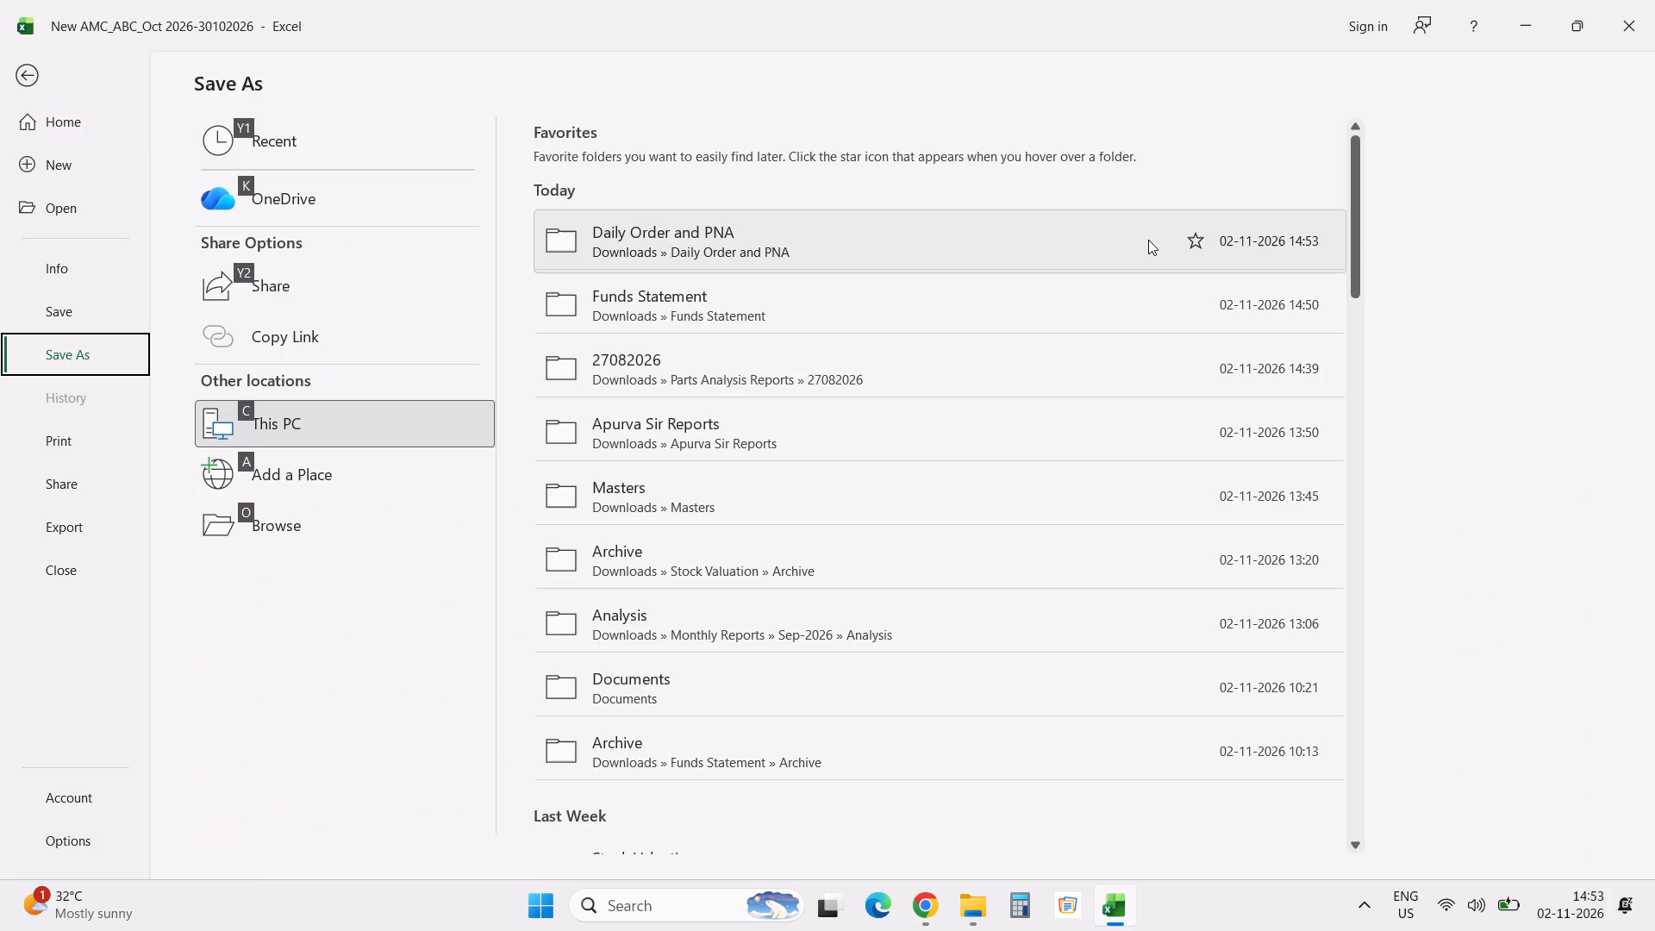
click(756, 248)
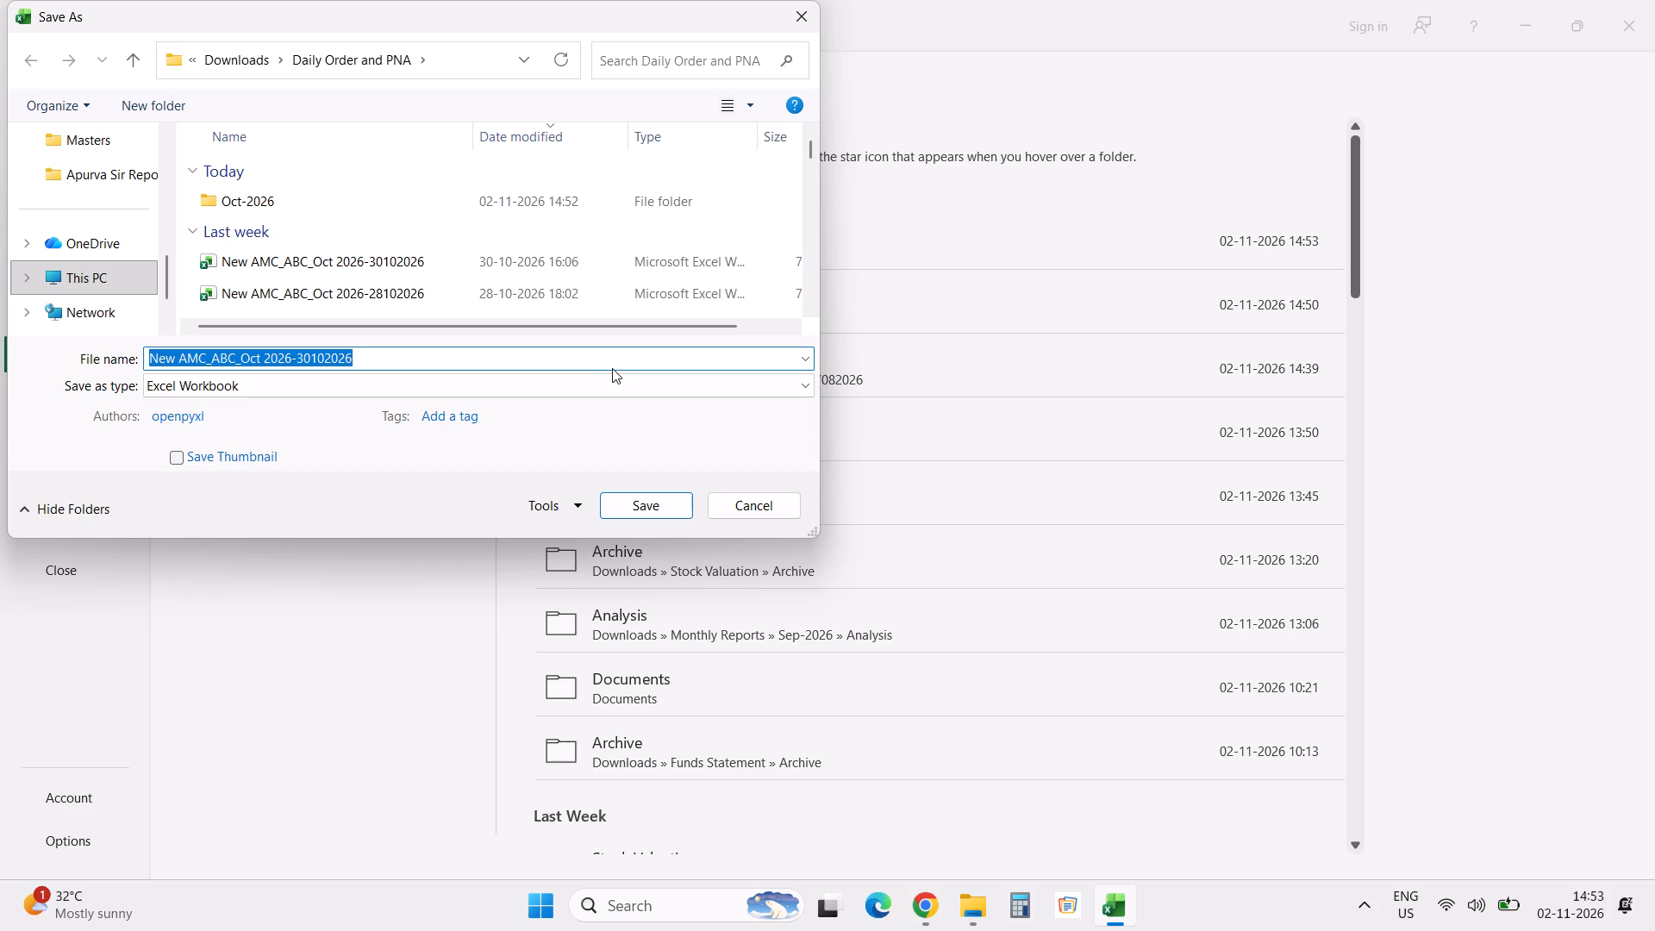
click(612, 368)
click(620, 359)
key(Left)
key(Left)
key(Left)
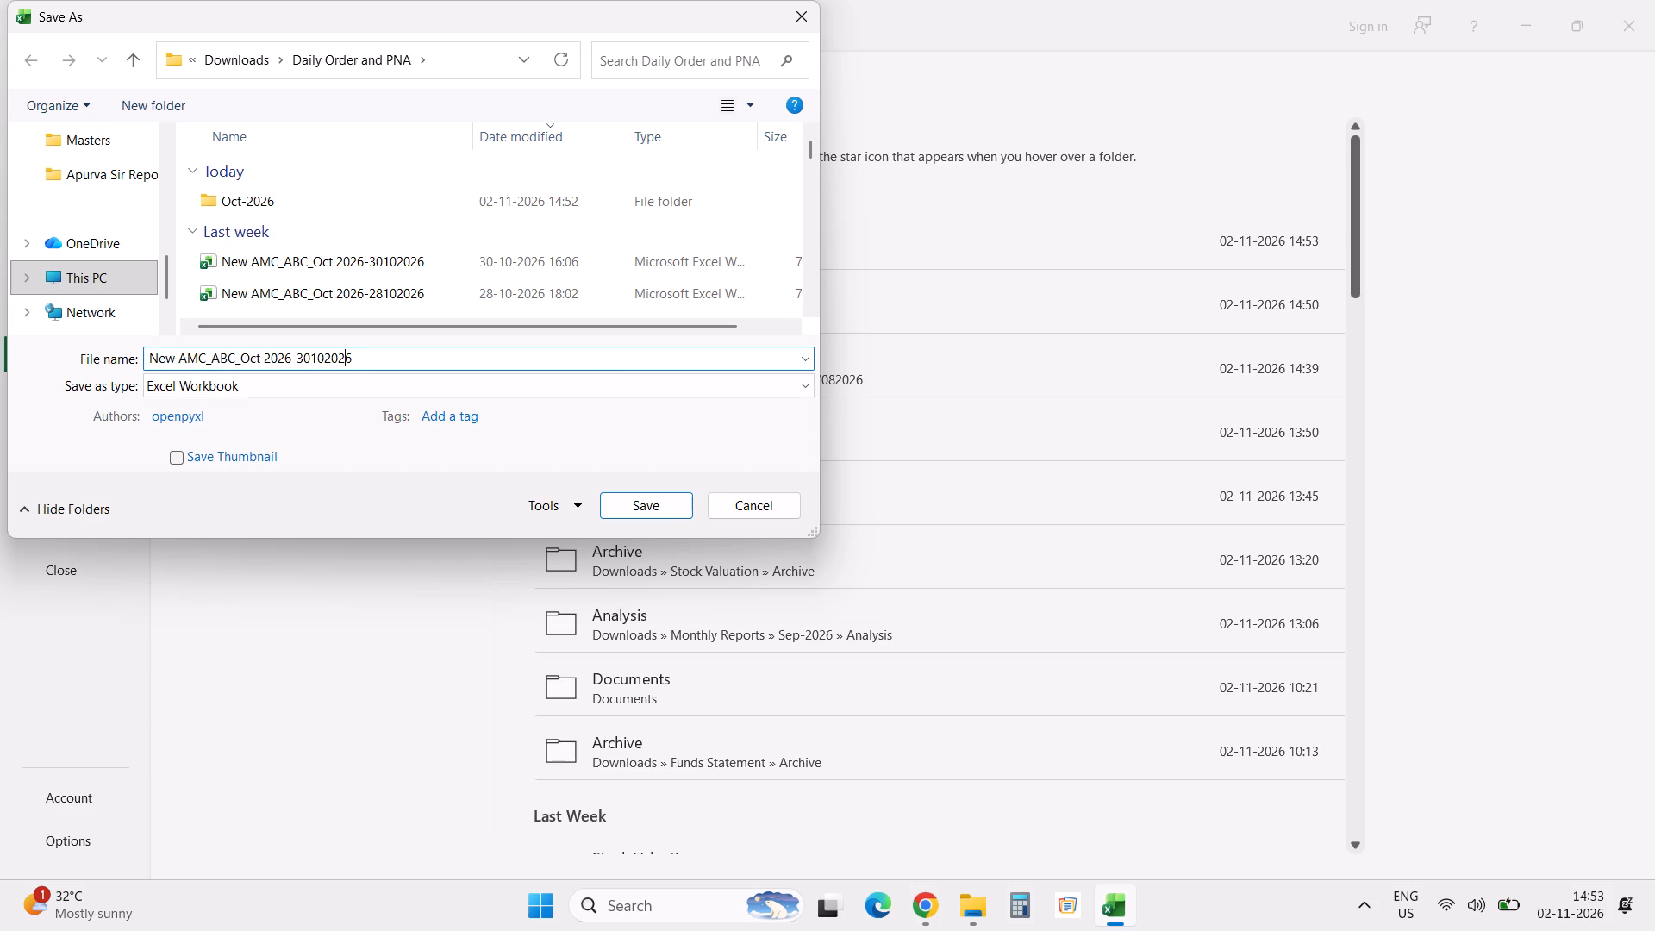
key(Left)
key(shift+Left)
key(shift+Left)
key(shift+Left)
key(shift+Left)
text(0211)
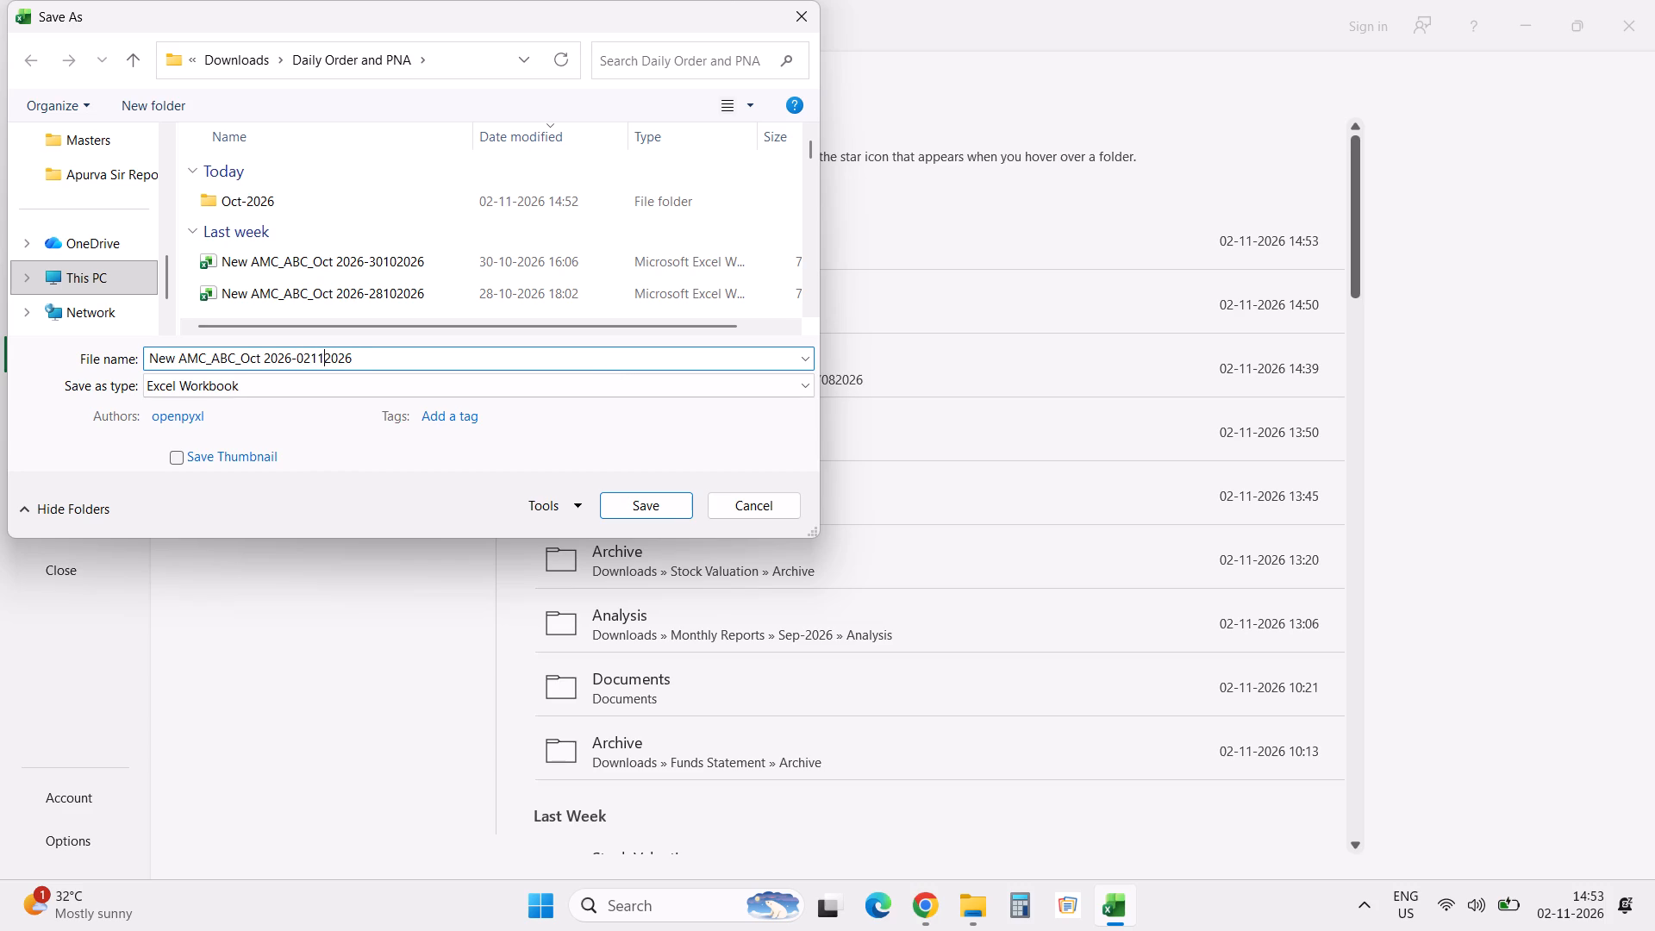
click(661, 498)
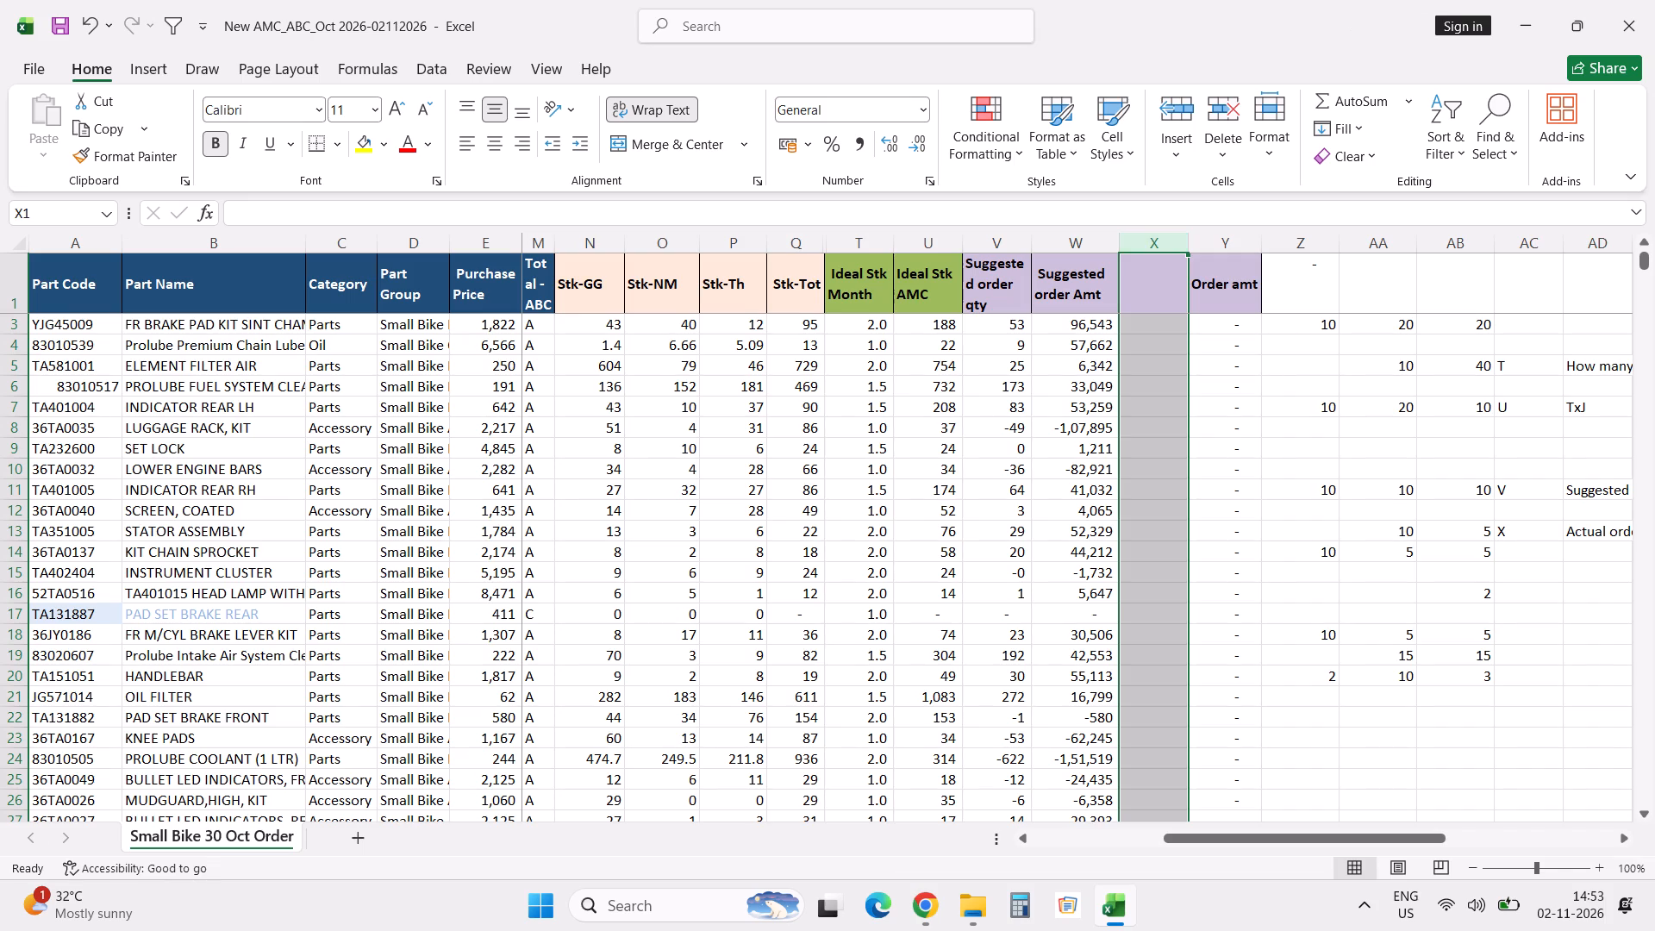
Clear all values below the headers in the Stk-GG, Stk-NM and Stk-Th columns of the order sheet.
click(864, 291)
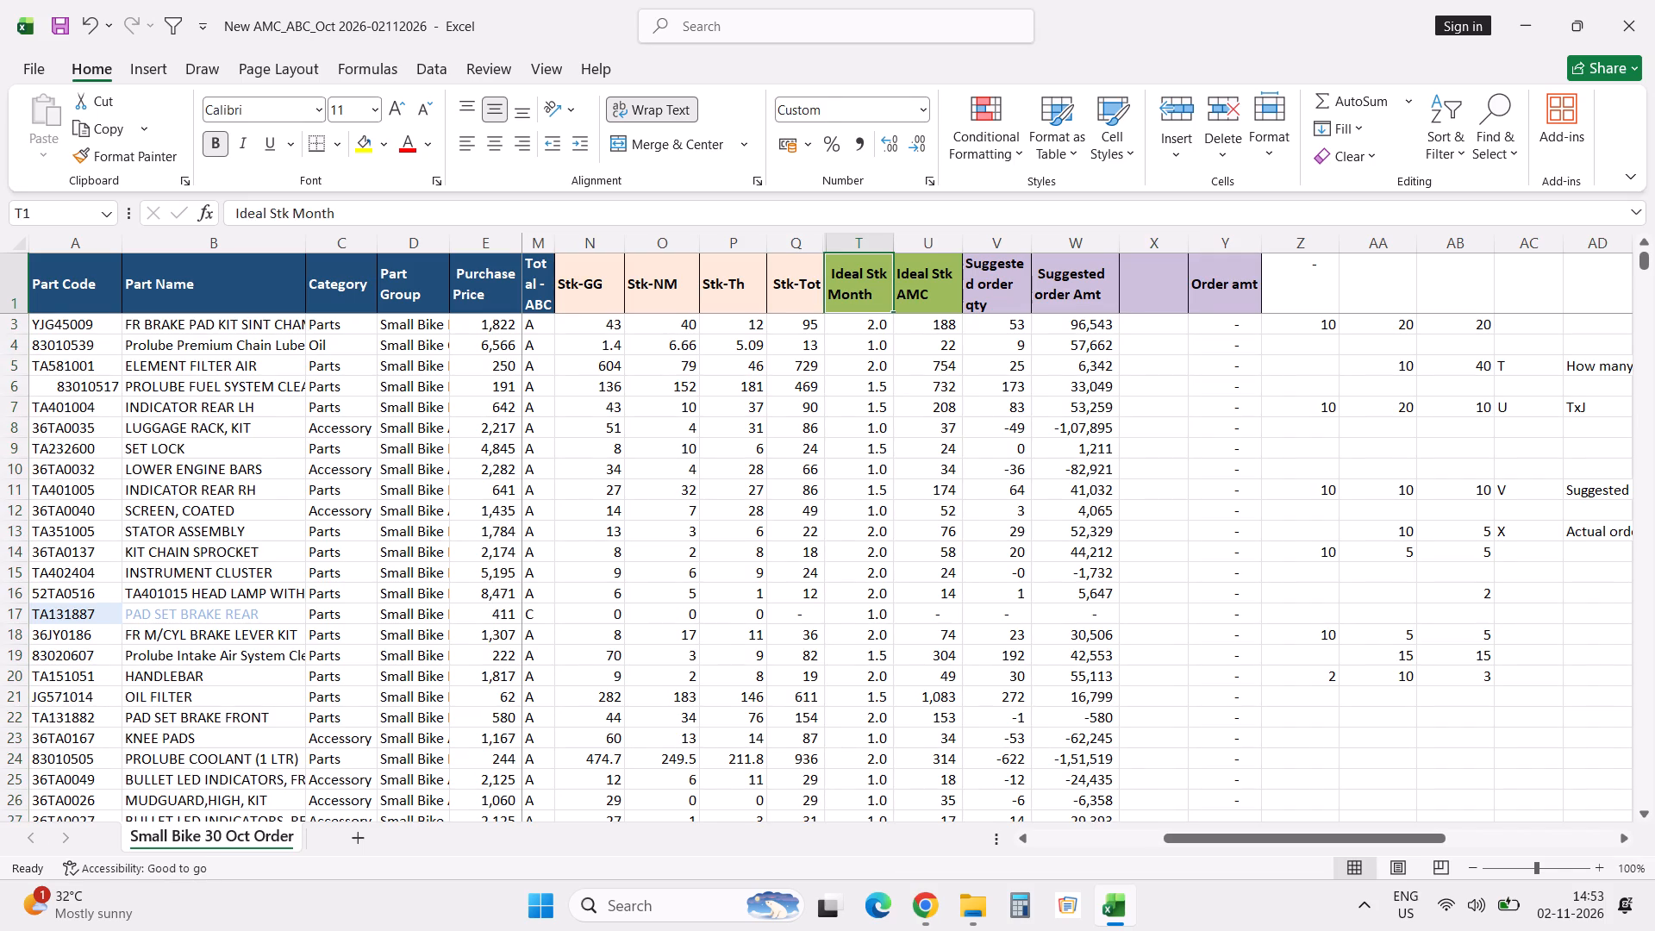
key(Down)
key(Left)
key(Left)
key(Left)
key(Left)
key(Right)
key(Right)
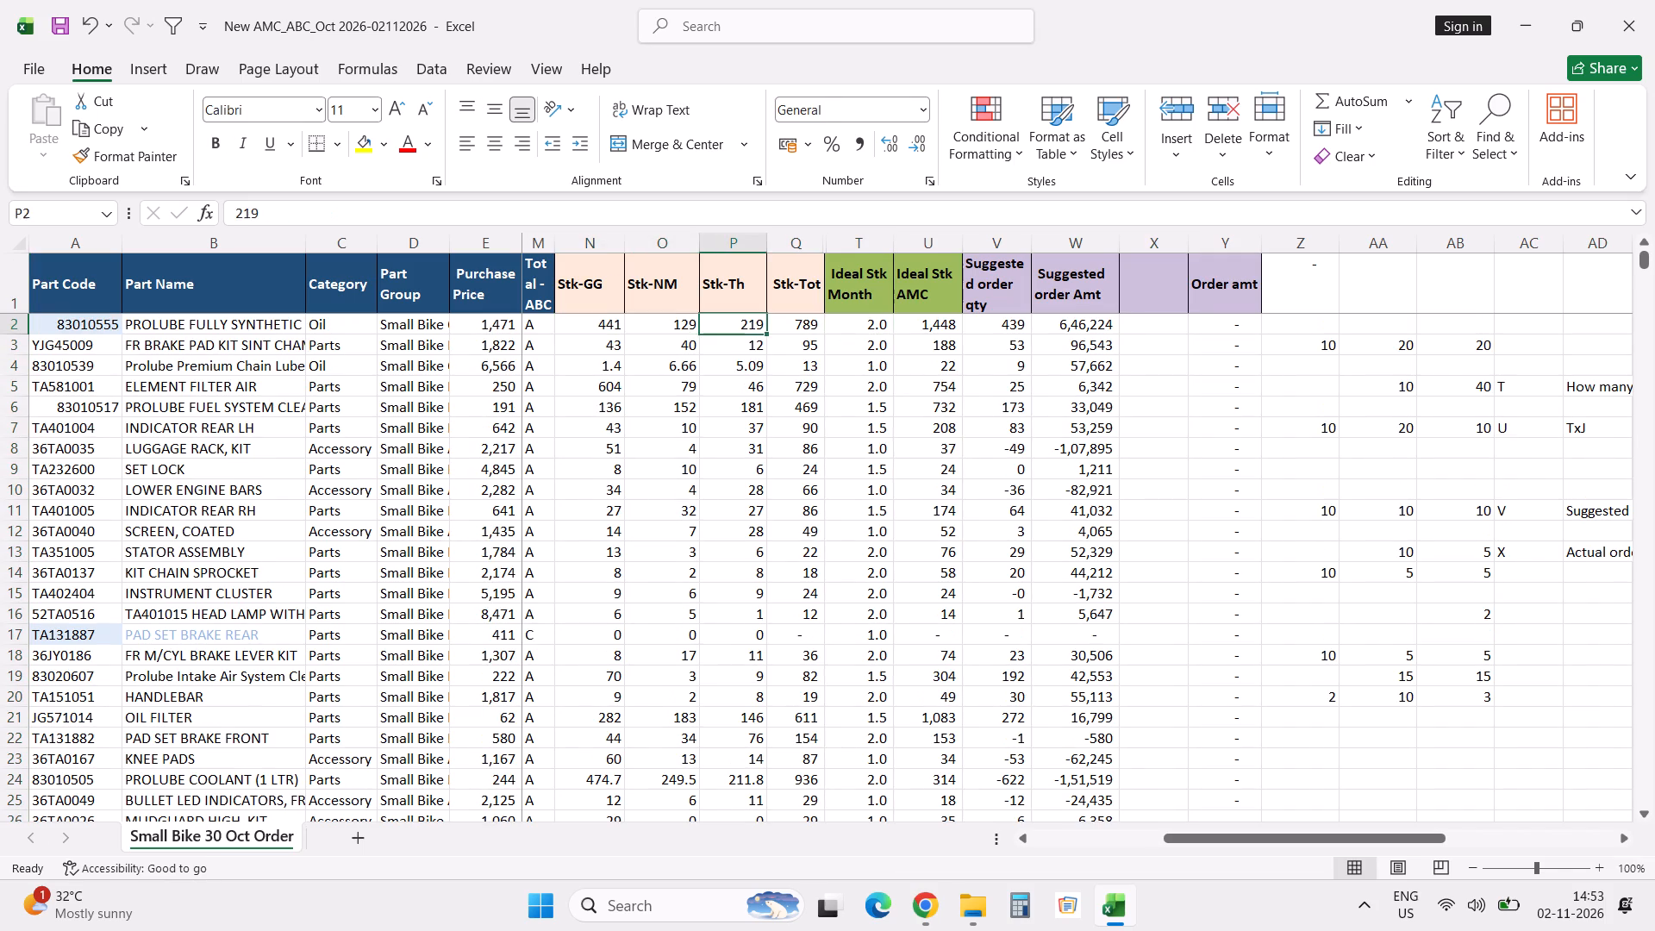
key(Left)
key(Left)
key(shift+Right)
key(shift+Right)
key(ctrl+shift+Down)
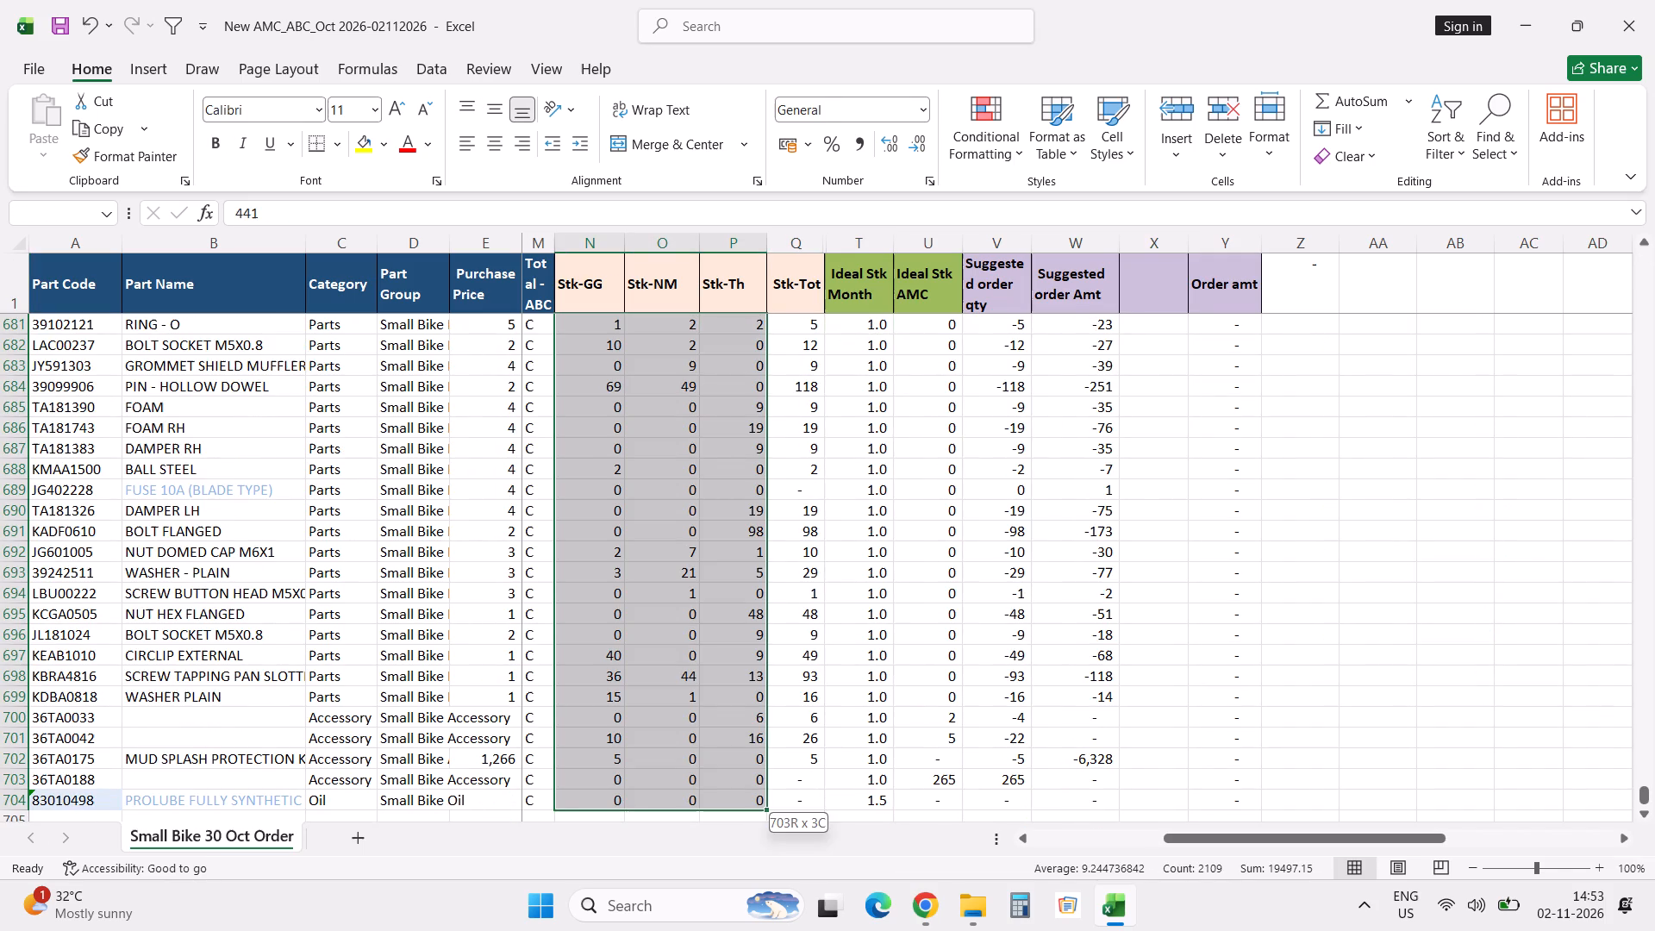
key(Delete)
key(Up)
key(Down)
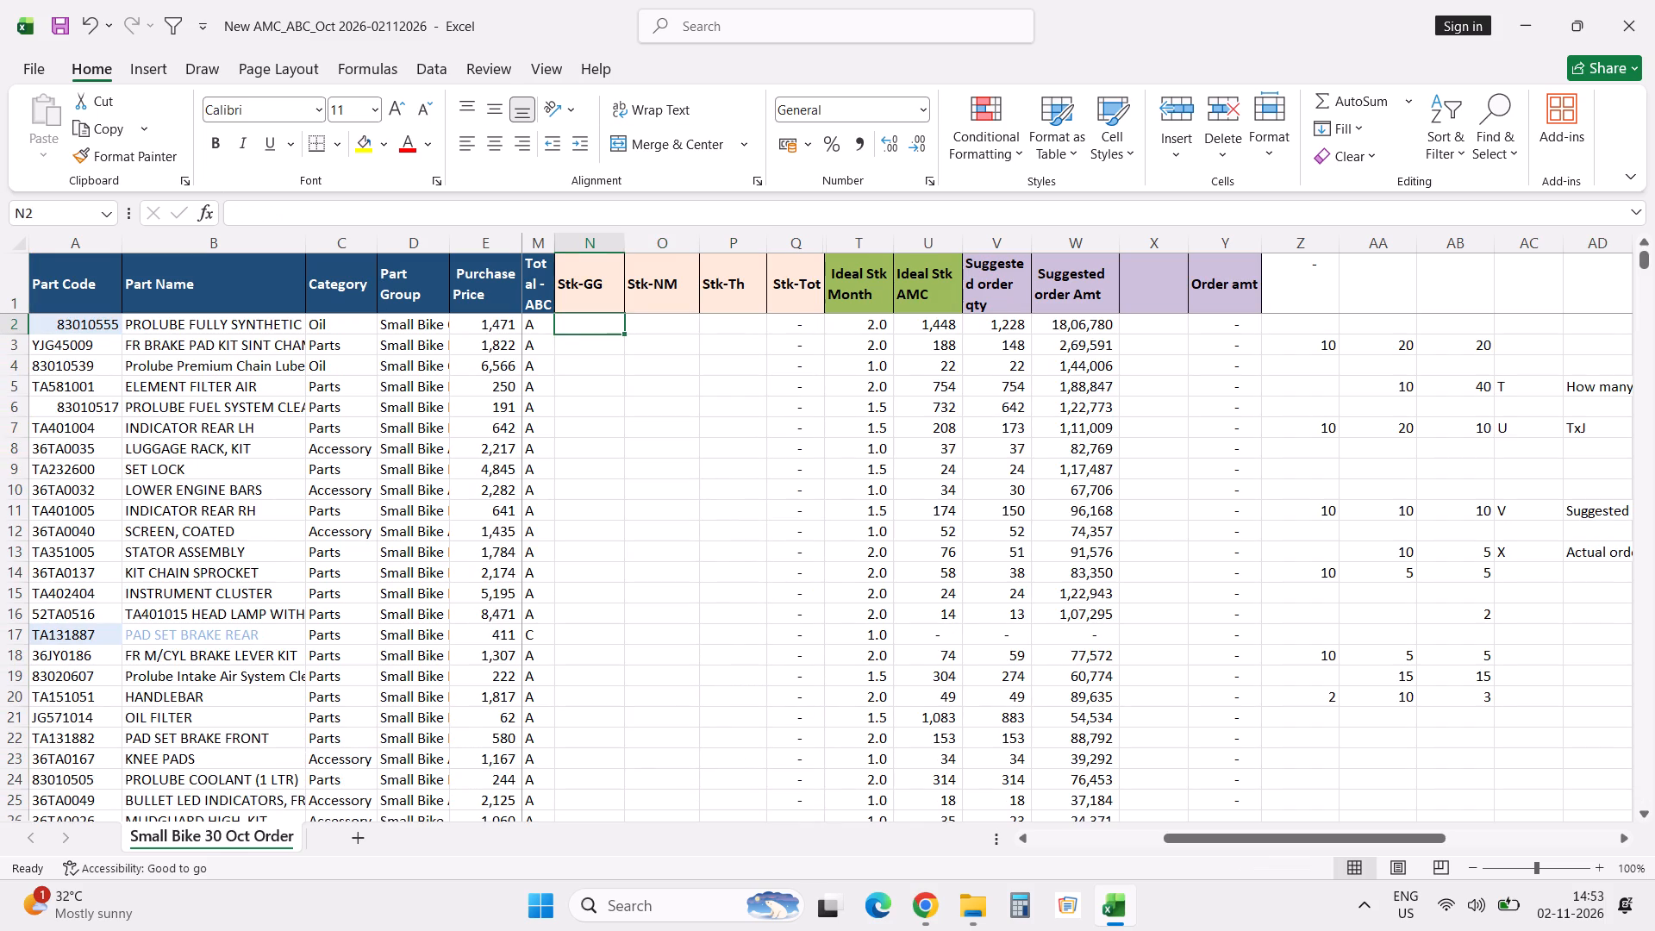
Examine the Suggested order qty formula in the first part row to see which columns it uses.
key(Right)
key(Right)
key(Right)
key(Right)
key(Right)
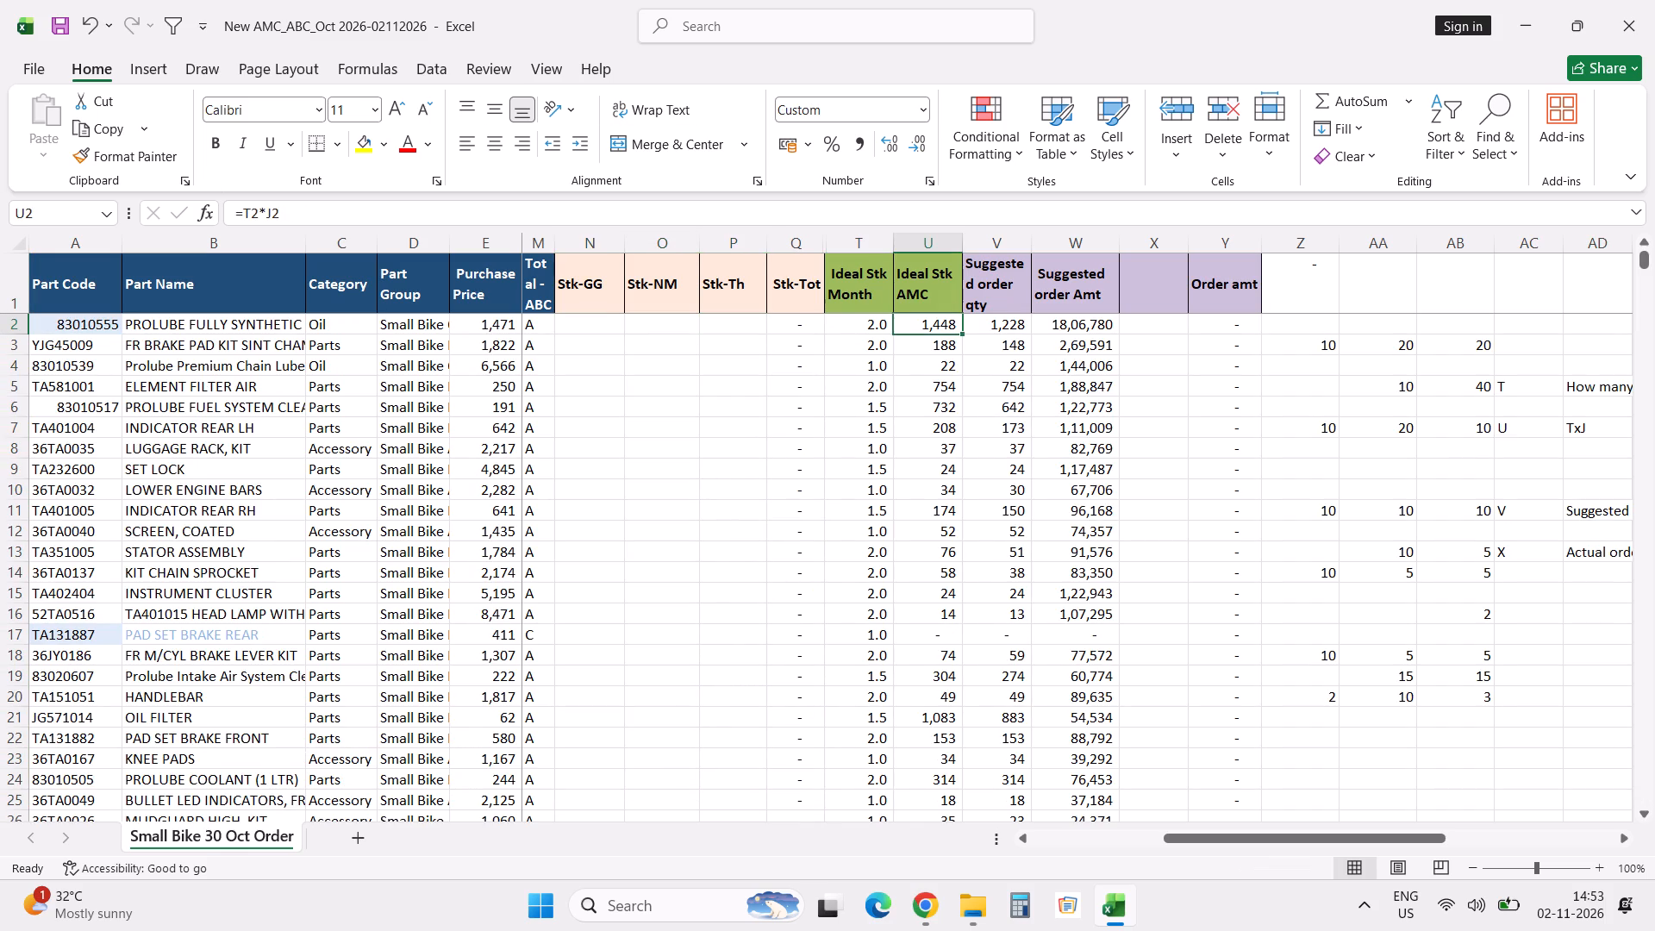
key(Right)
key(F2)
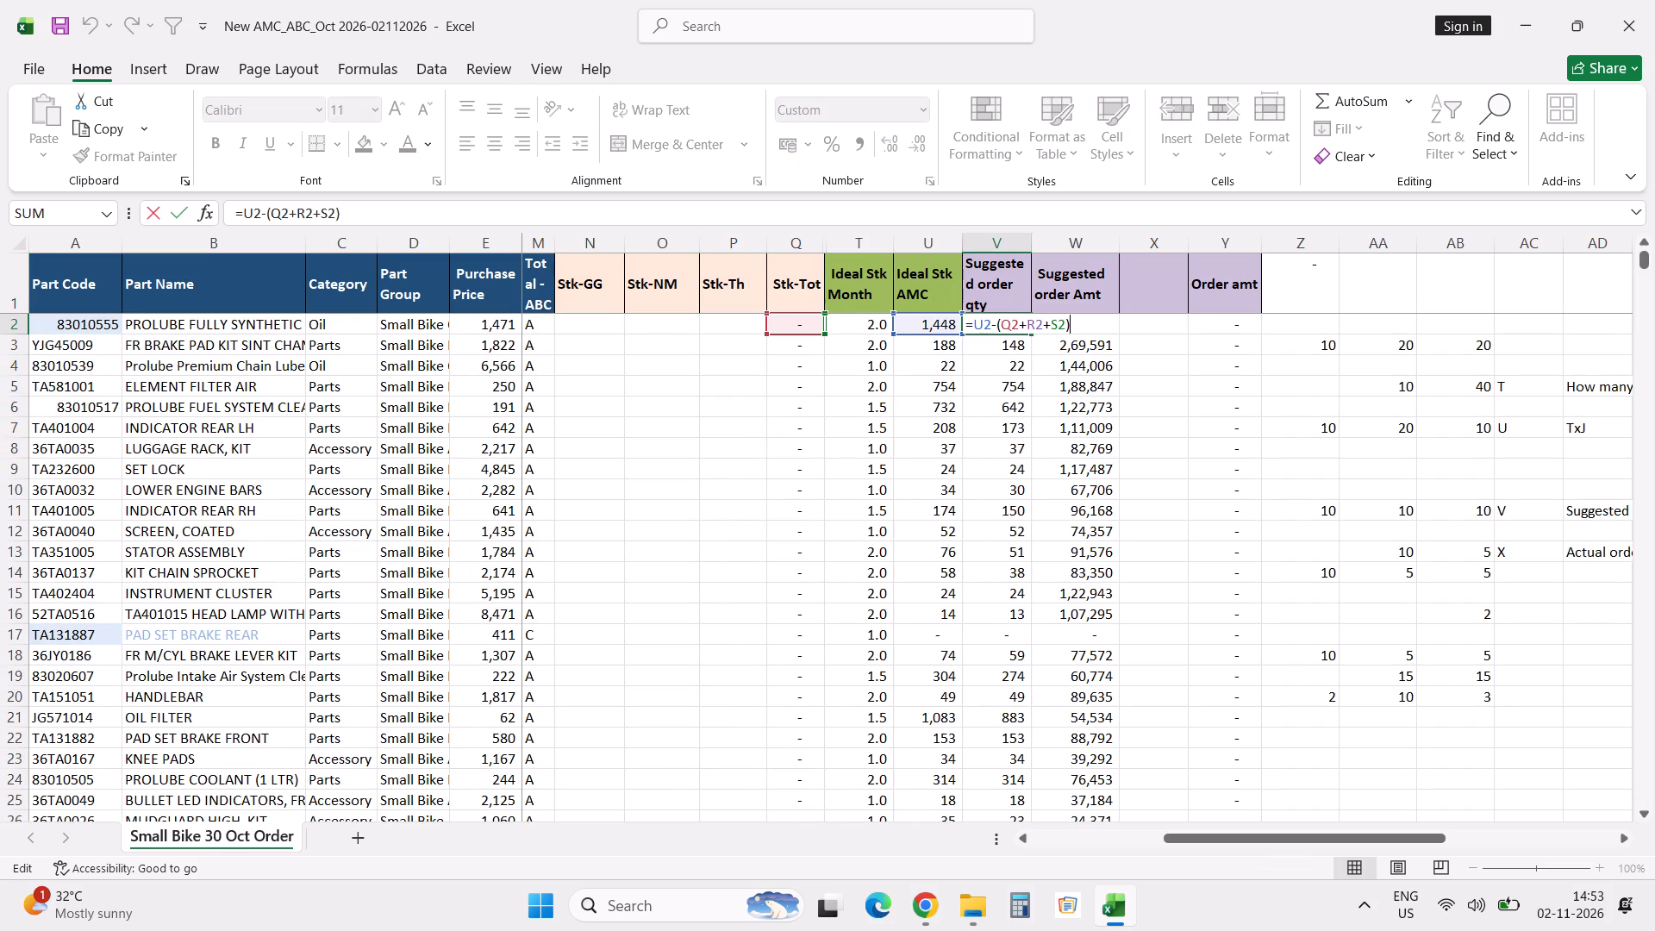
key(Escape)
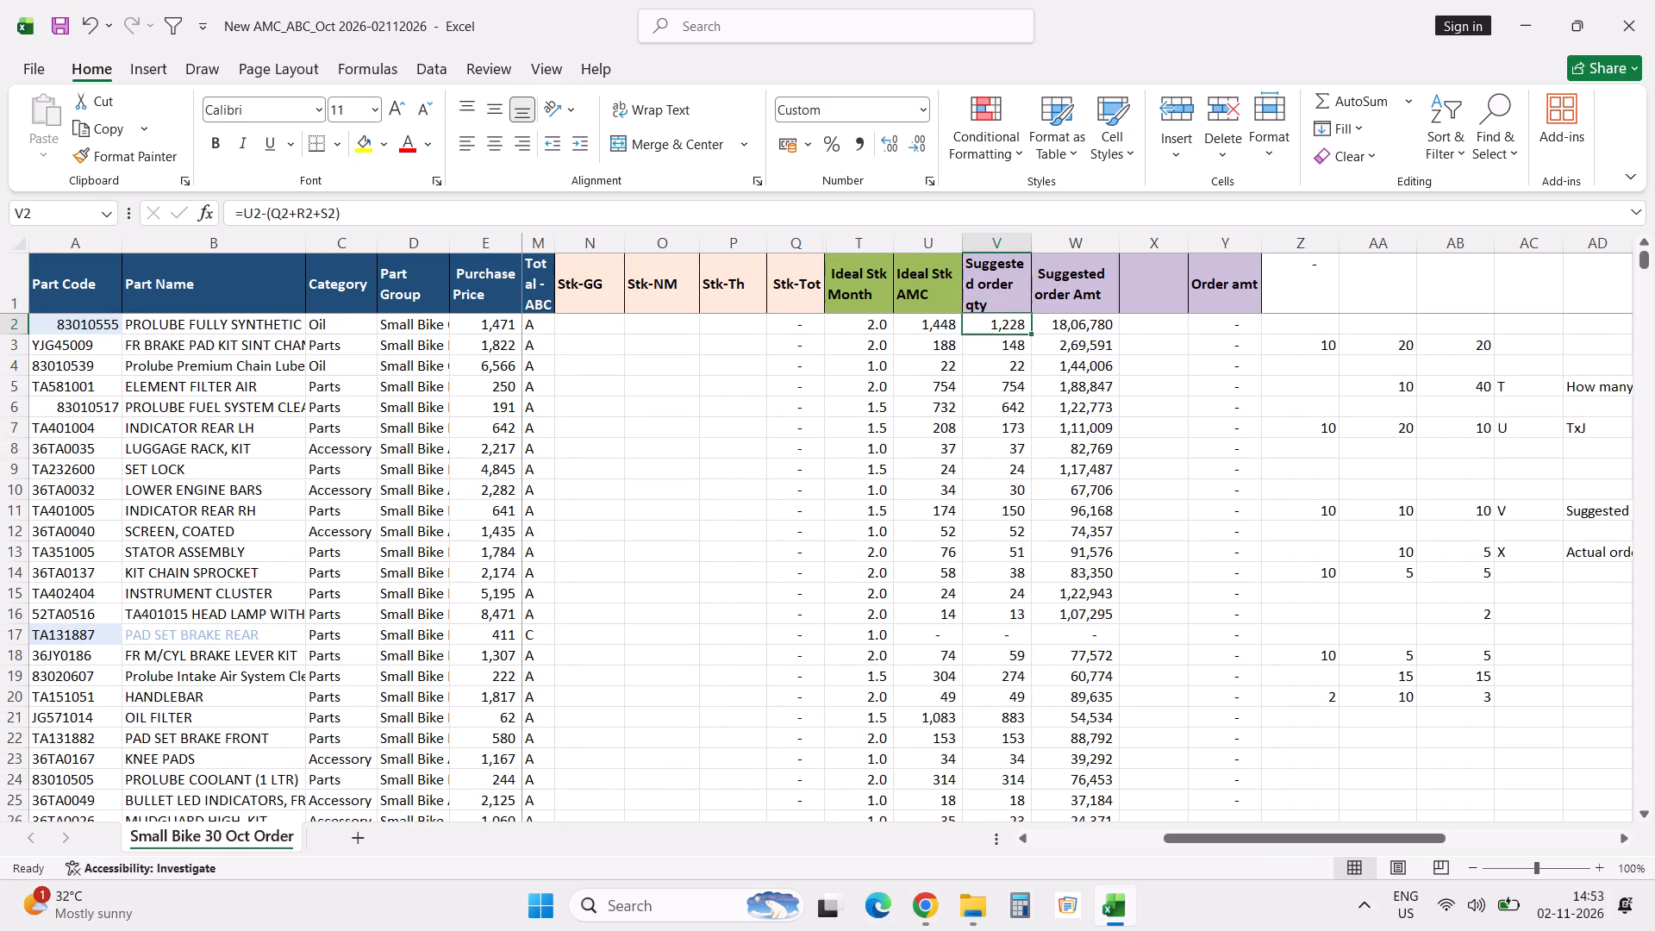
key(Up)
key(Down)
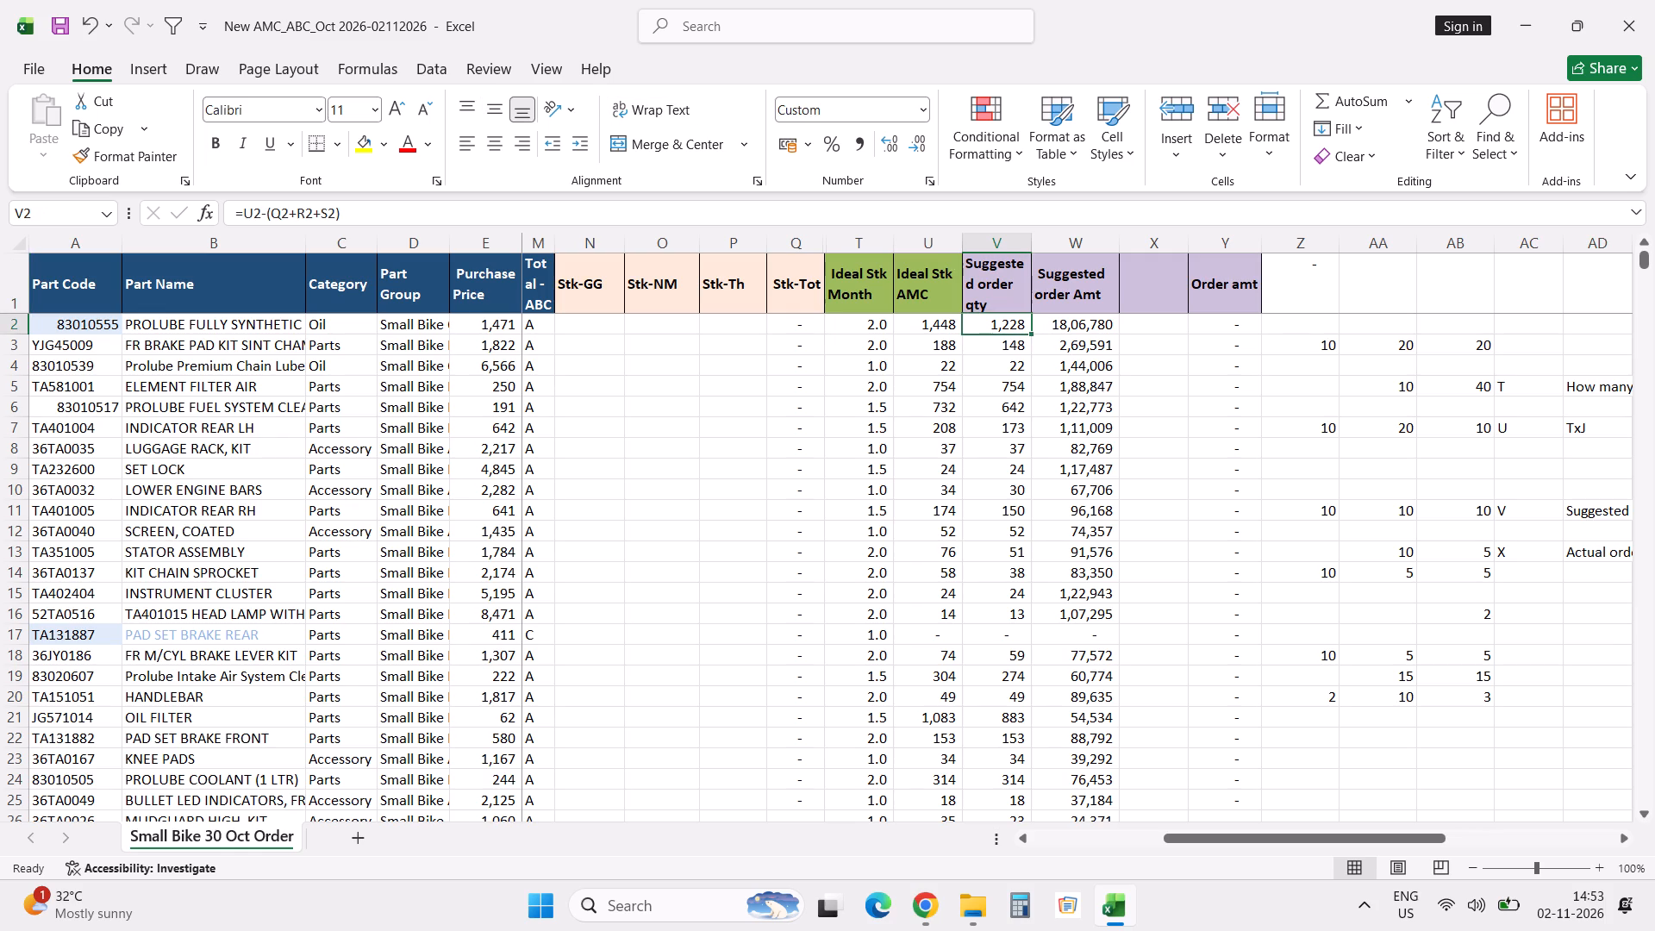
Unhide the columns between Stk-Tot and Ideal Stk Month.
drag(803, 241, 840, 244)
right_click(840, 244)
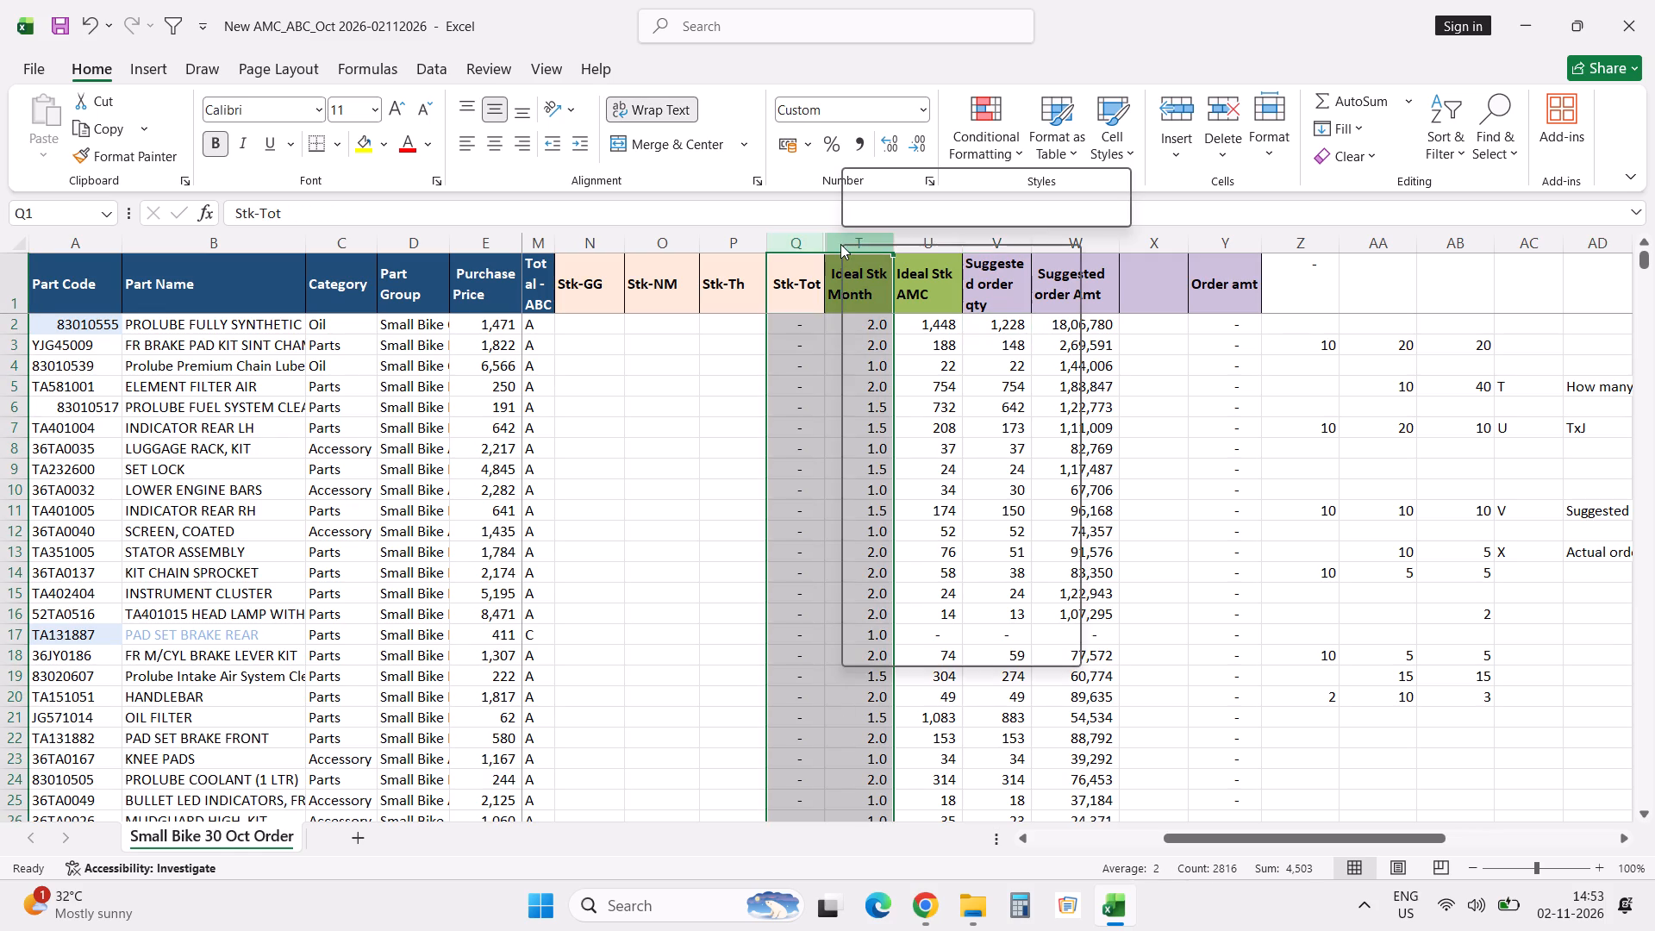
click(947, 643)
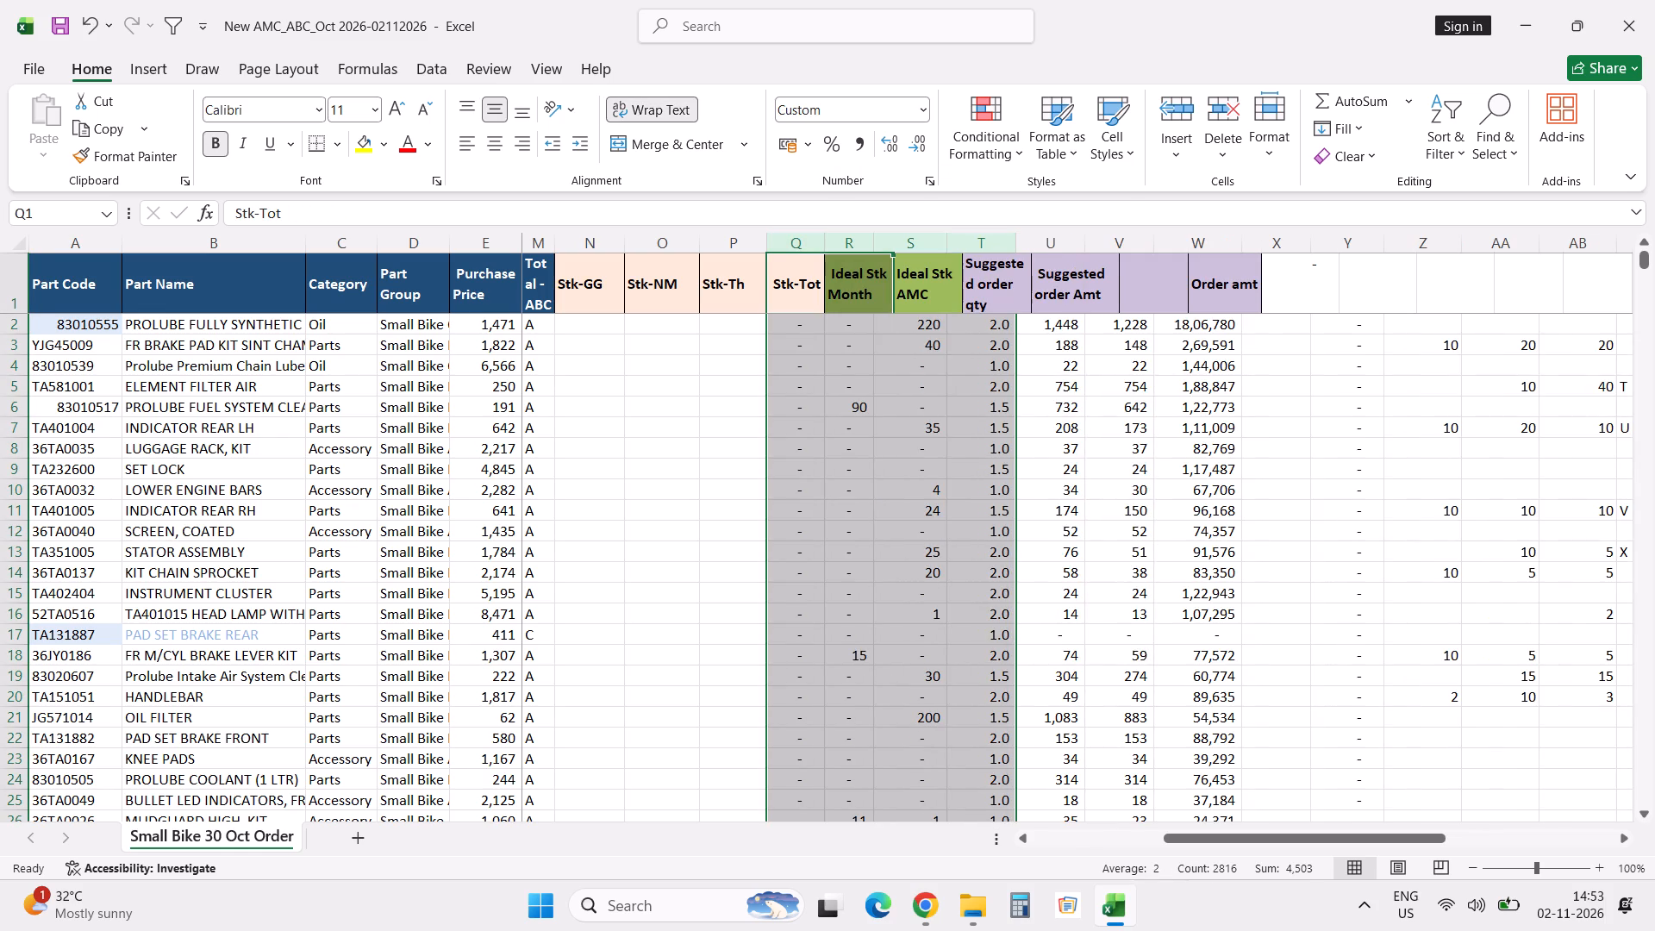
Clear all values below the headers in the BO and InTransit columns.
click(854, 297)
key(Down)
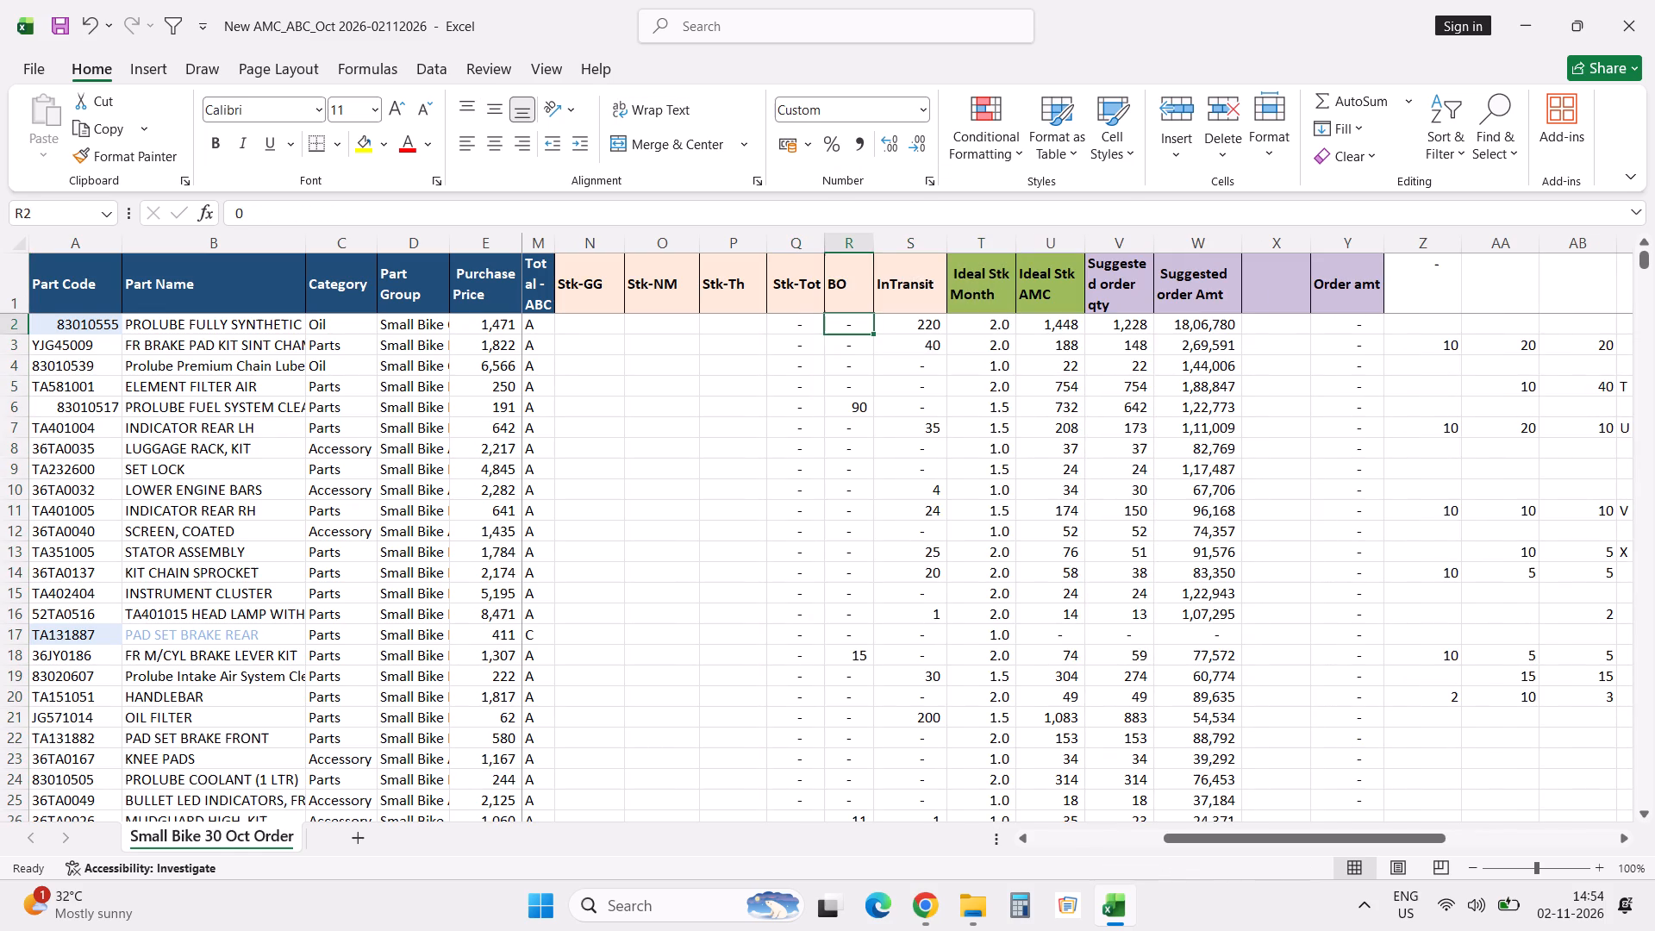
key(shift+Right)
key(ctrl+shift+Down)
key(Delete)
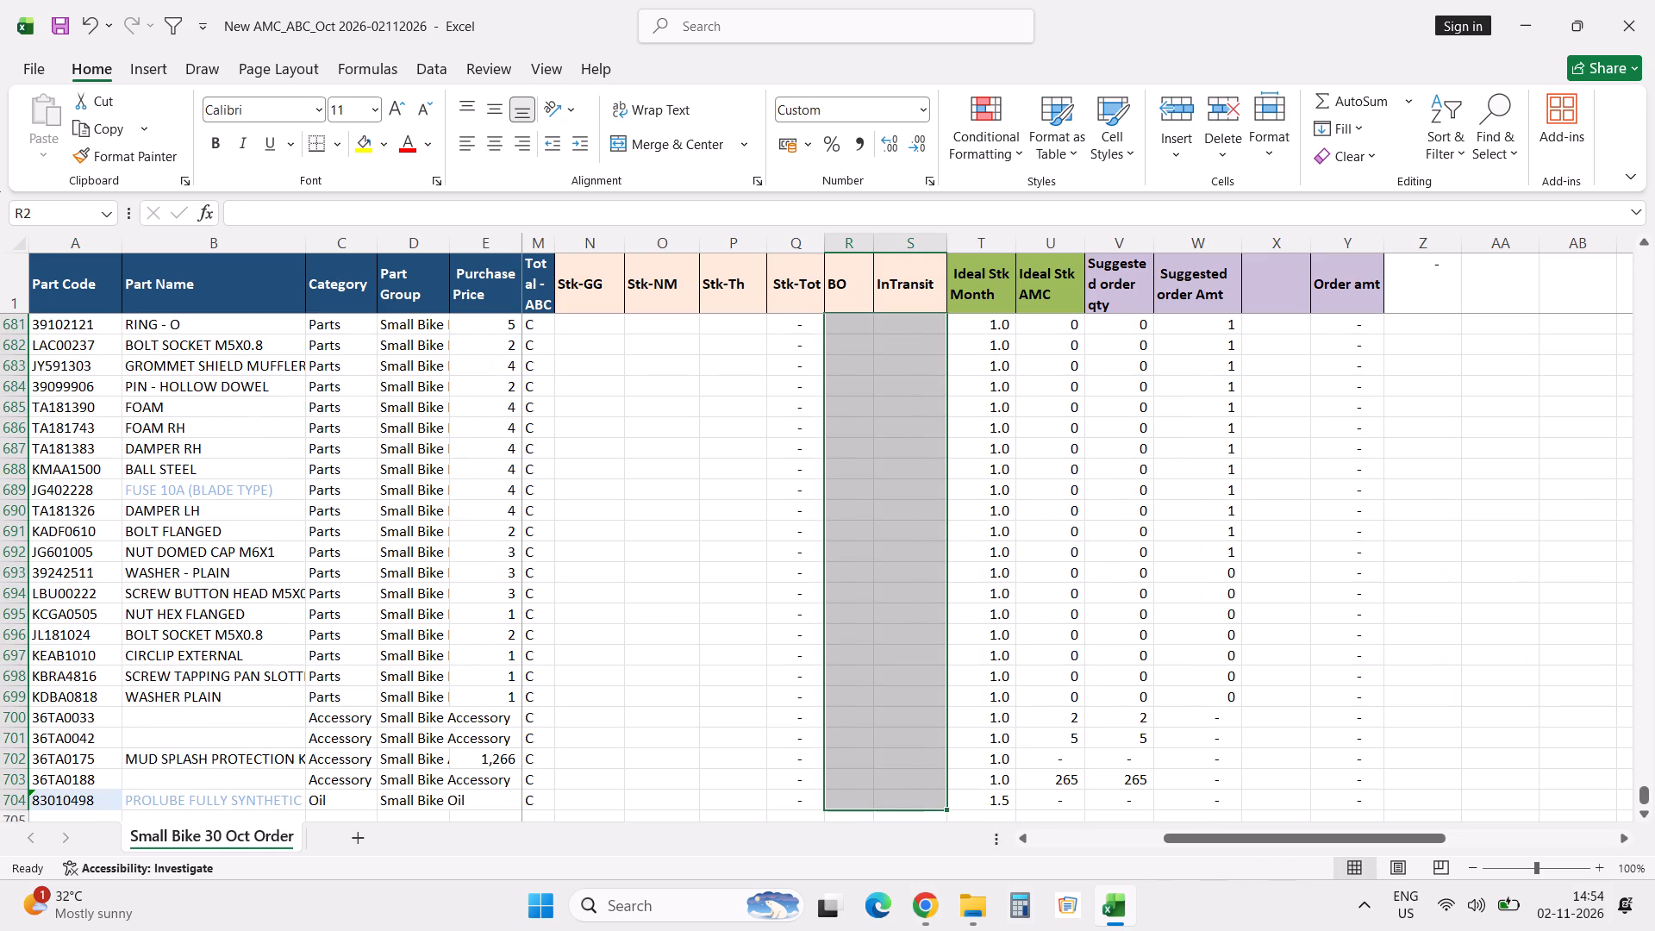
key(Up)
key(Down)
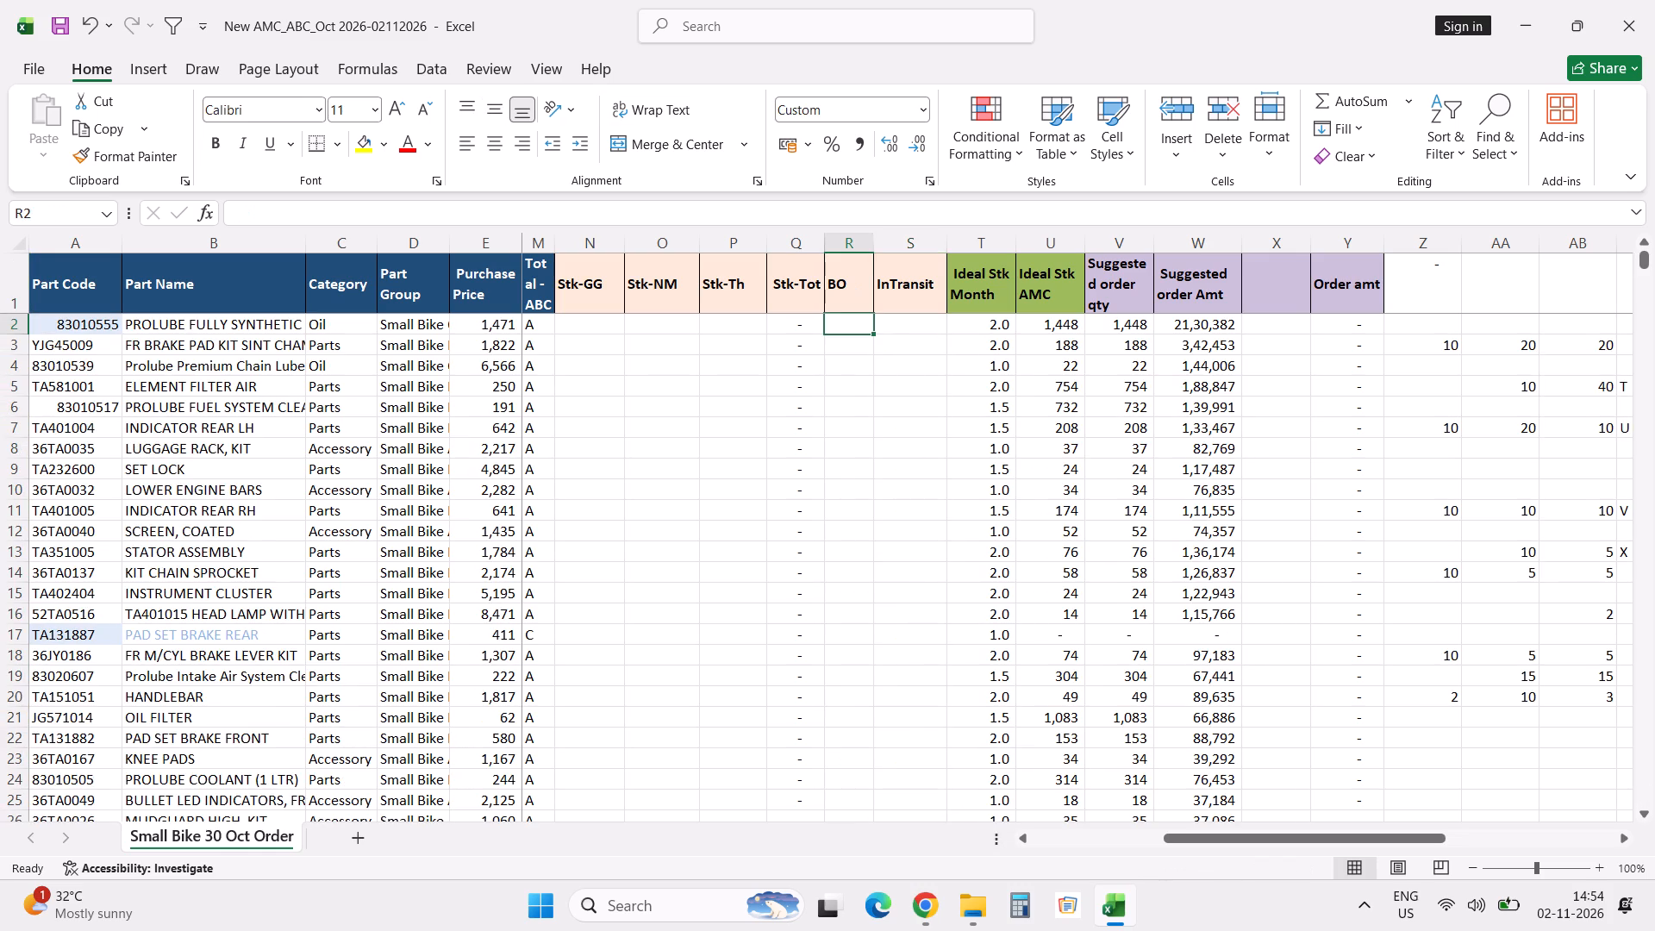
Clear the contents of columns Z to AB beside Order amt, keeping the explanatory notes from column AC onward.
click(1415, 247)
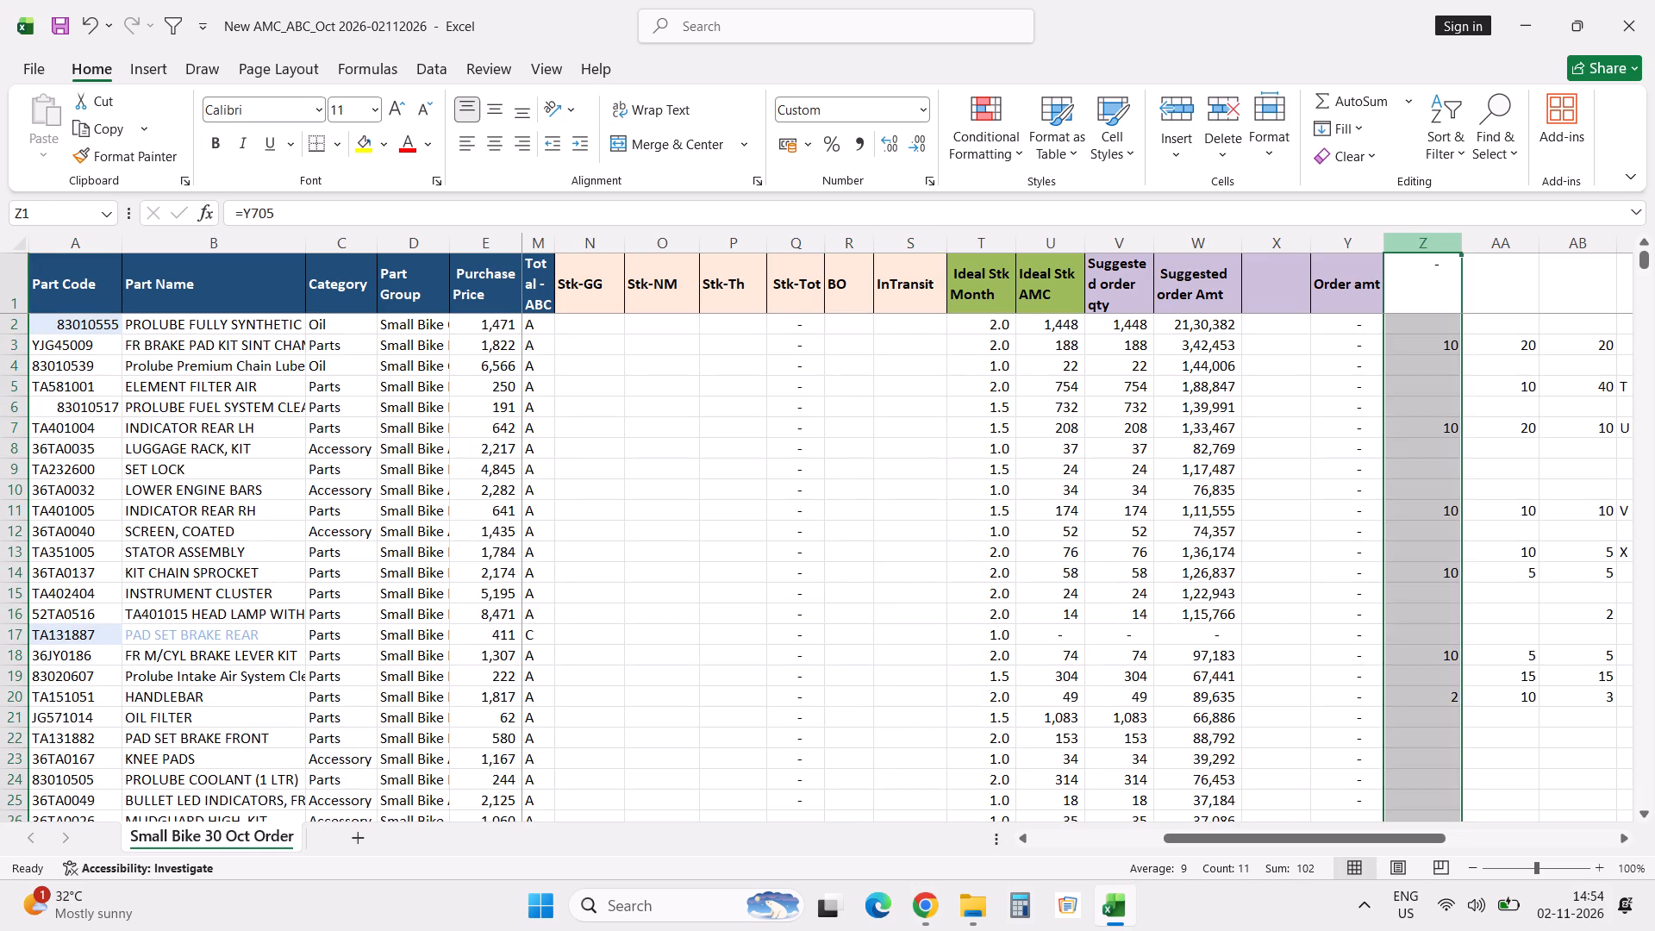
key(shift+Right)
key(shift+Right)
key(shift+Right)
key(shift+Right)
key(shift+Right)
key(shift+Right)
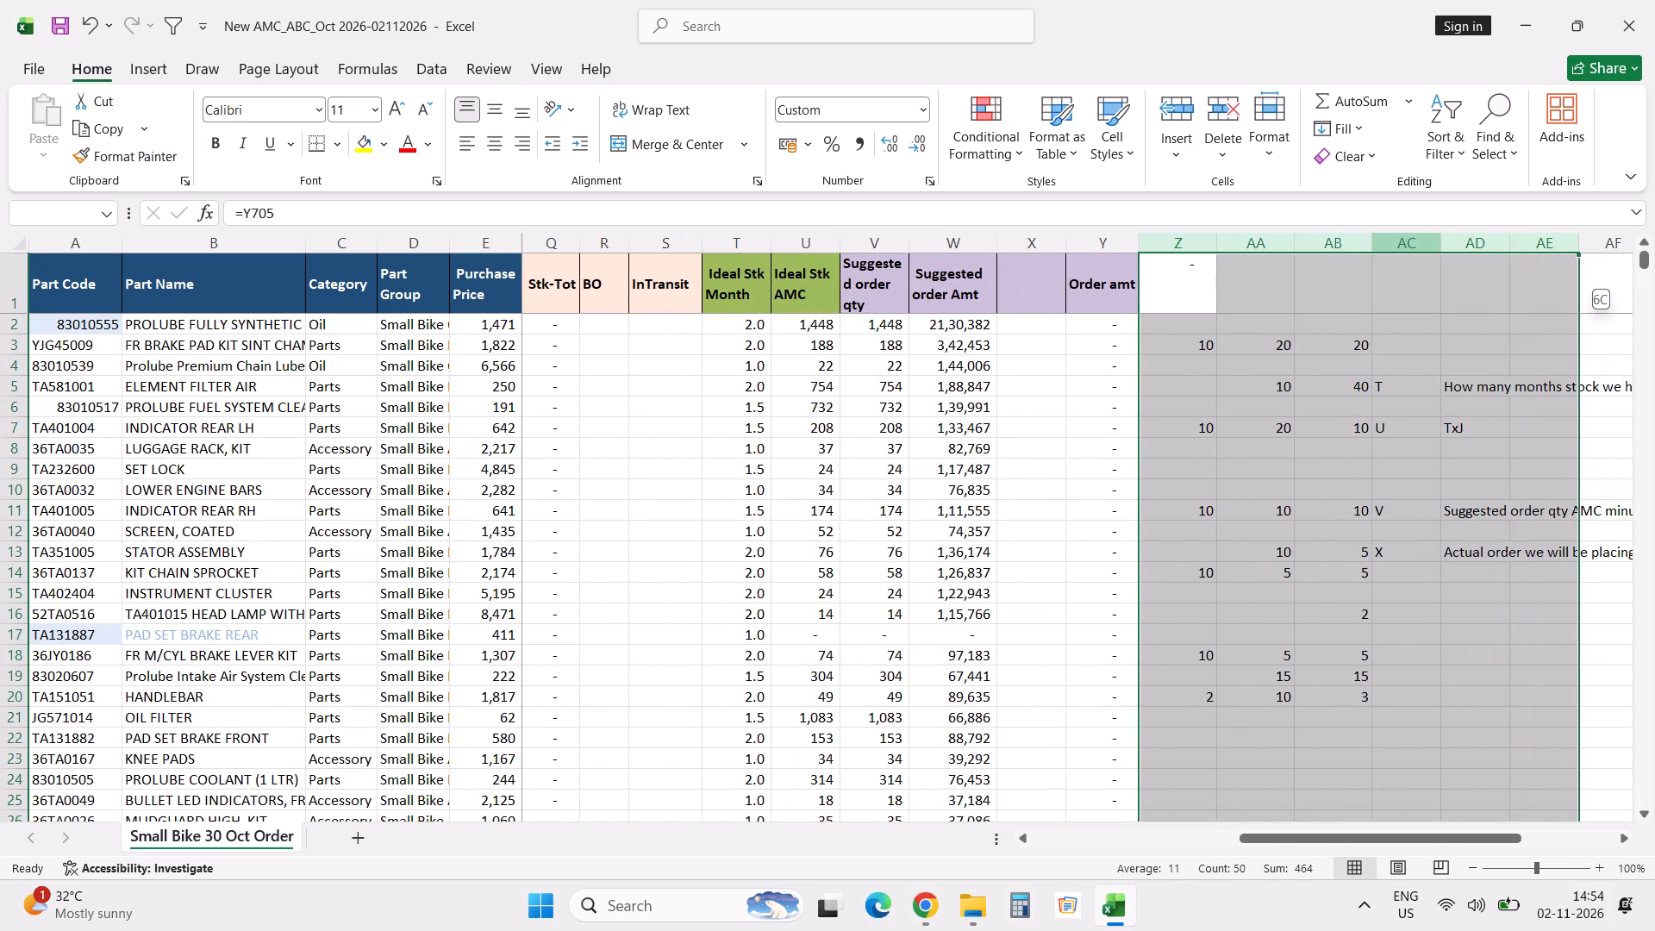
key(shift+Right)
key(shift+Left)
key(shift+Left)
key(shift+Left)
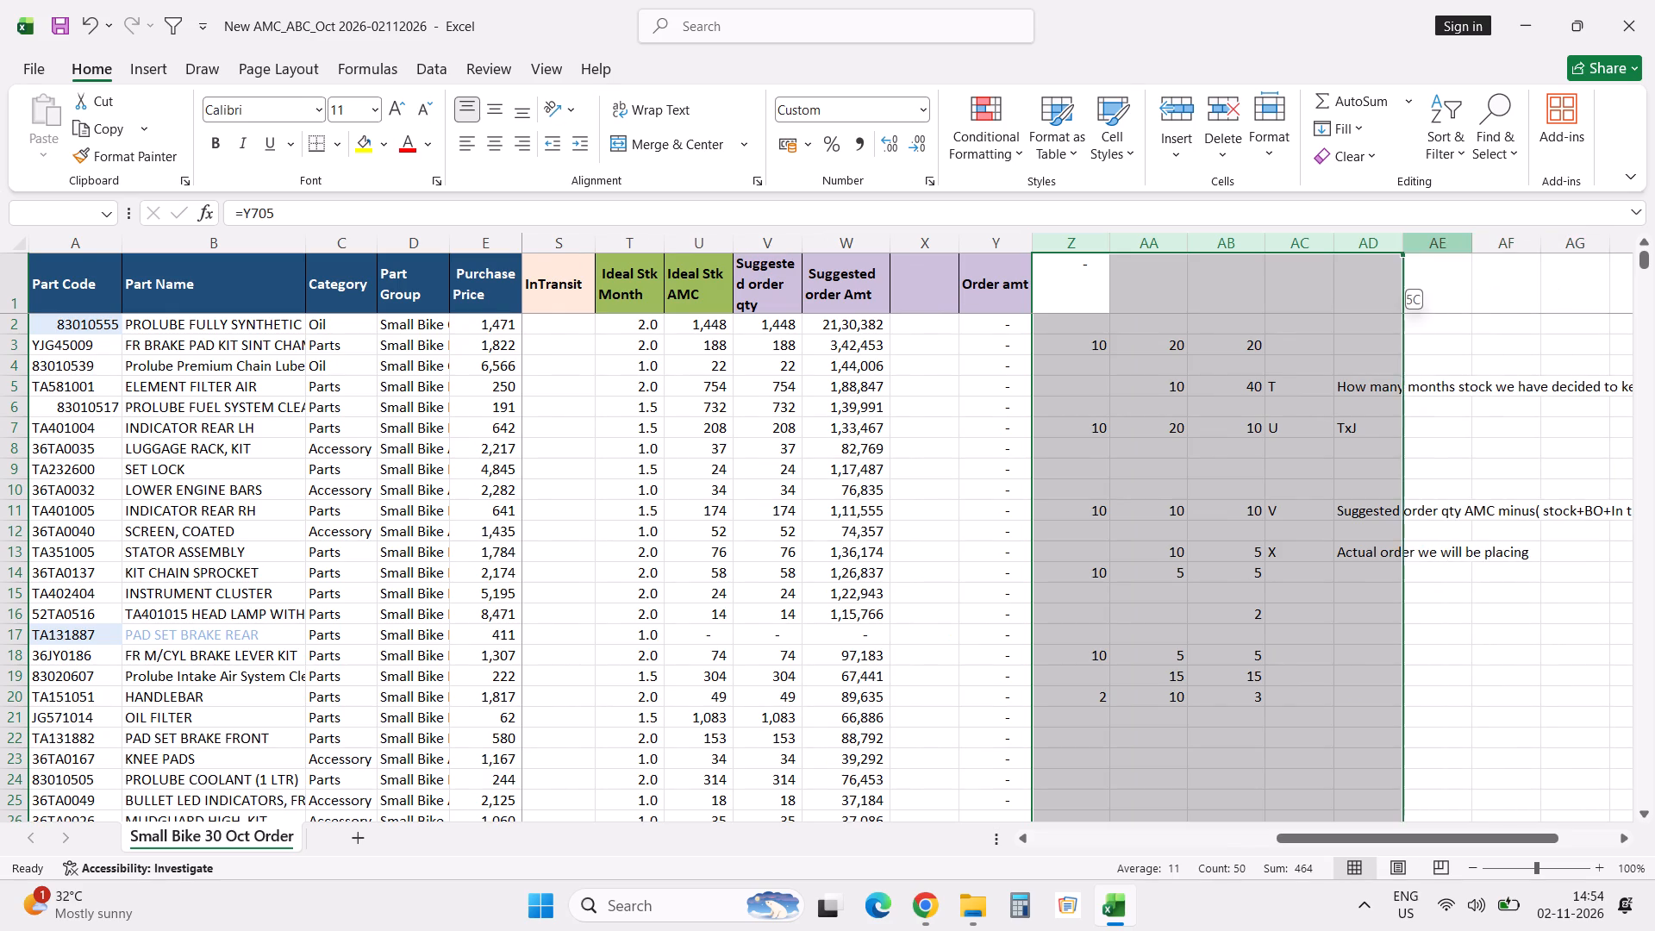
key(shift+Left)
key(shift+Left)
key(Delete)
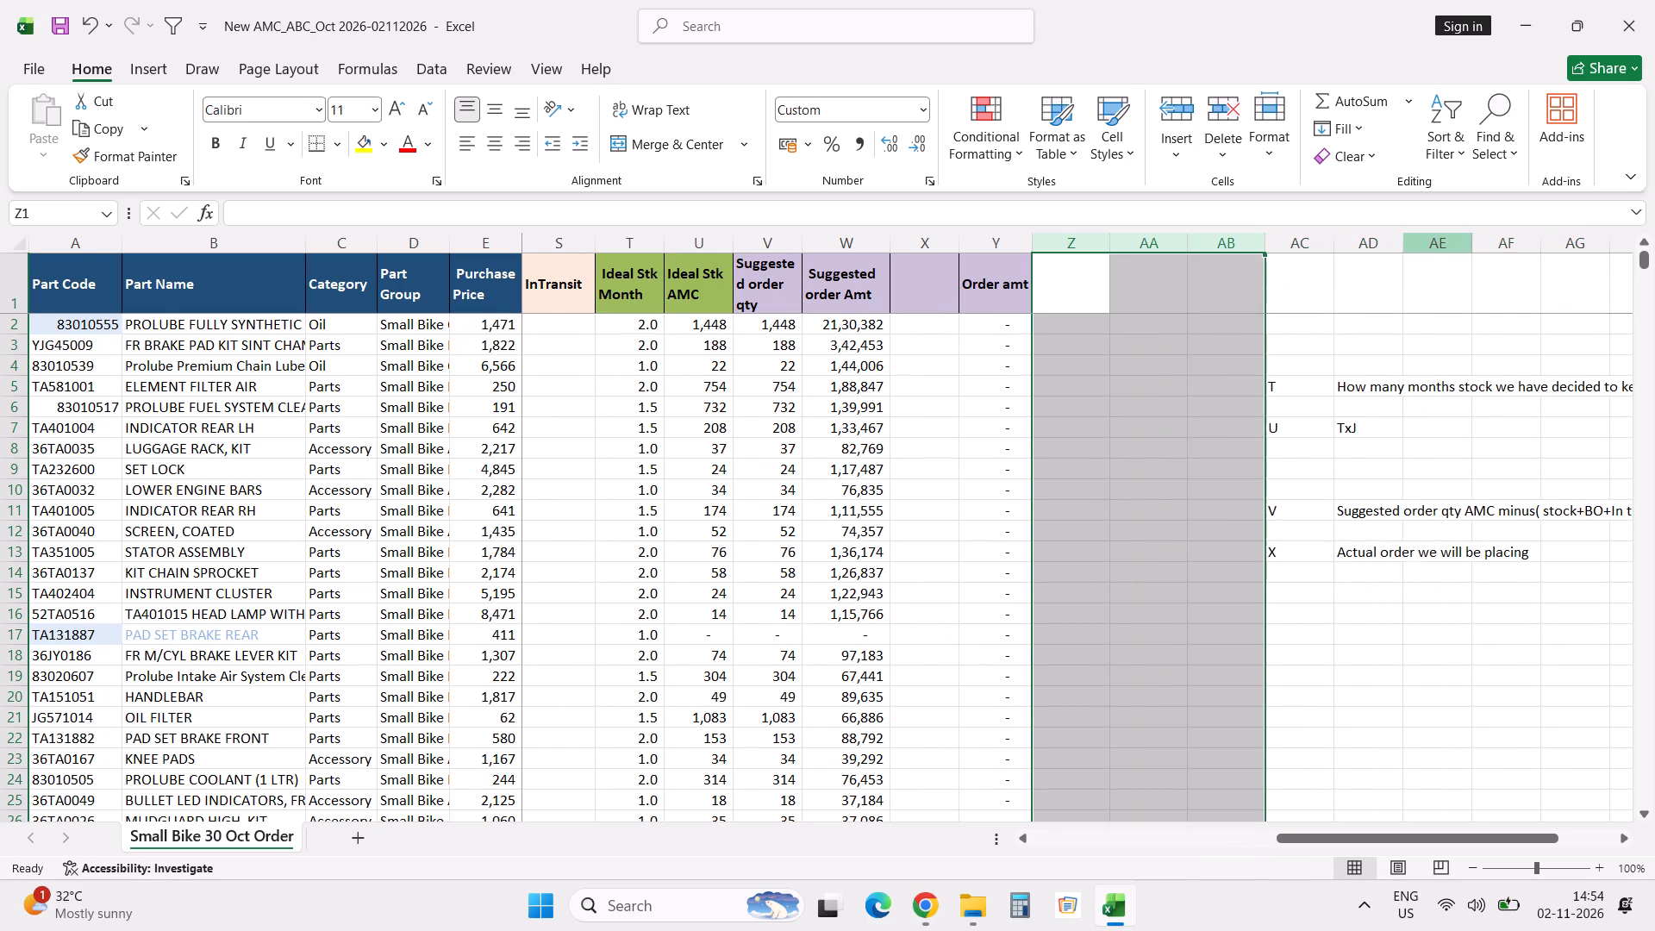
Save the changes to the order workbook.
click(1411, 522)
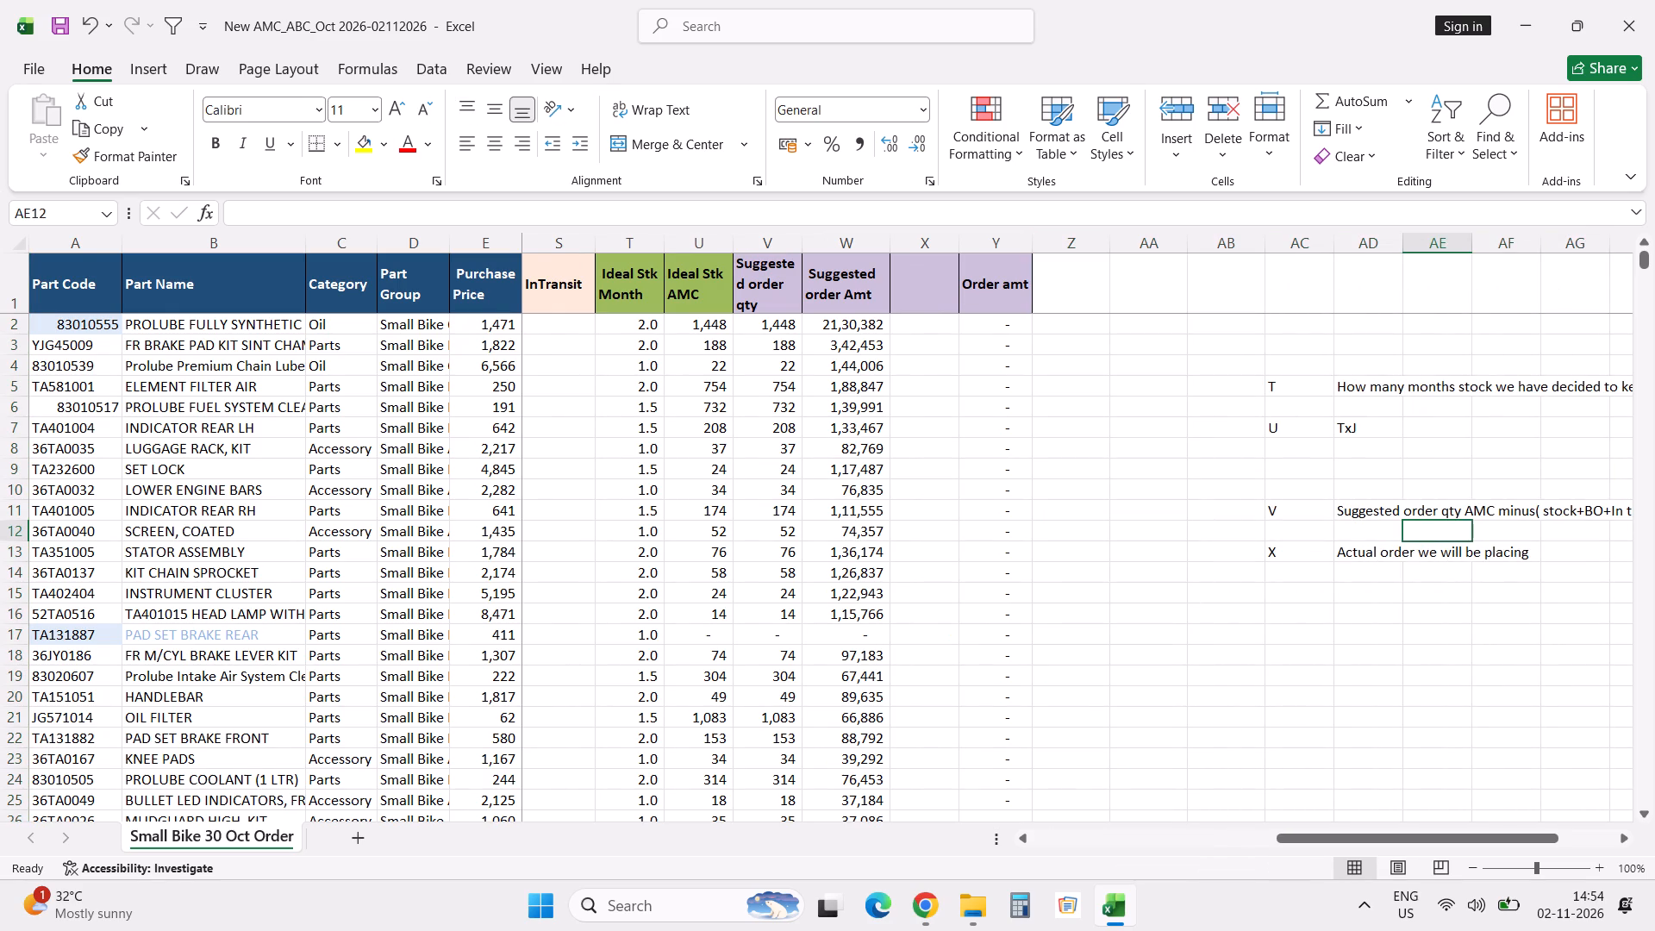
key(ctrl+s)
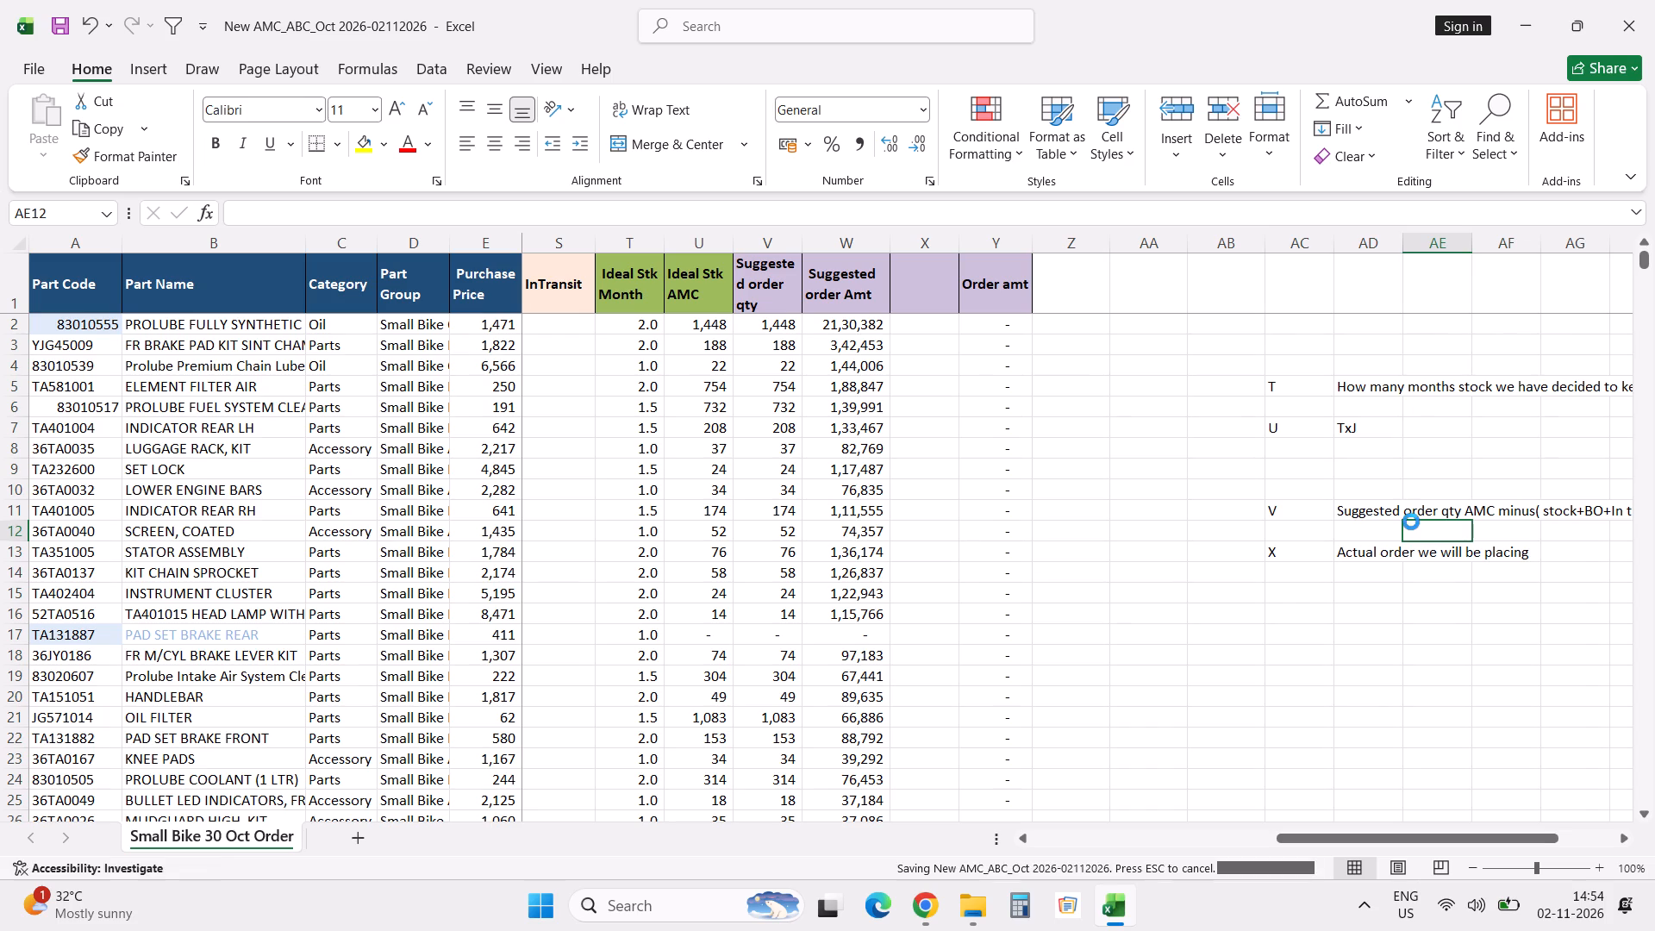
Enter the header "Order qty" in the blank header cell X1 before Order amt.
click(930, 293)
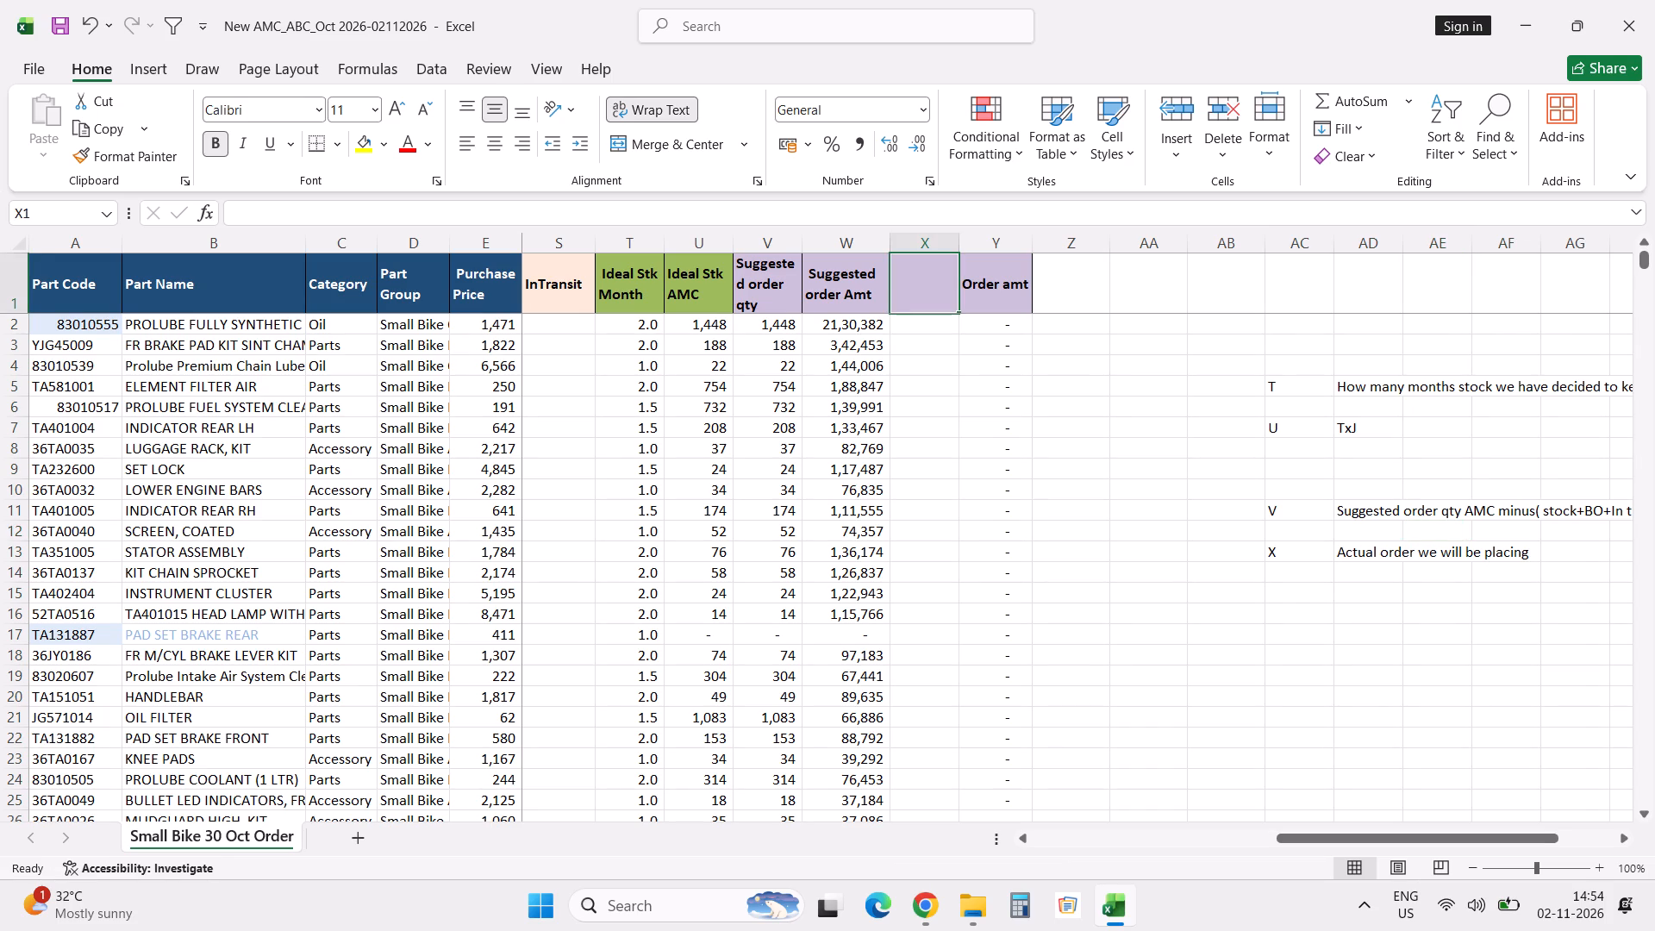
key(shift+t)
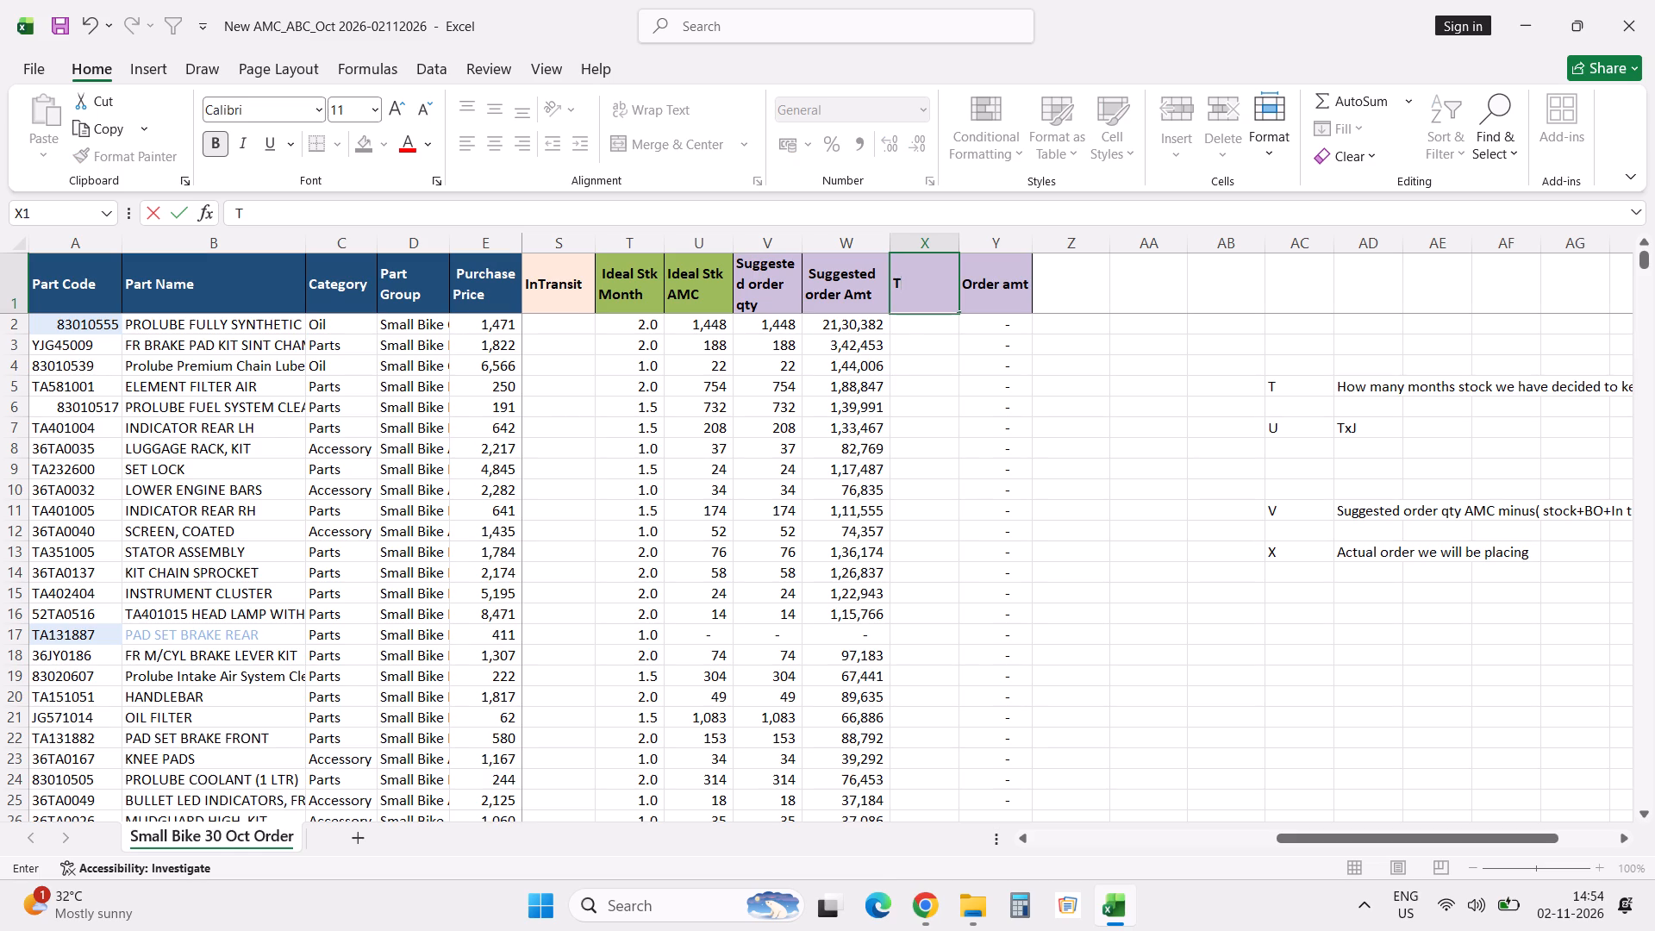
key(BackSpace)
text(Order qty)
key(Return)
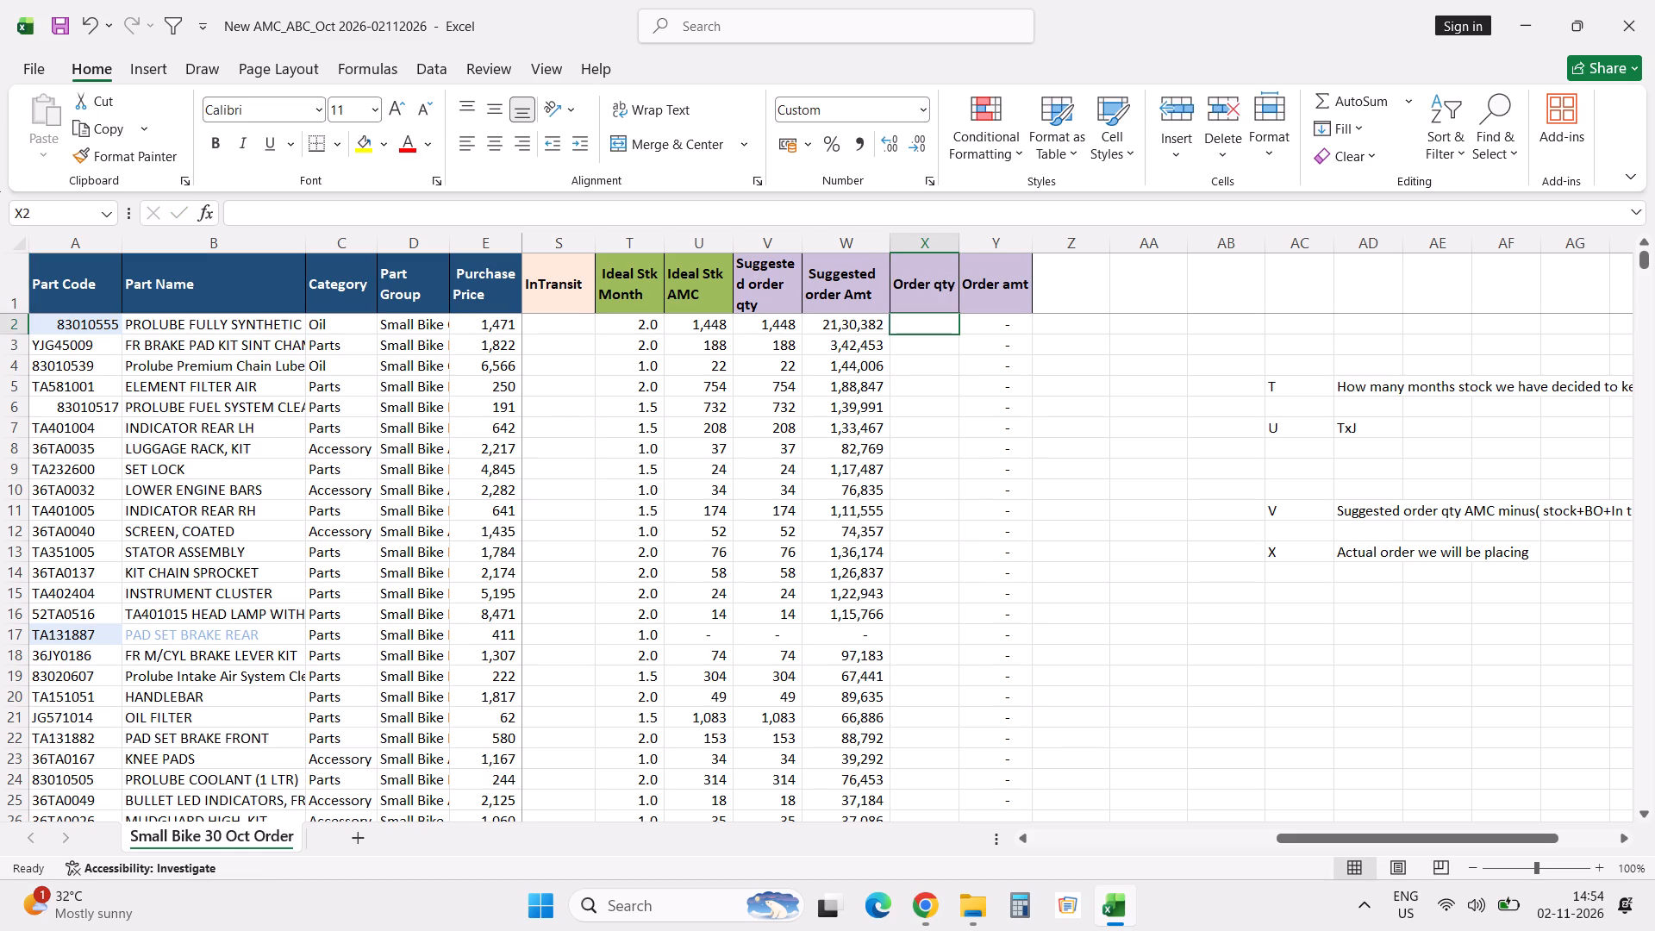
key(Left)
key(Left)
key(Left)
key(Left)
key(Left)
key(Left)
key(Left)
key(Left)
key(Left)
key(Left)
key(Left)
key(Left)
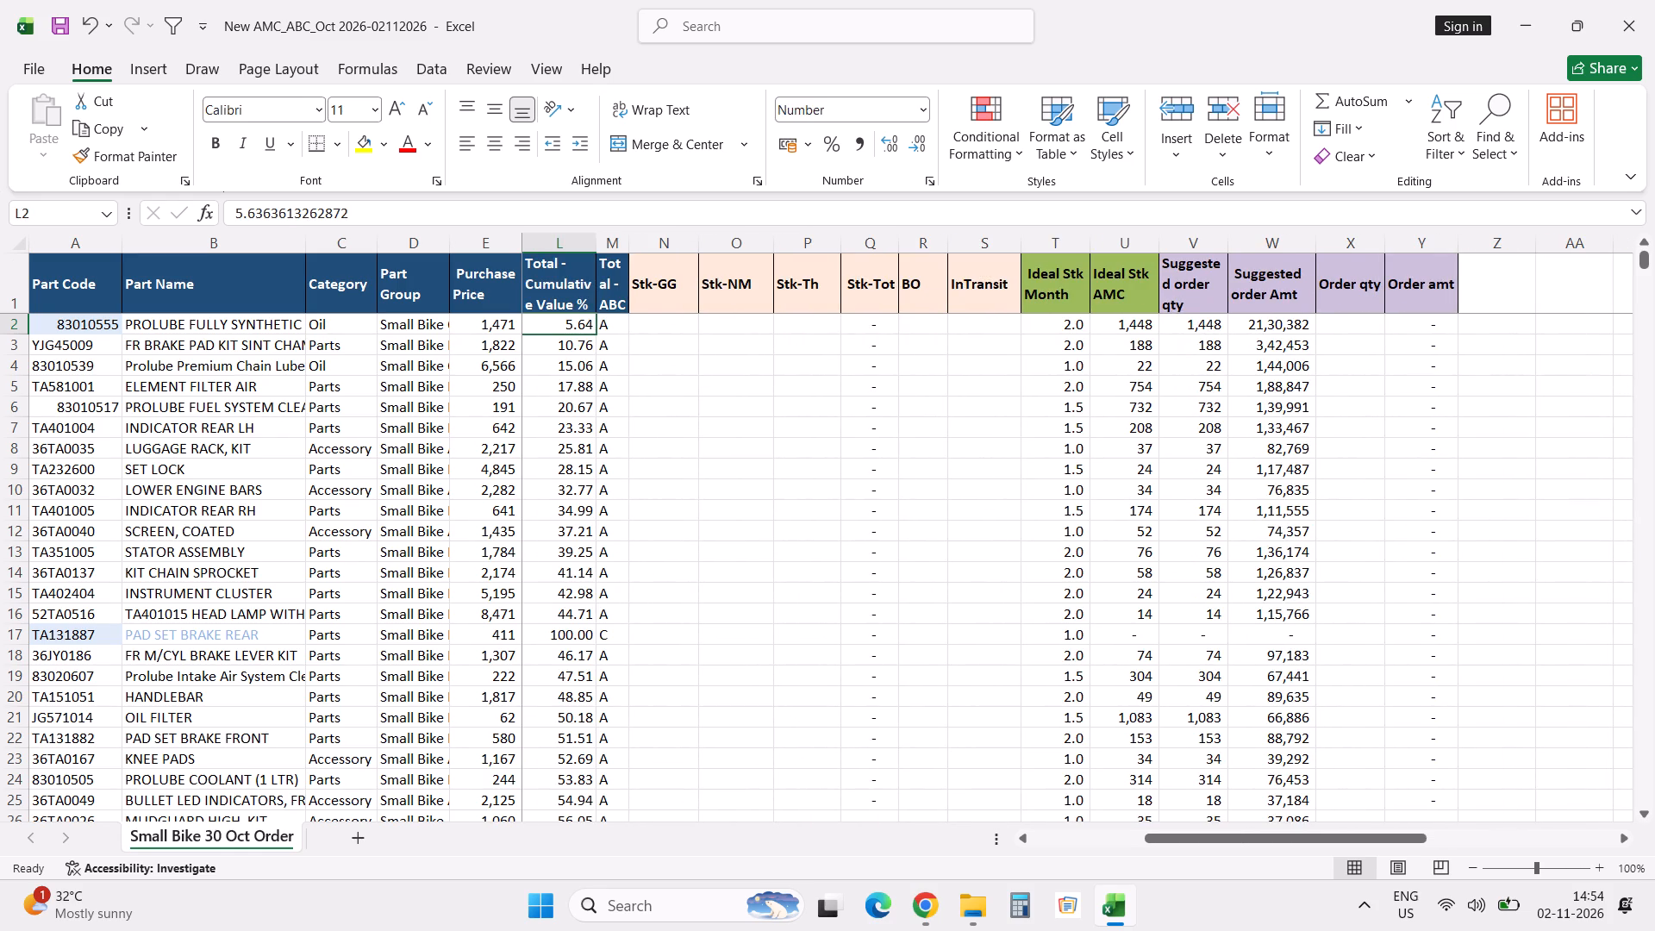
Examine the InTransit, BO and Stk-Tot columns down to their last rows, and the first data row of the stock columns.
click(998, 388)
key(ctrl+Down)
key(Left)
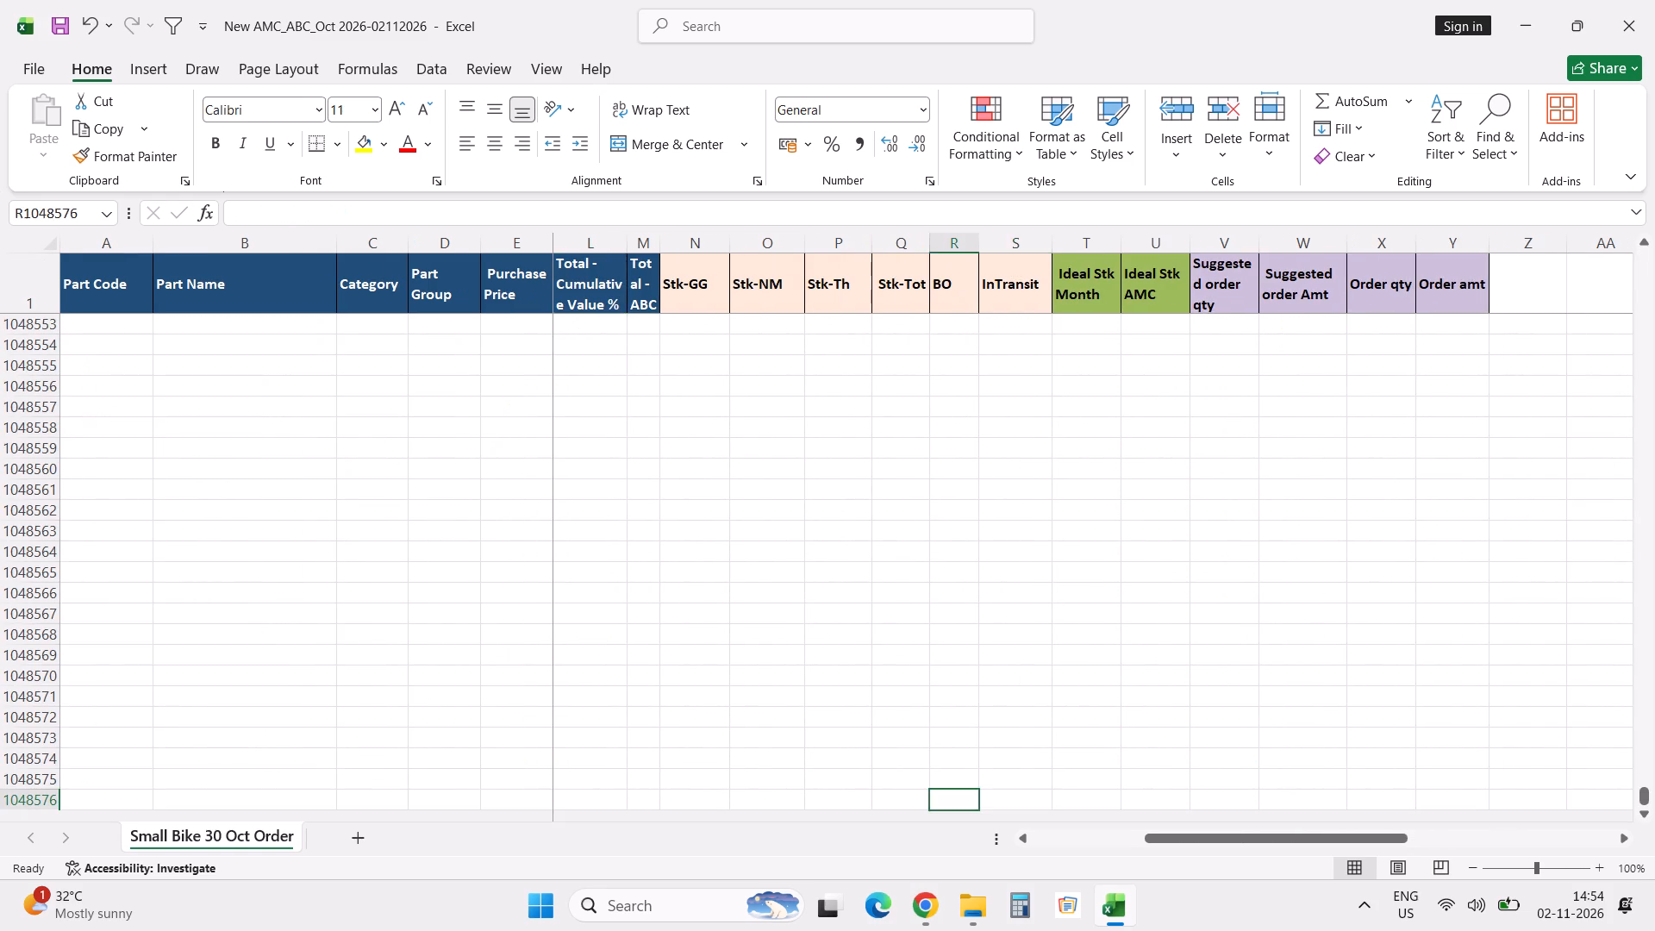
key(ctrl+Up)
key(Down)
key(Up)
key(Left)
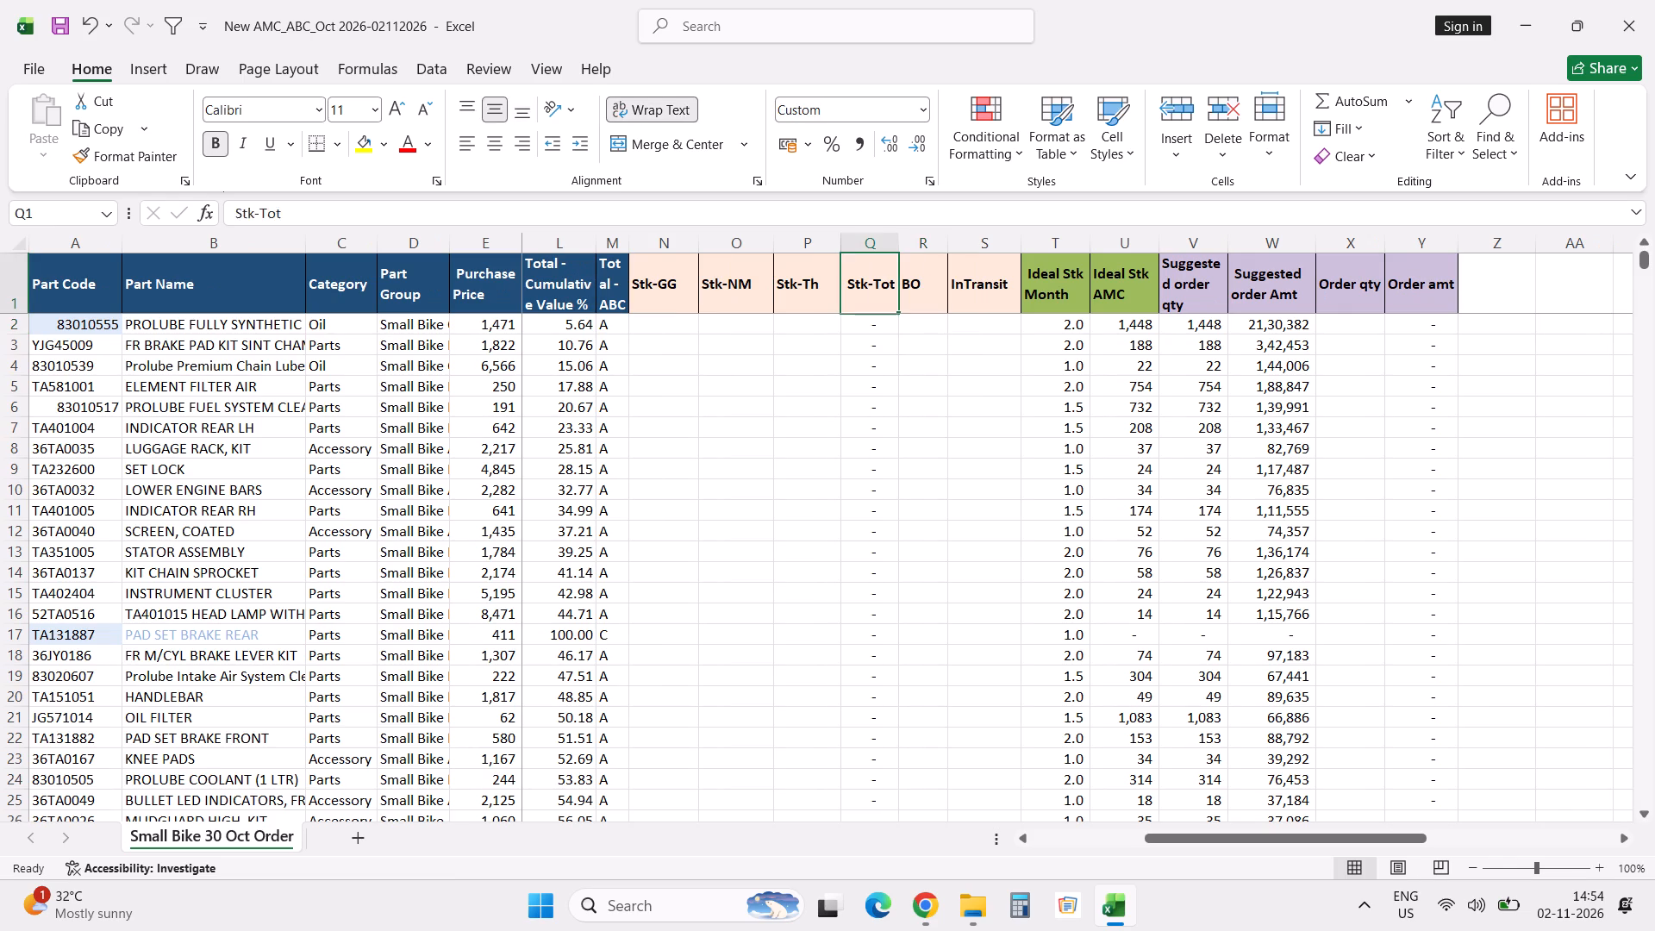
key(Down)
key(ctrl+Down)
key(ctrl+Up)
key(Down)
key(Up)
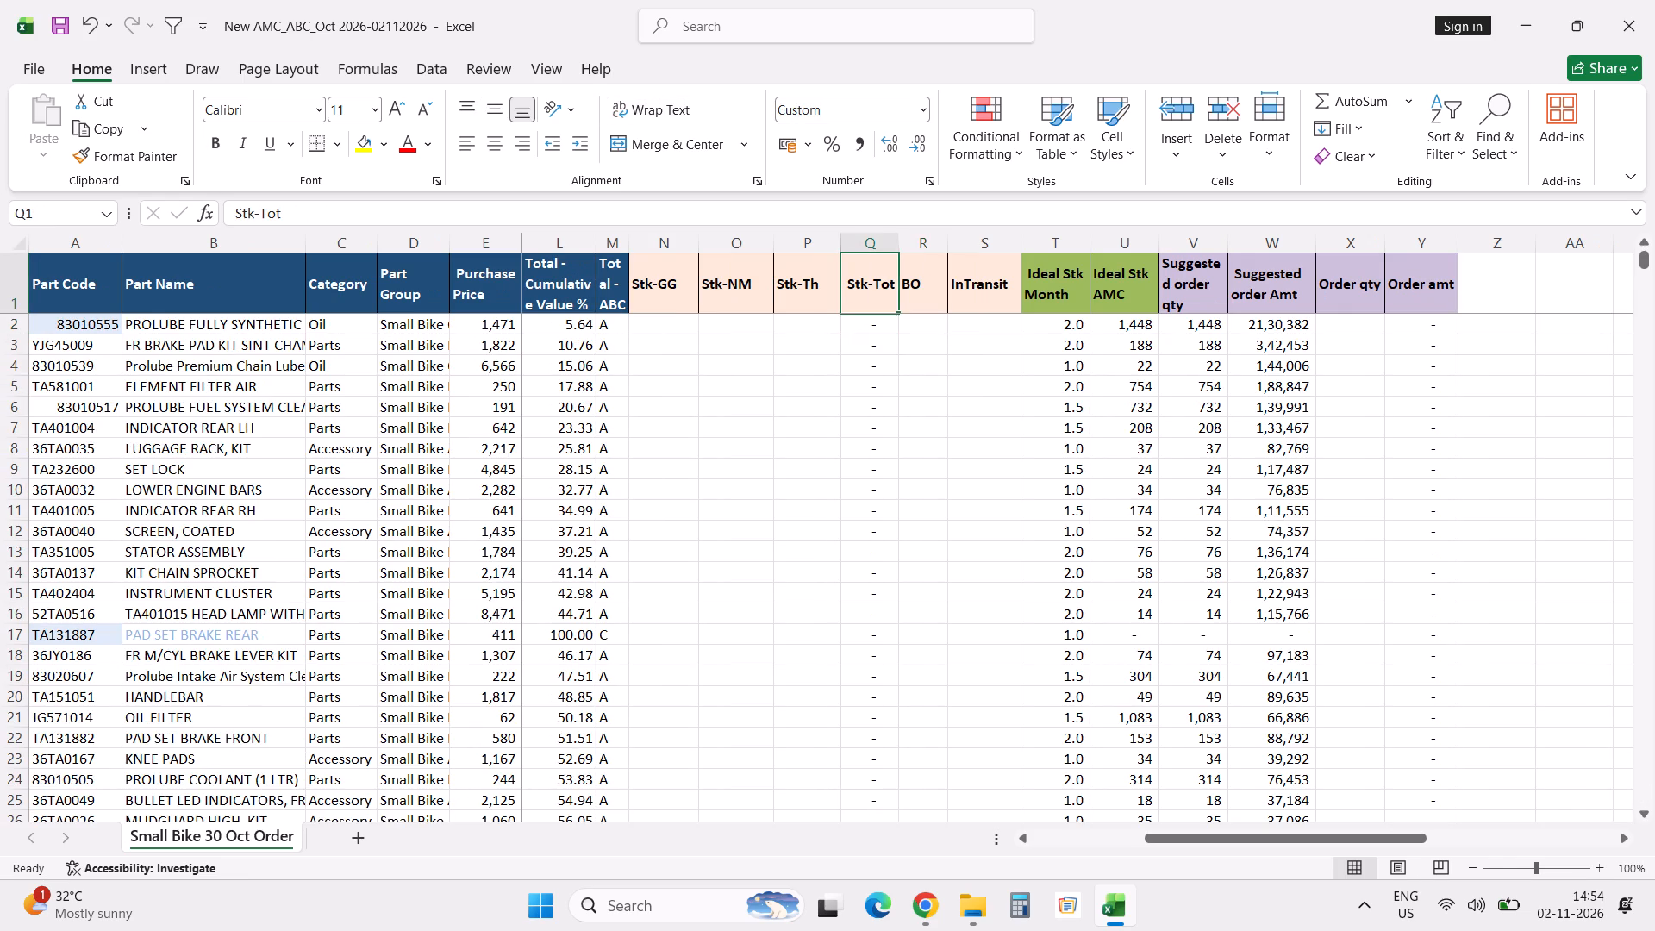
key(Down)
key(ctrl+shift+Down)
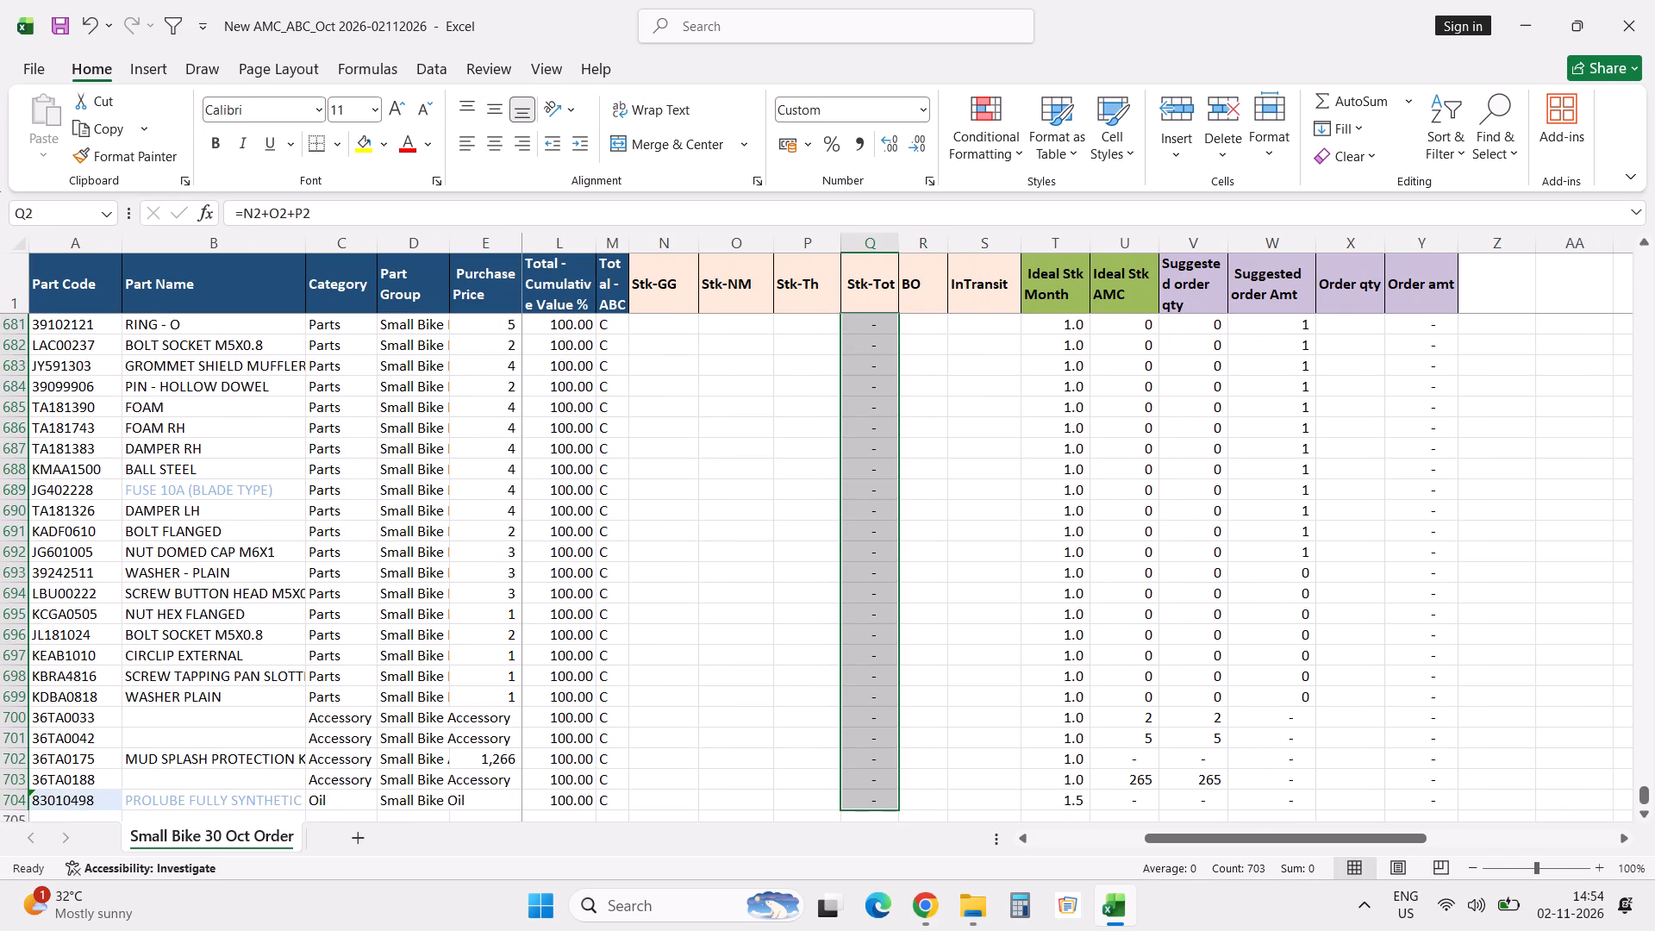
key(ctrl+Up)
key(Down)
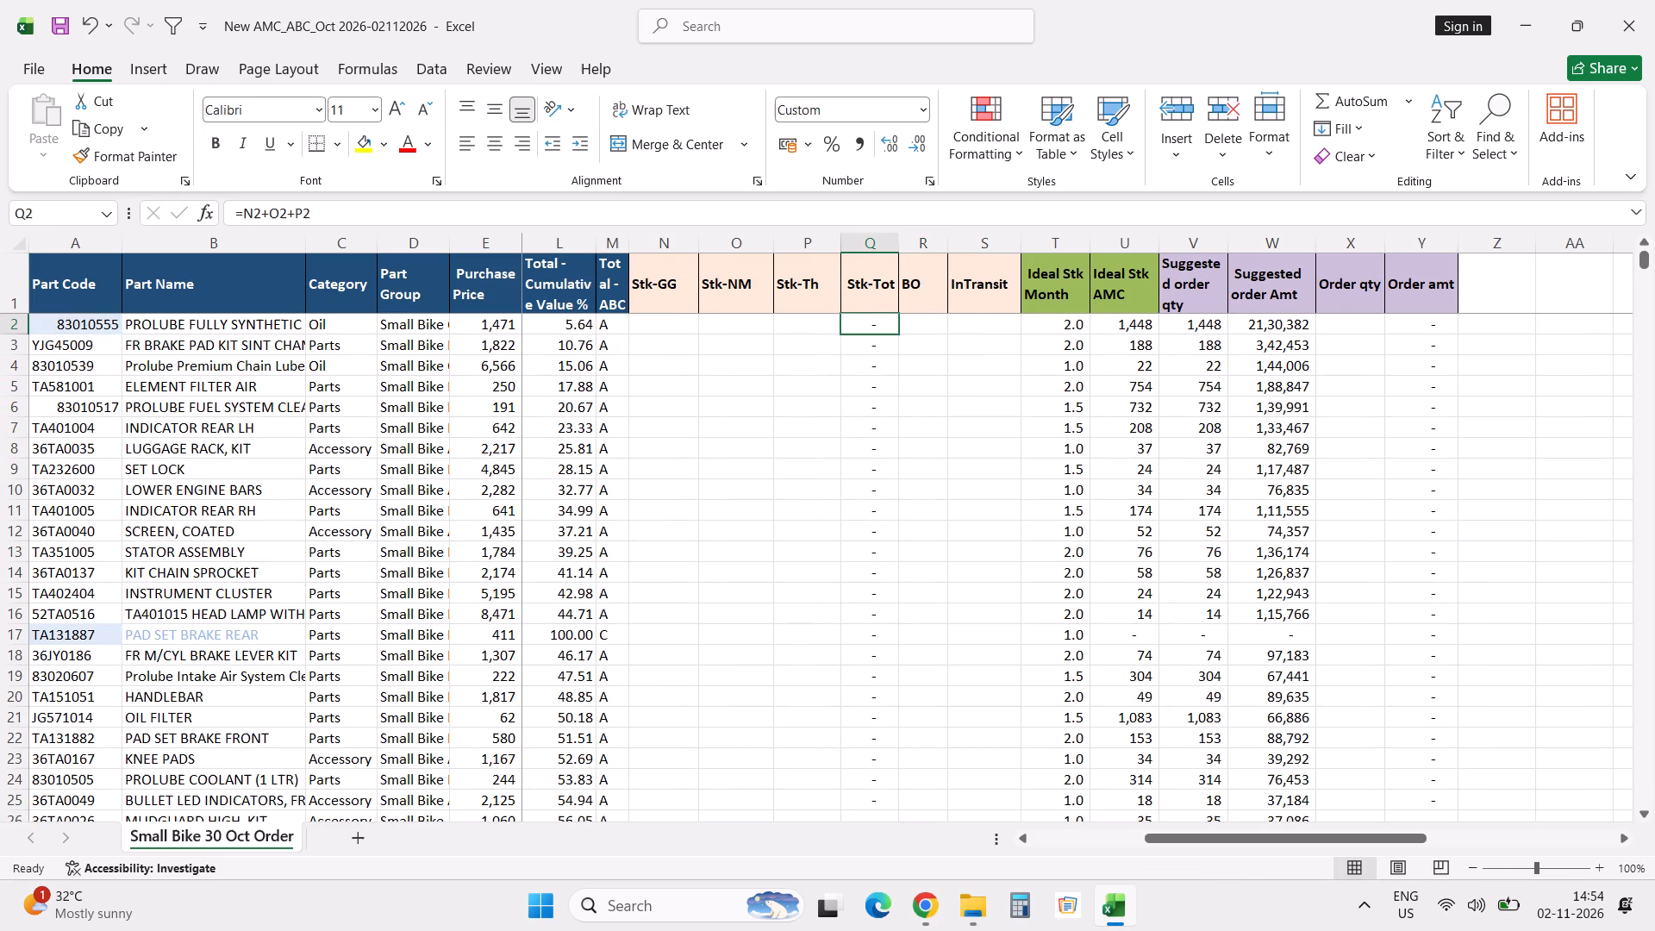
key(Left)
key(Left)
key(Left)
key(Left)
key(Left)
key(Right)
key(Right)
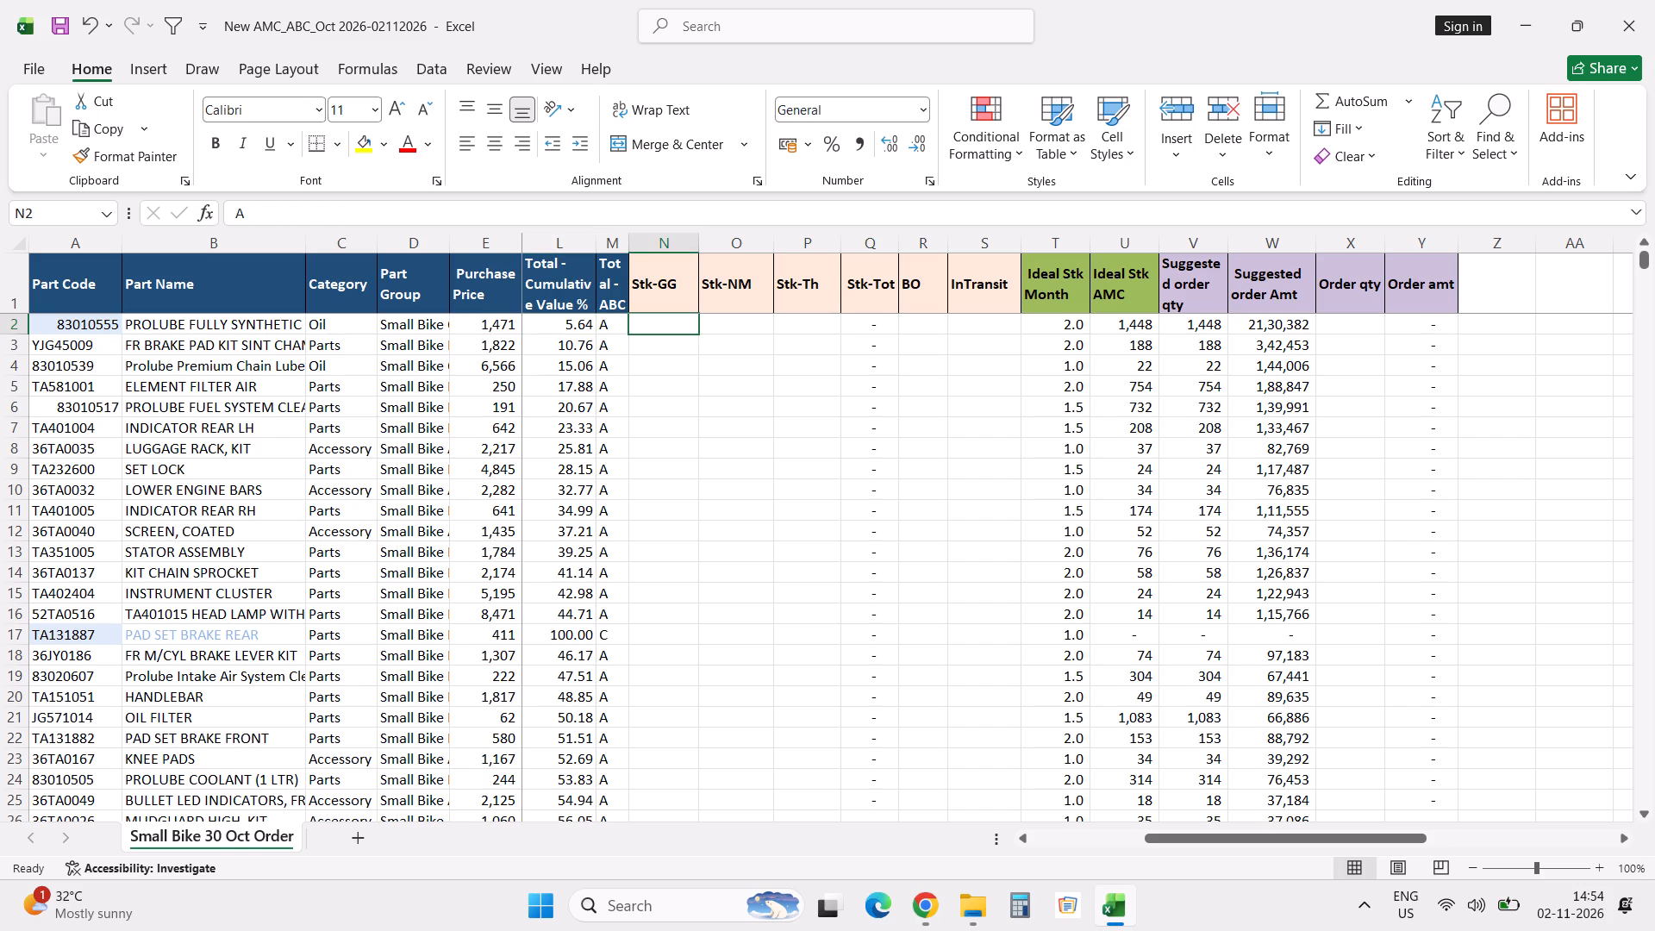
Switch to File Explorer and delete the zipped folder "ZSD_SPTAXREP - Spares Tax" from Downloads.
click(978, 908)
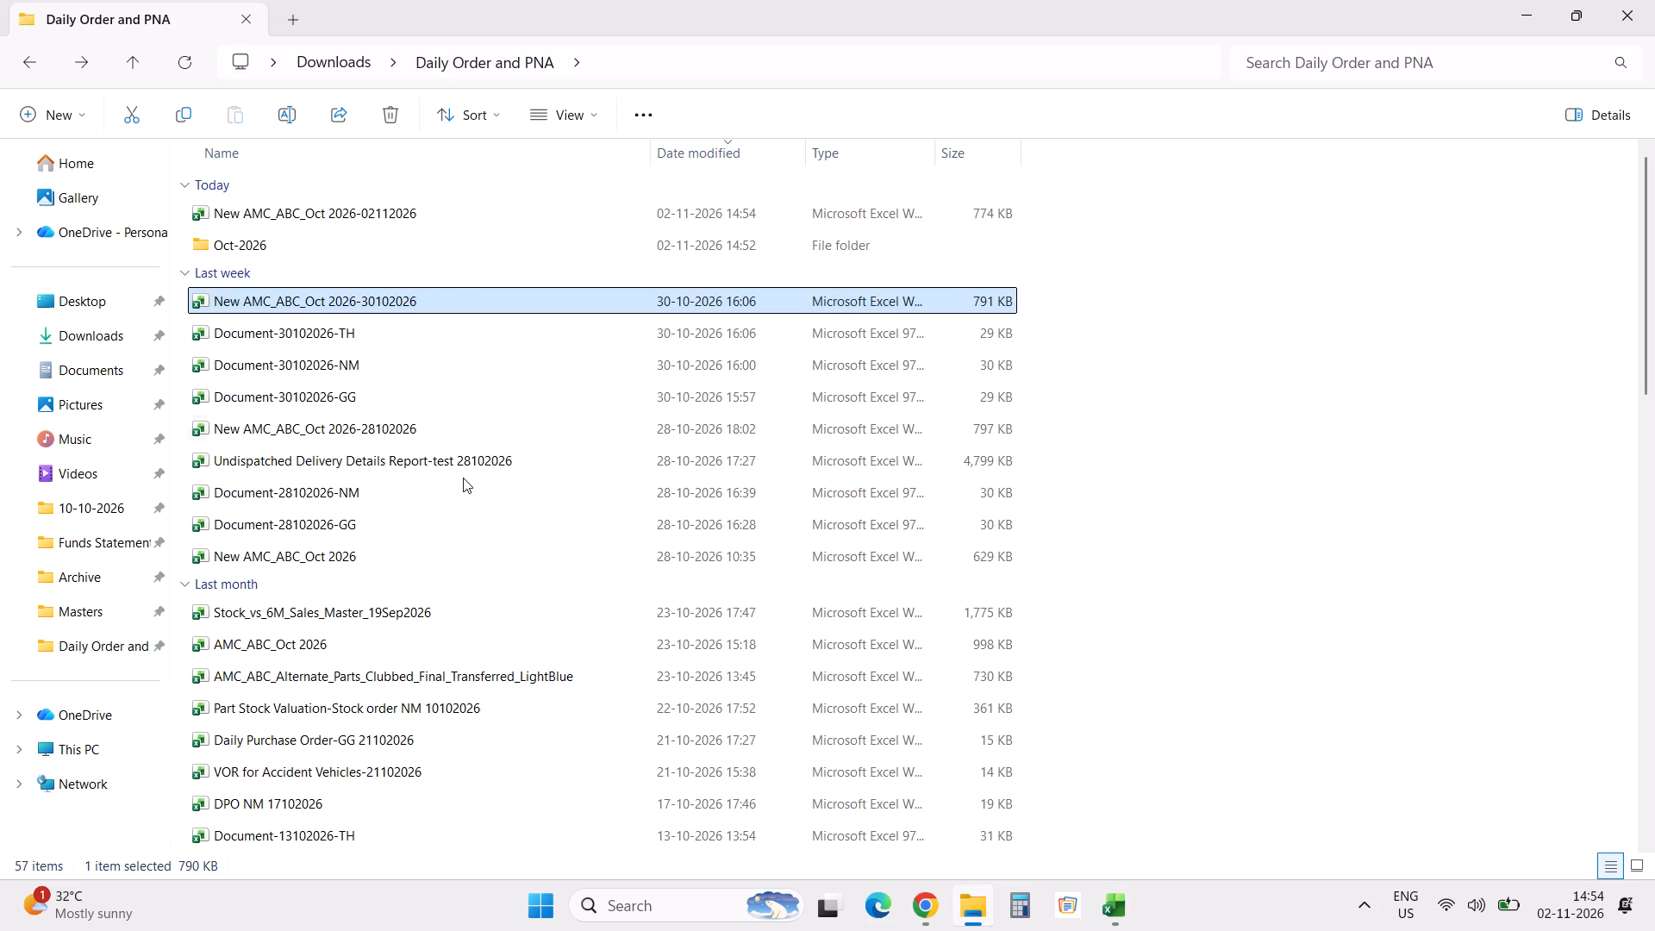
click(334, 64)
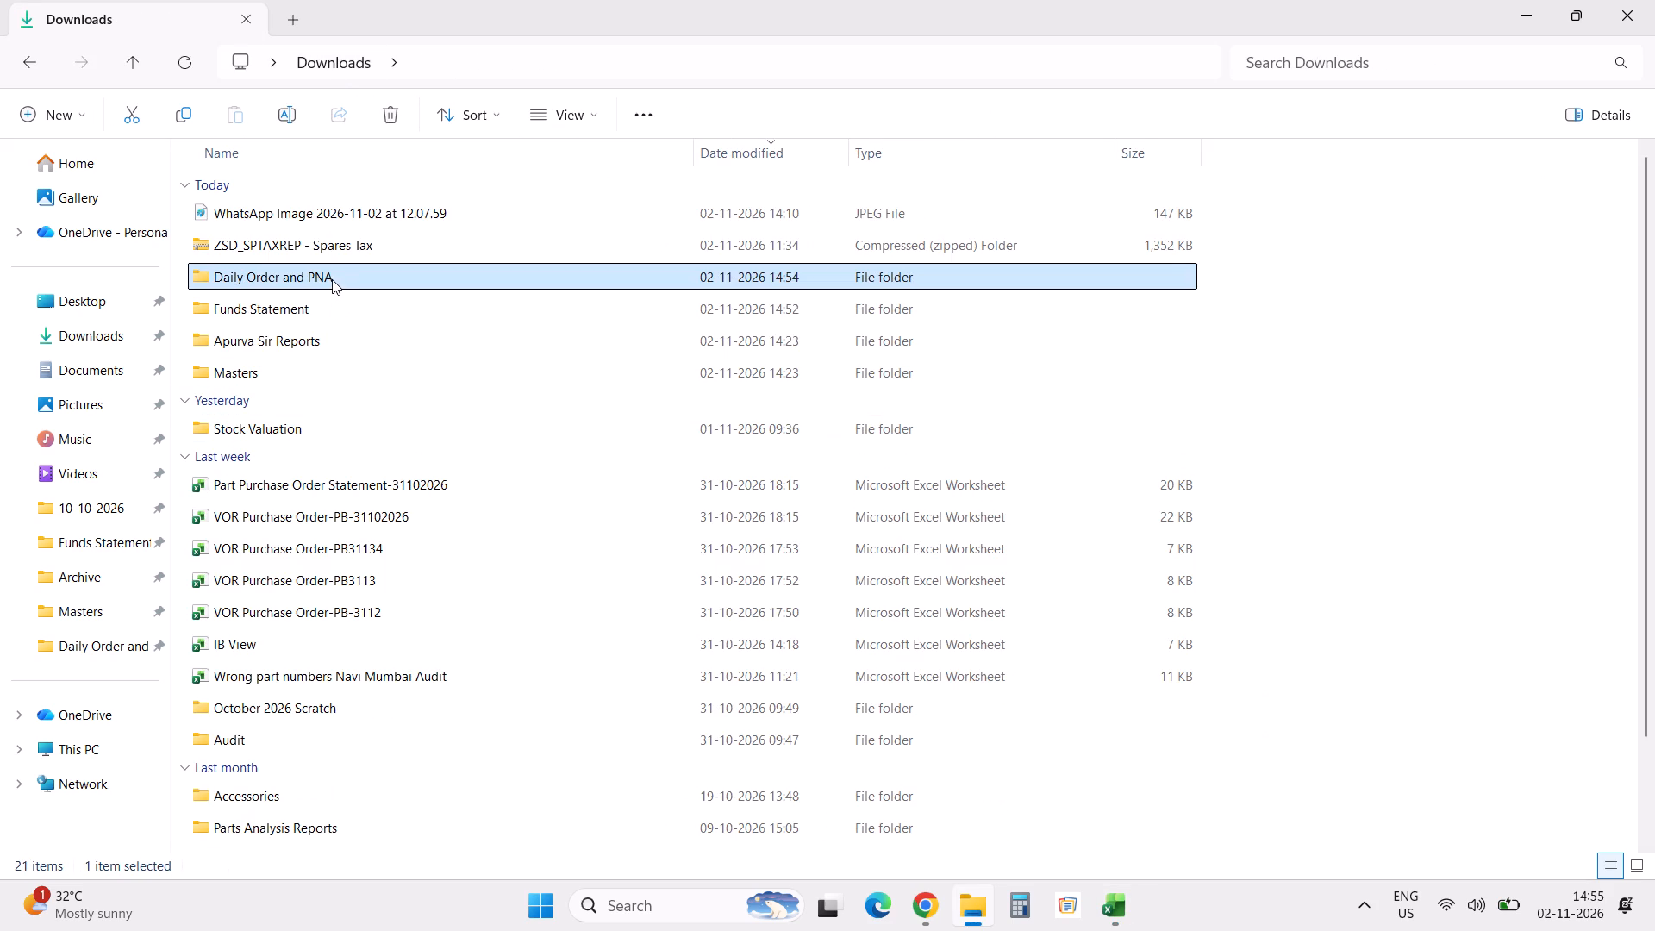
click(347, 247)
key(Delete)
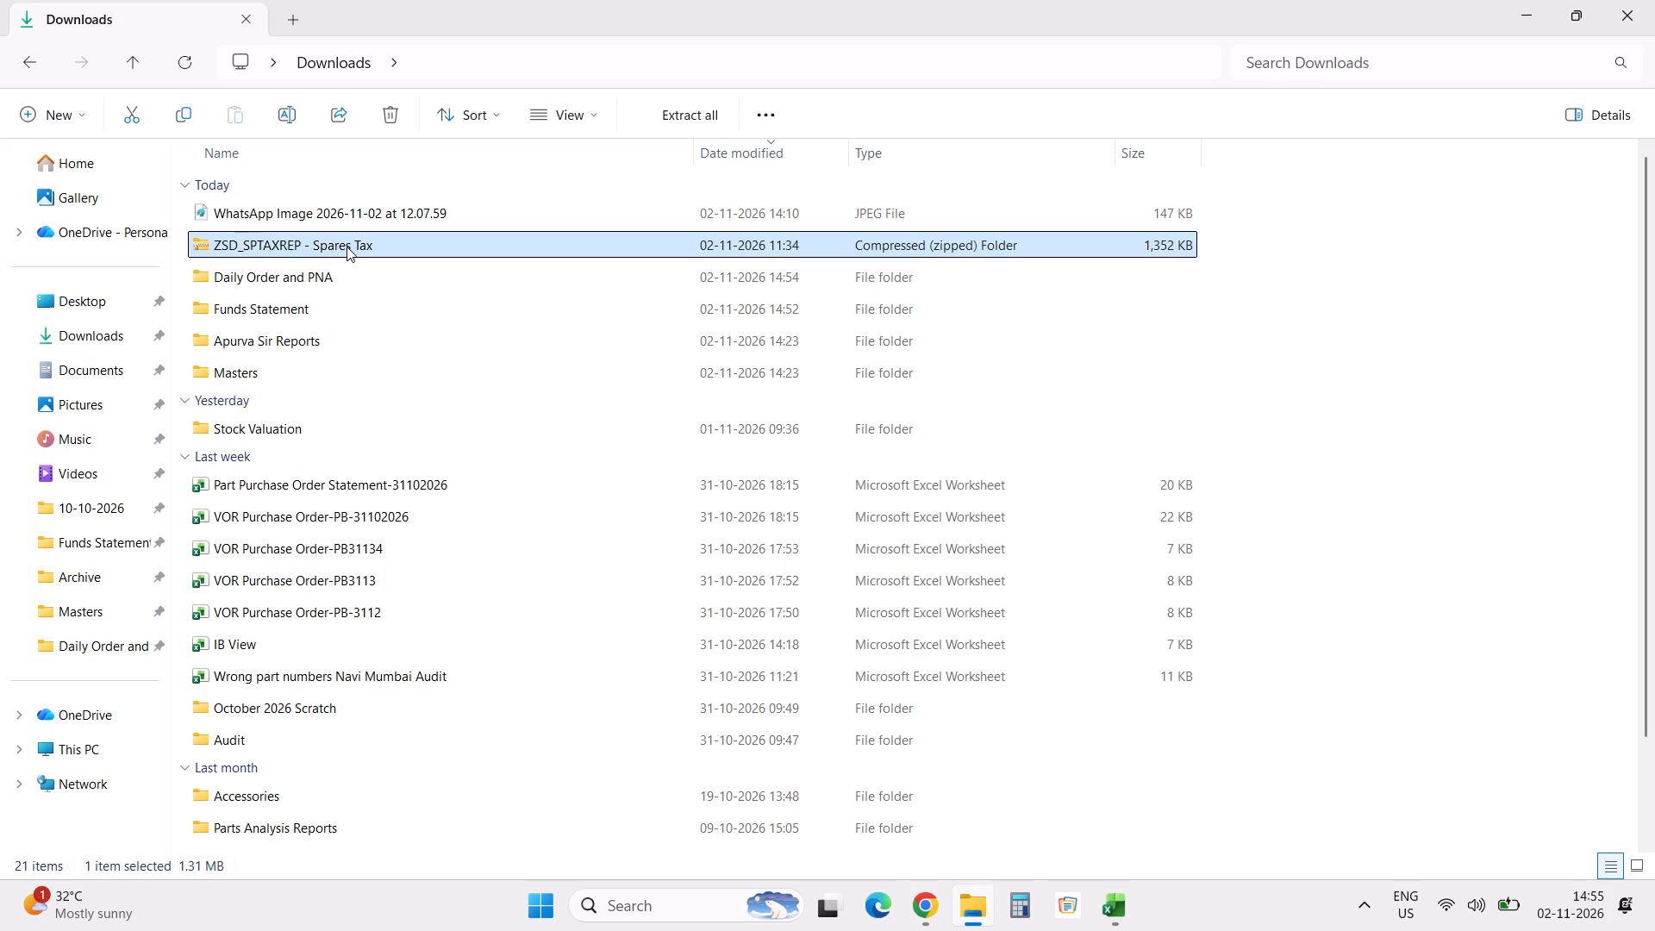
View the WhatsApp image dated 2026-11-02 from Downloads, close it, and delete the image file.
double_click(360, 220)
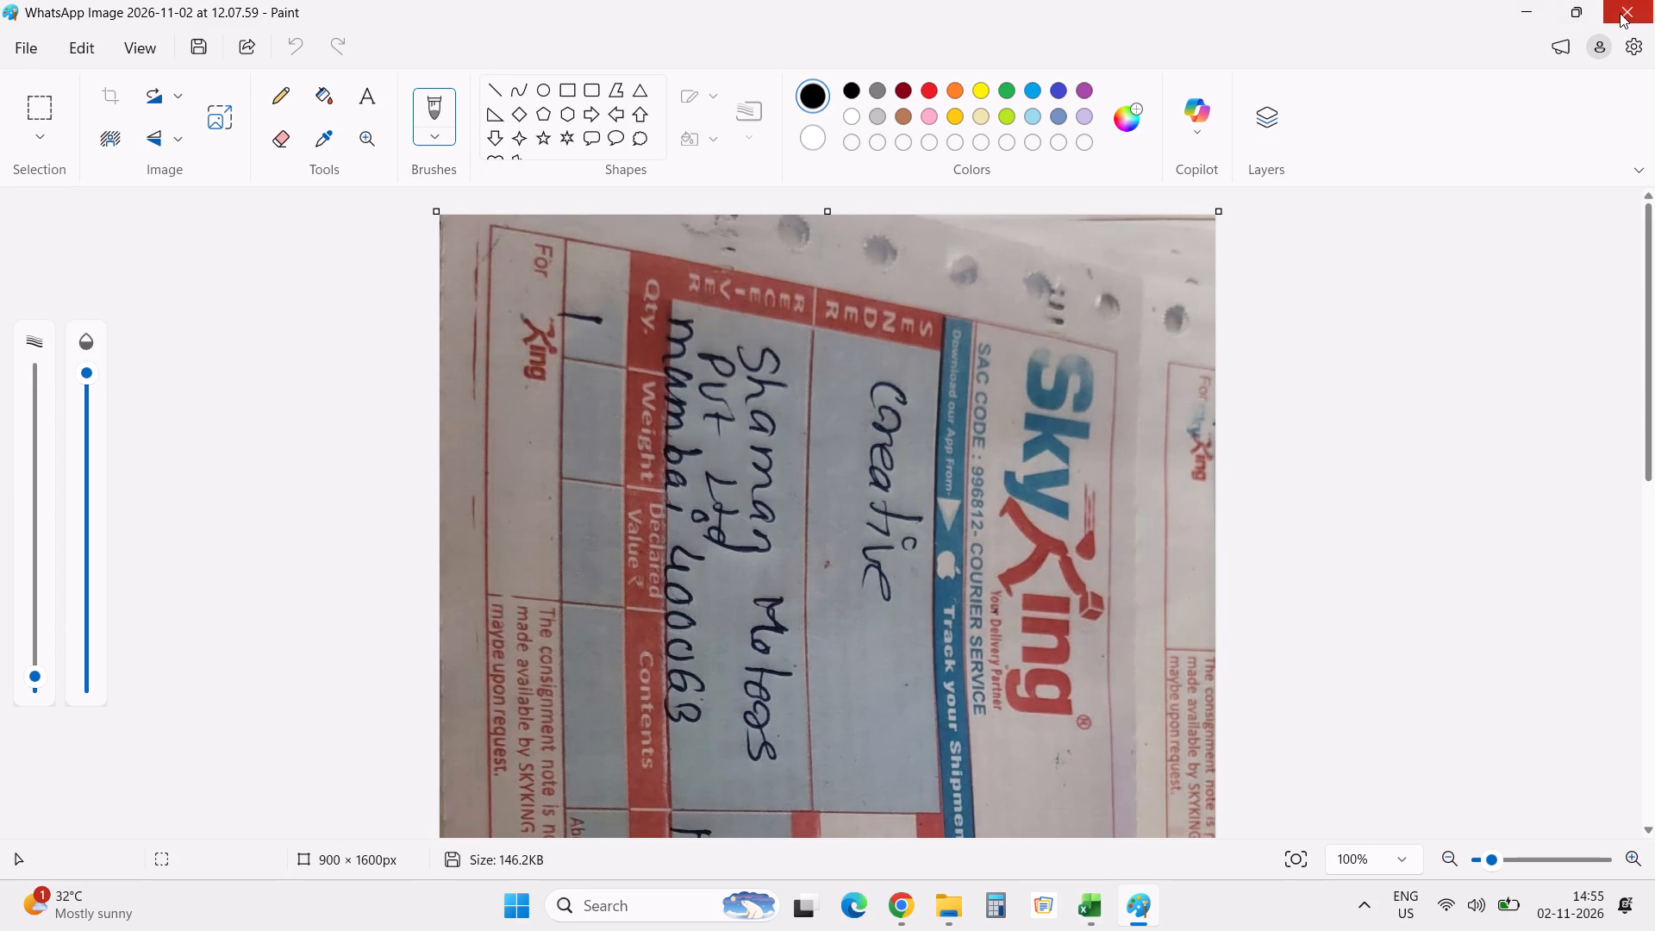
click(1620, 13)
key(Delete)
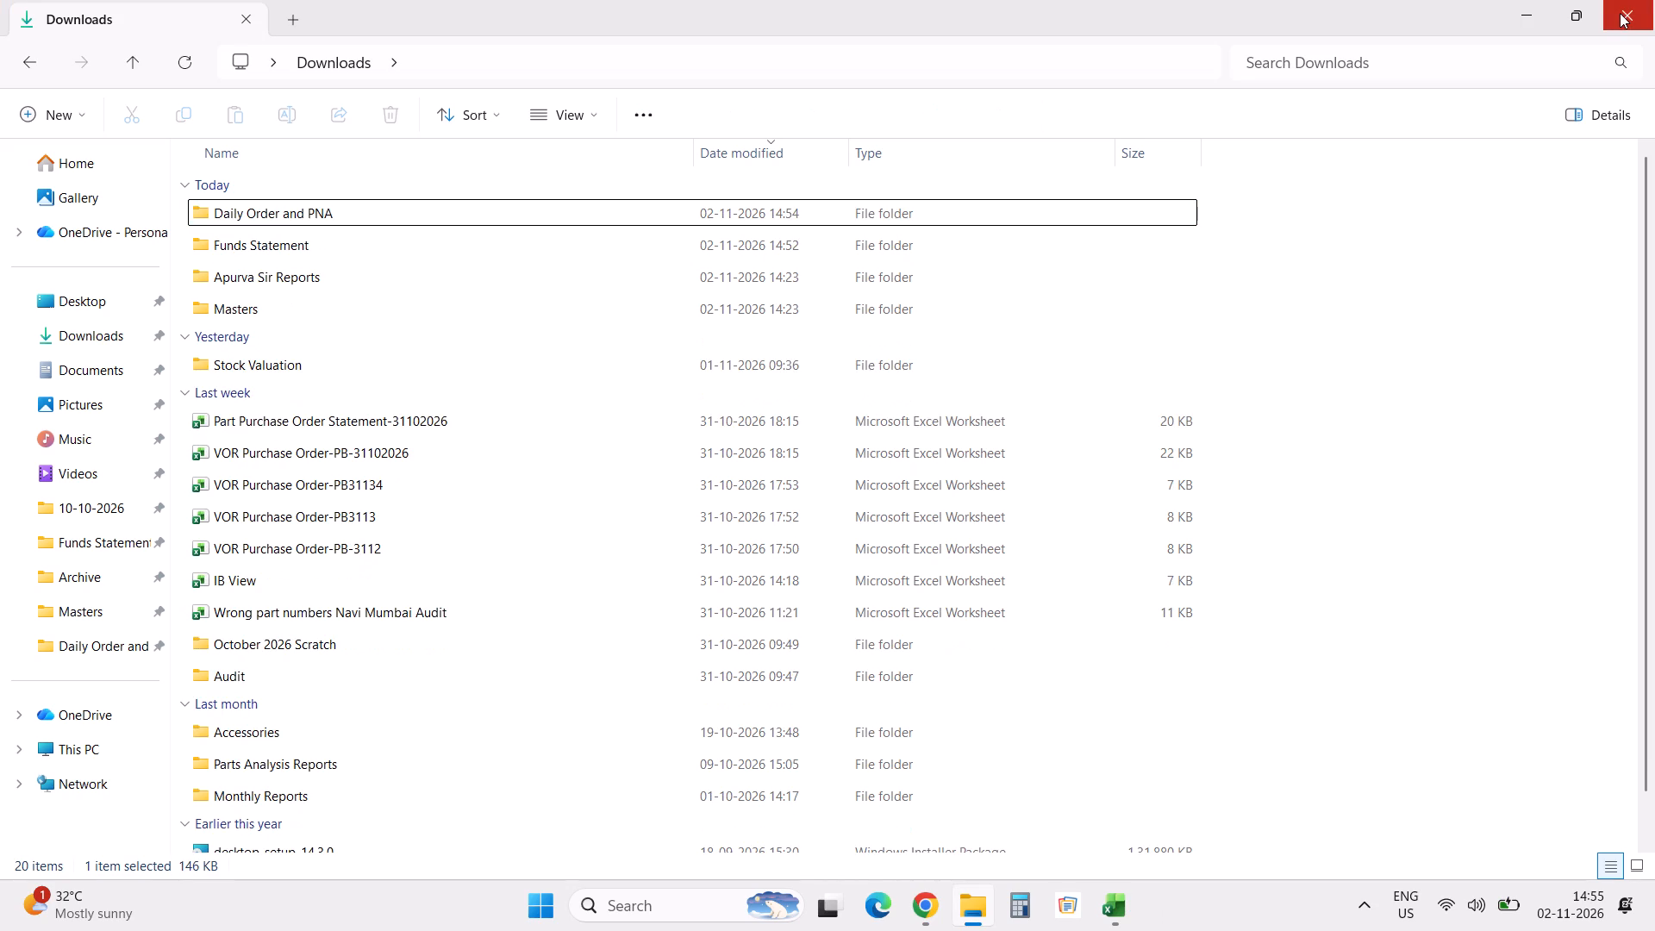
Open the Daily Order and PNA folder in File Explorer, and return to the order workbook in Excel.
double_click(529, 215)
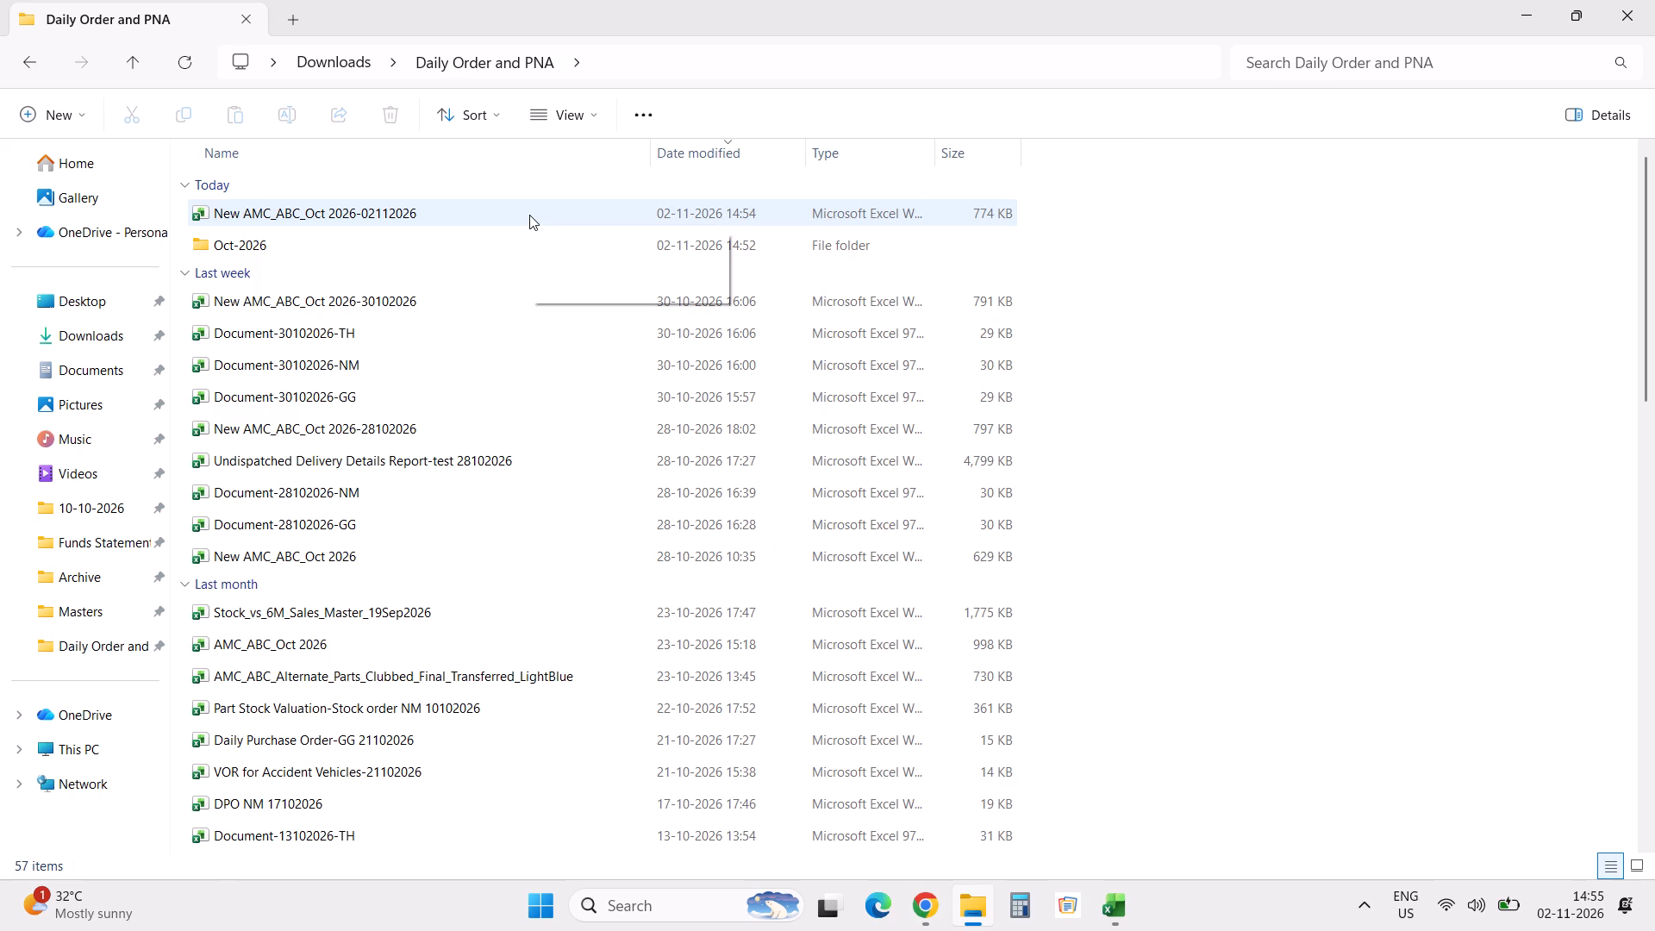
key(alt+Tab)
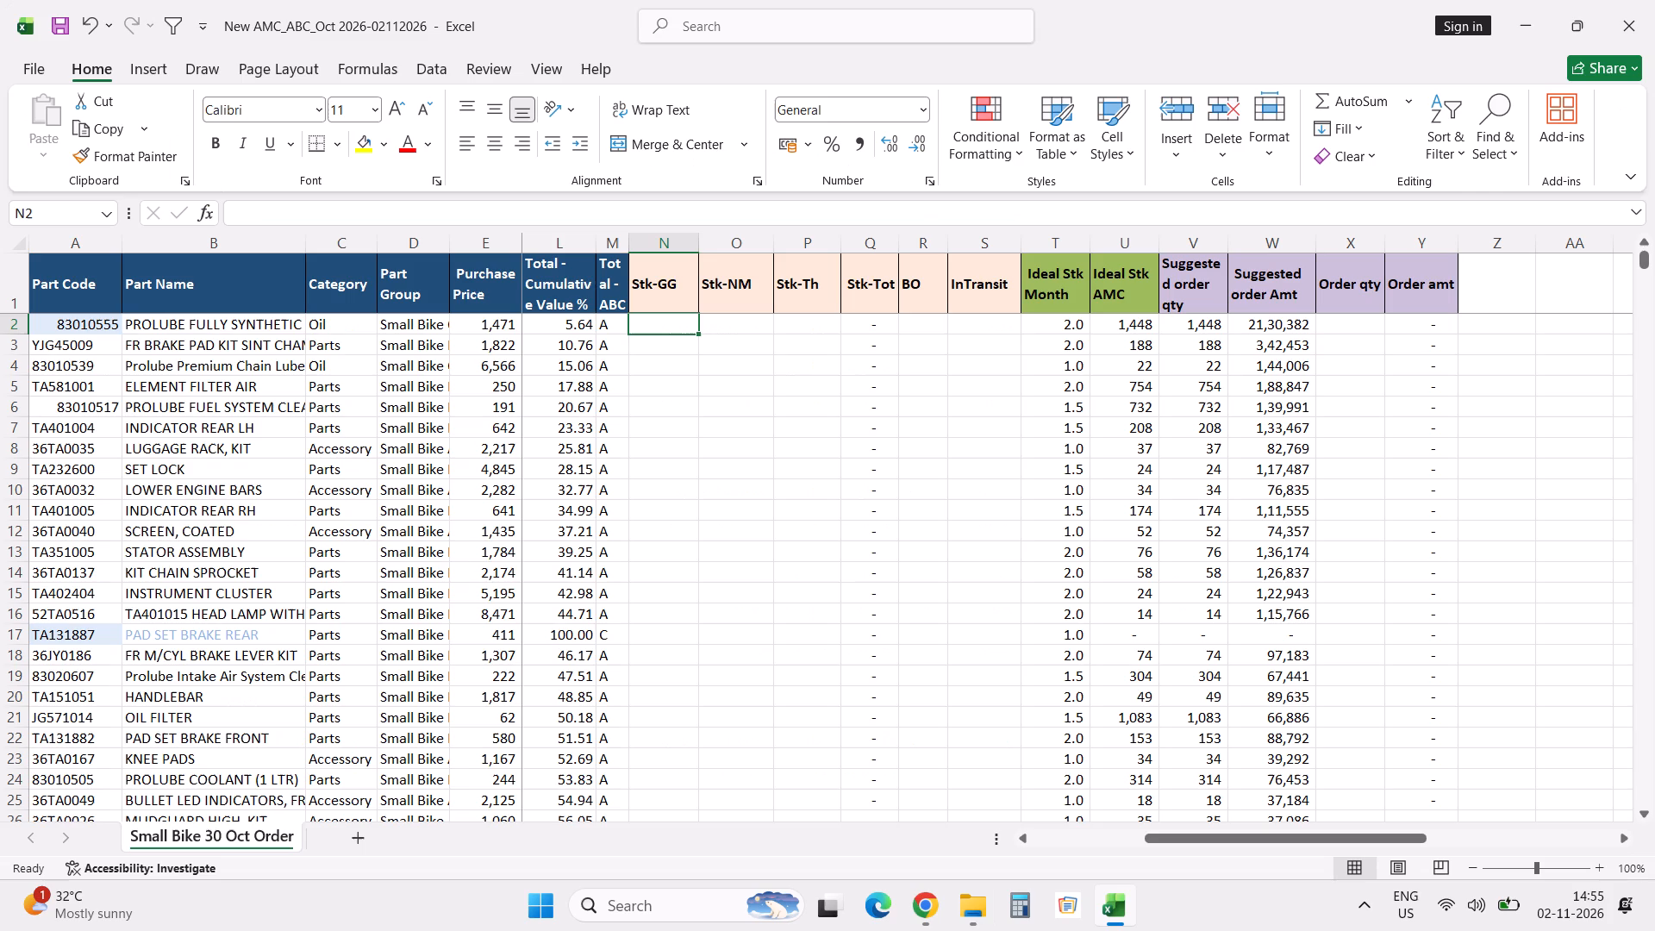
Switch to File Explorer, open the workbook "Part Stock Valuation-02112026" from the Funds Statement folder and enable its content.
key(alt+Tab)
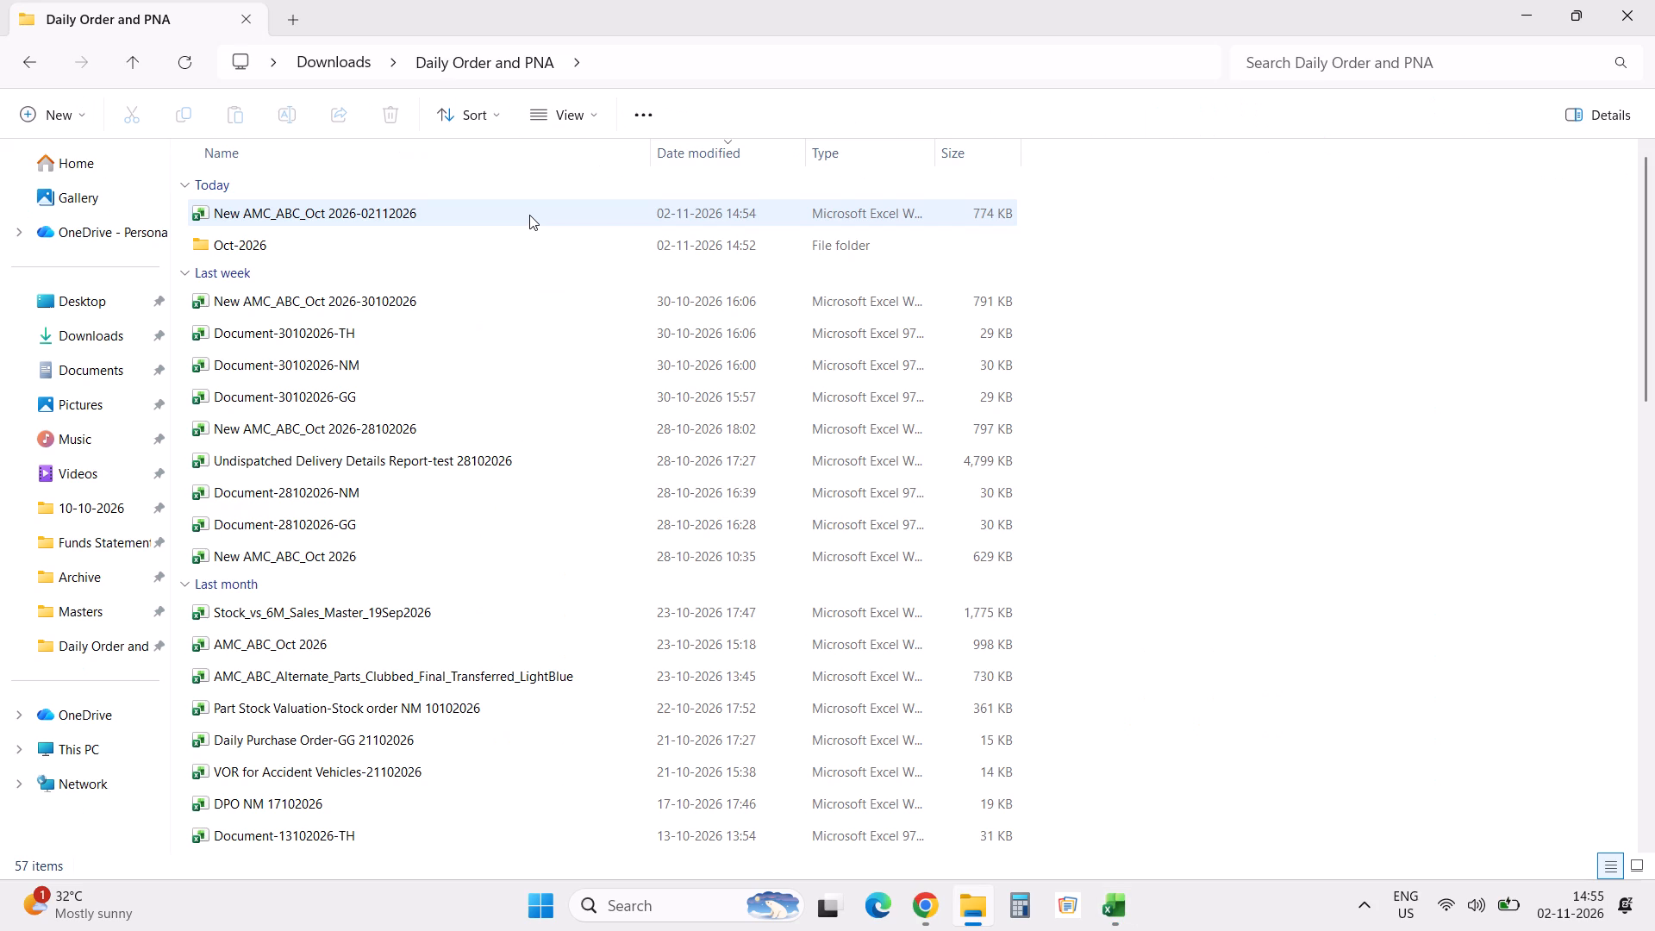
key(BackSpace)
double_click(372, 253)
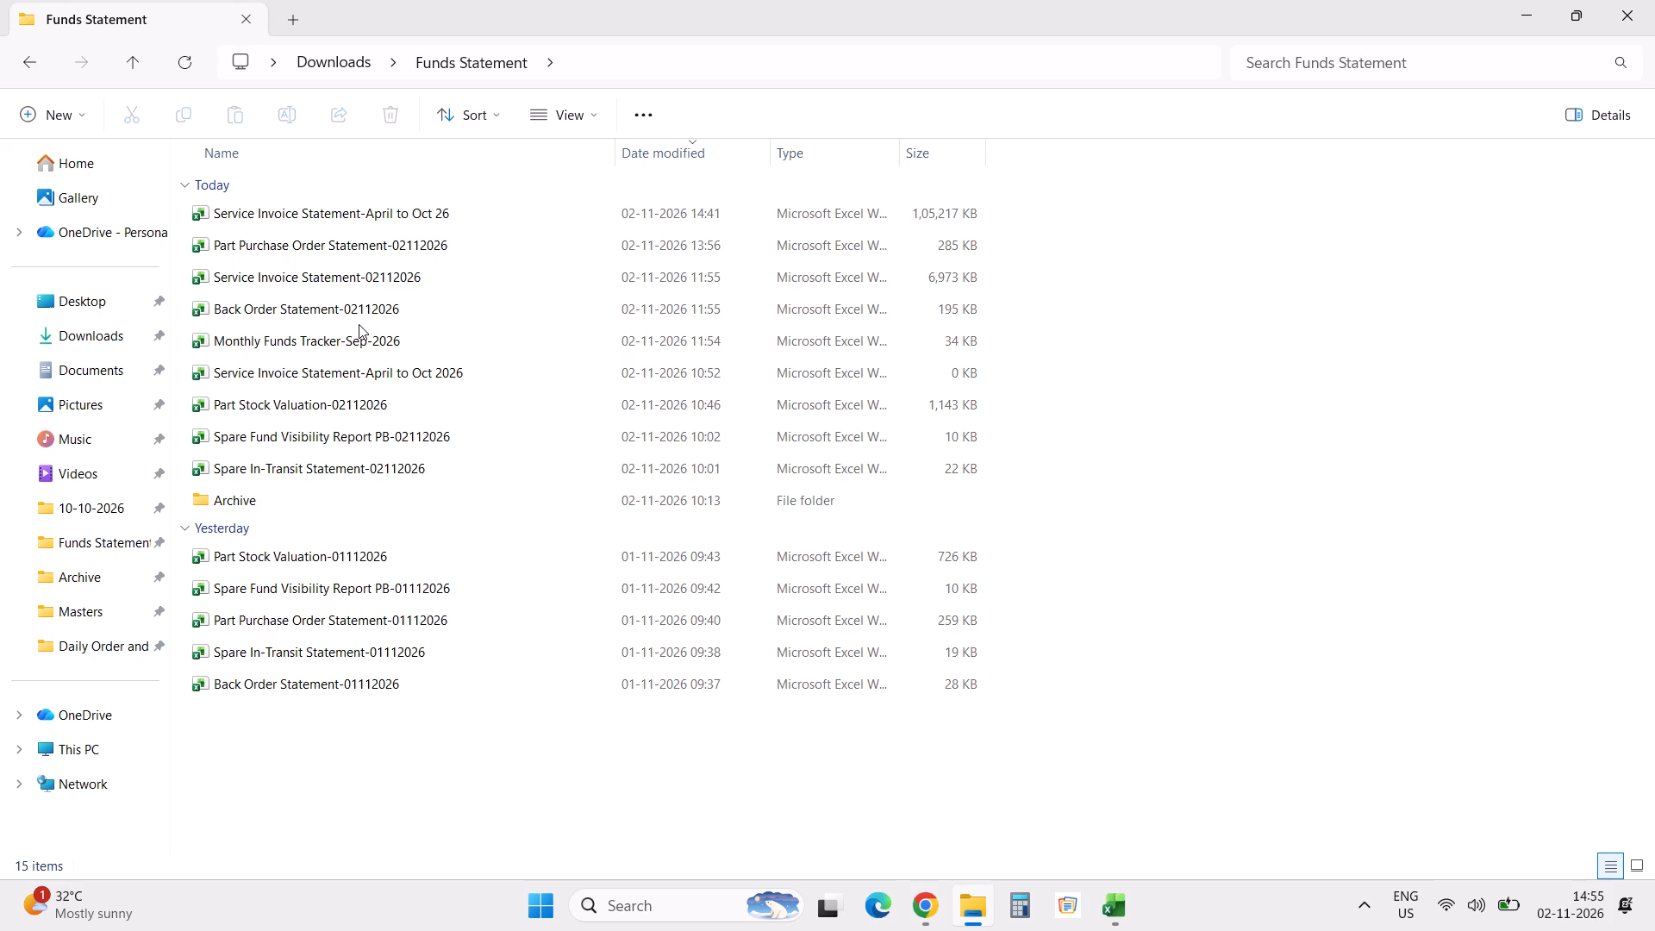
click(338, 63)
double_click(260, 358)
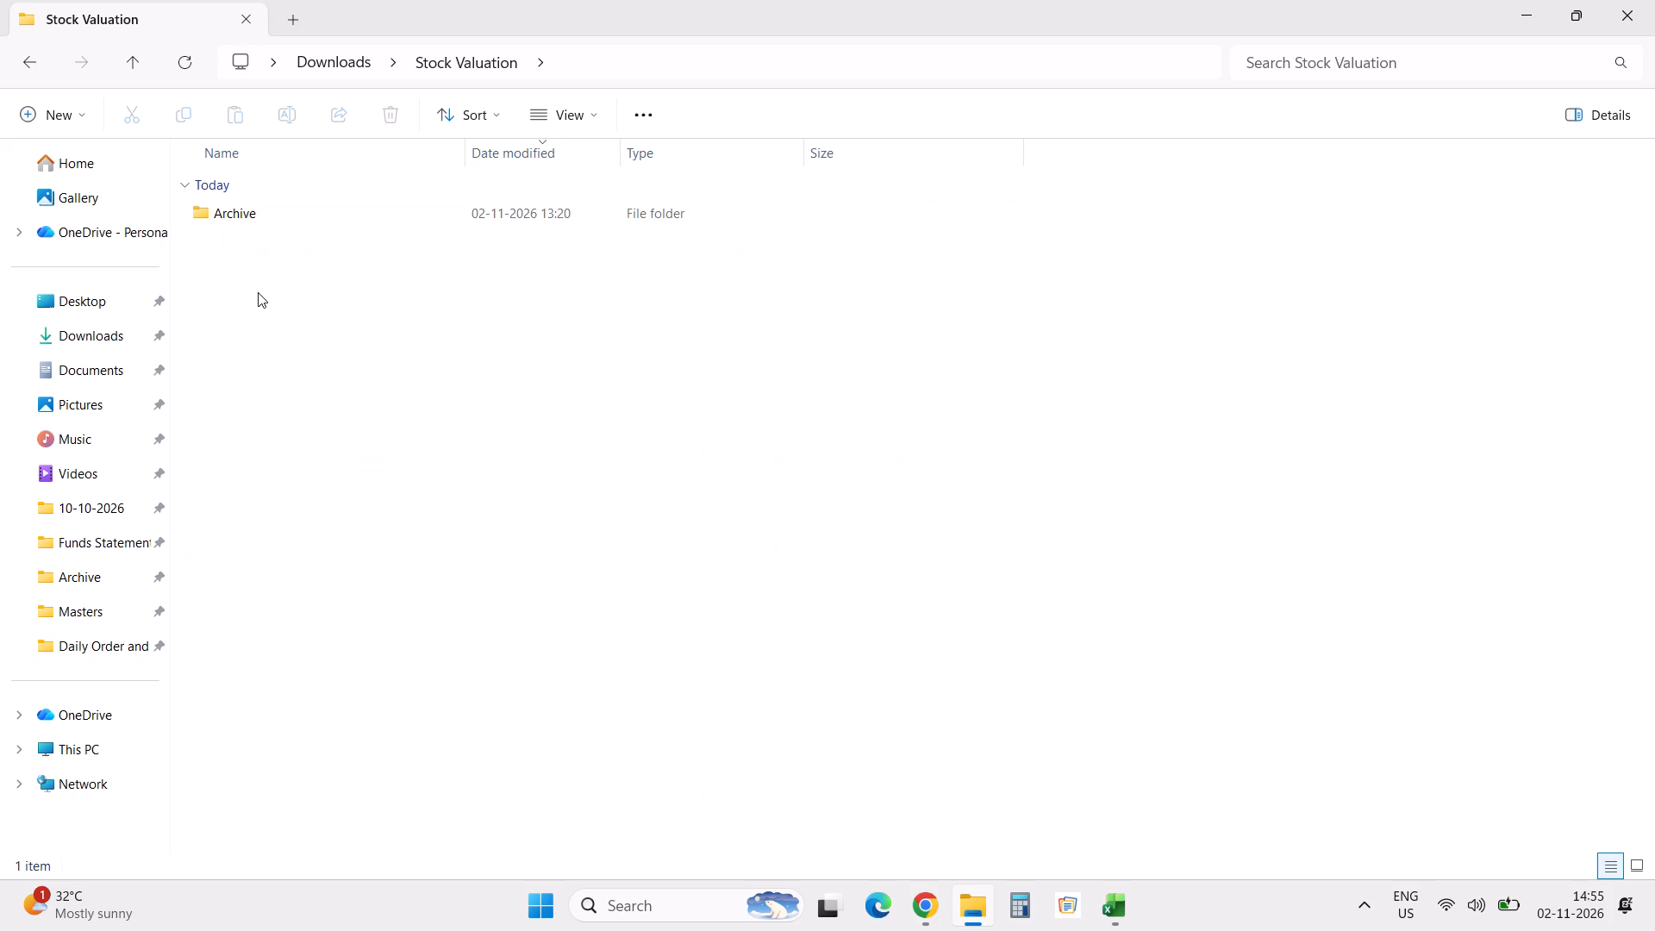
key(BackSpace)
double_click(275, 241)
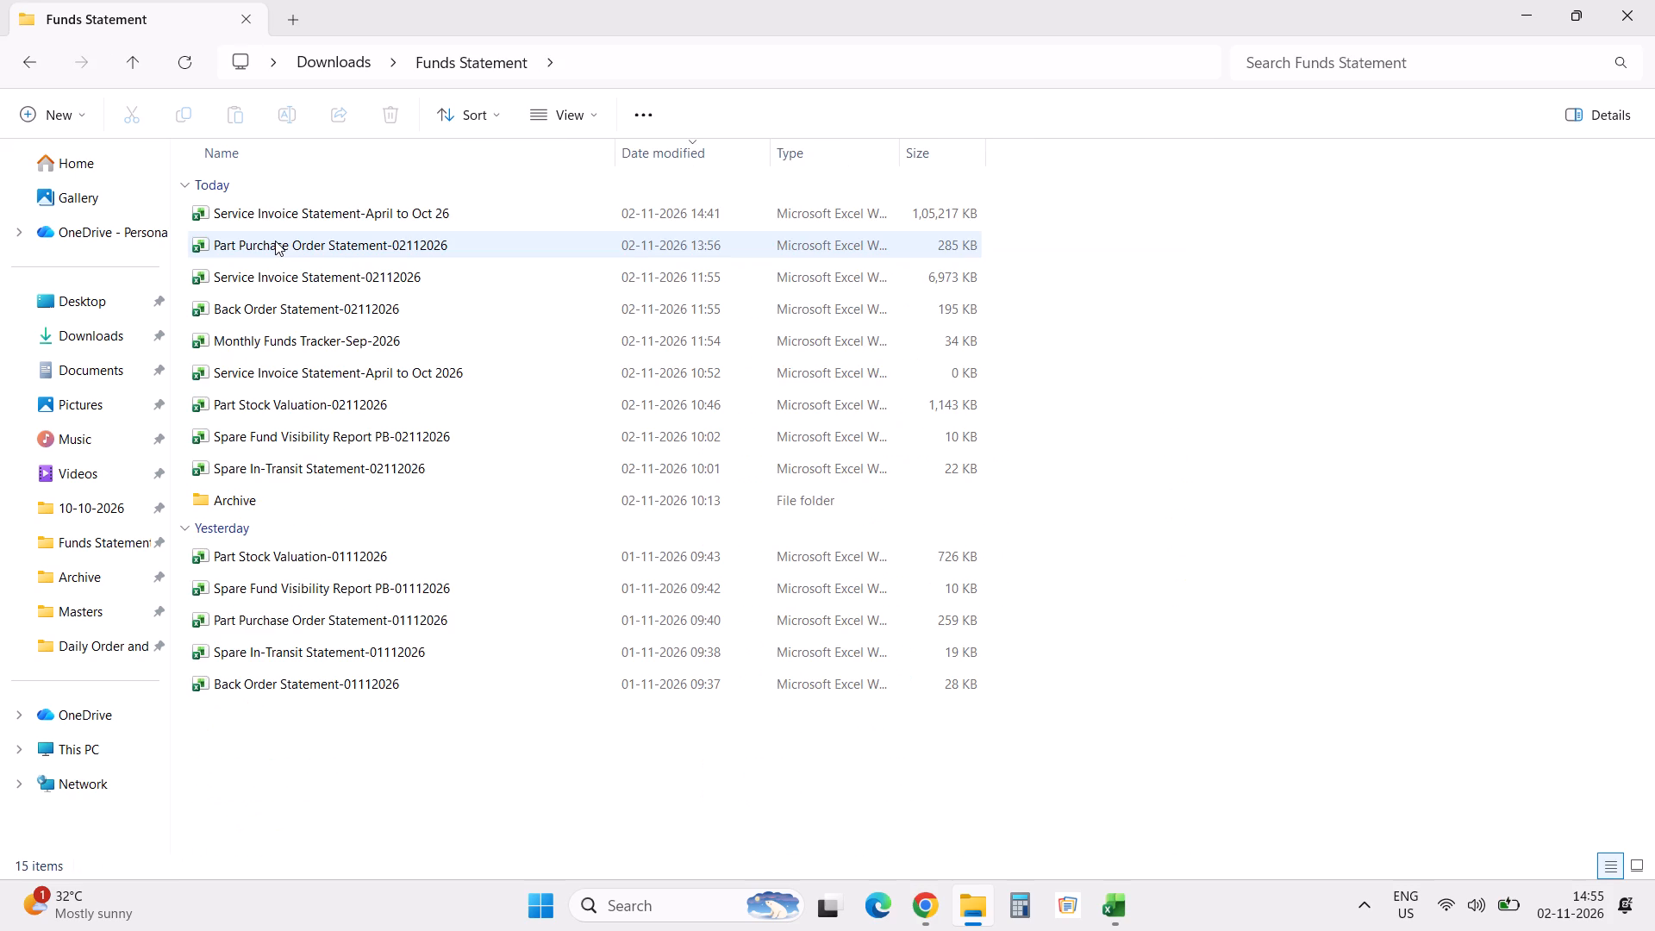
double_click(305, 408)
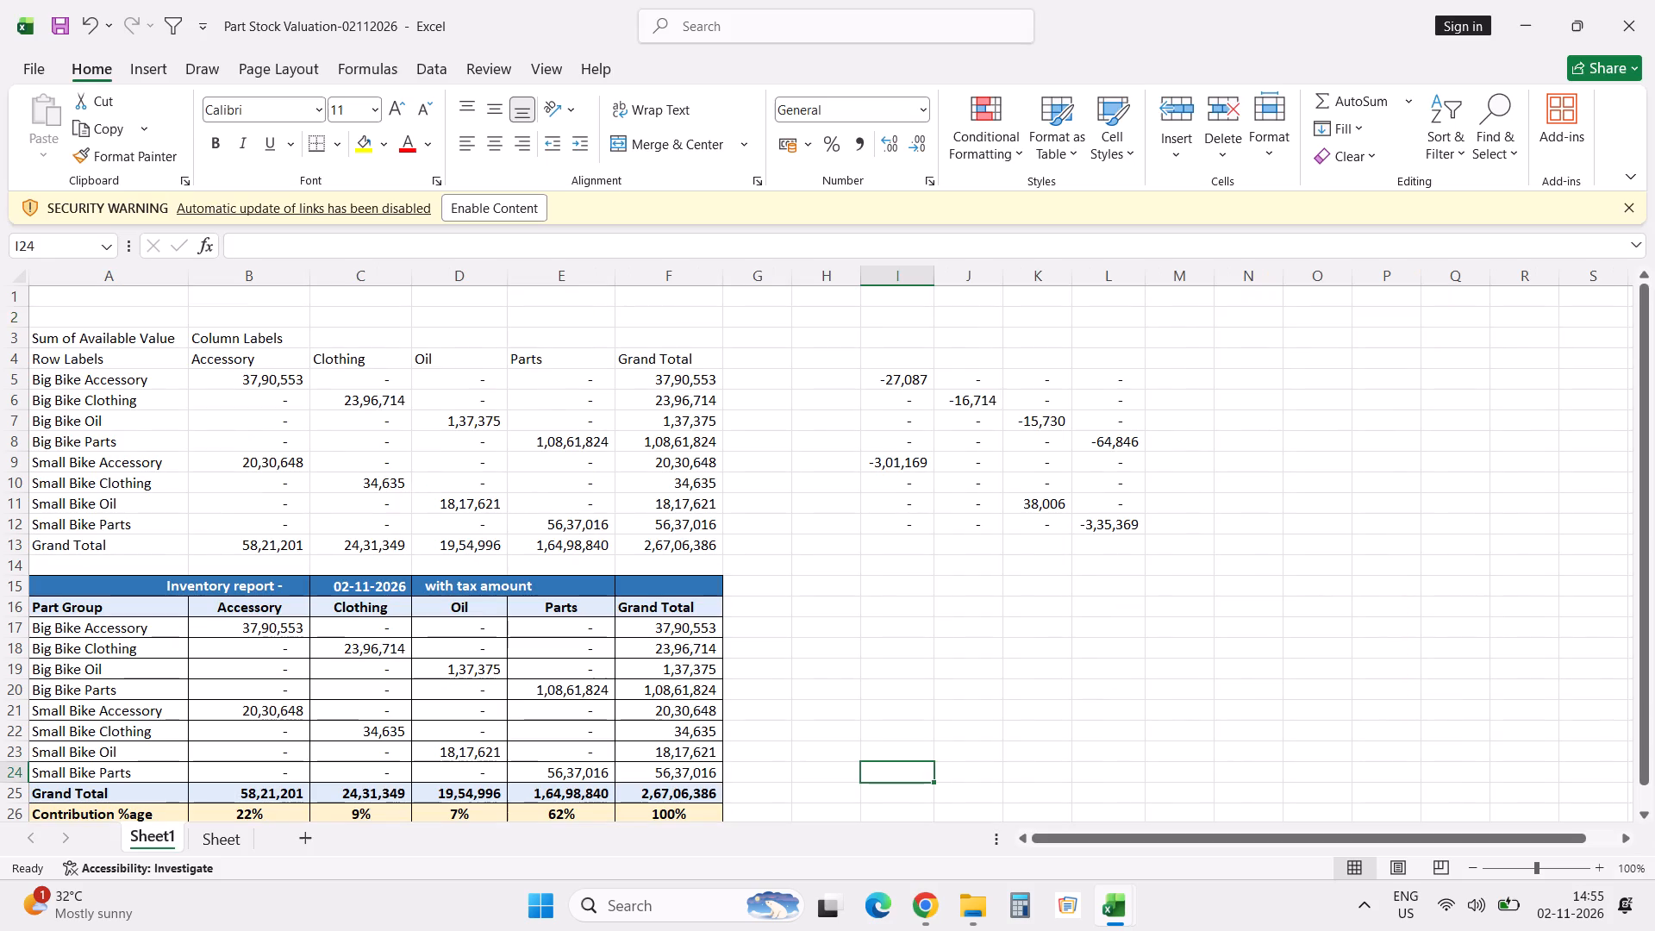
click(513, 210)
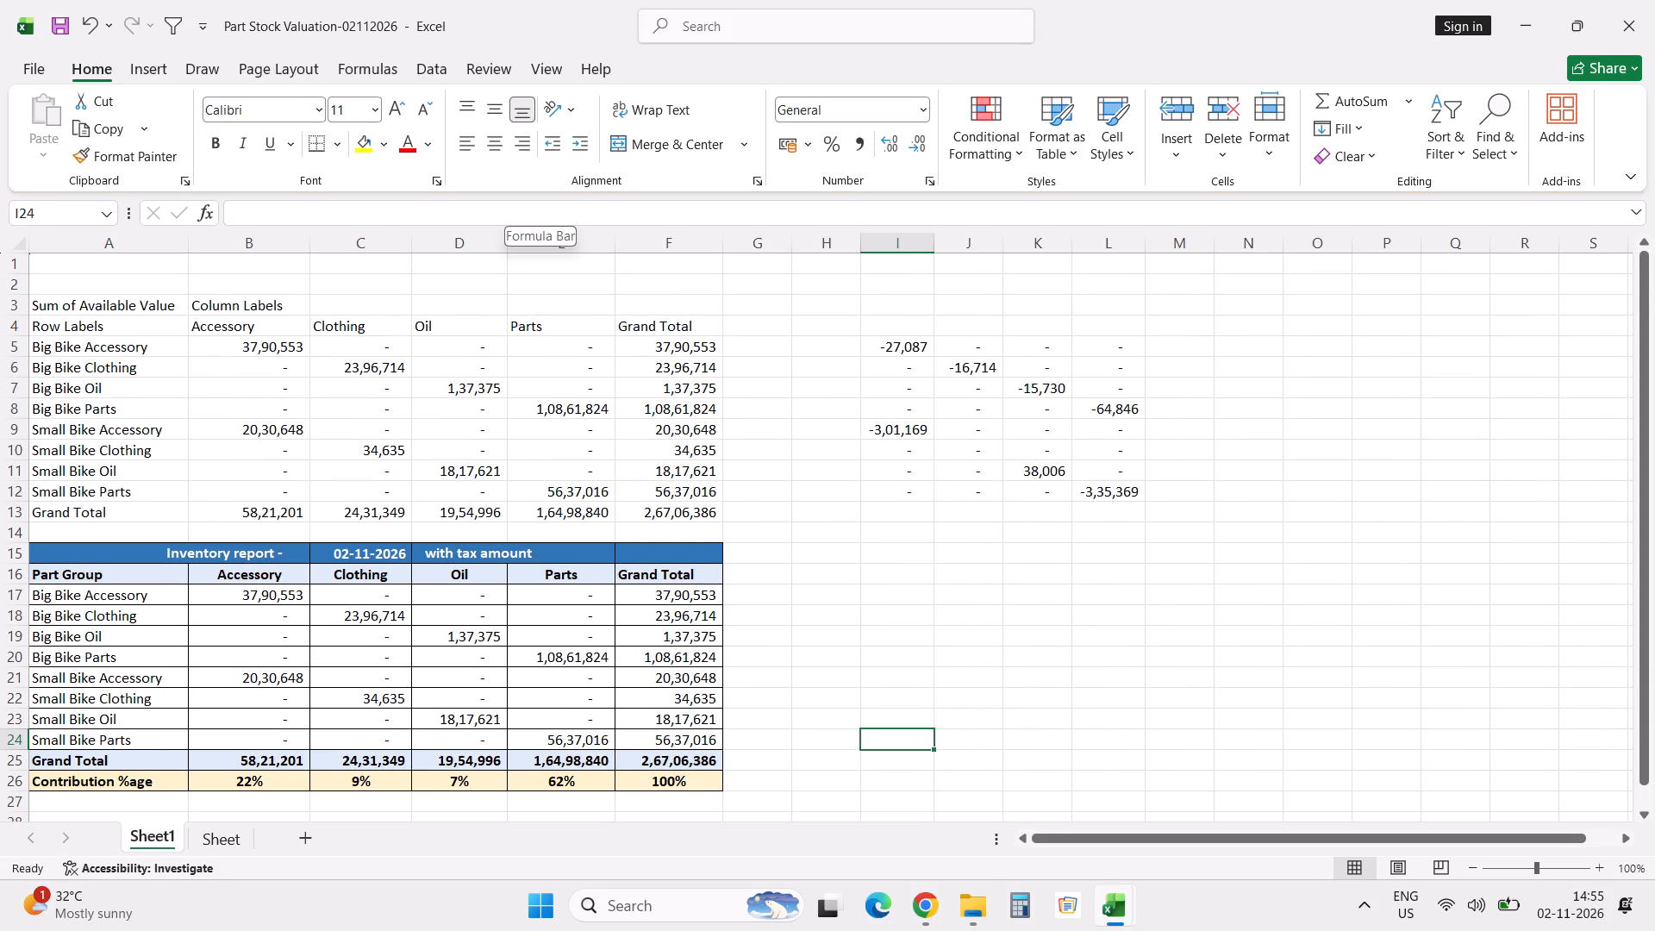
Remove the filter from the stock data on the sheet named "Sheet".
click(228, 834)
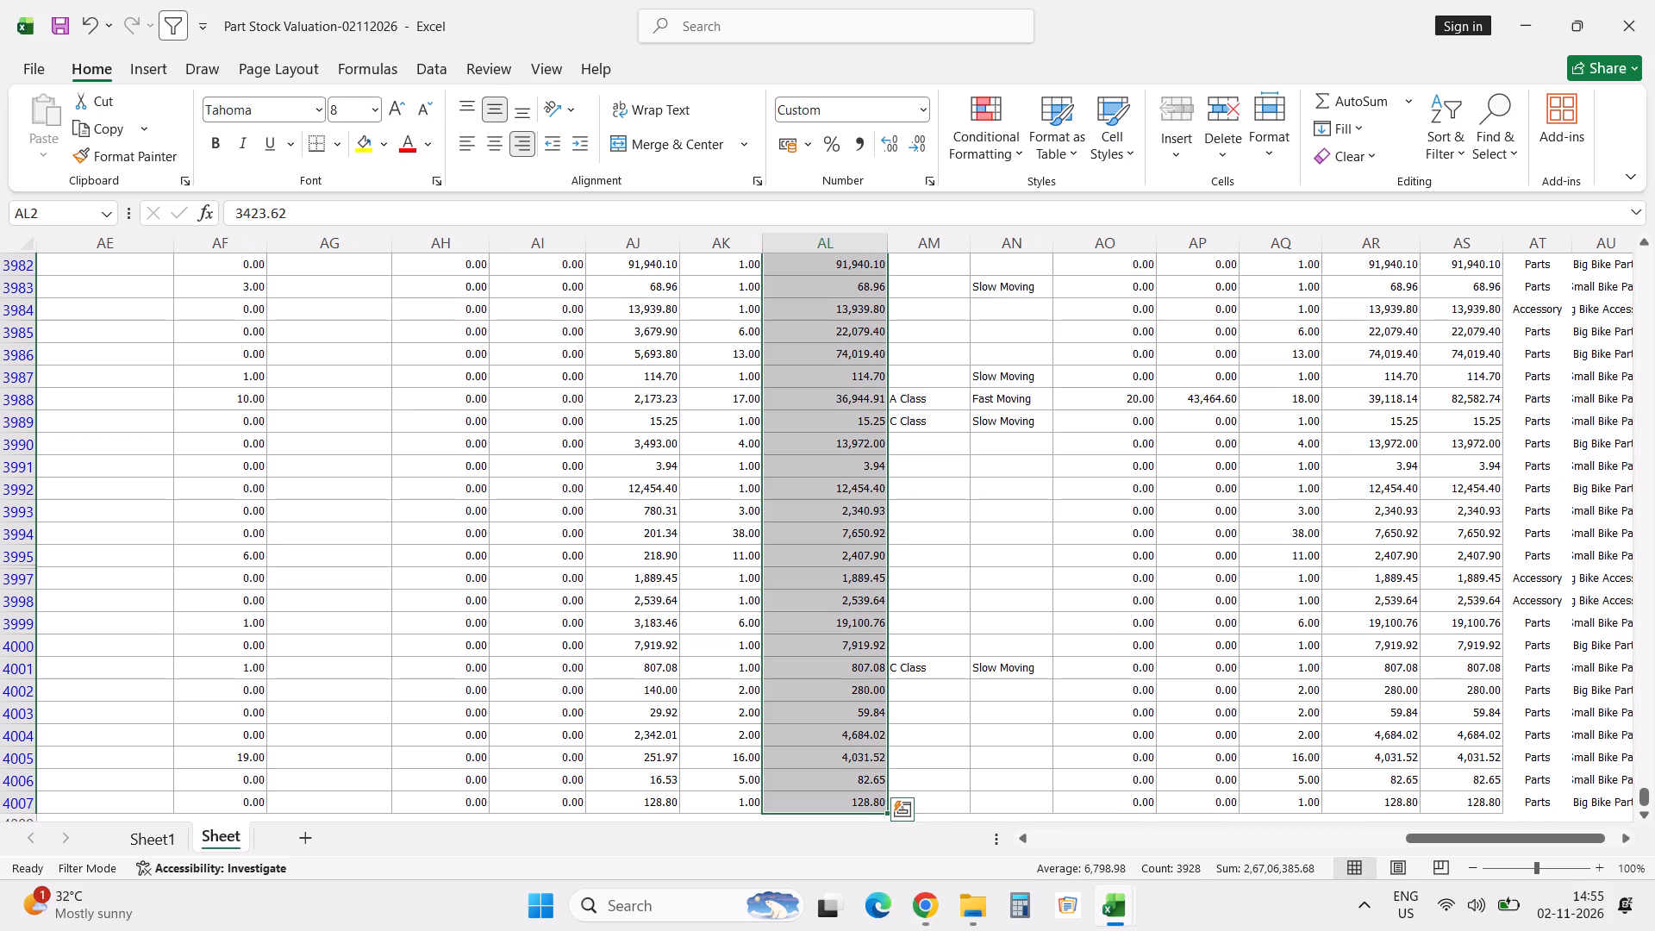
key(alt+d)
text(ff)
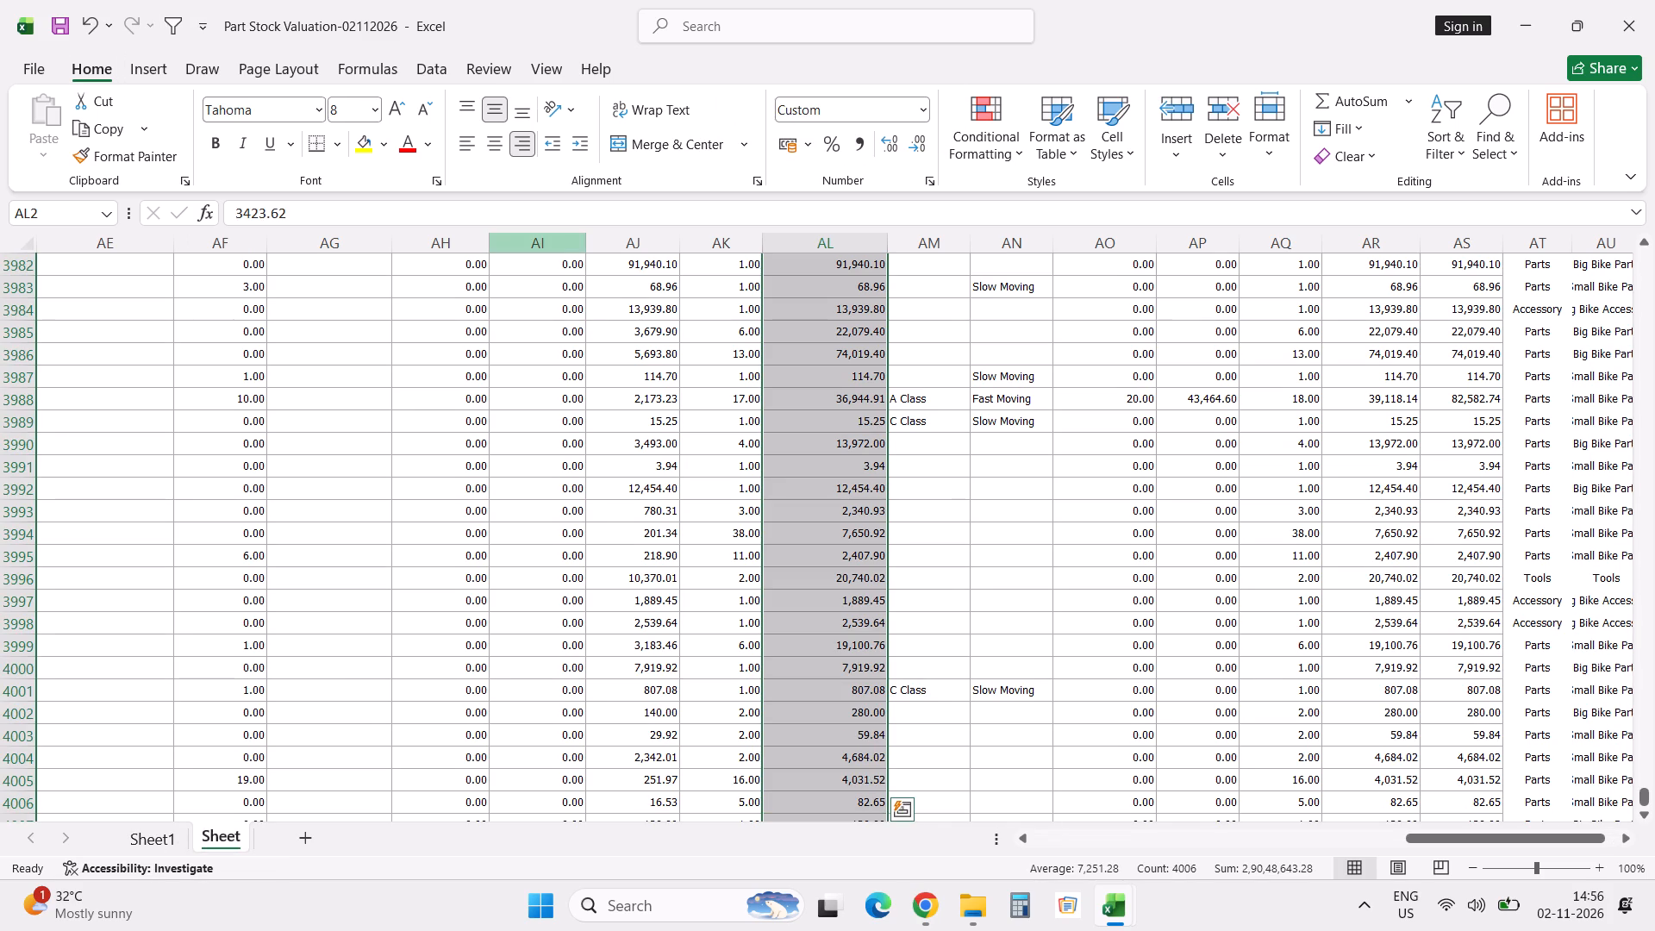
Create a PivotTable on a new worksheet from the stock data range $A$1:$AU$4007.
key(ctrl+Up)
key(ctrl+Left)
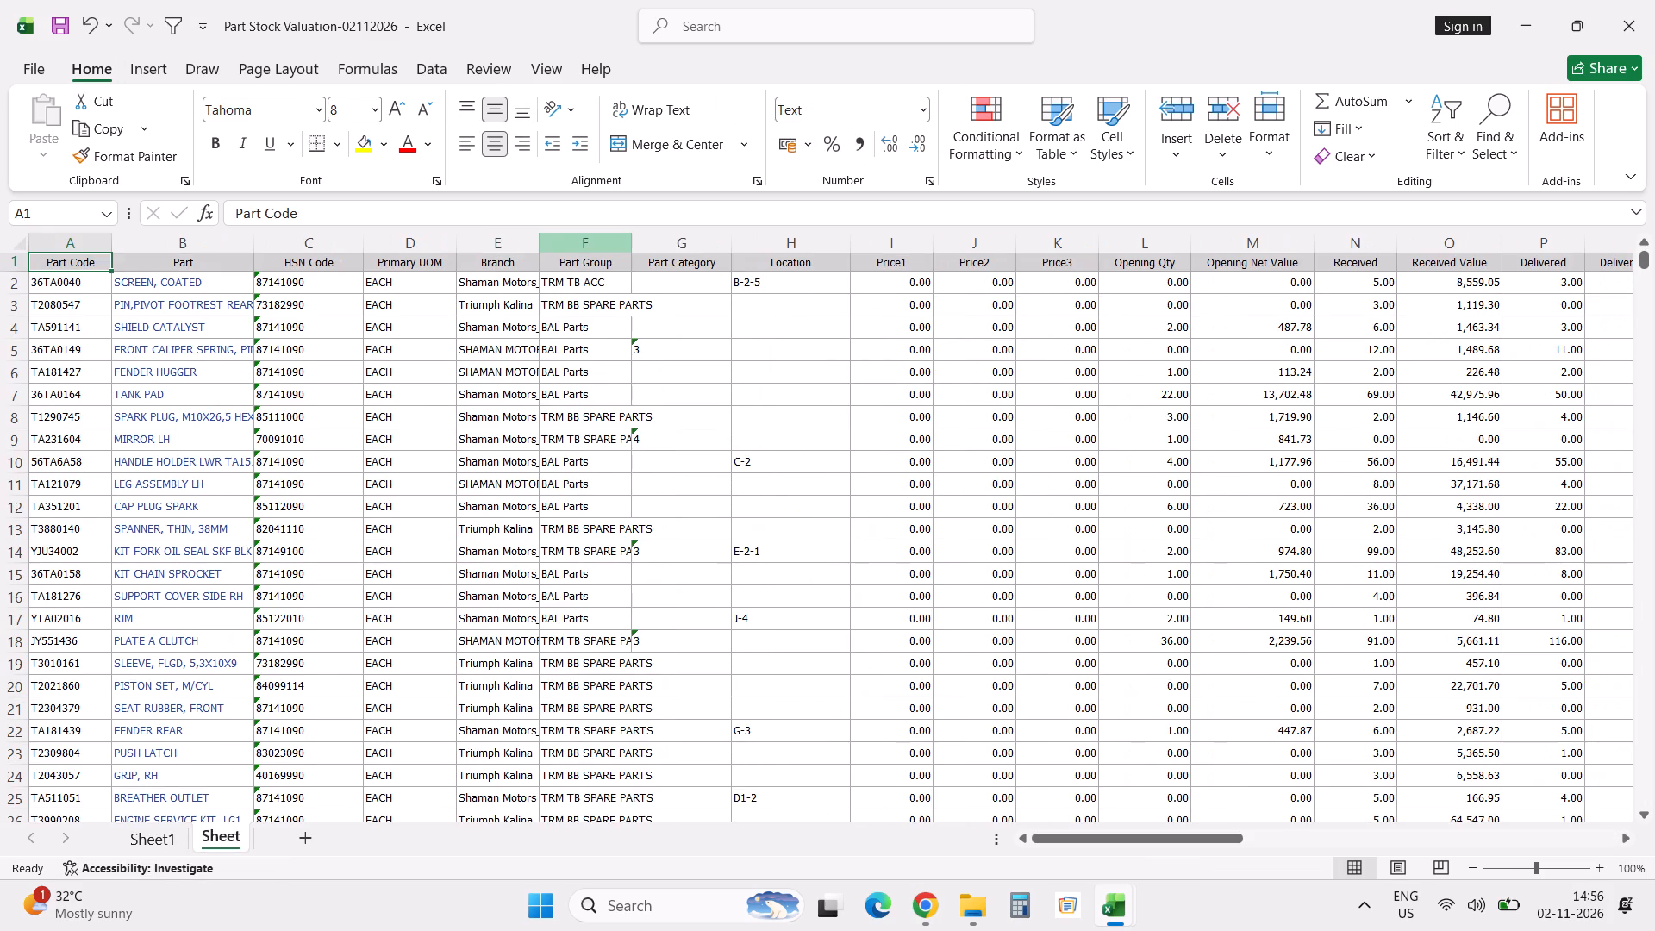
key(alt+d)
text(pn)
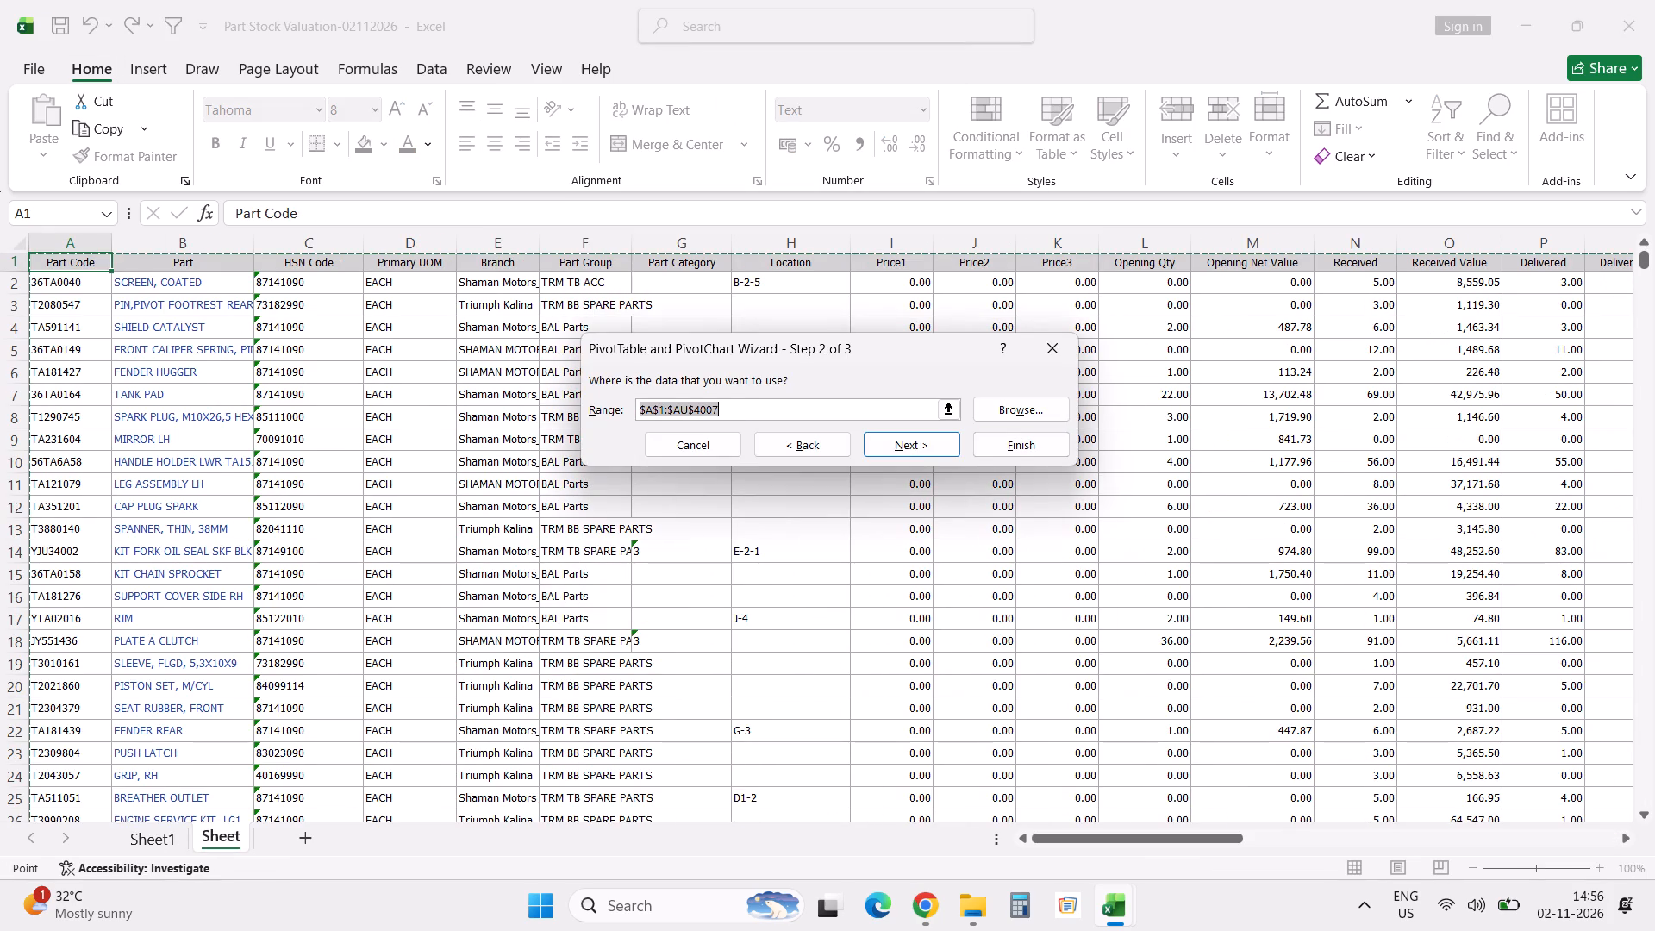
click(1032, 456)
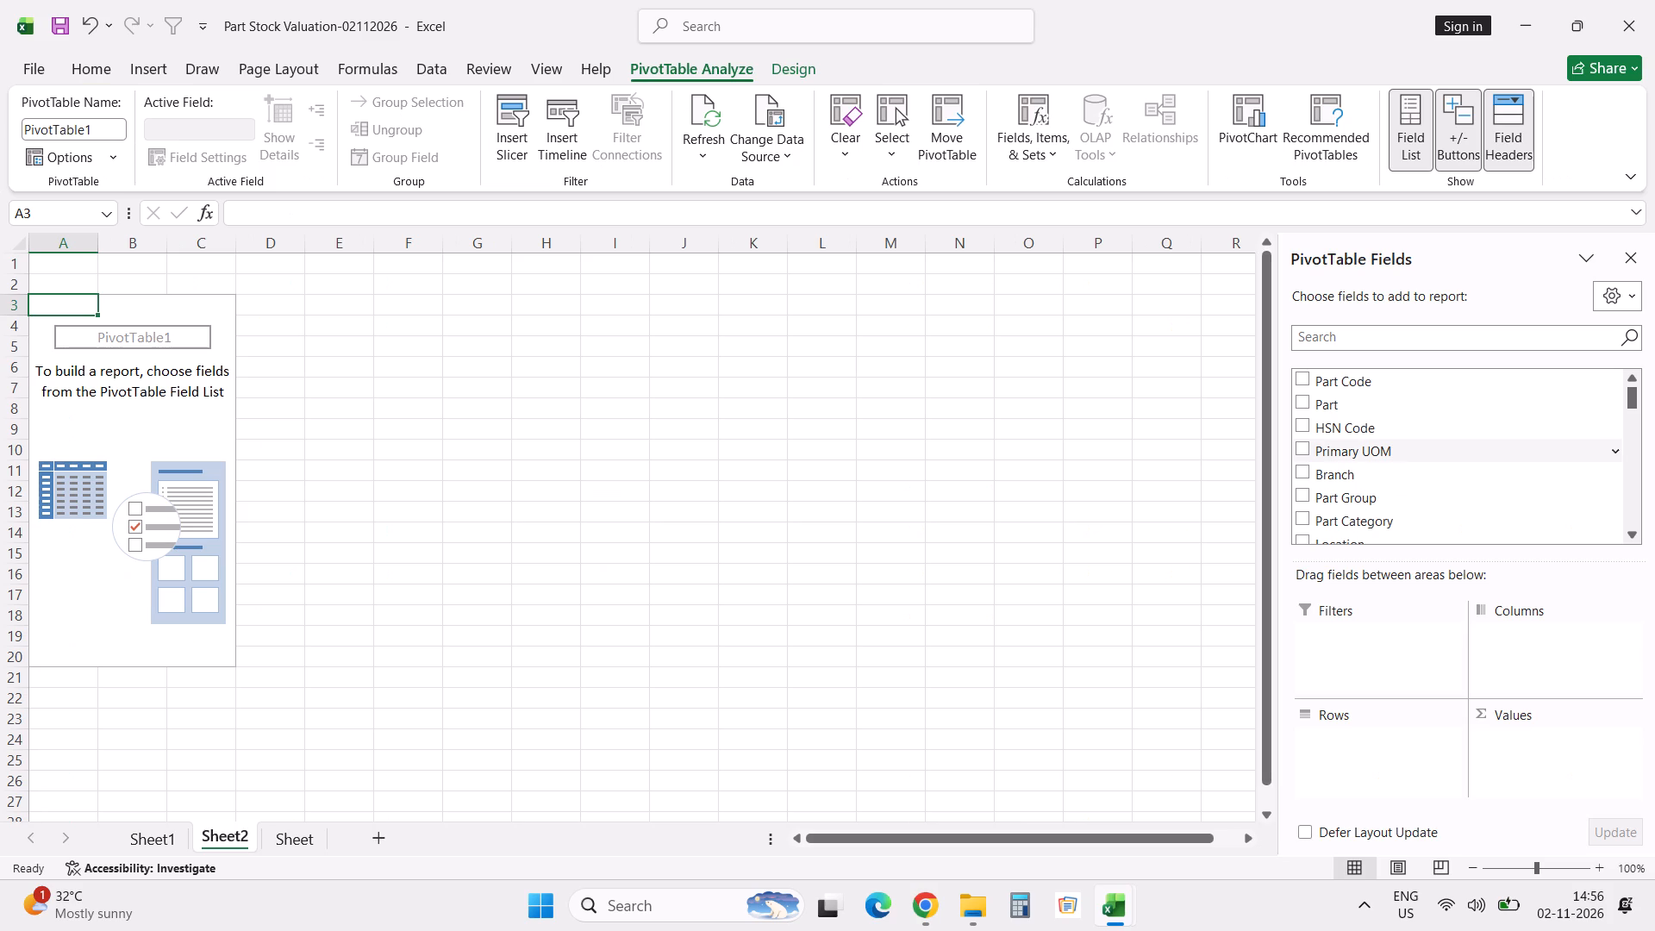
Build the PivotTable with Part Code and Part as rows, Branch as columns, and Sum of Available as values.
click(1307, 381)
click(1298, 407)
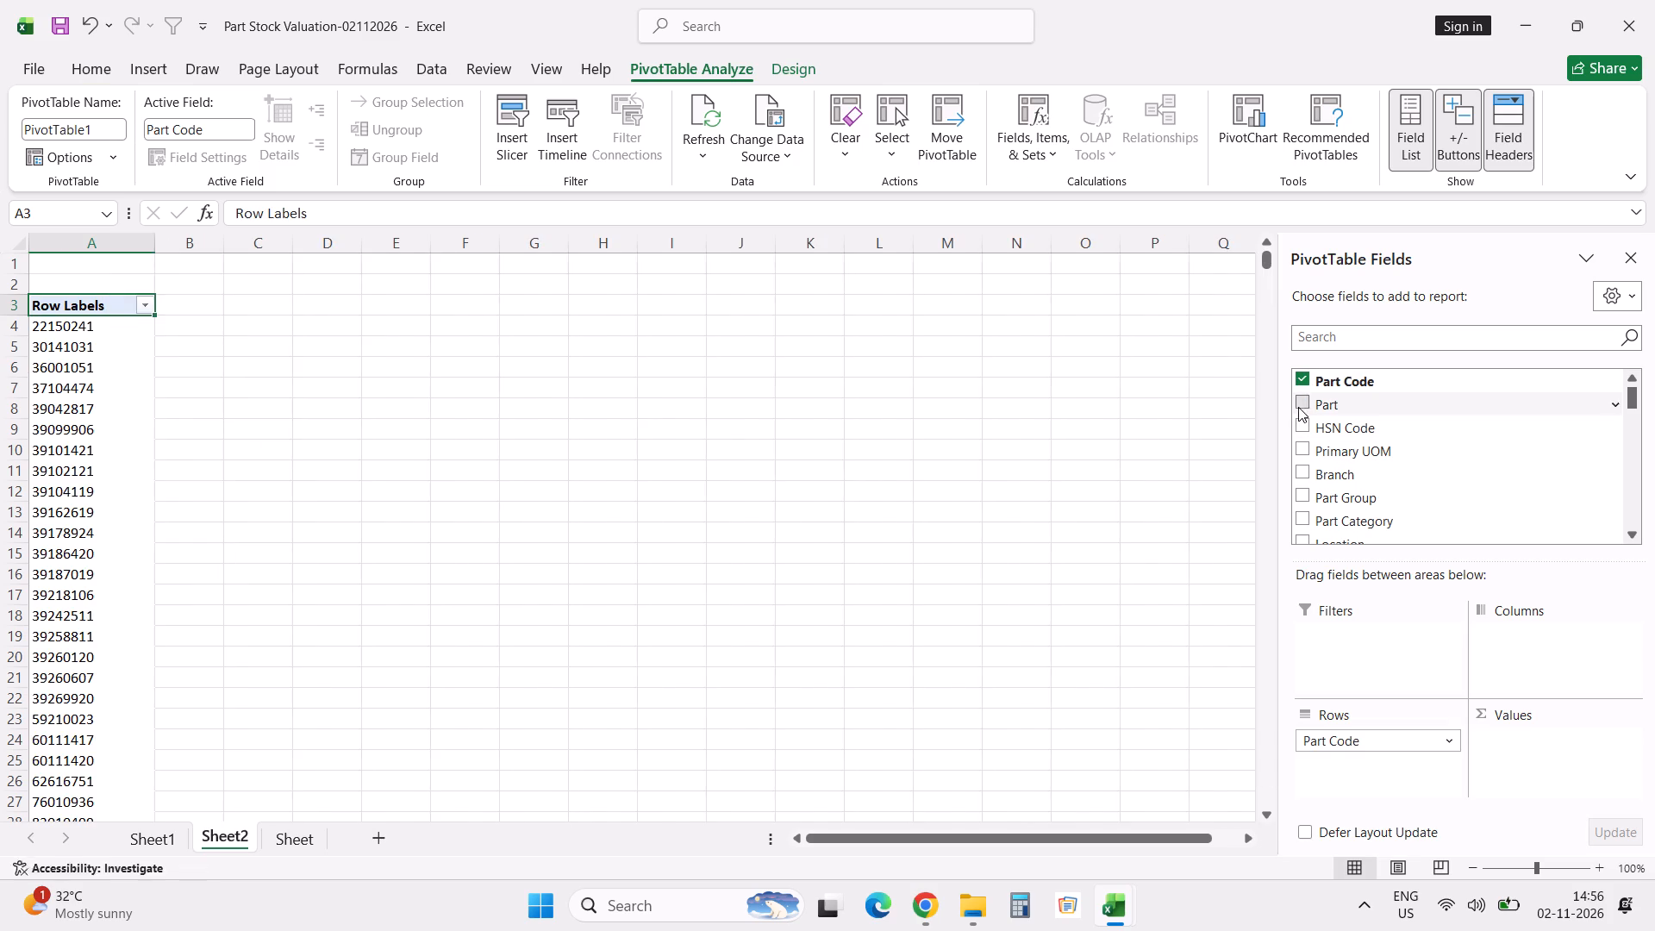
drag(1326, 472, 1533, 652)
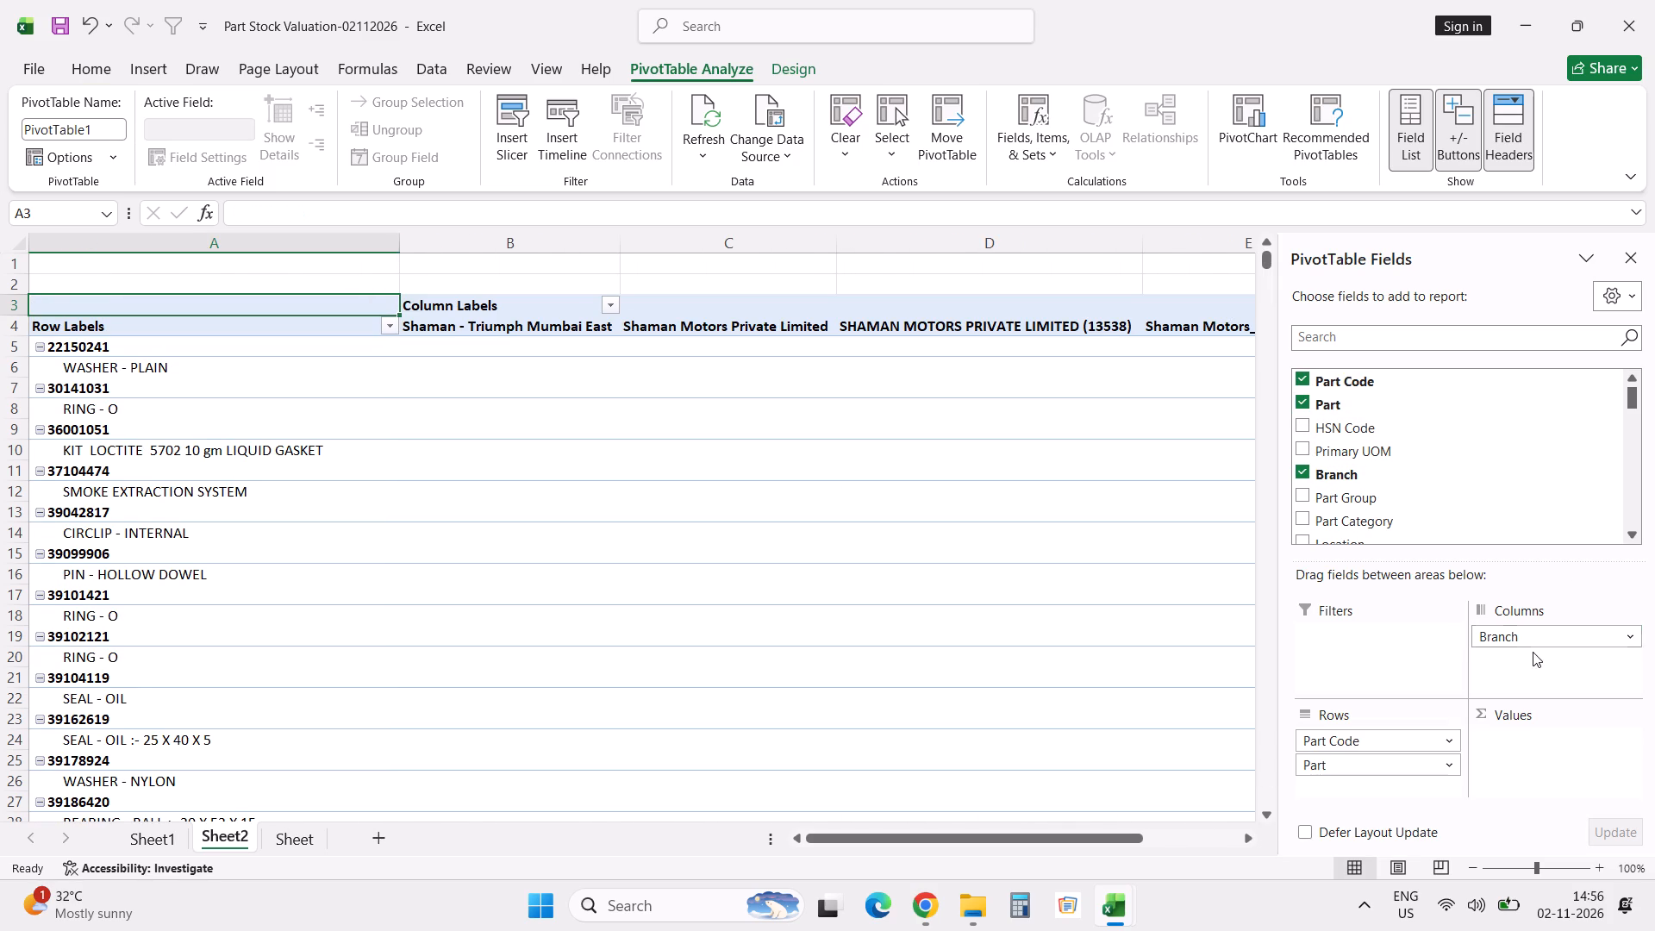
click(1633, 494)
click(1633, 494)
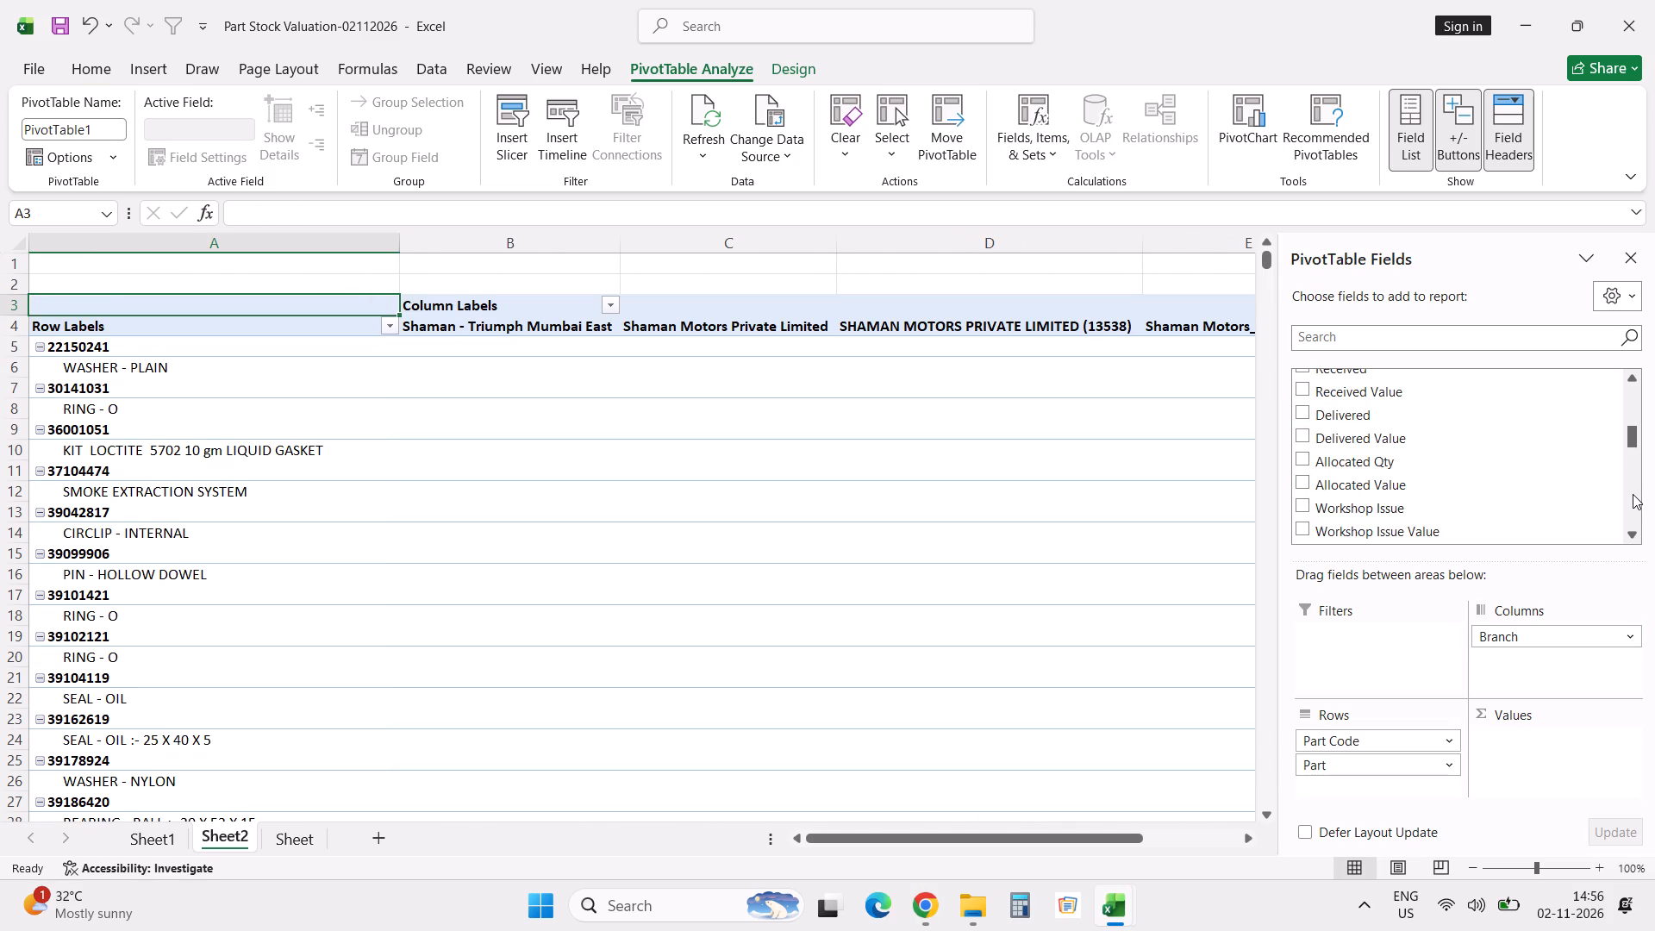
click(1633, 494)
click(1633, 494)
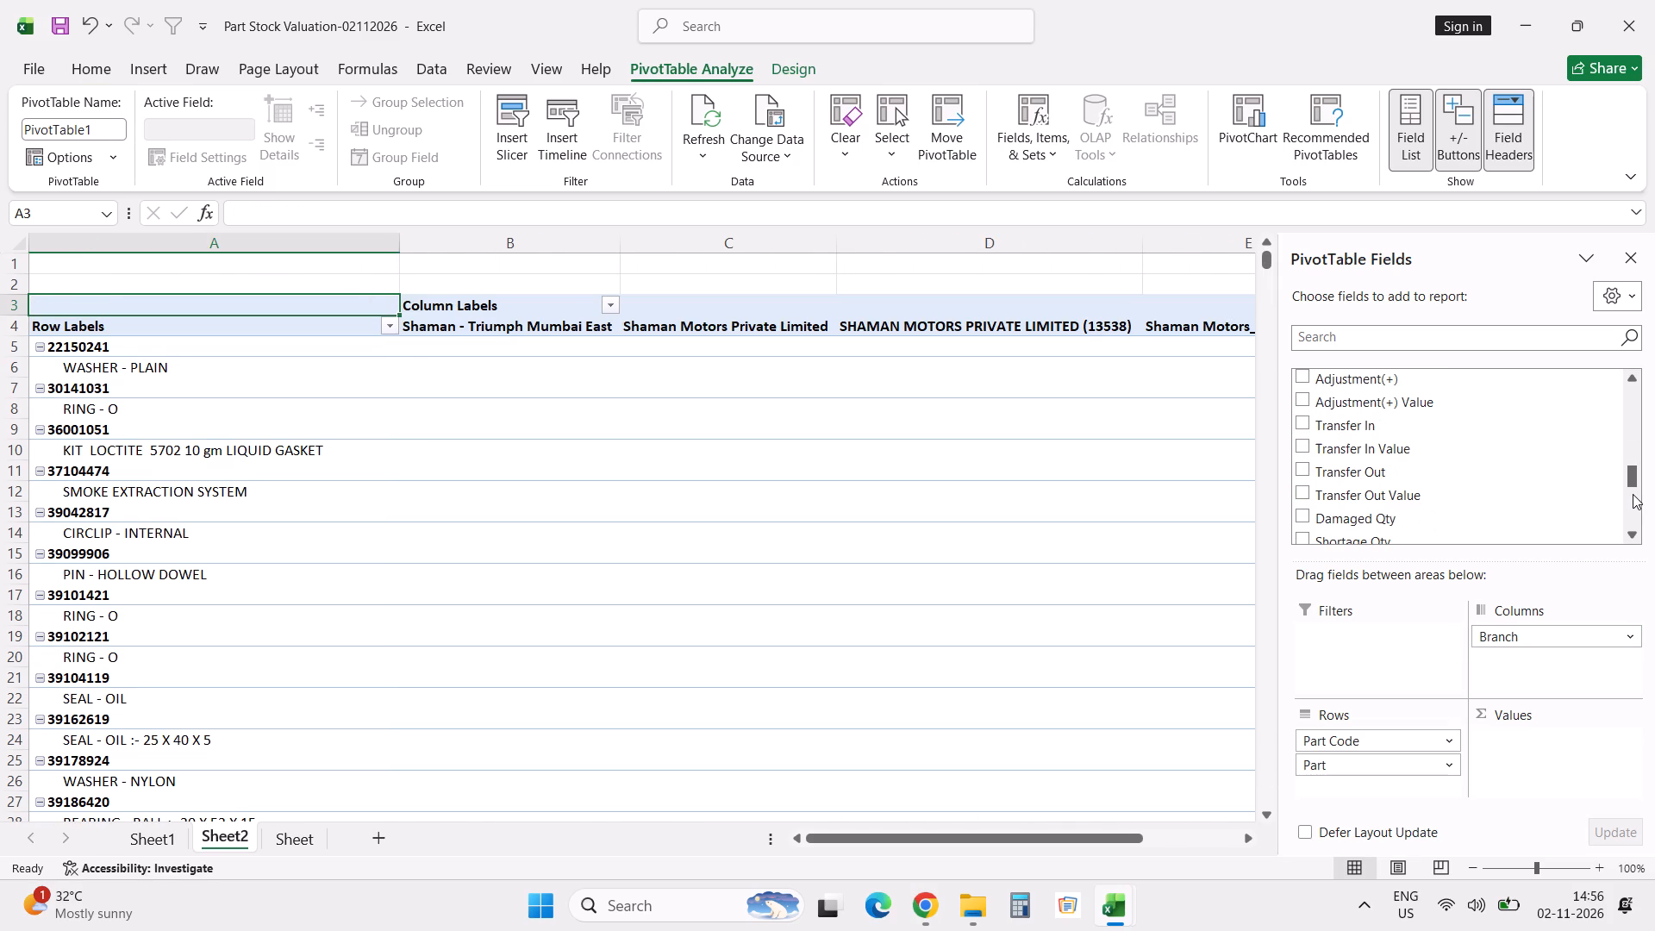
click(1633, 494)
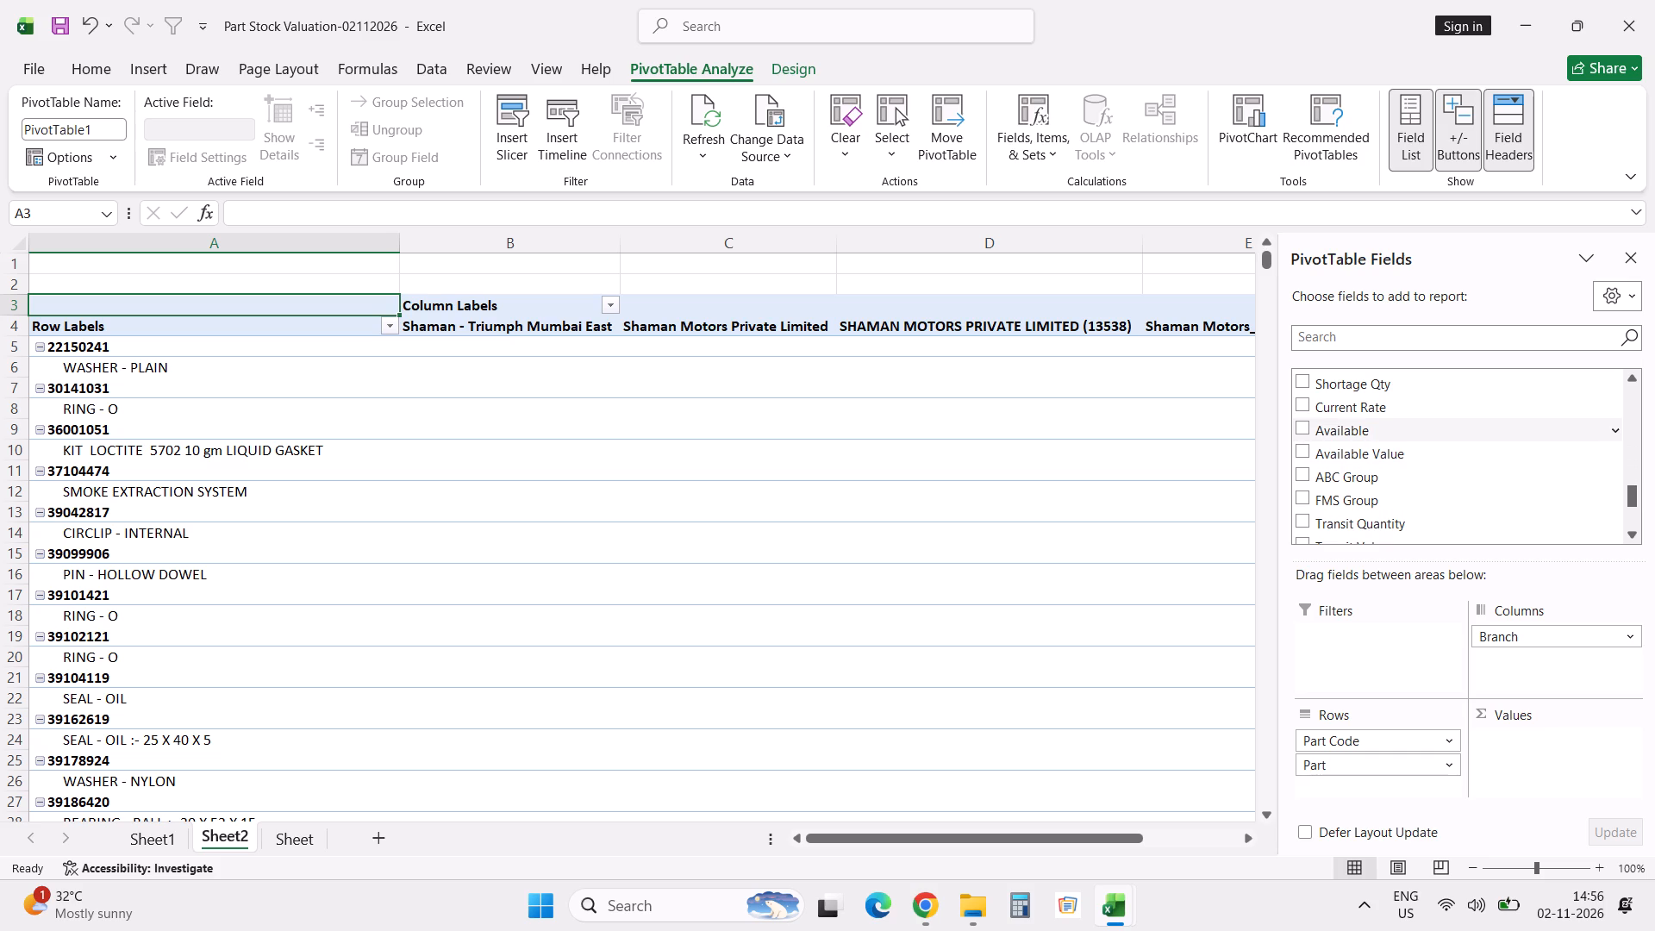
drag(1358, 433, 1535, 730)
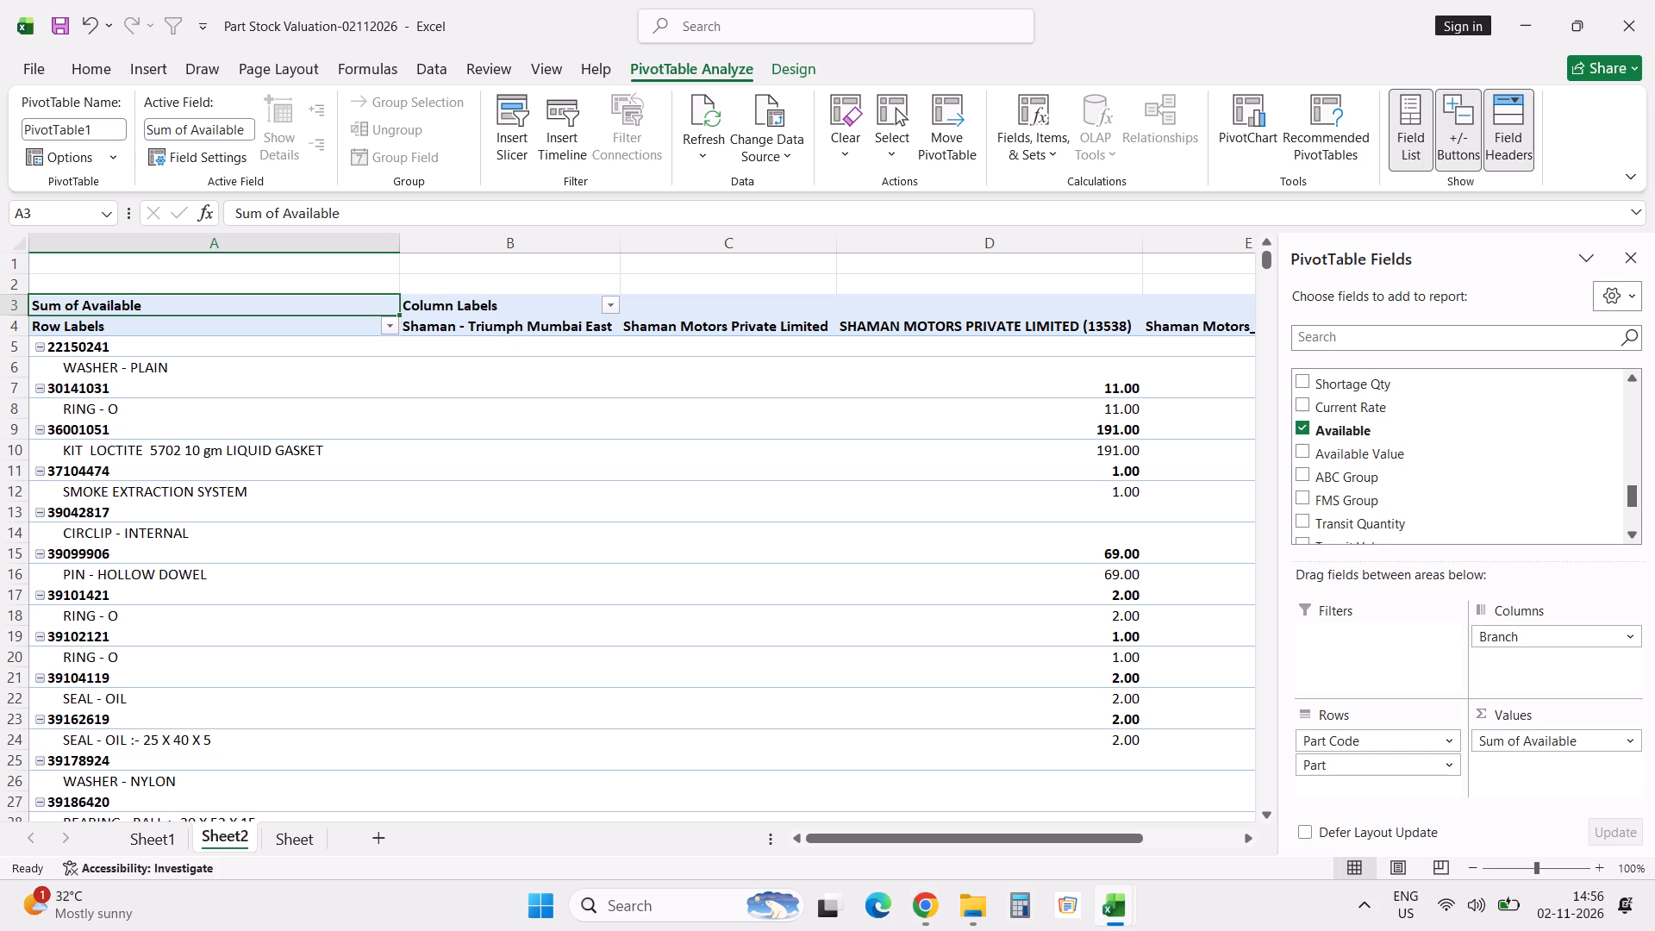
Show the PivotTable in tabular form and remove the Part Code subtotals.
click(740, 754)
click(796, 66)
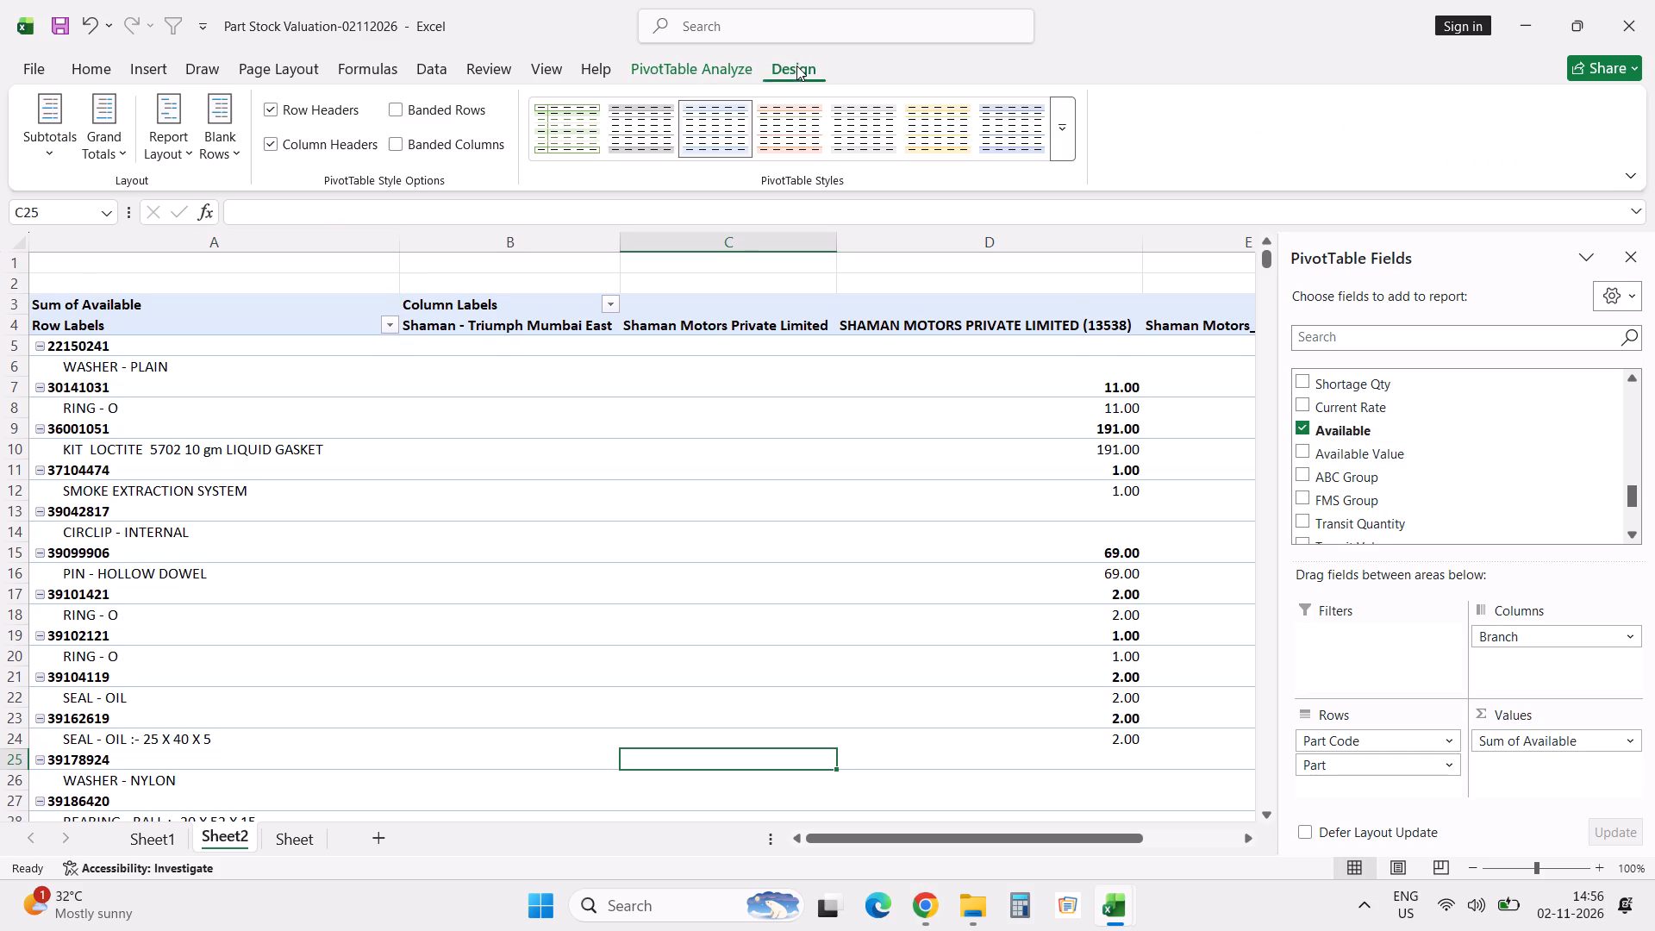
click(188, 147)
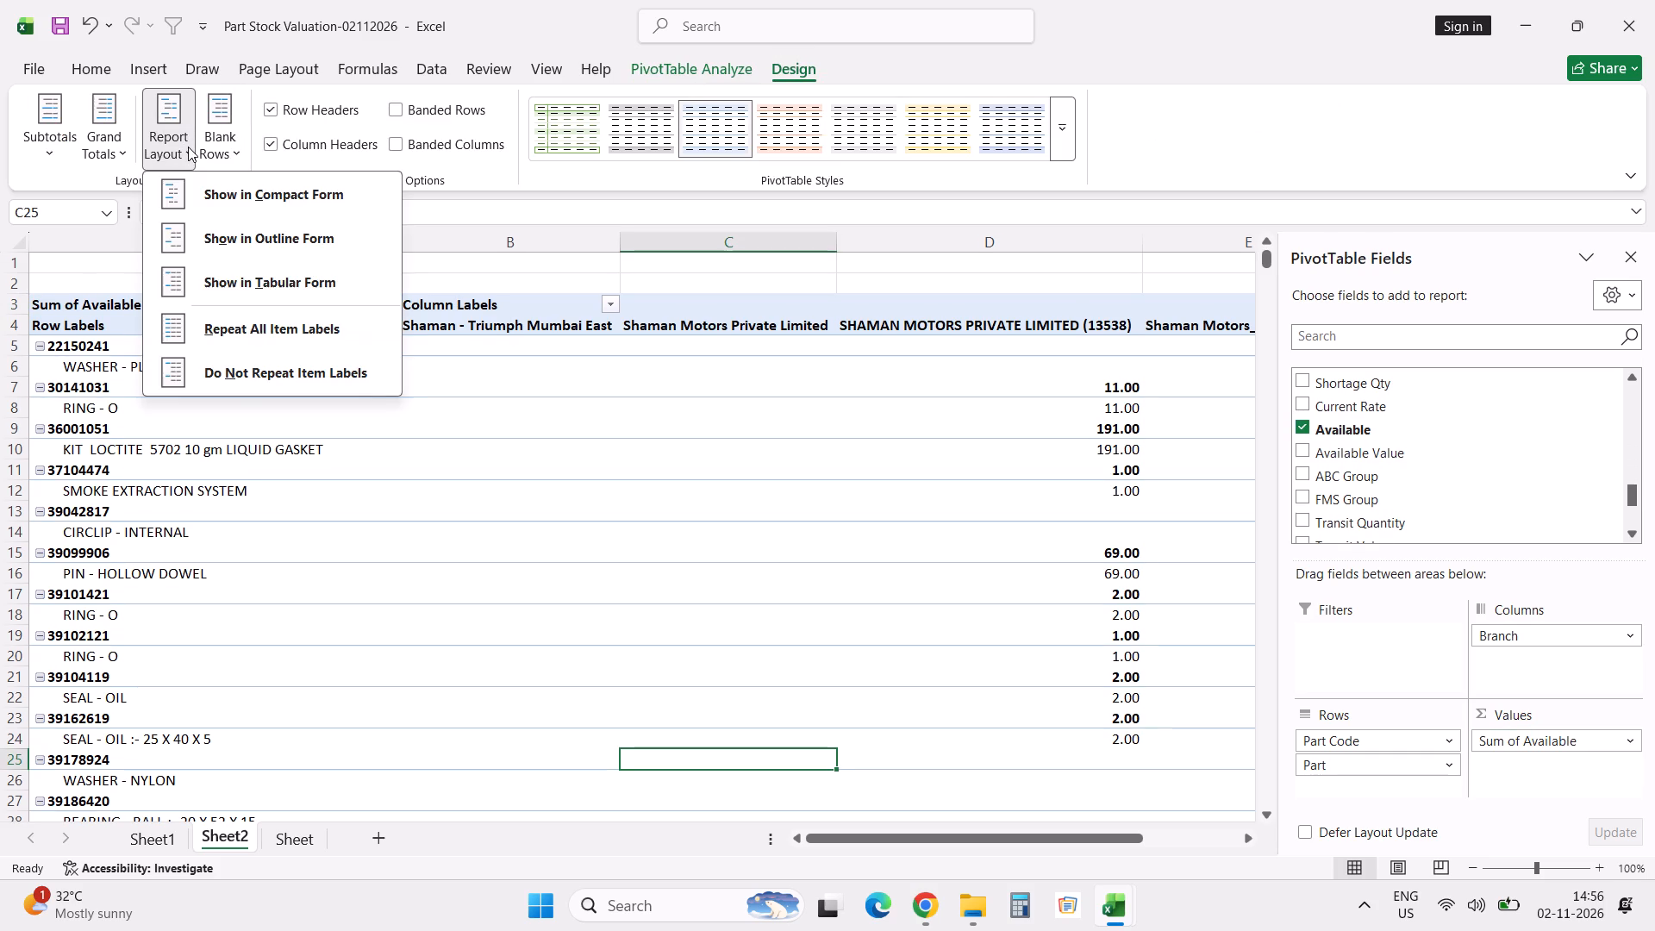
click(241, 291)
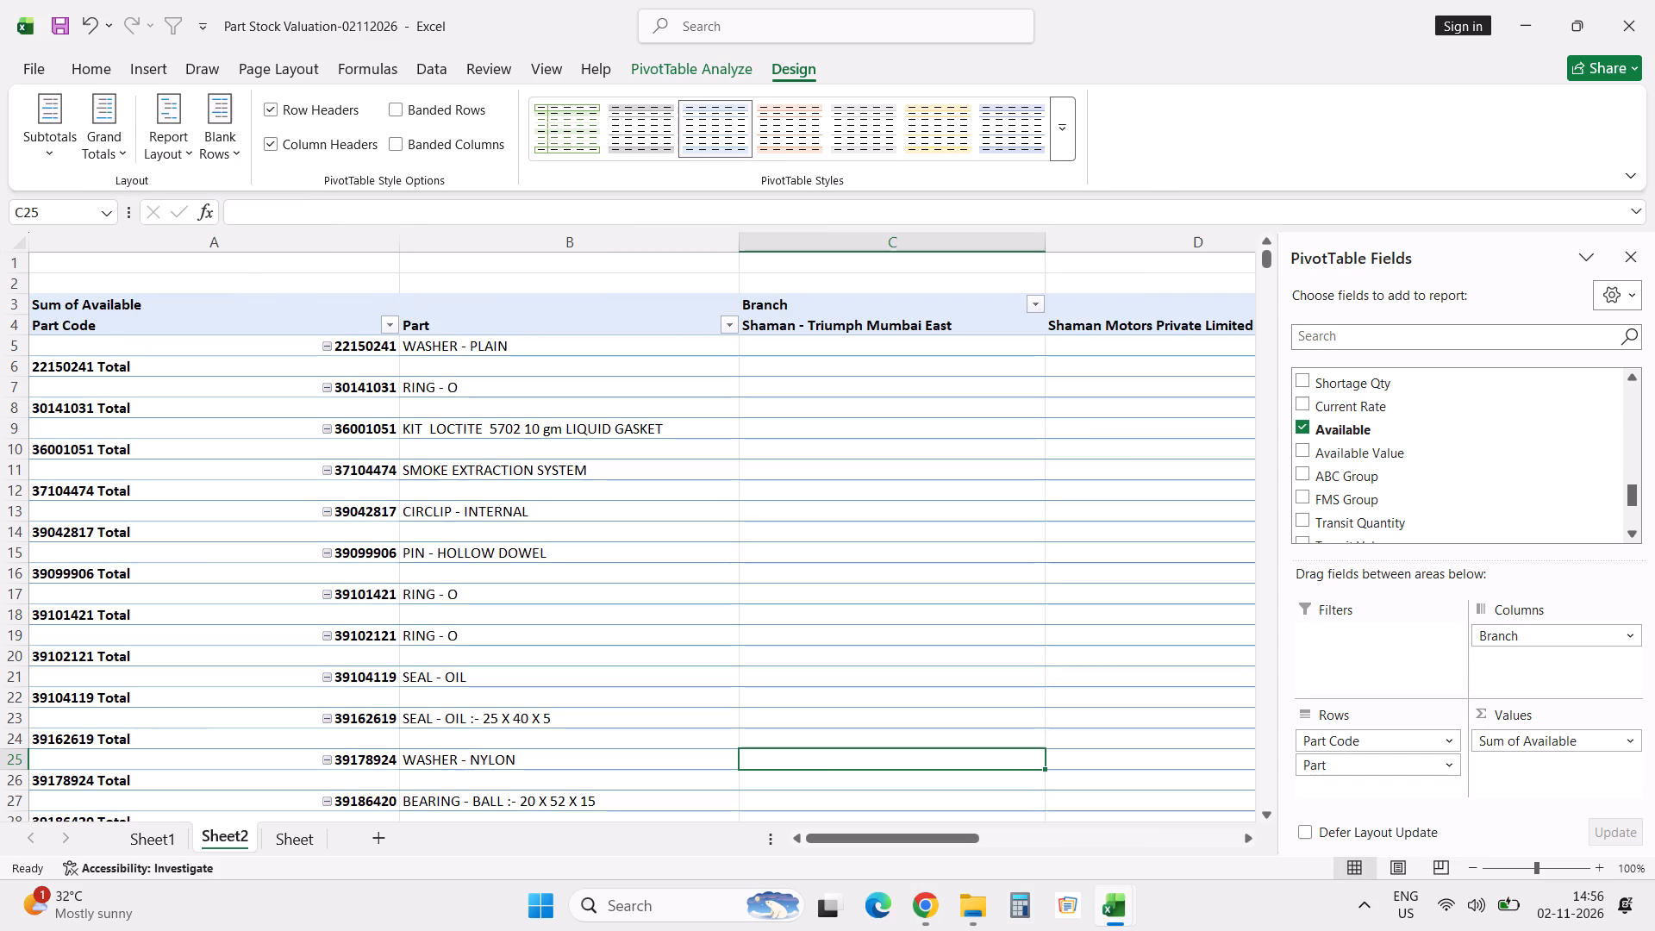
click(206, 445)
right_click(206, 445)
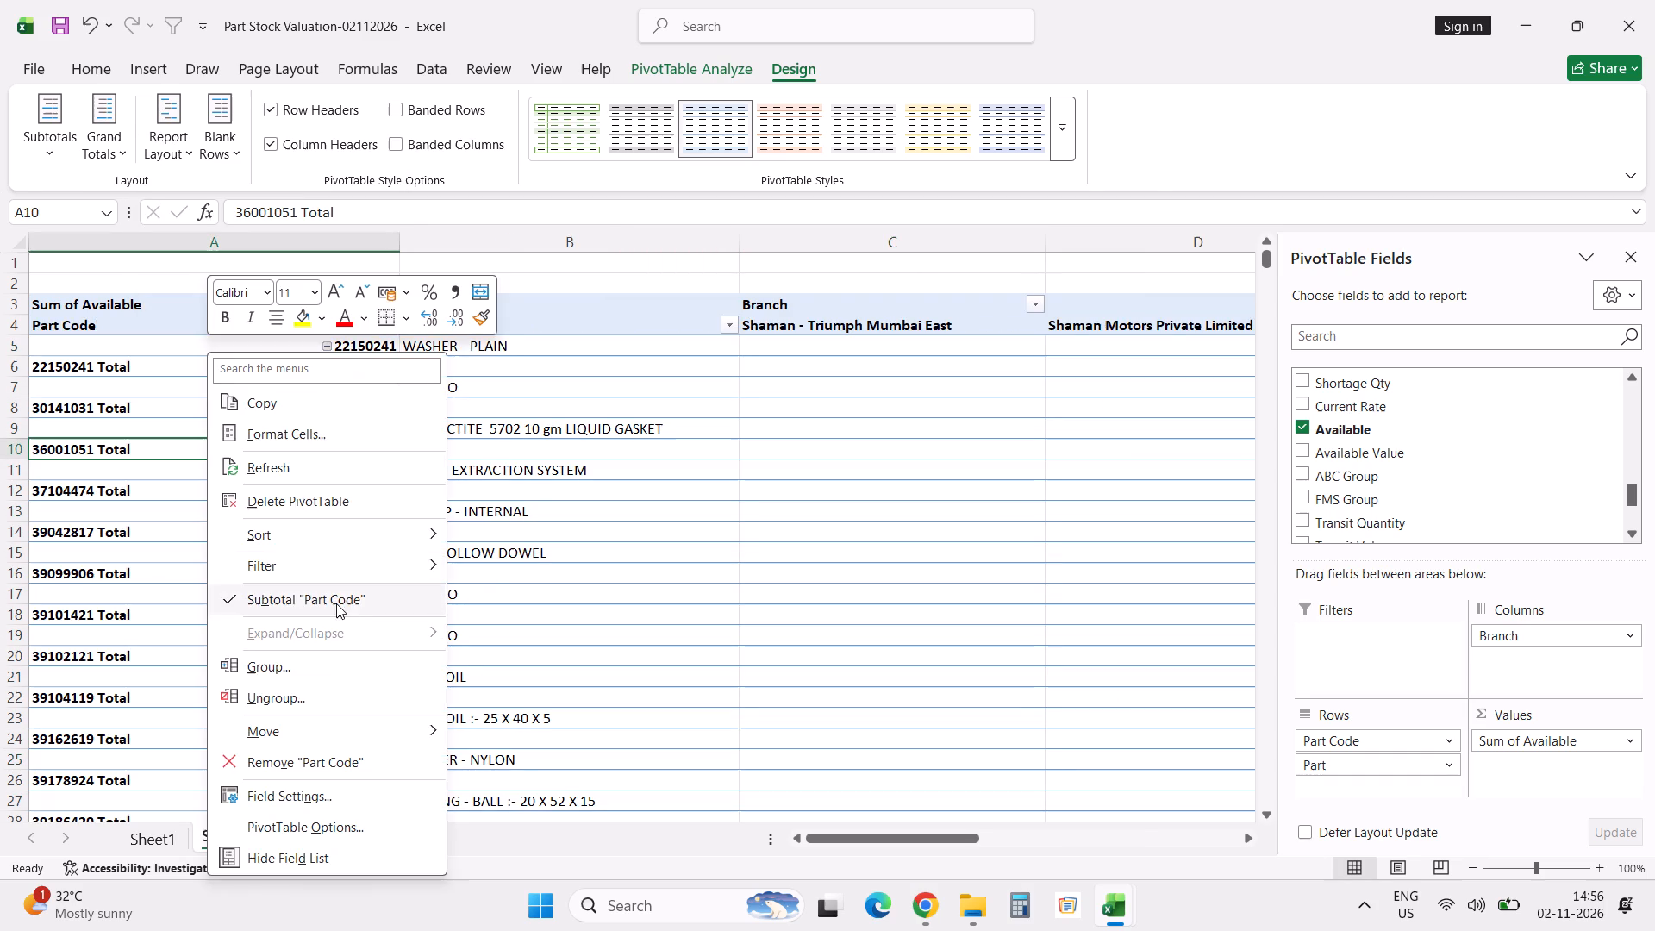
click(332, 610)
Copy the whole PivotTable sheet and paste it over itself as values only.
key(ctrl+a)
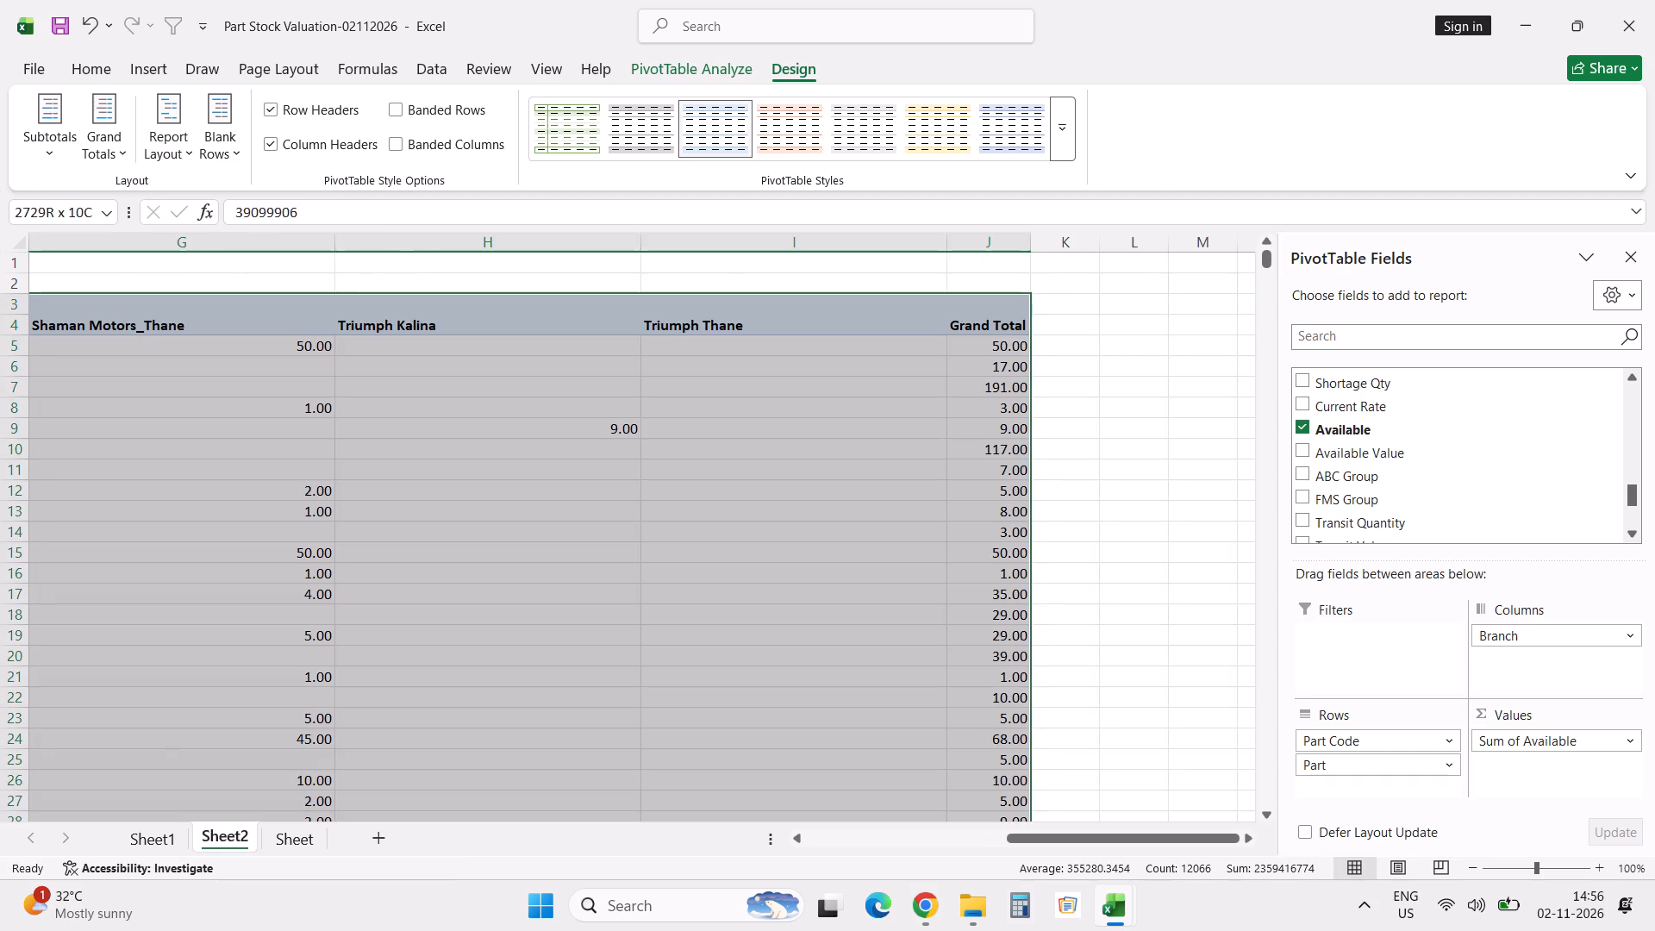
key(ctrl+a)
key(ctrl+a)
key(ctrl+c)
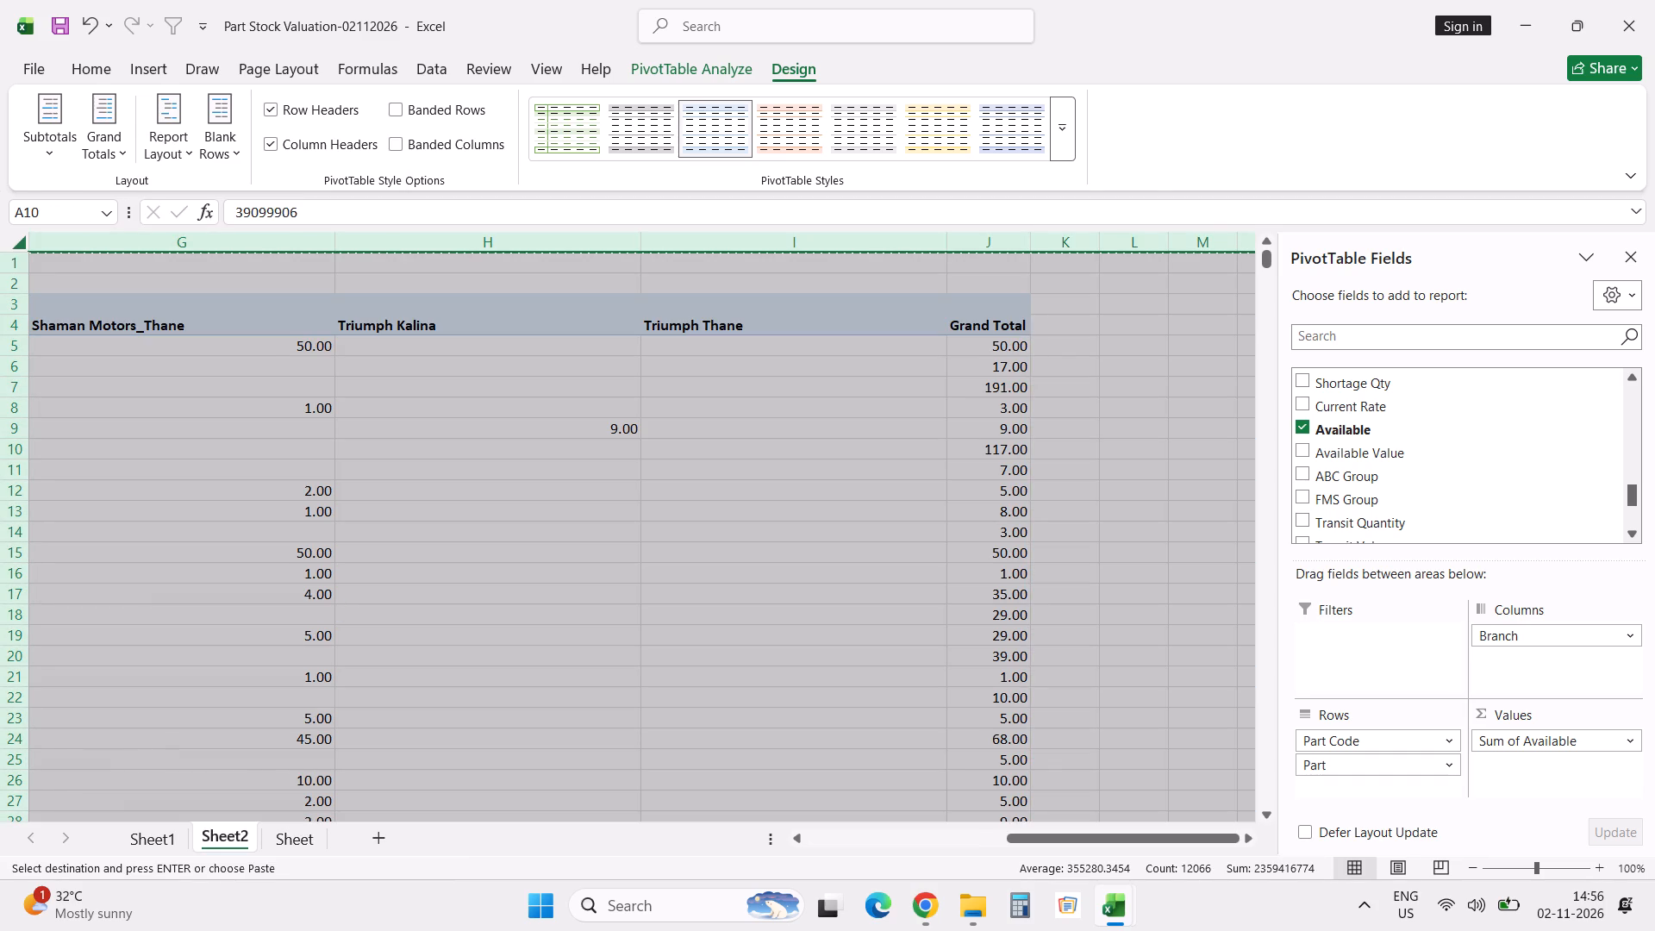
right_click(238, 266)
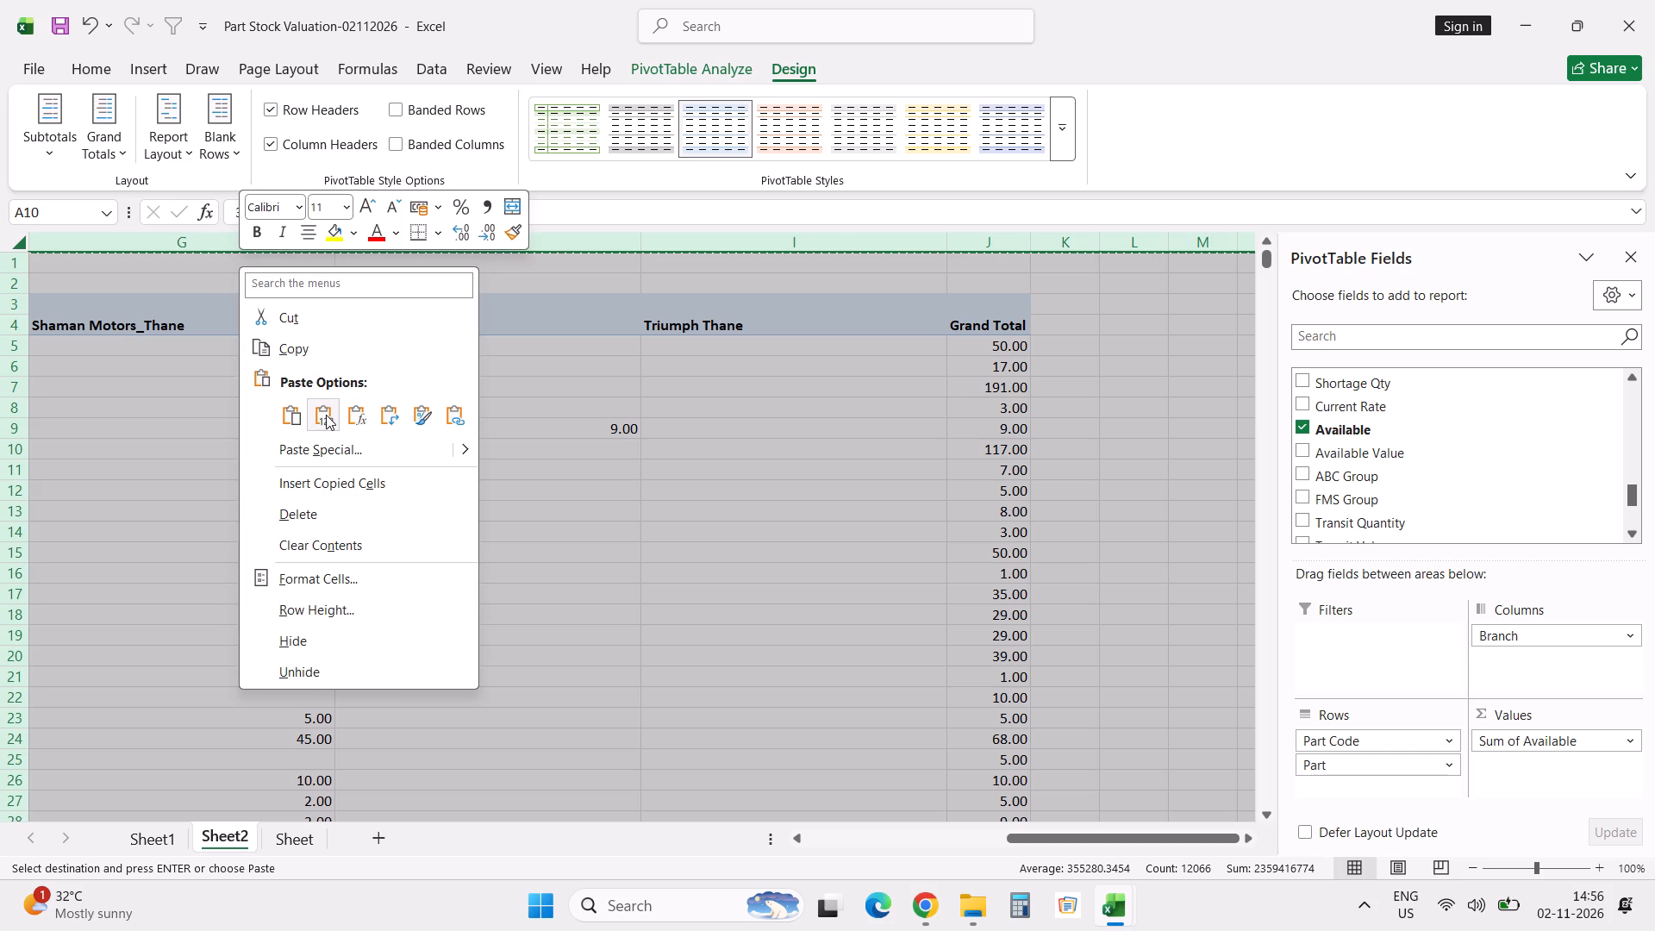
click(326, 415)
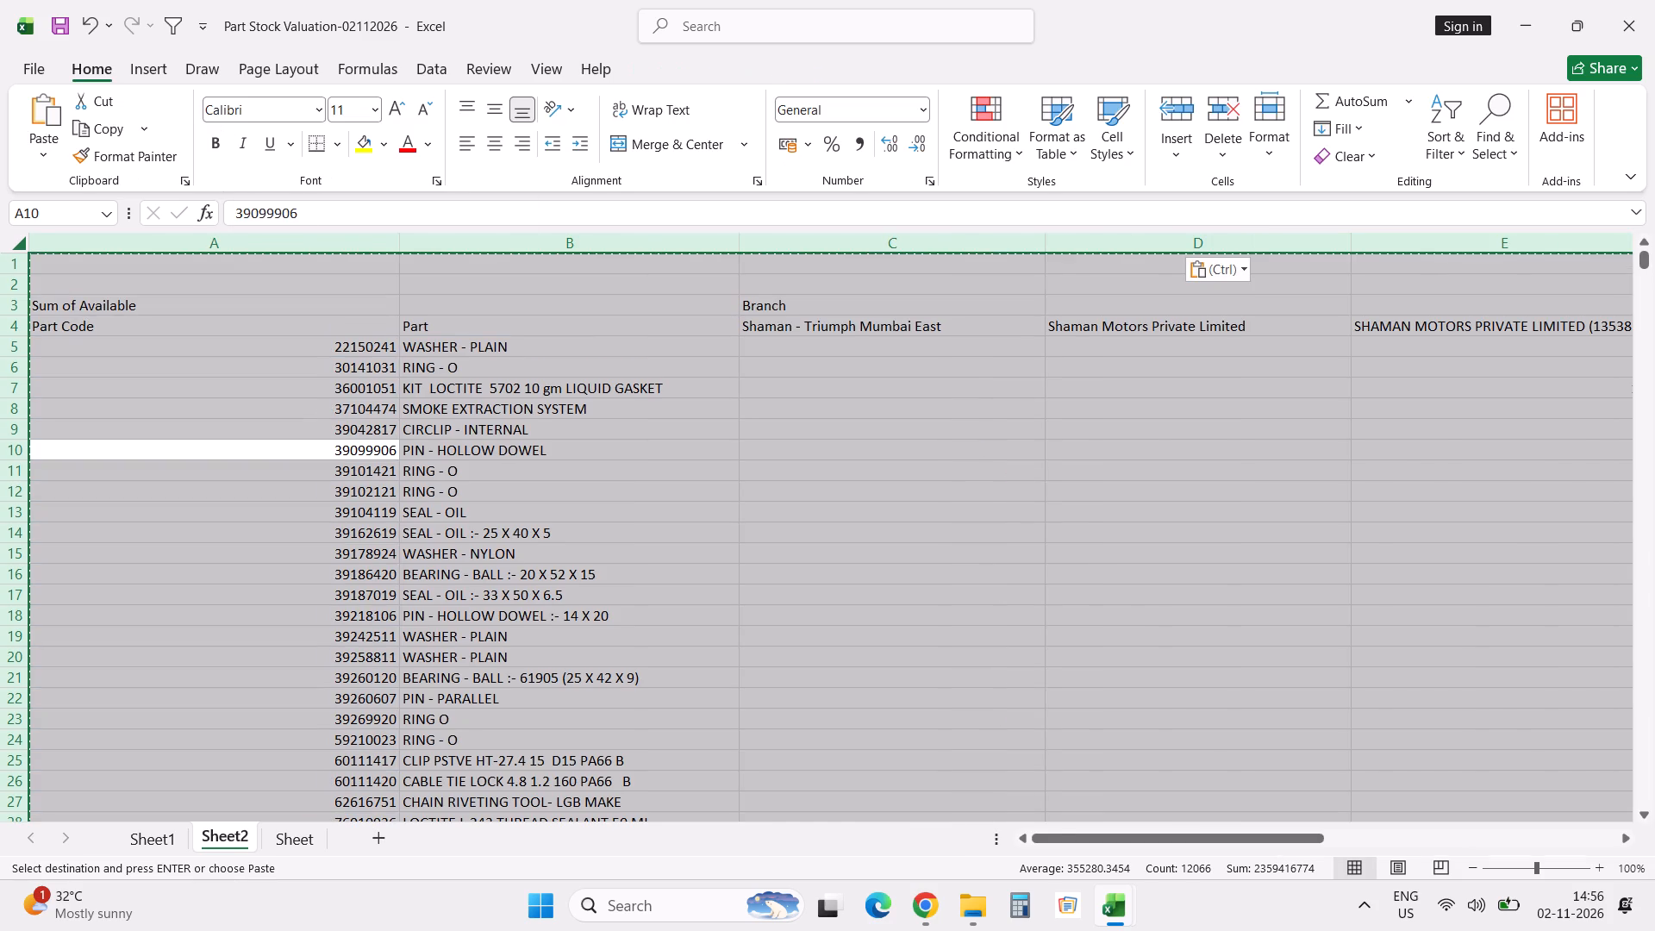
Narrow the Part Code column to a width of about 17 and narrow the Part column as well.
click(282, 283)
drag(402, 242, 173, 269)
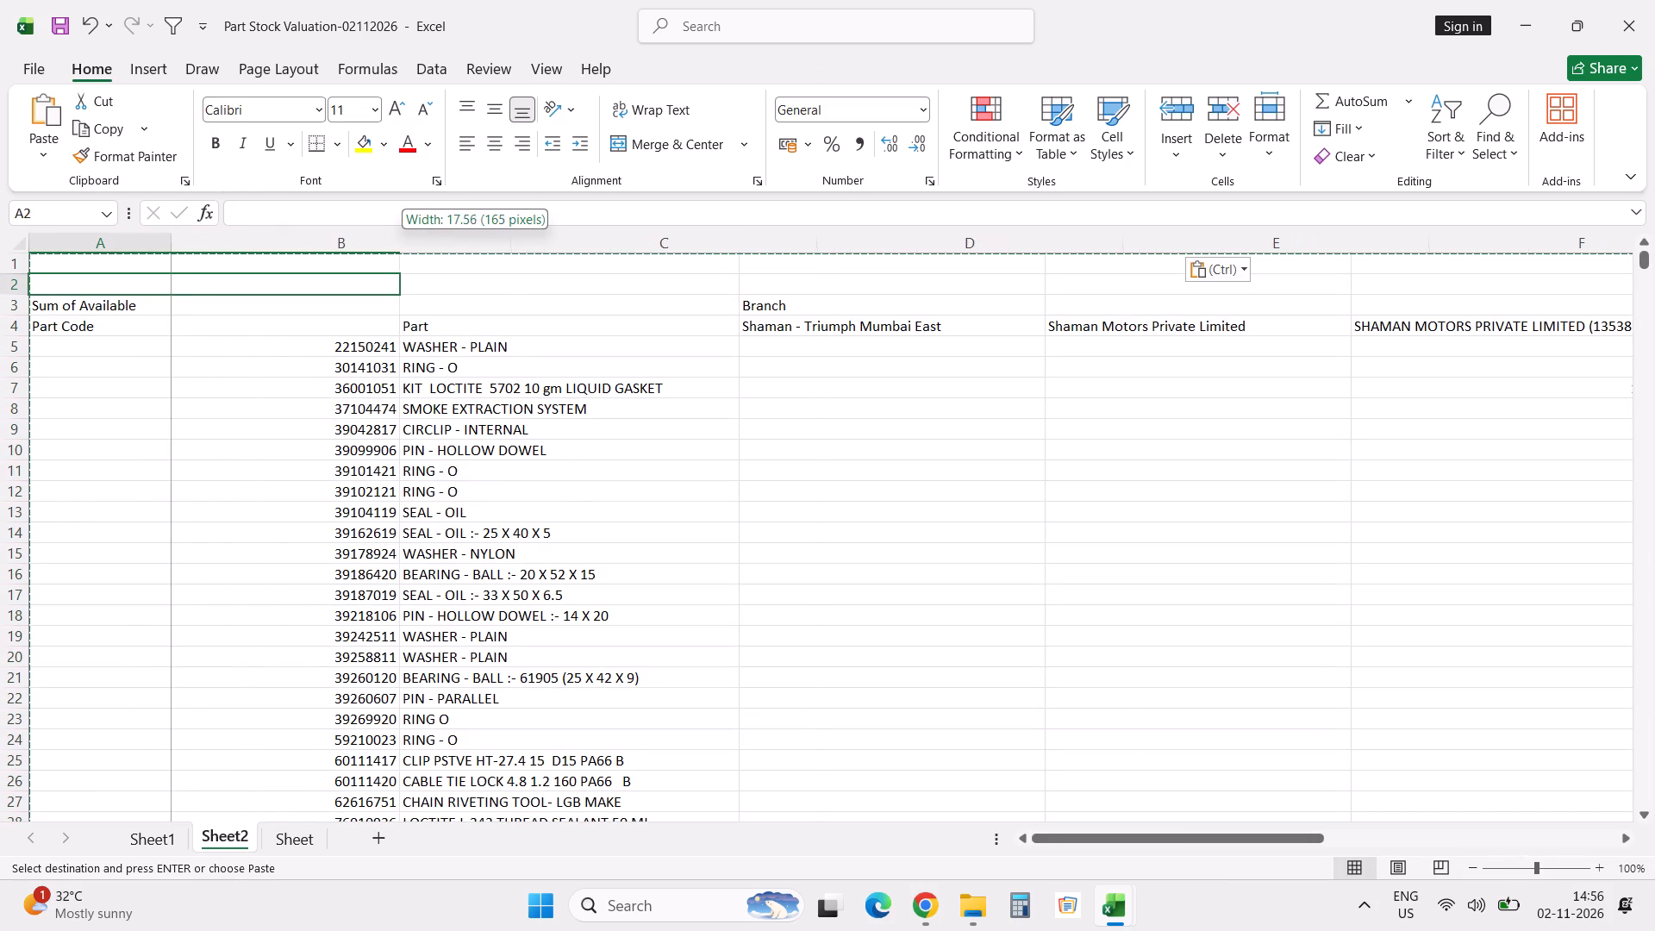
drag(173, 269, 170, 268)
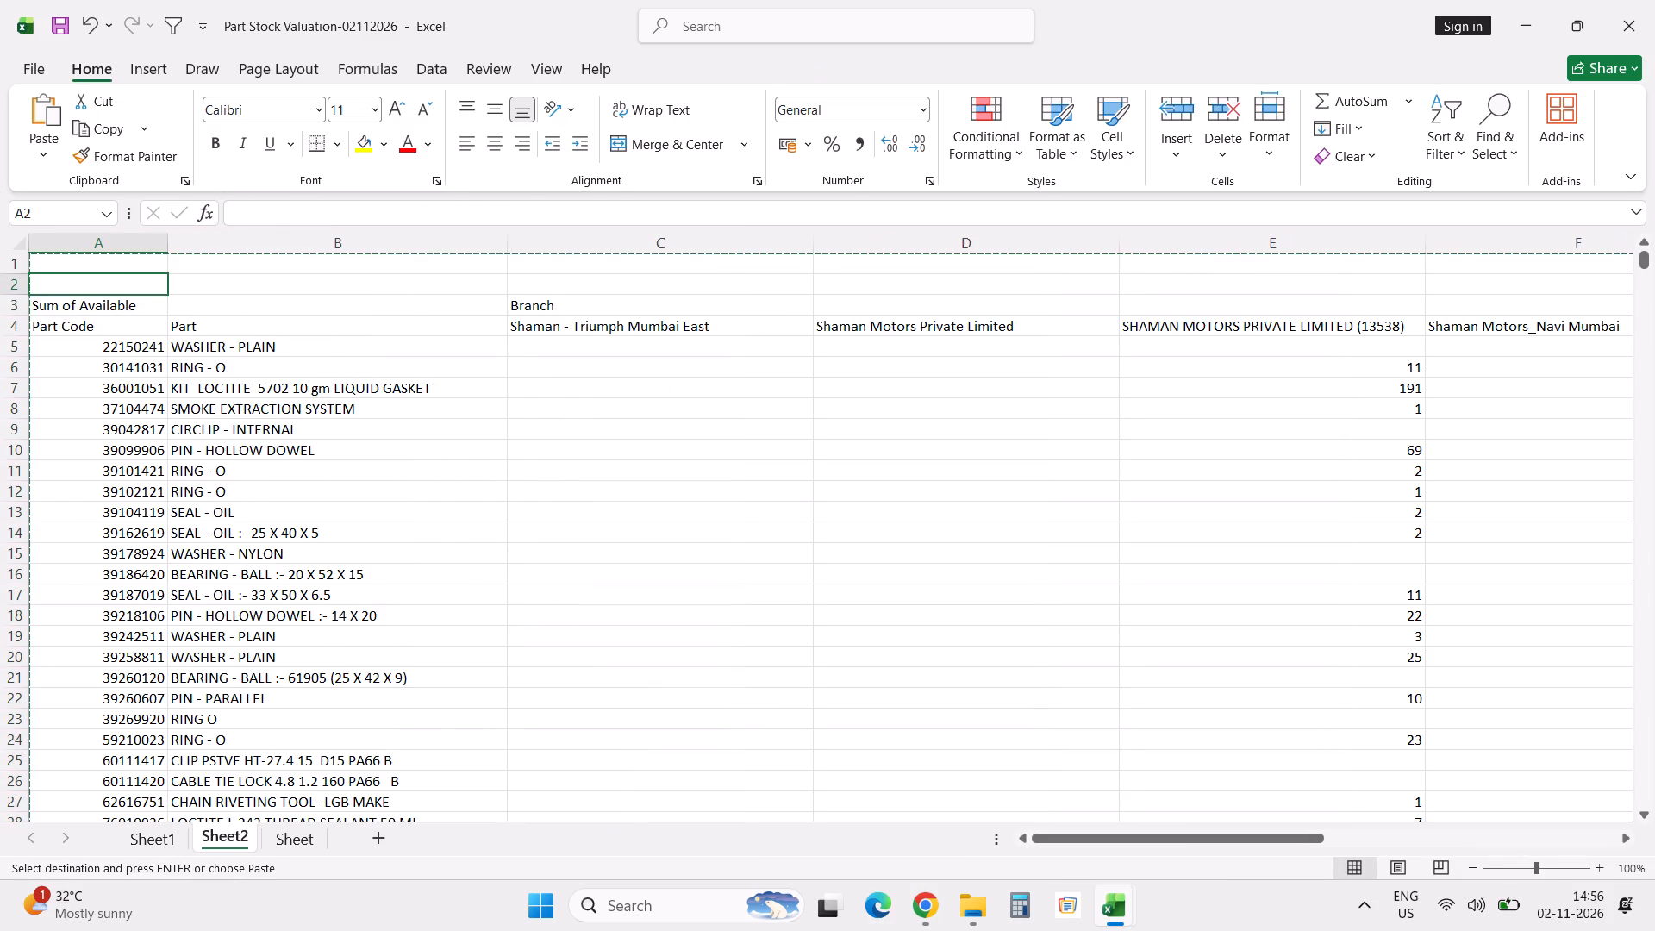
drag(509, 243, 339, 248)
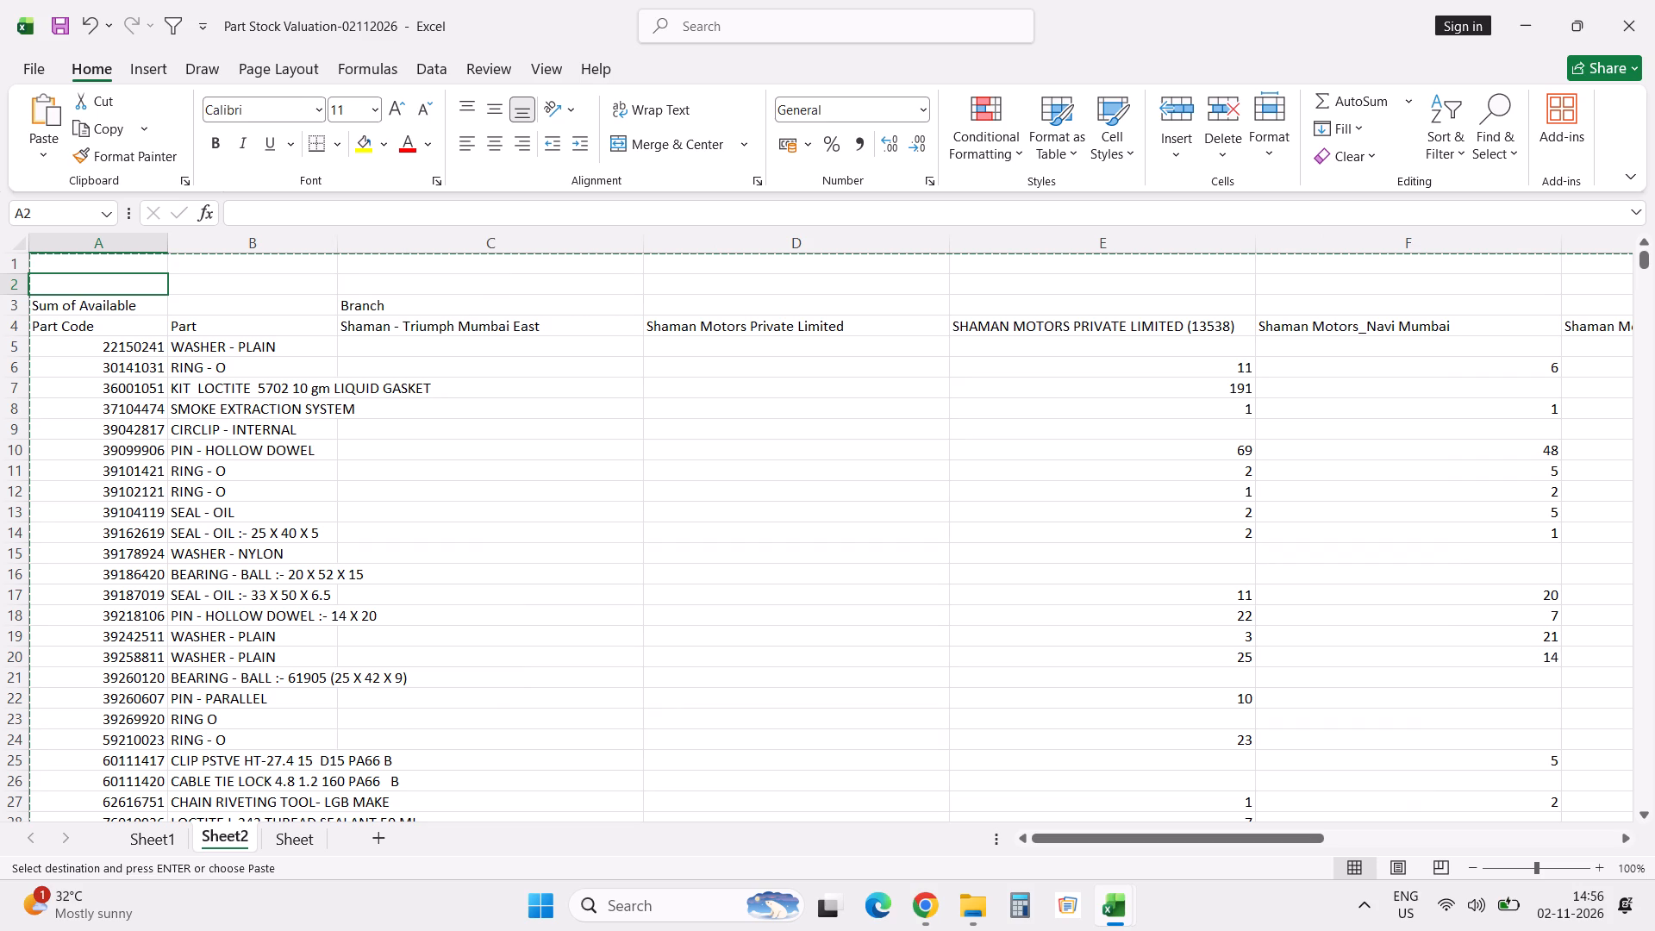
Delete the branch columns Shaman - Triumph Mumbai East, Shaman Motors Private Limited and Triumph Thane.
click(477, 237)
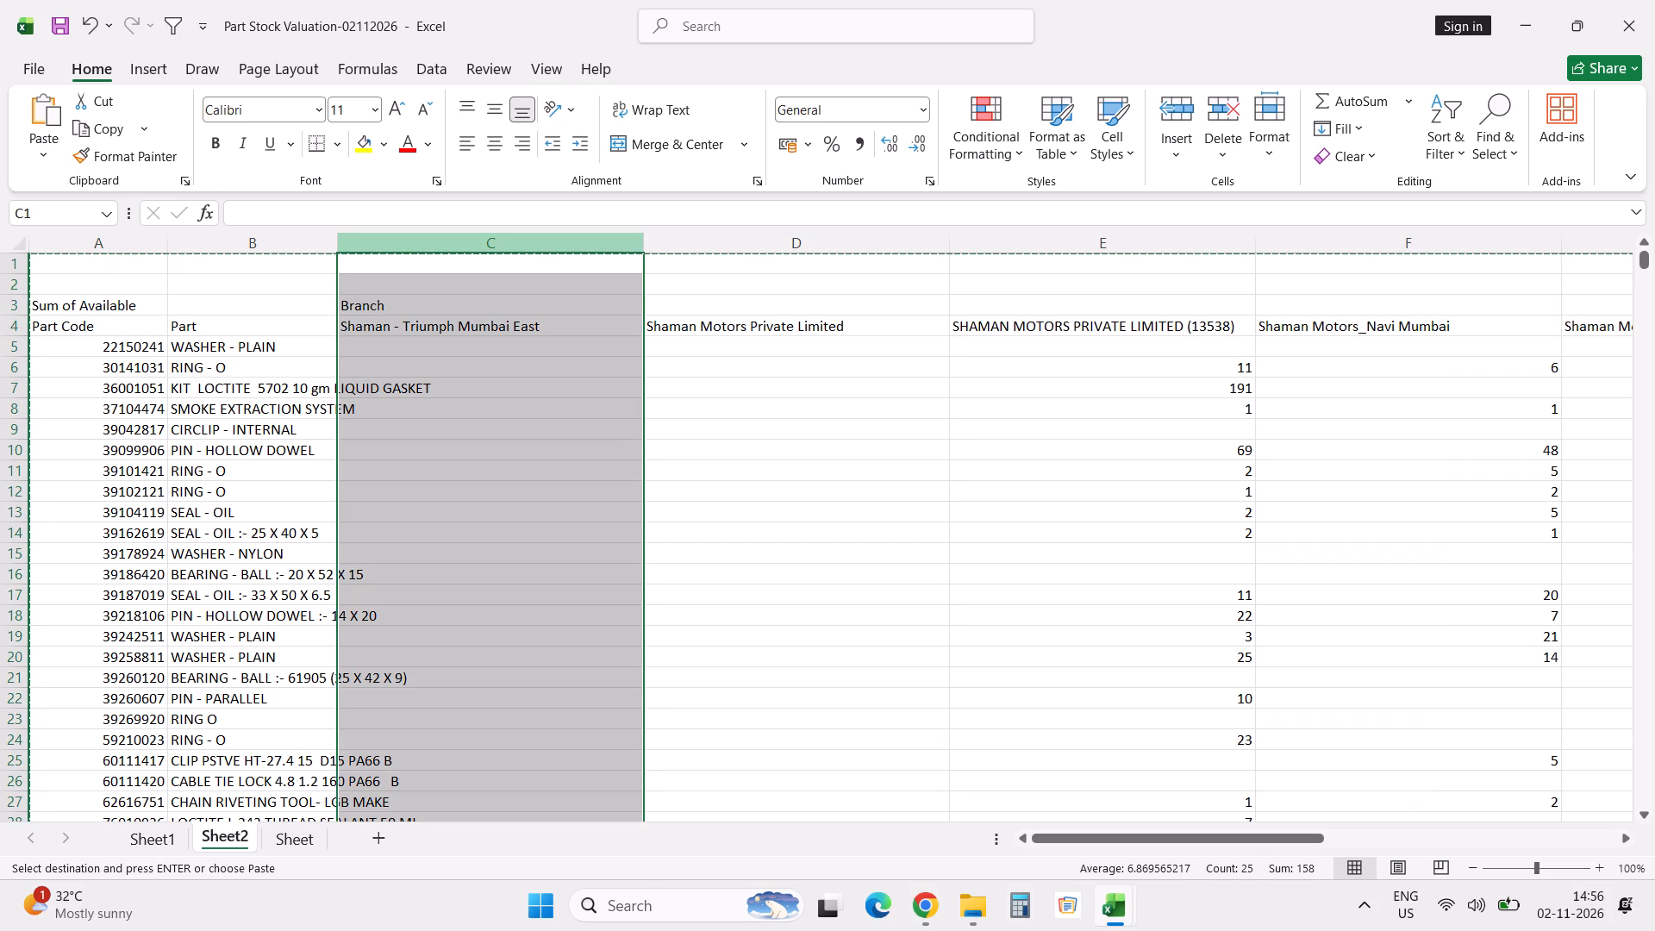
key(shift+Right)
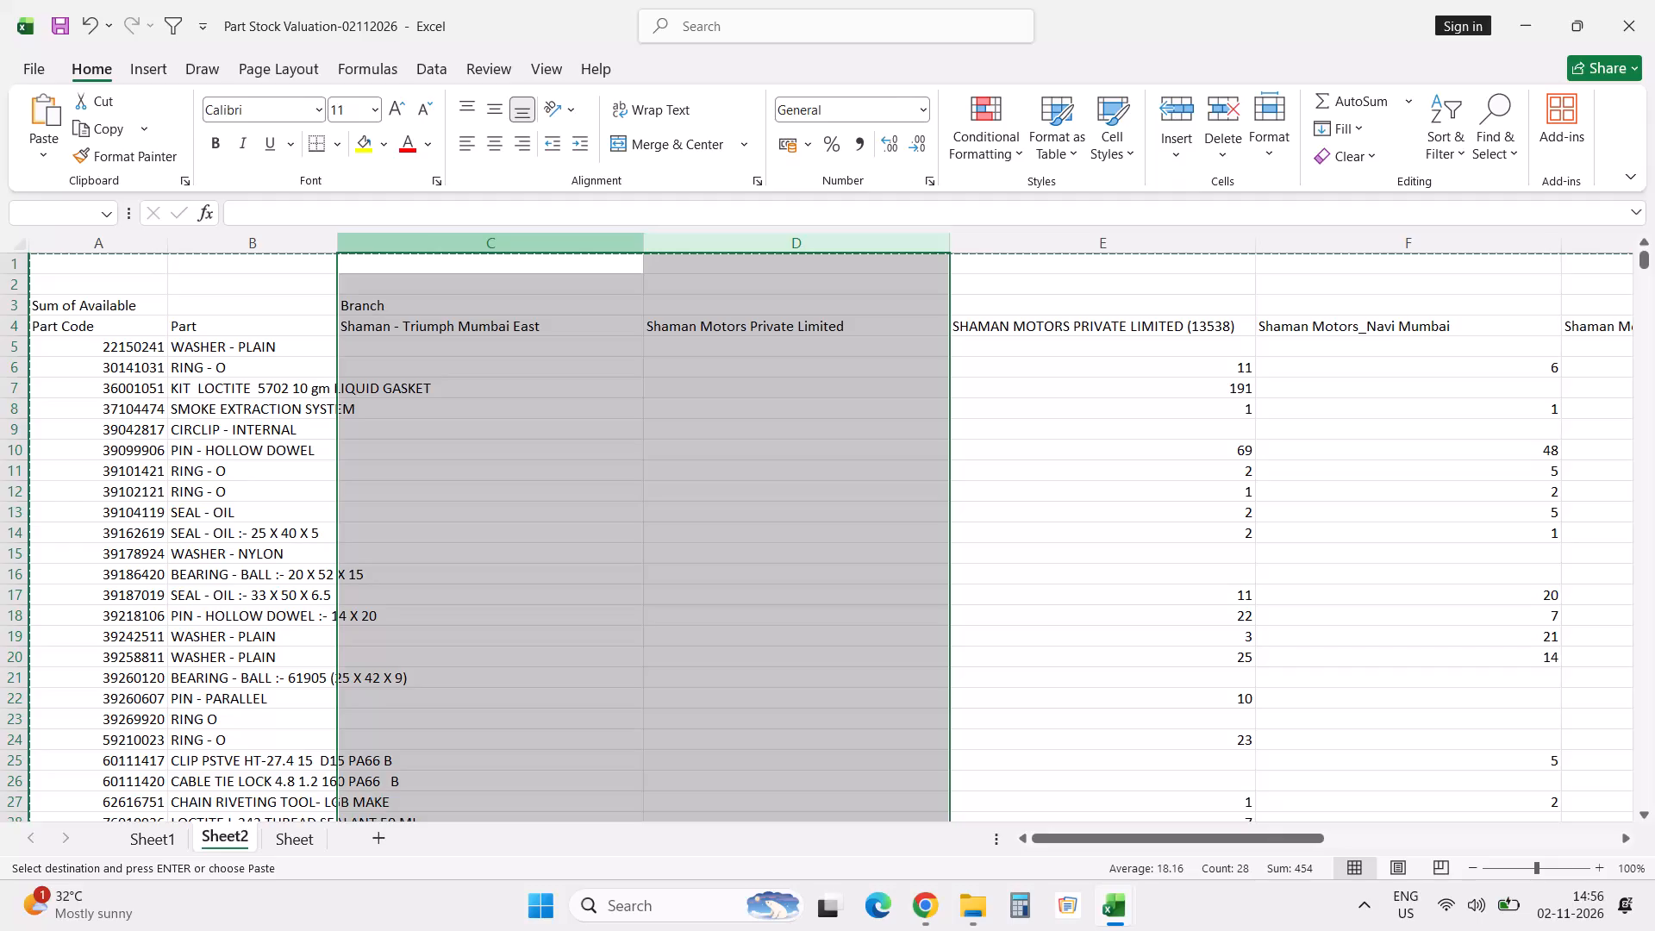
key(ctrl+minus)
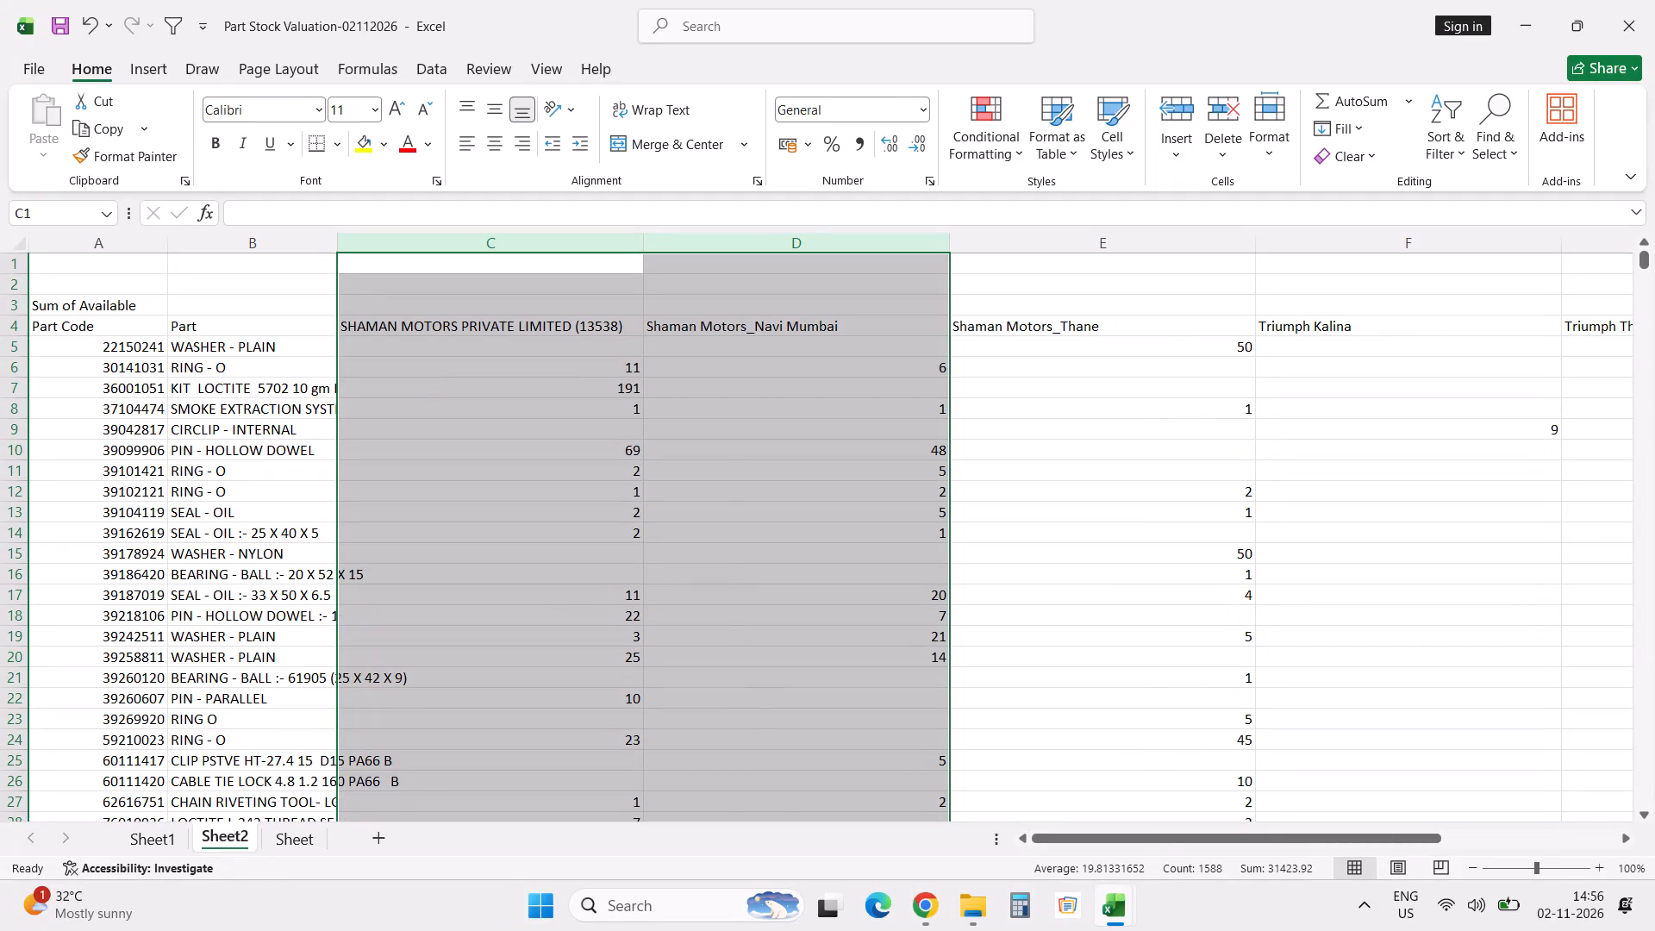
click(1603, 244)
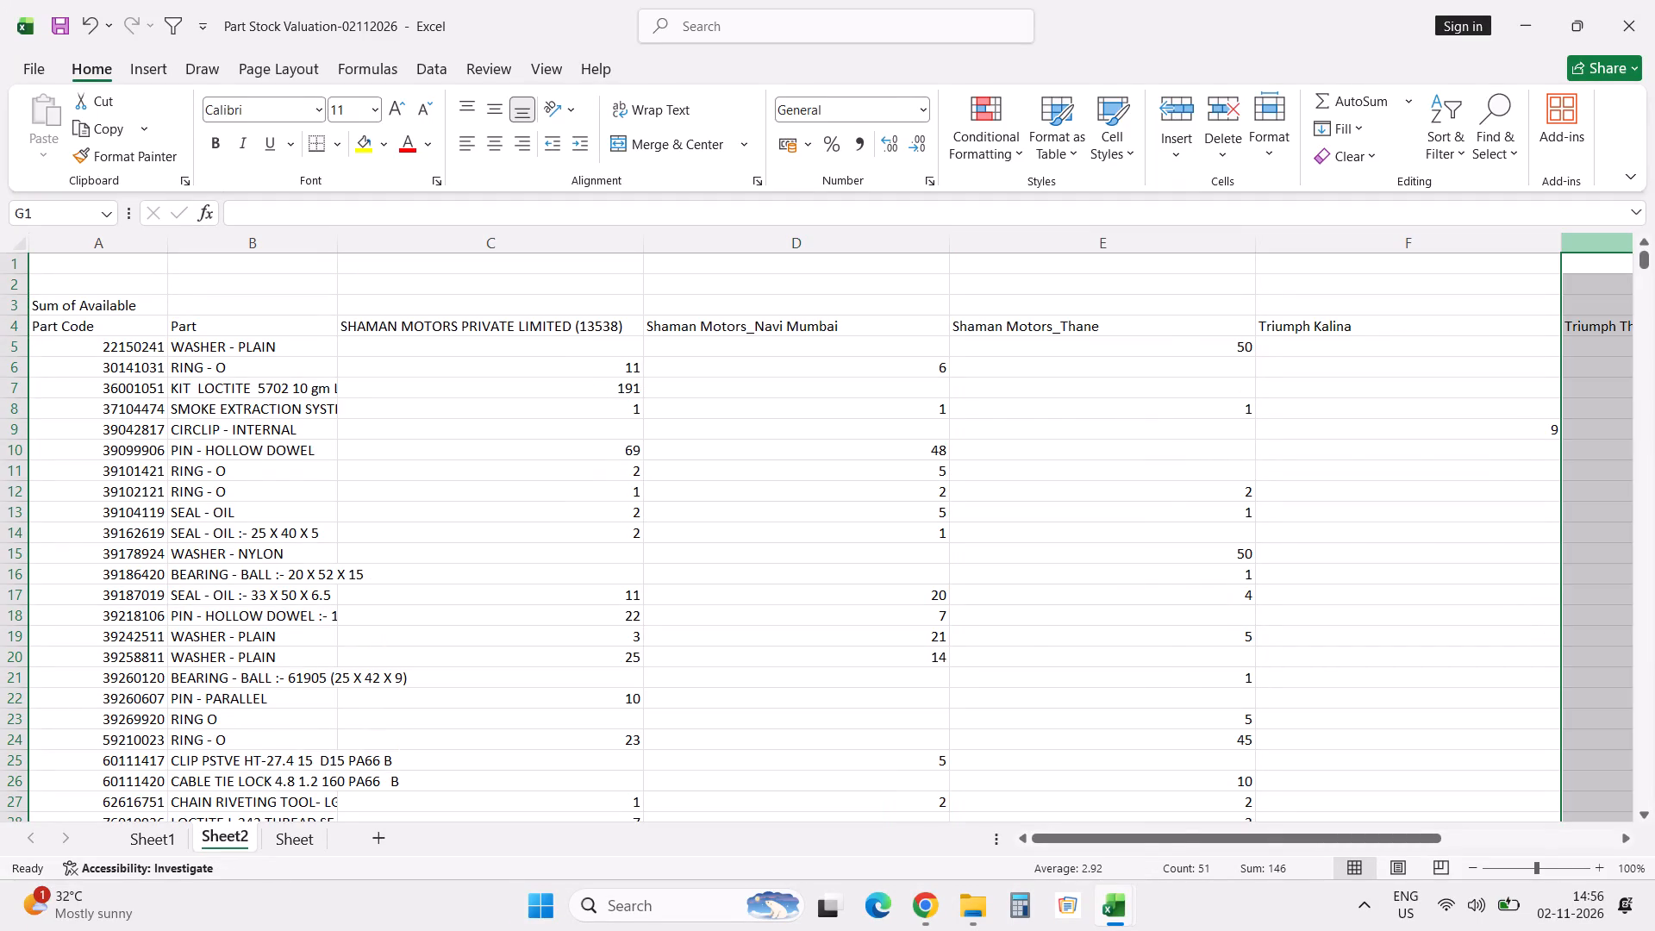
key(F4)
Select the remaining branch quantities and grand totals from C5 through G2731.
click(690, 347)
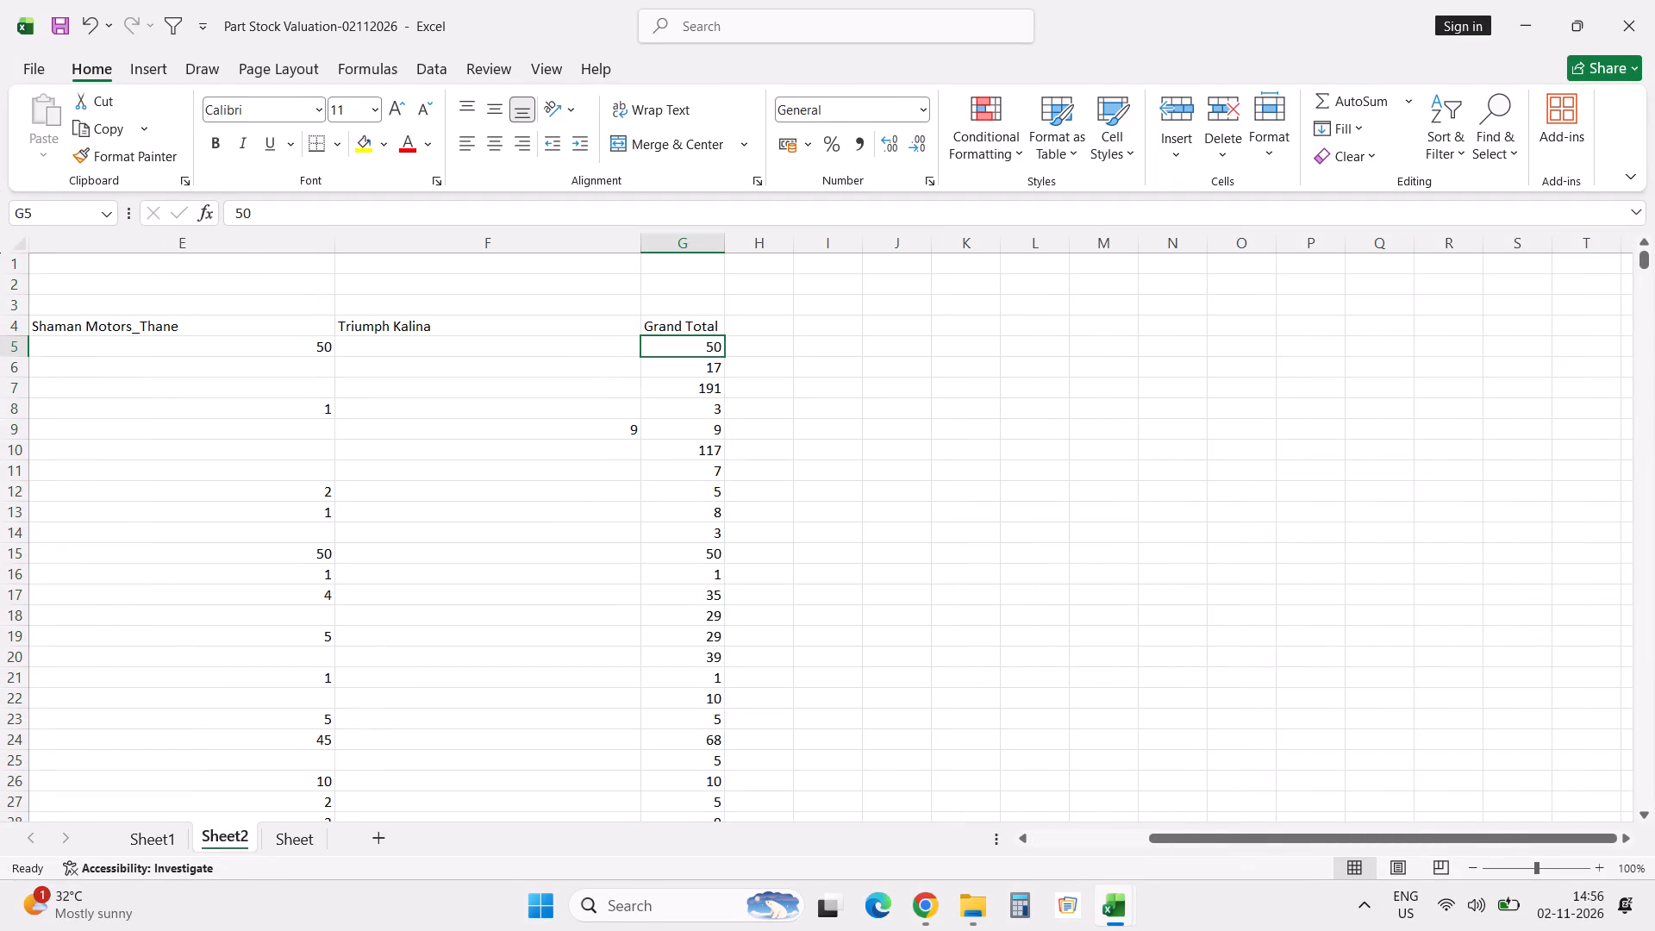
key(ctrl+shift+Down)
key(shift+Left)
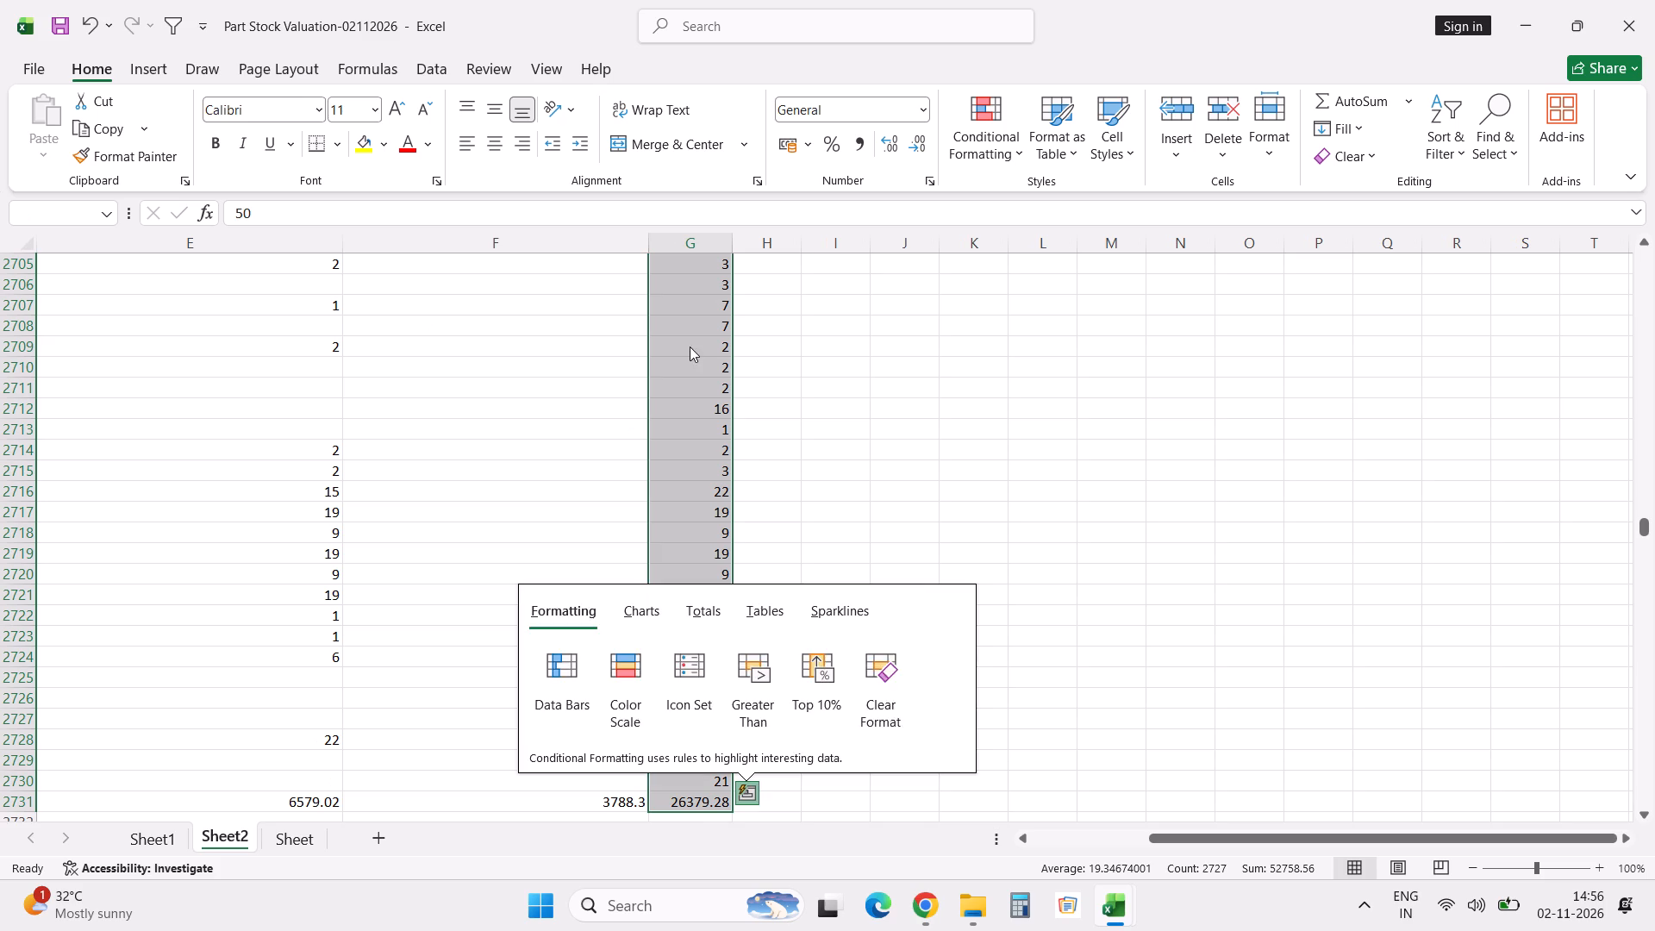
key(shift+Left)
key(Escape)
key(Escape)
key(shift+Left)
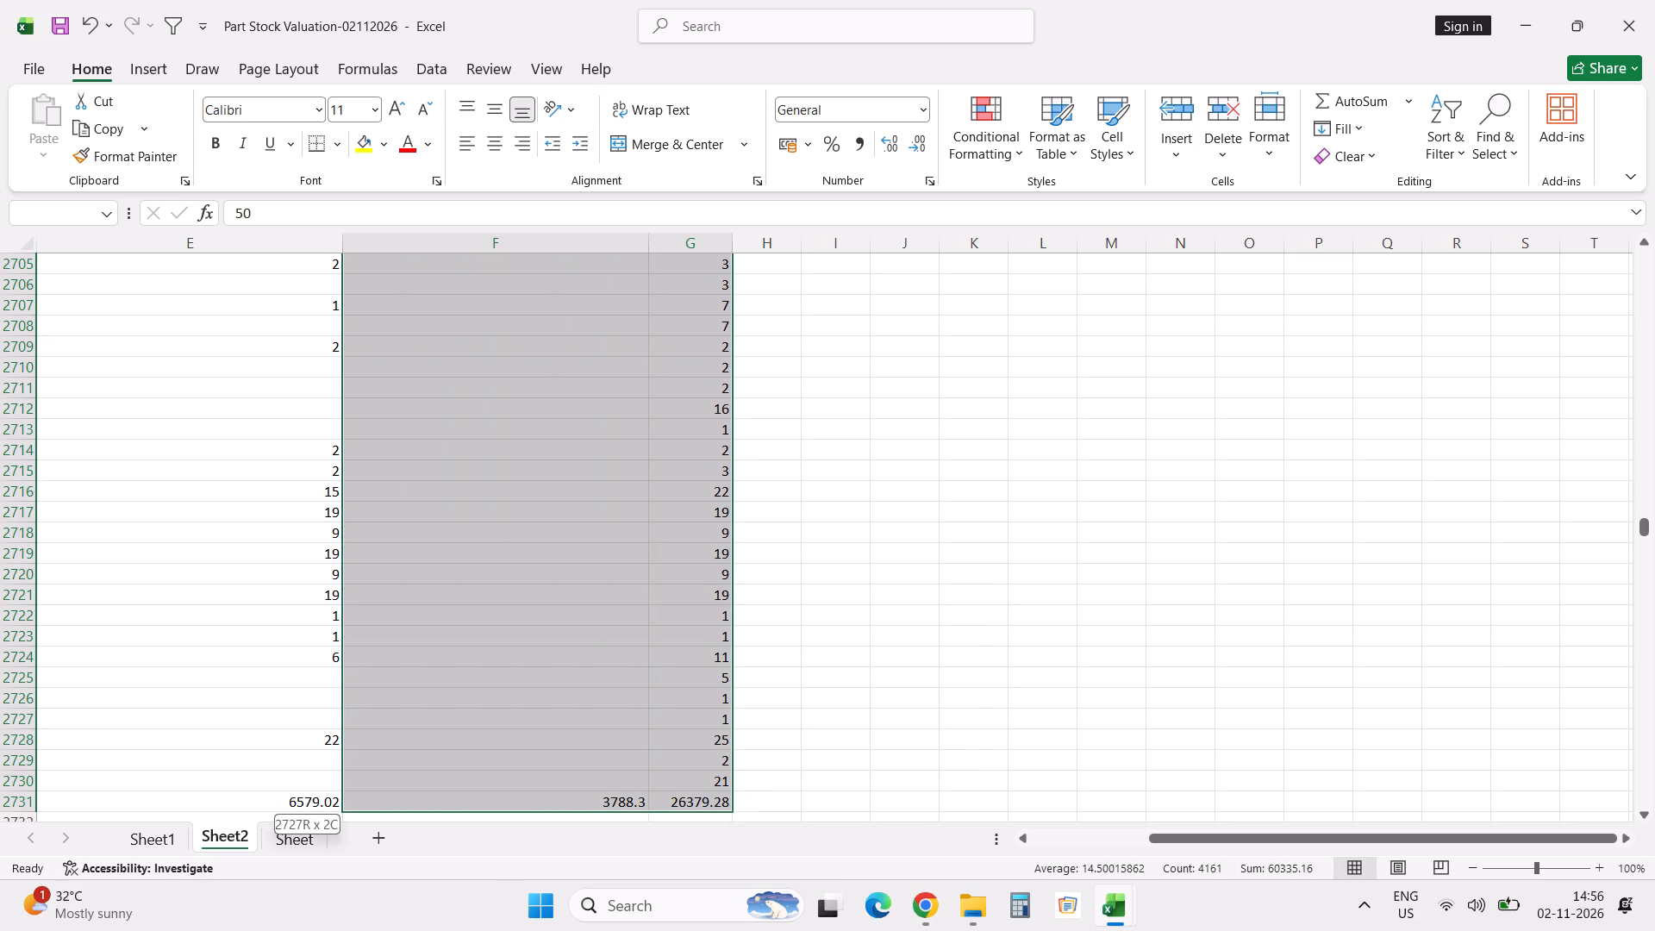
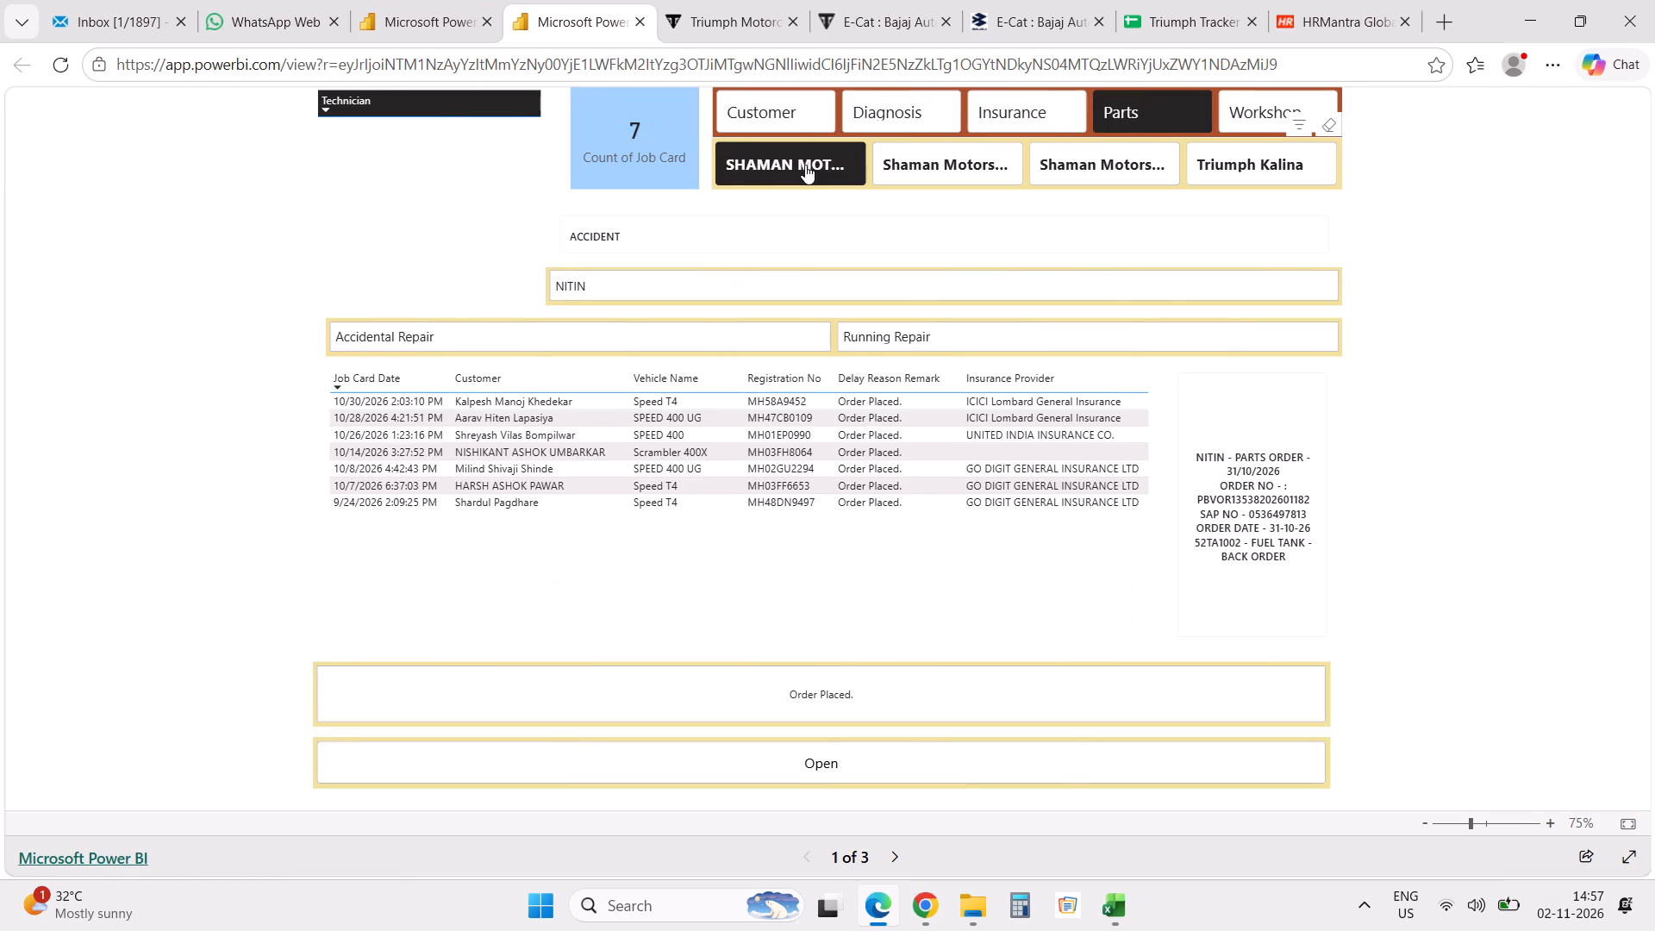
In the Power BI job card report, examine the parts order remarks for each Parts-delayed job card of SHAMAN MOTORS PRIVATE LIMITED (13538), row by row.
click(898, 394)
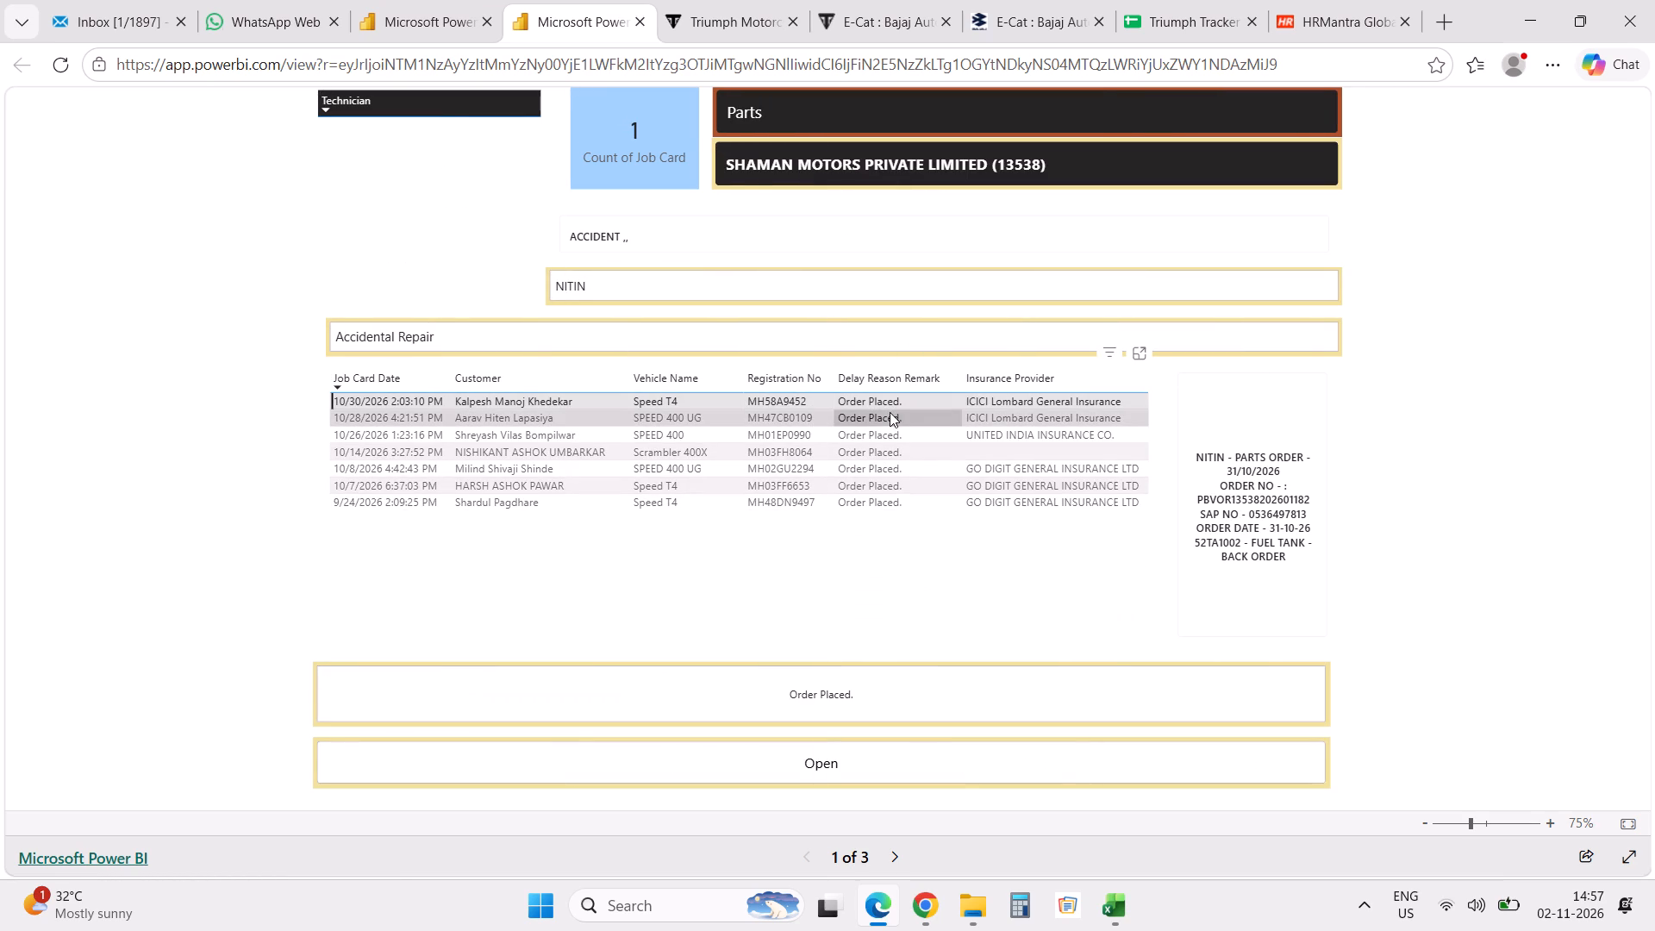
click(891, 400)
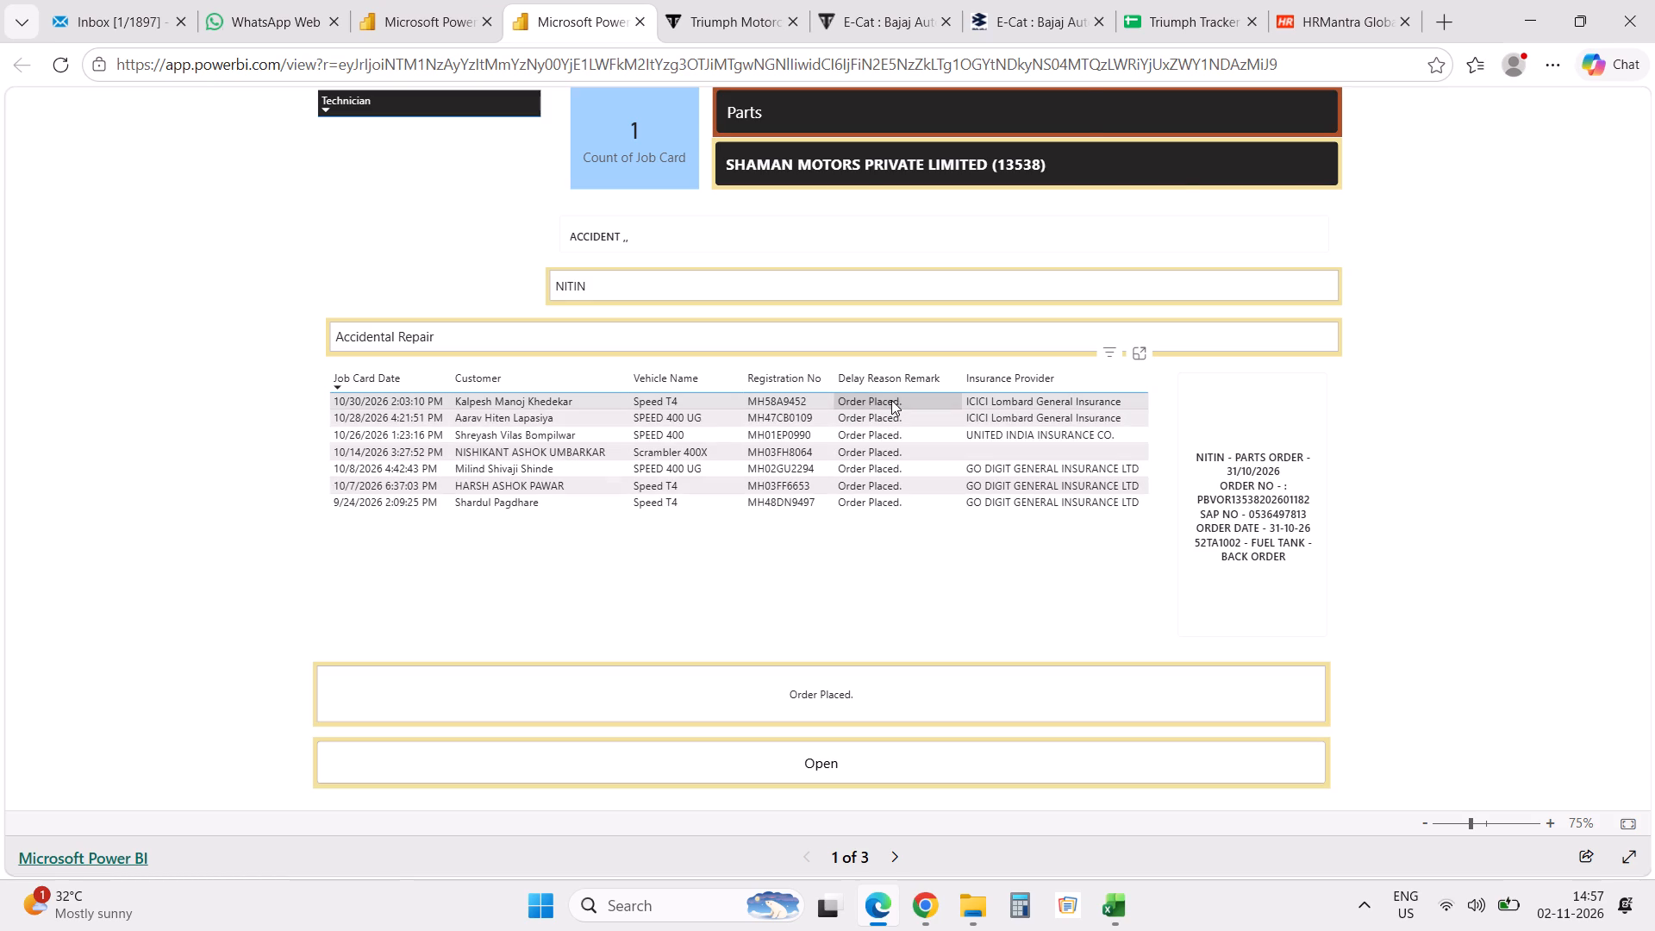
click(888, 416)
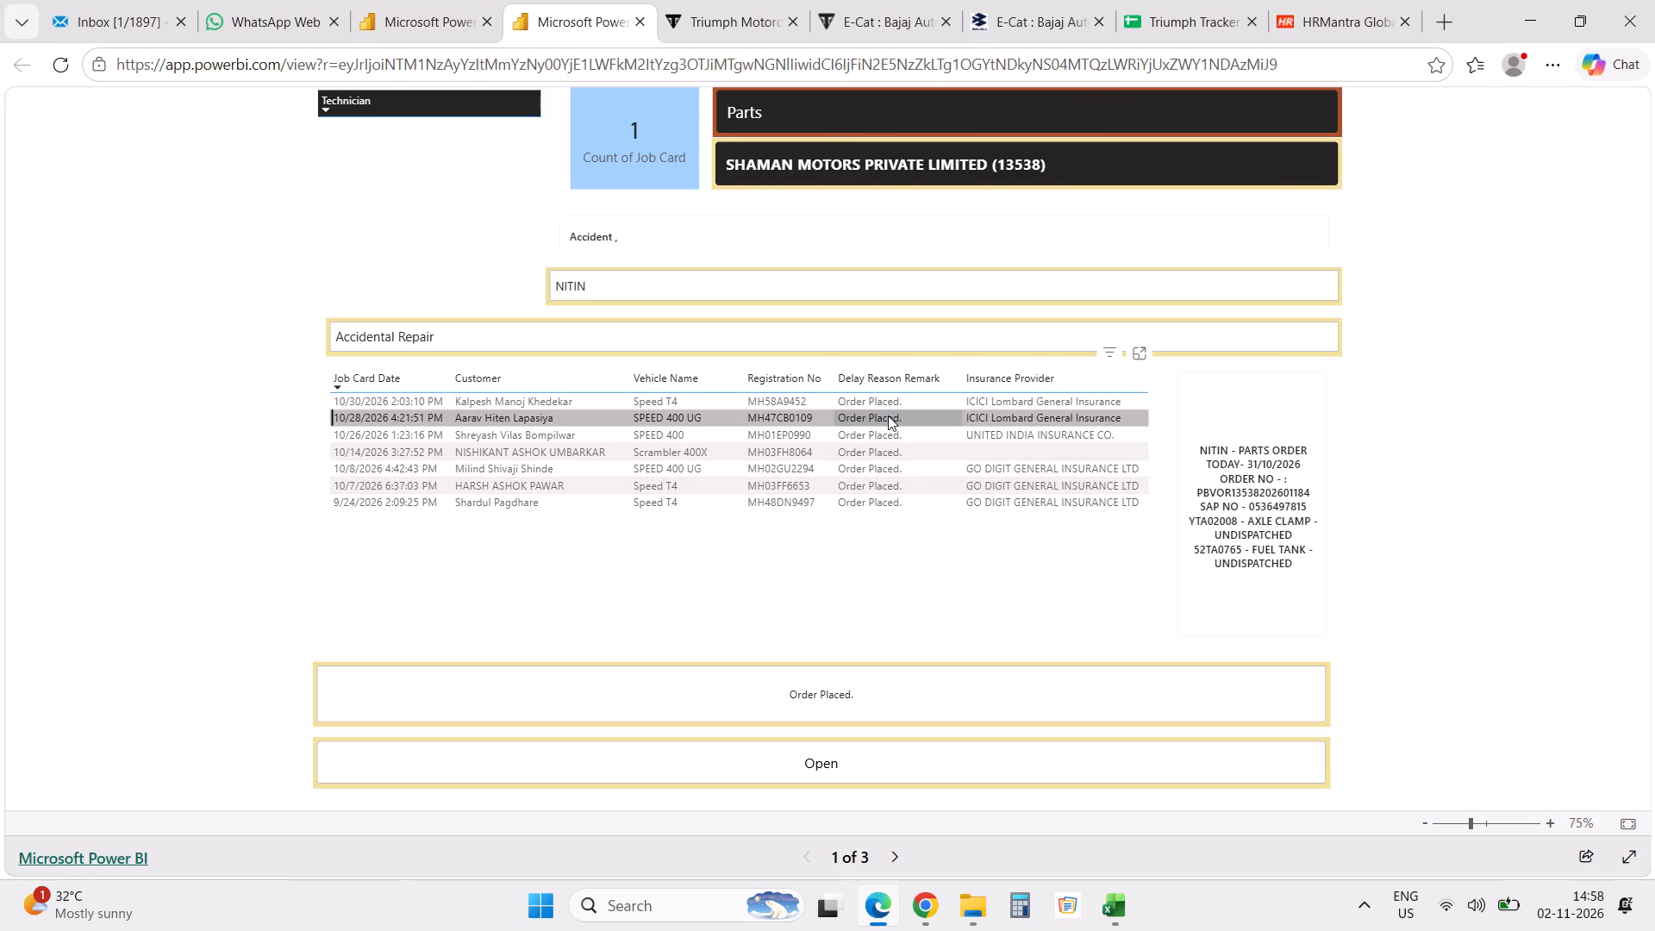
click(885, 433)
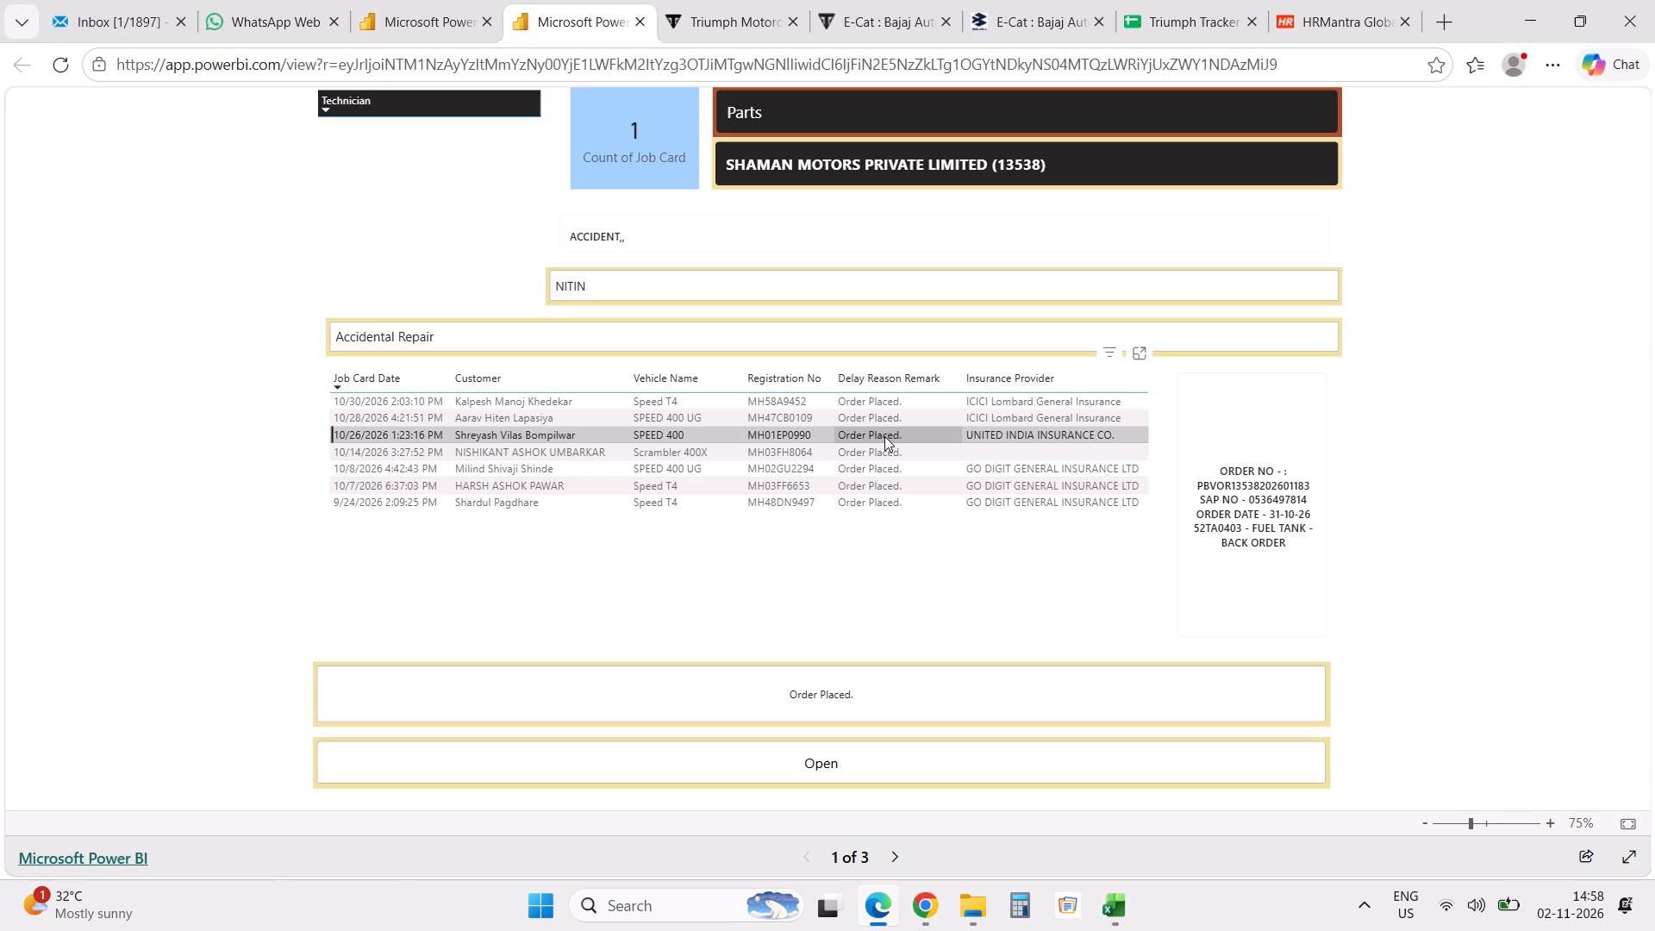
click(884, 436)
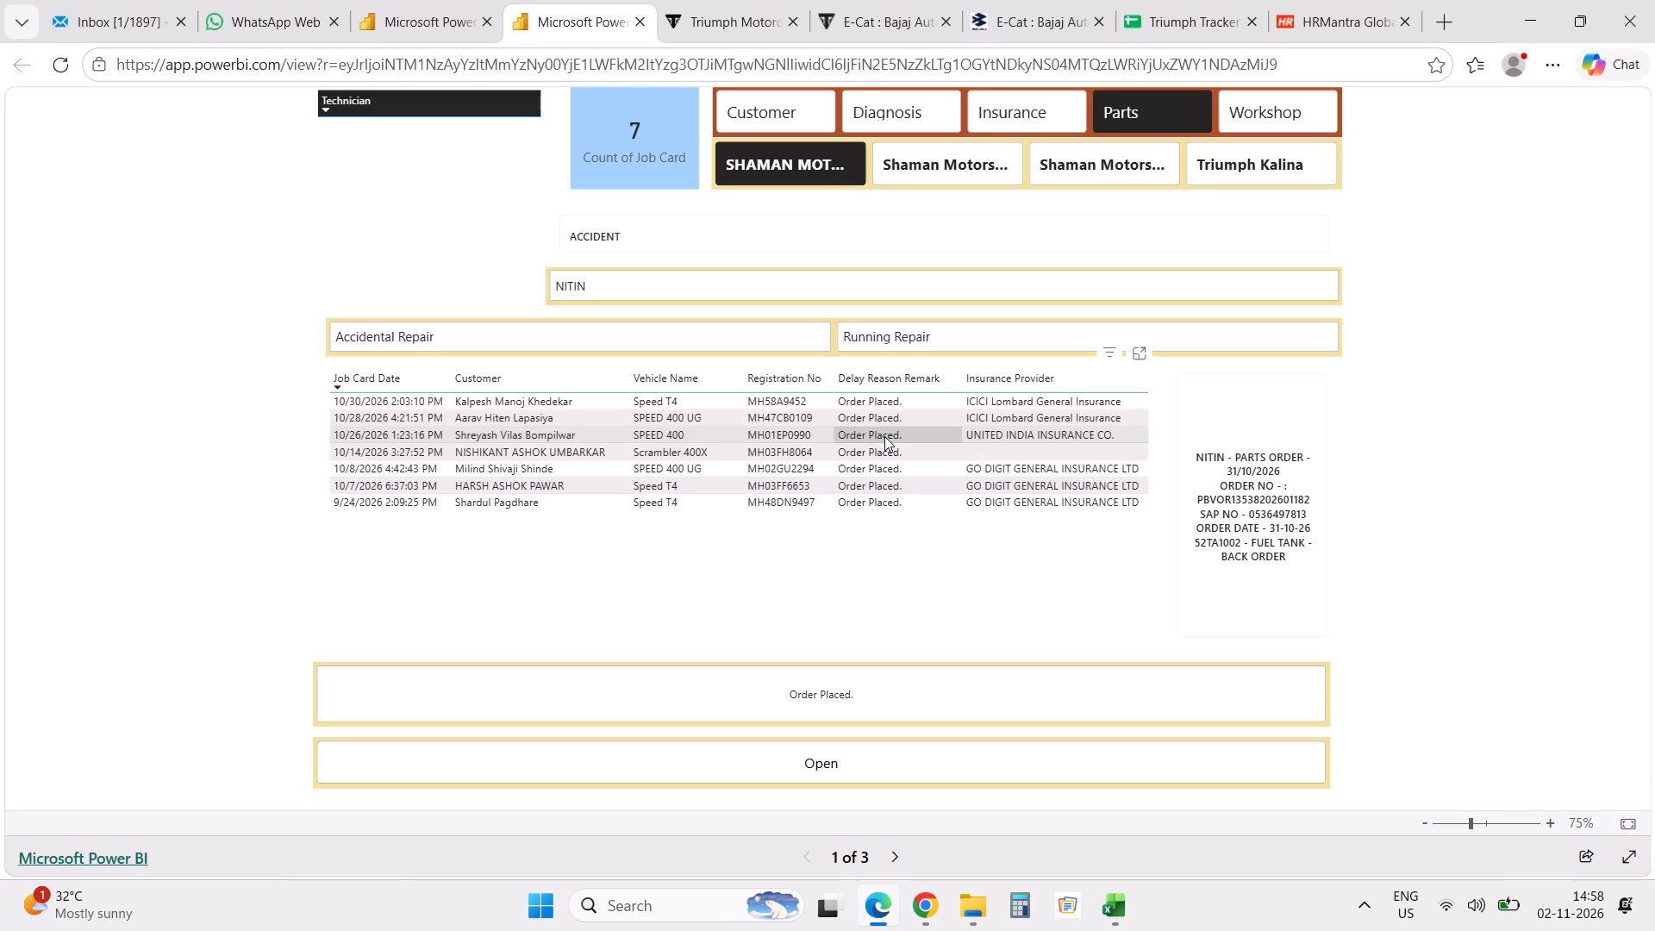
click(884, 451)
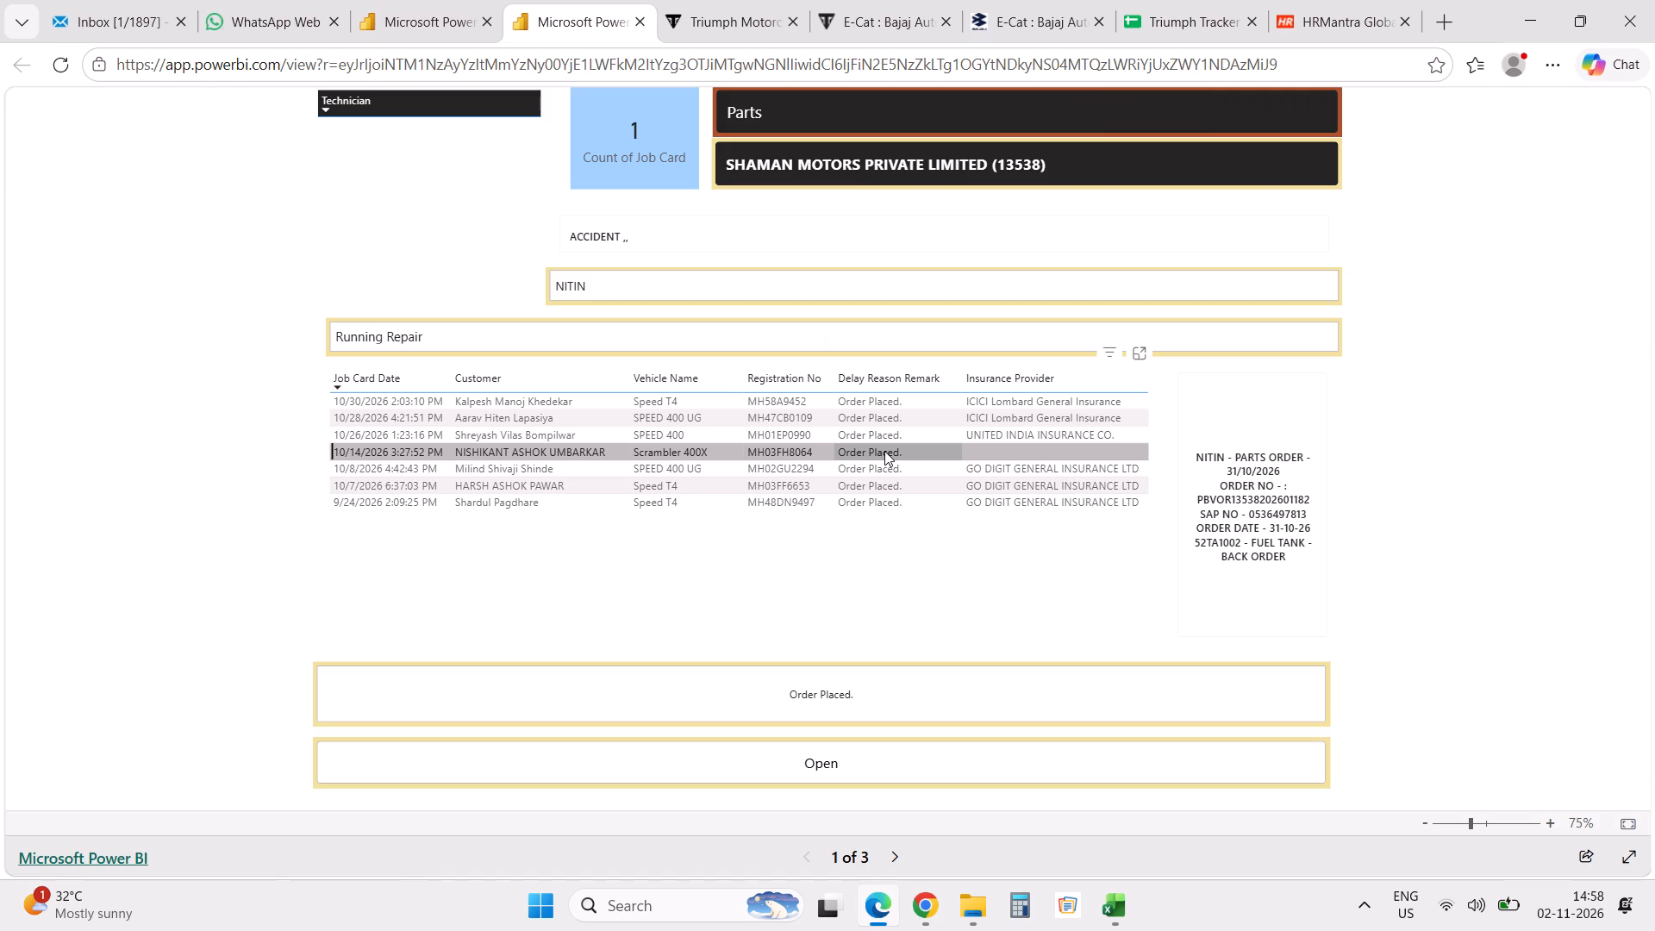
click(881, 467)
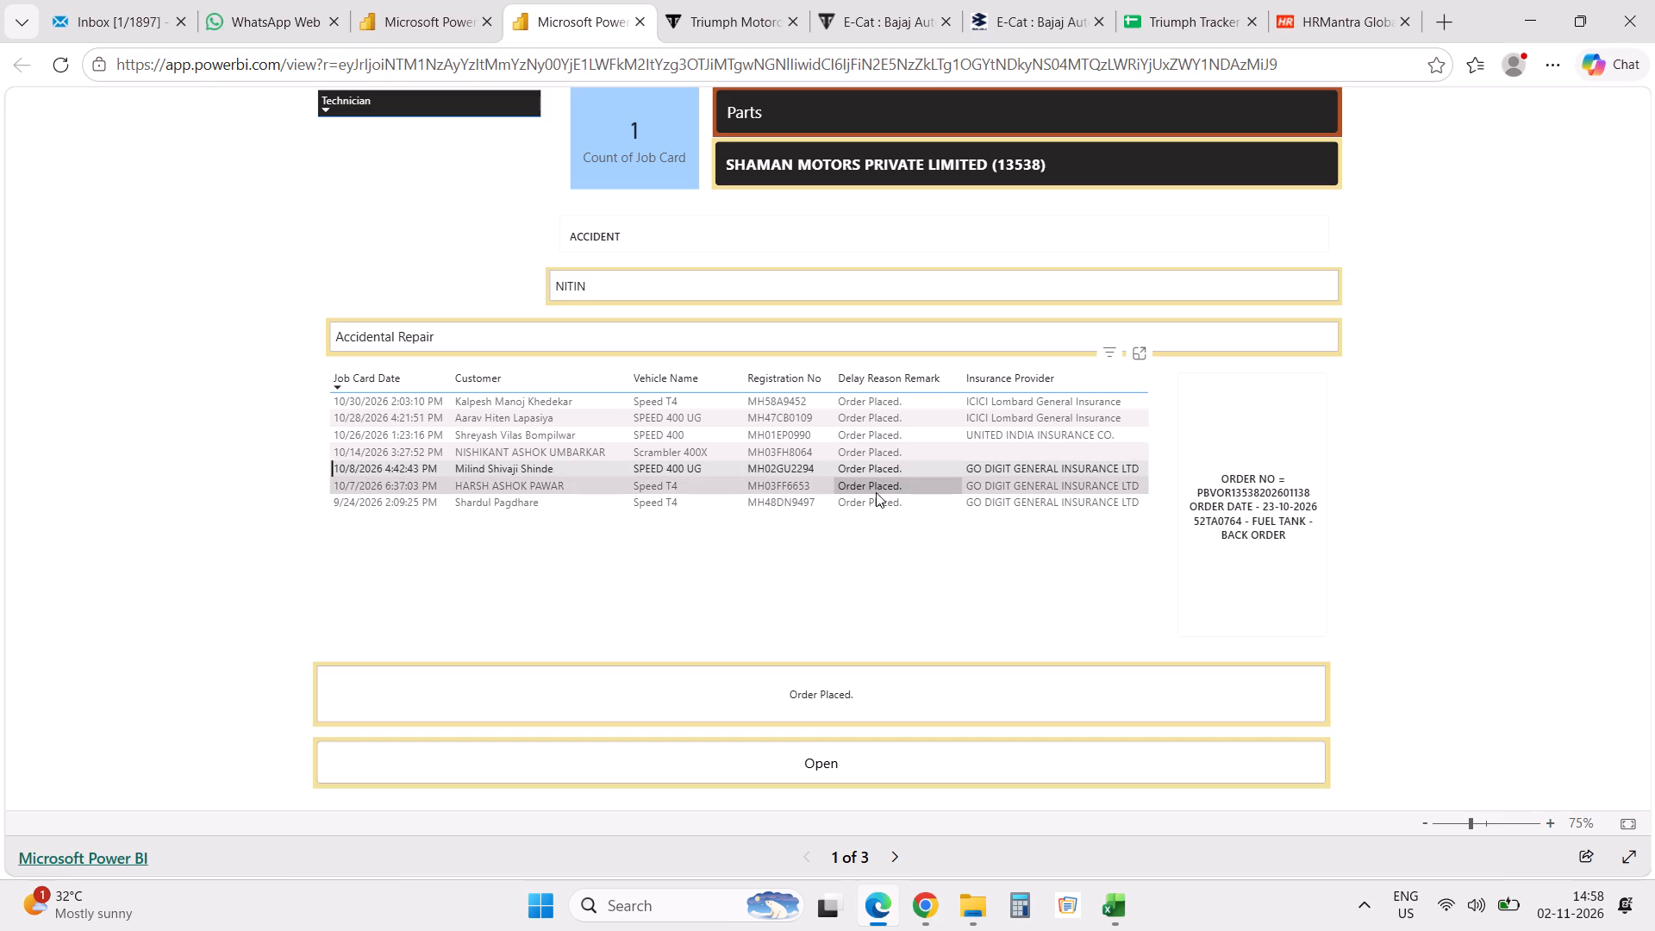
click(882, 481)
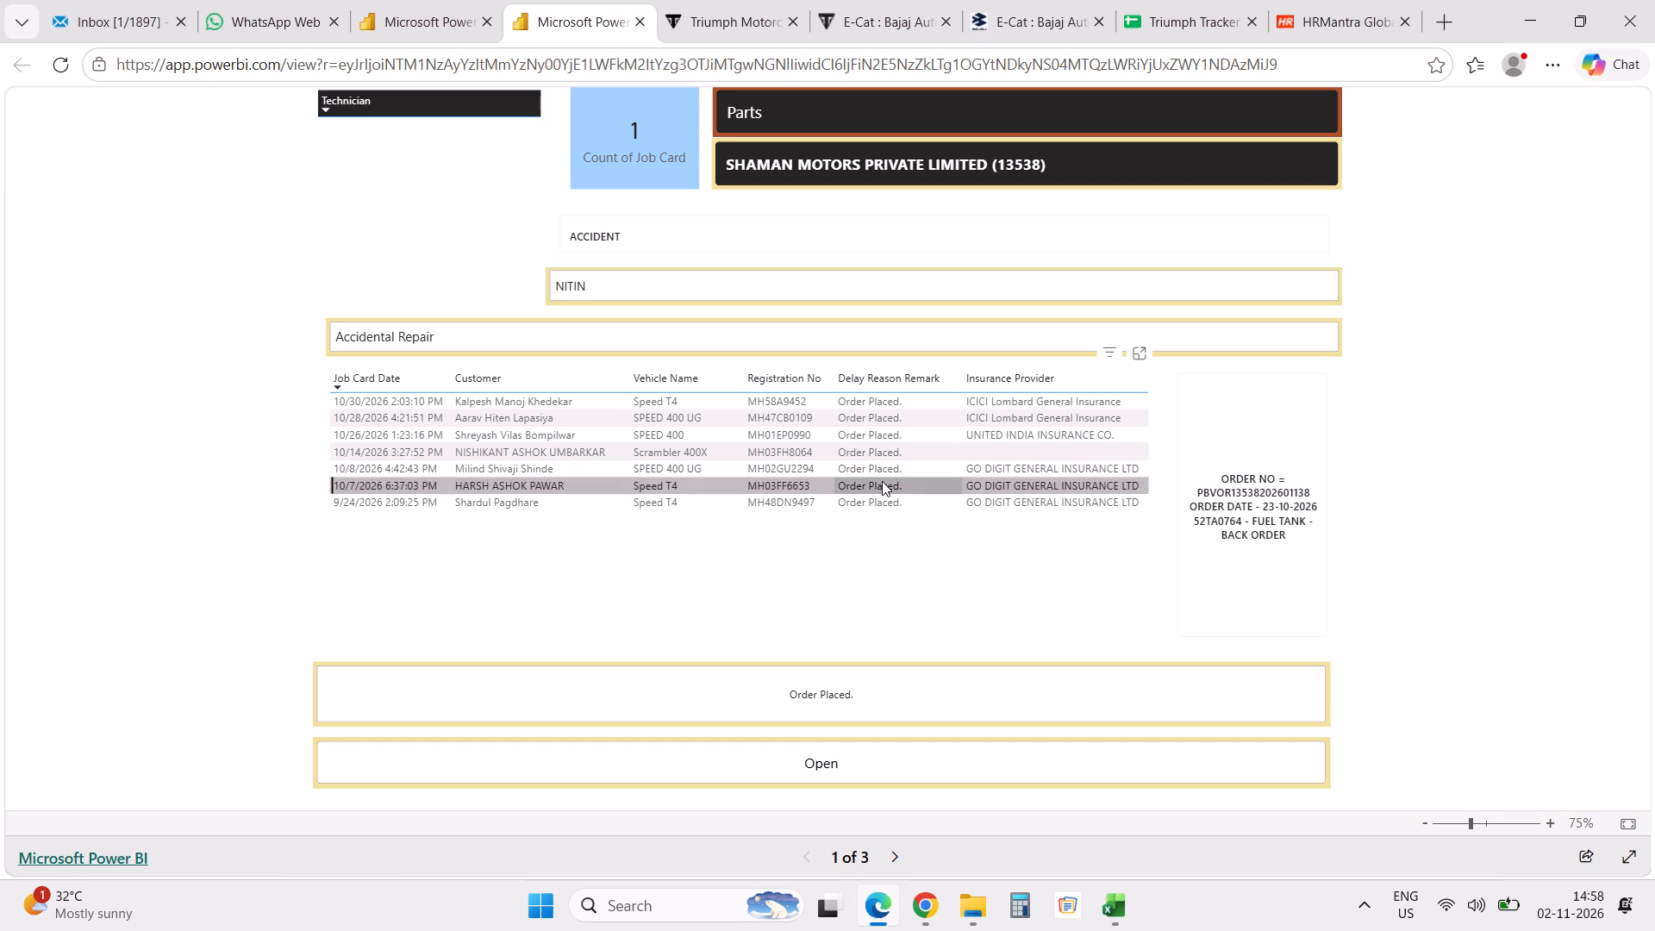
click(882, 501)
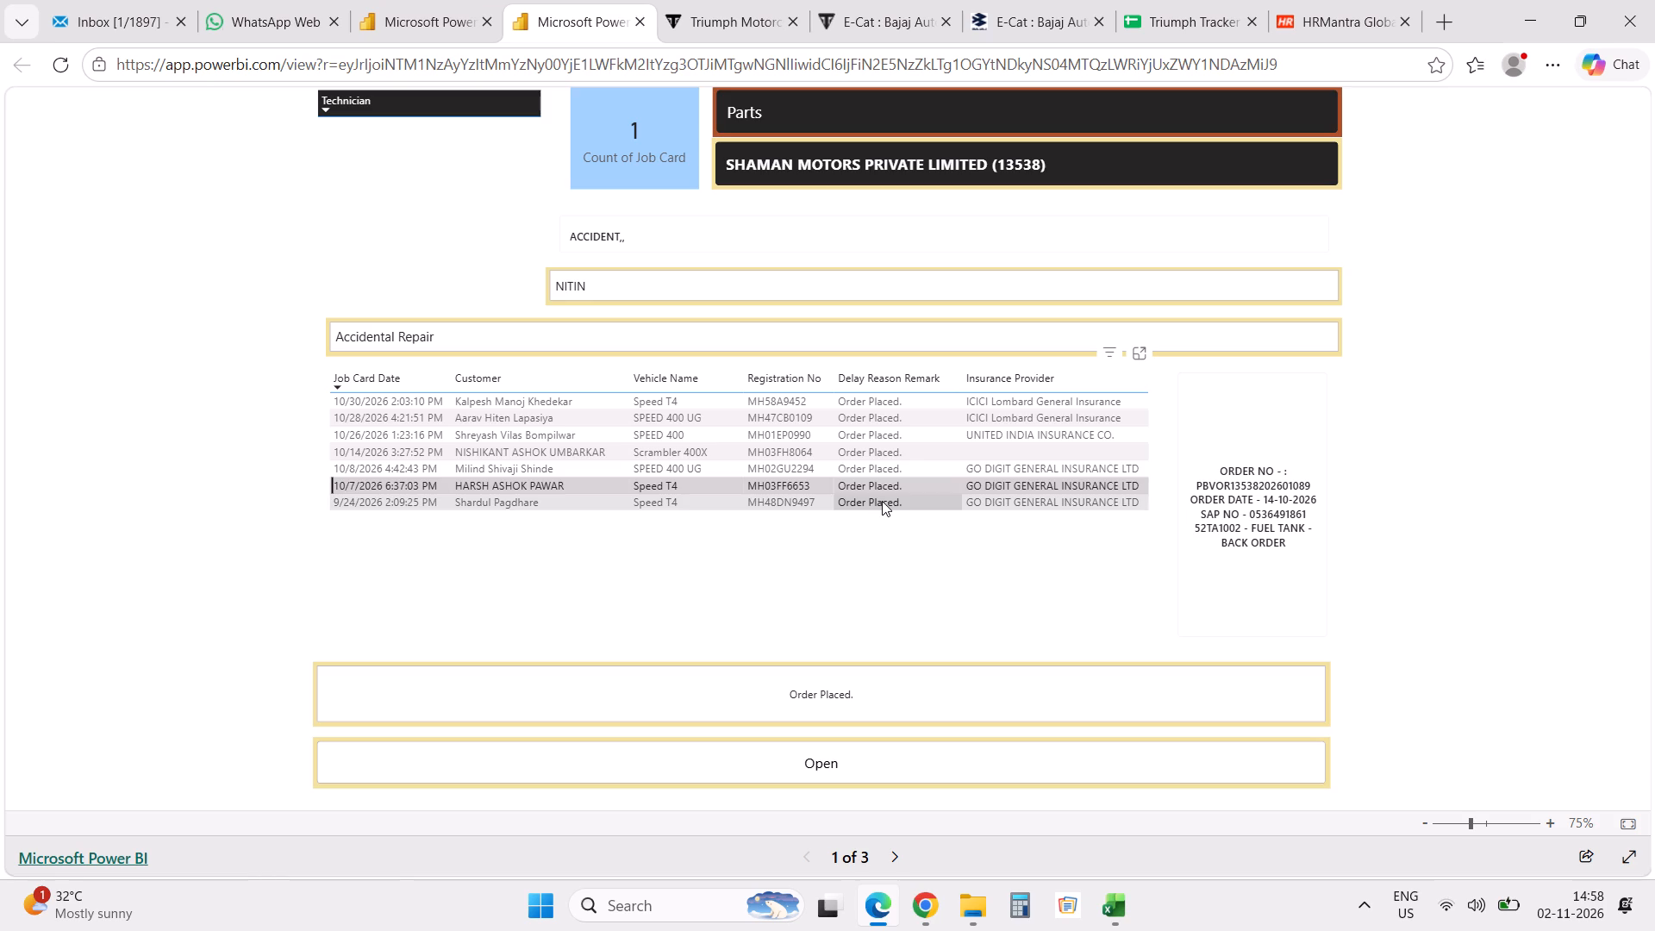
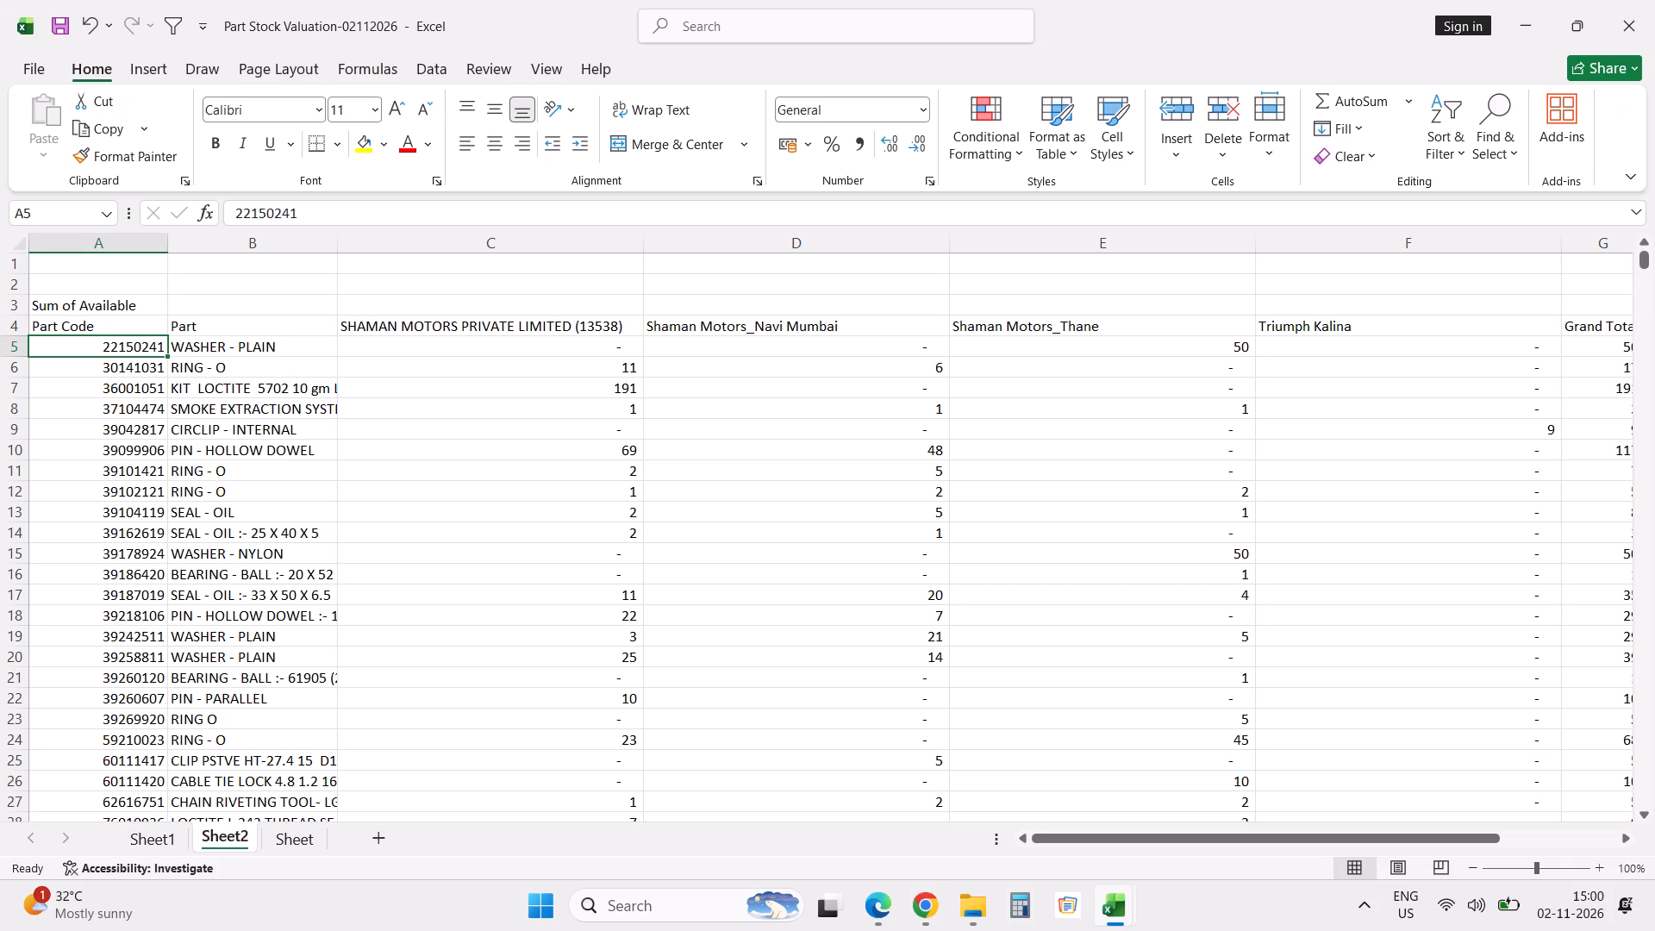
drag(646, 243, 471, 267)
drag(771, 246, 614, 281)
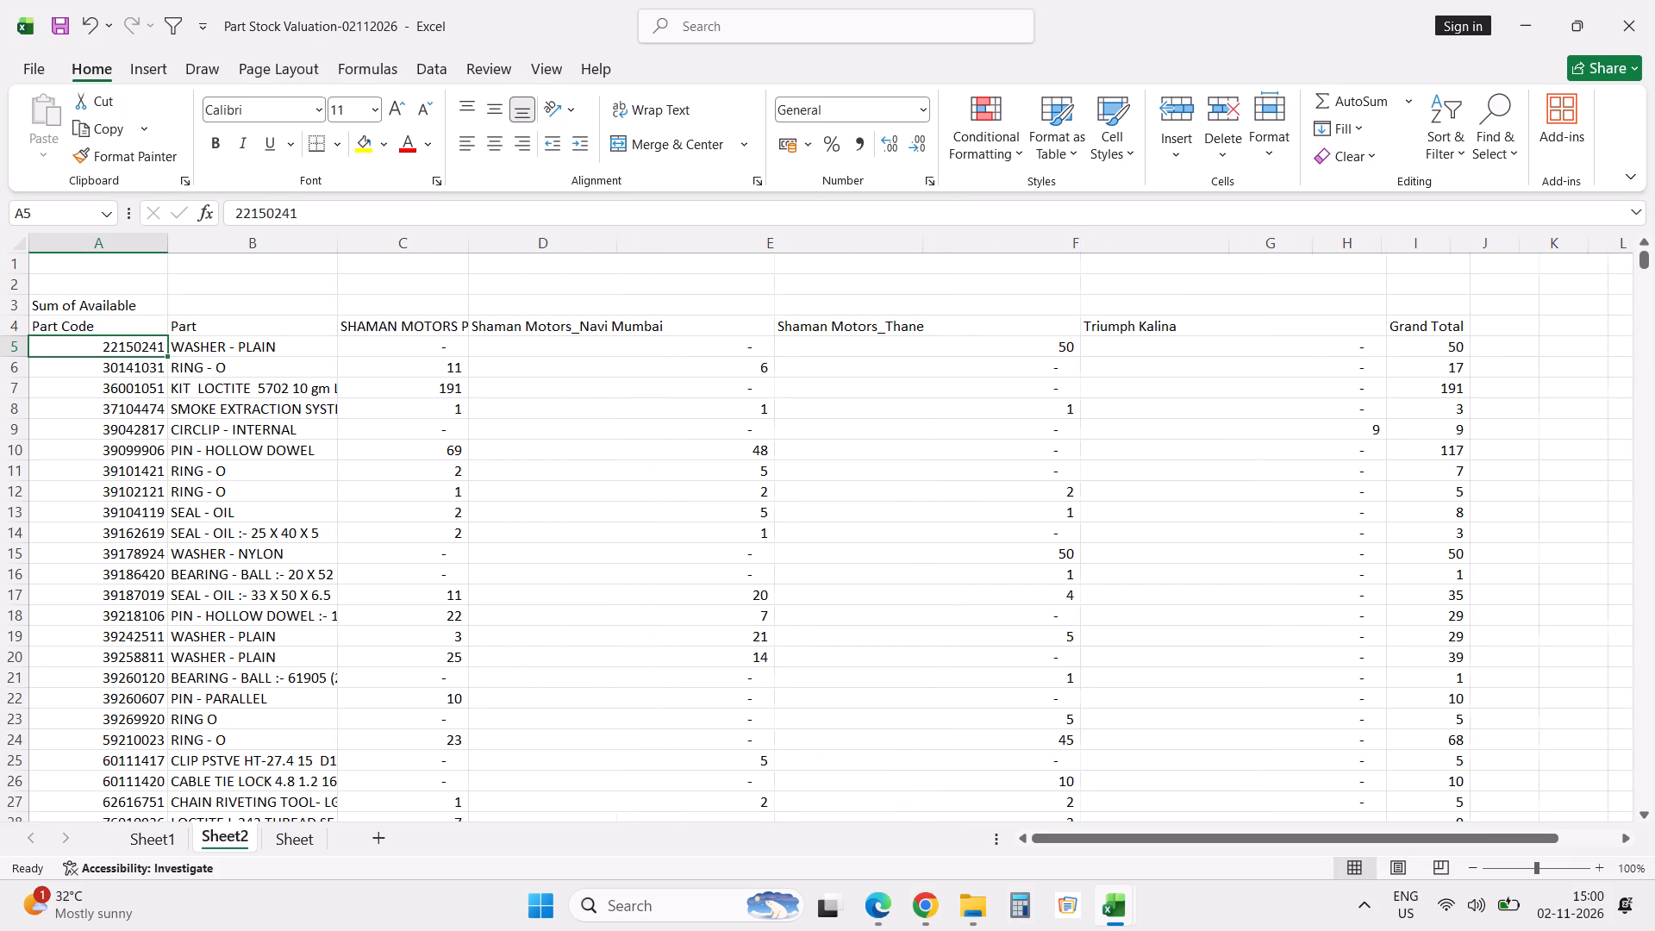
drag(923, 244, 726, 270)
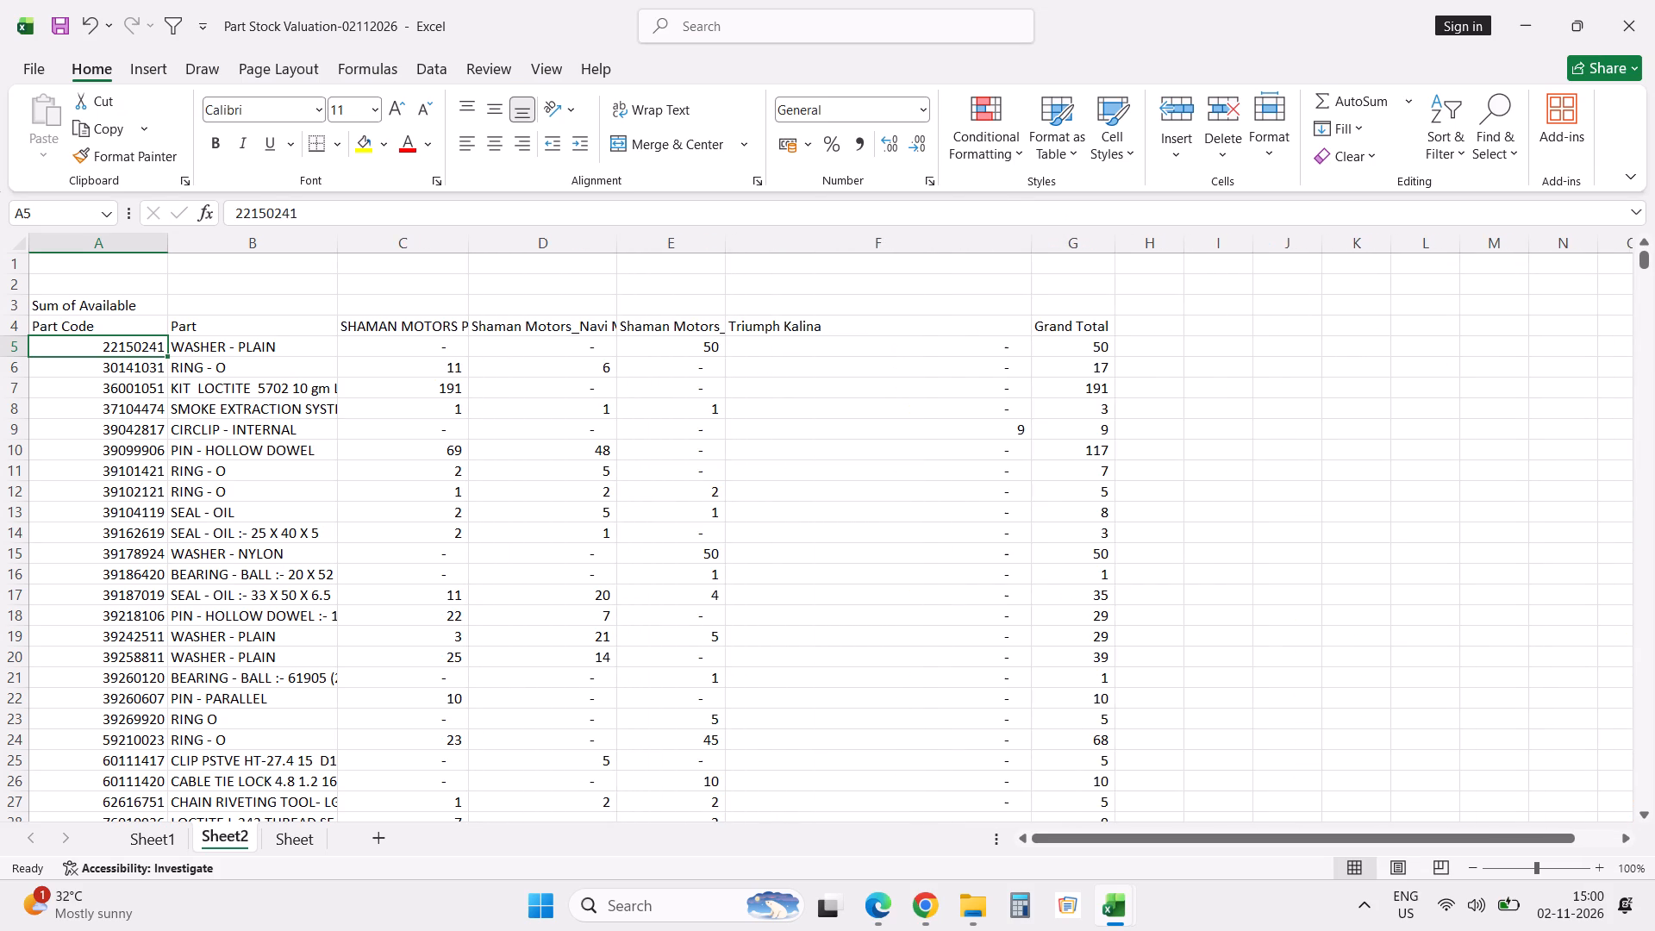
drag(1030, 247, 827, 284)
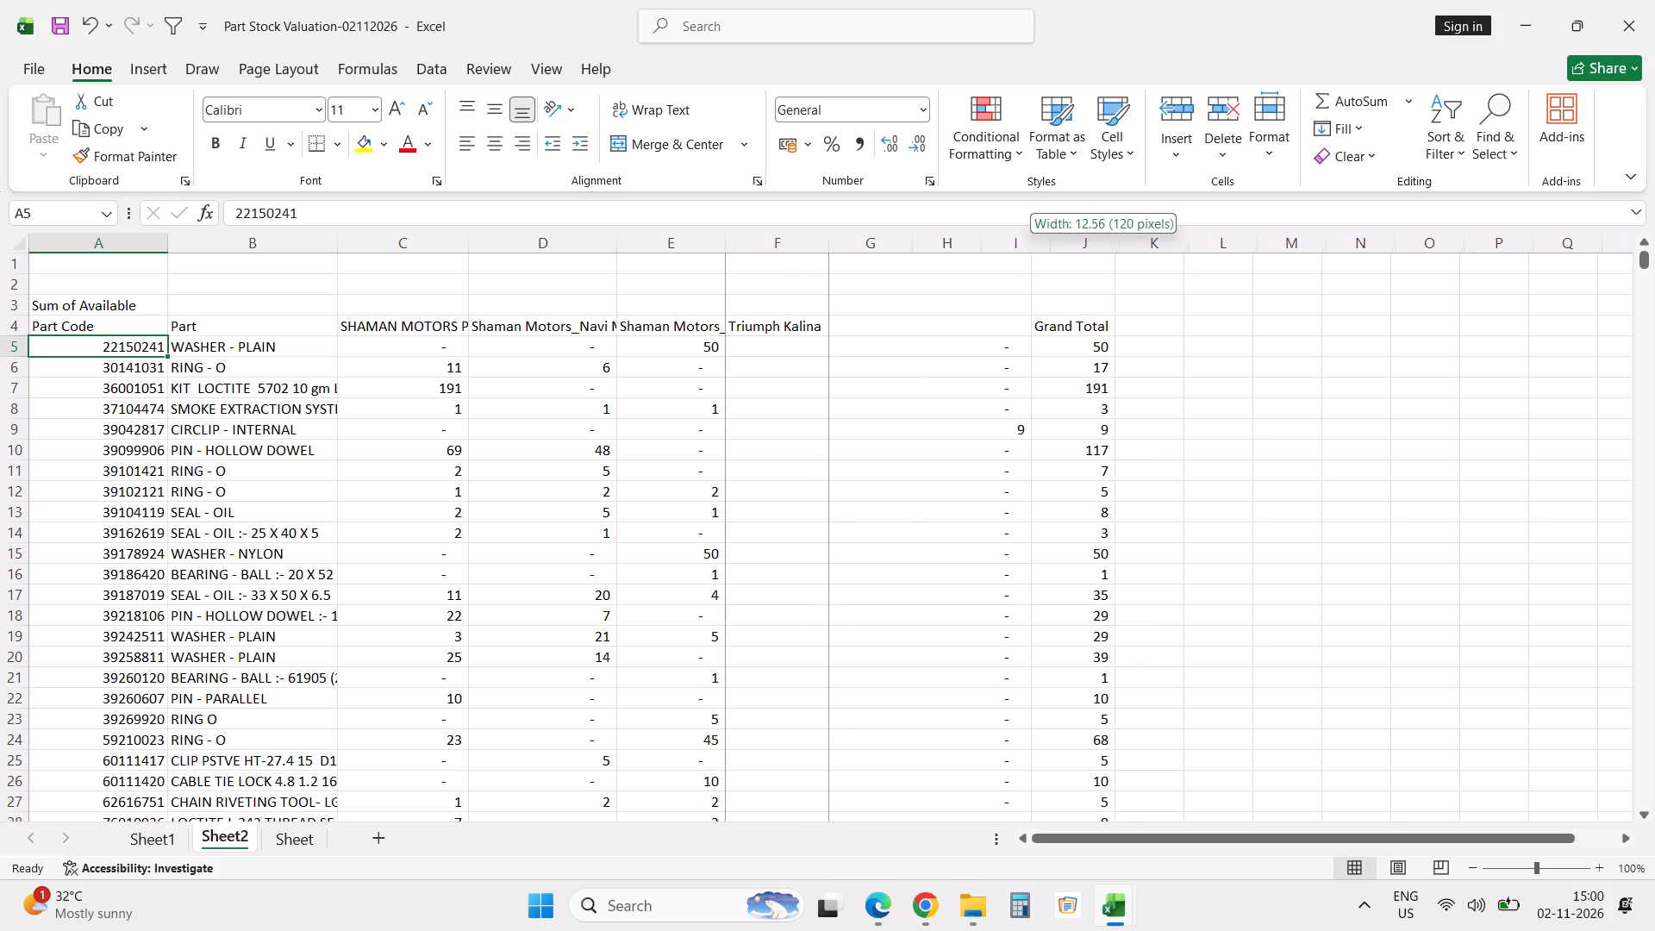
drag(827, 284, 830, 284)
Enter =SUM(C5:F5) in G5 and fill it down the whole Grand Total column.
click(896, 355)
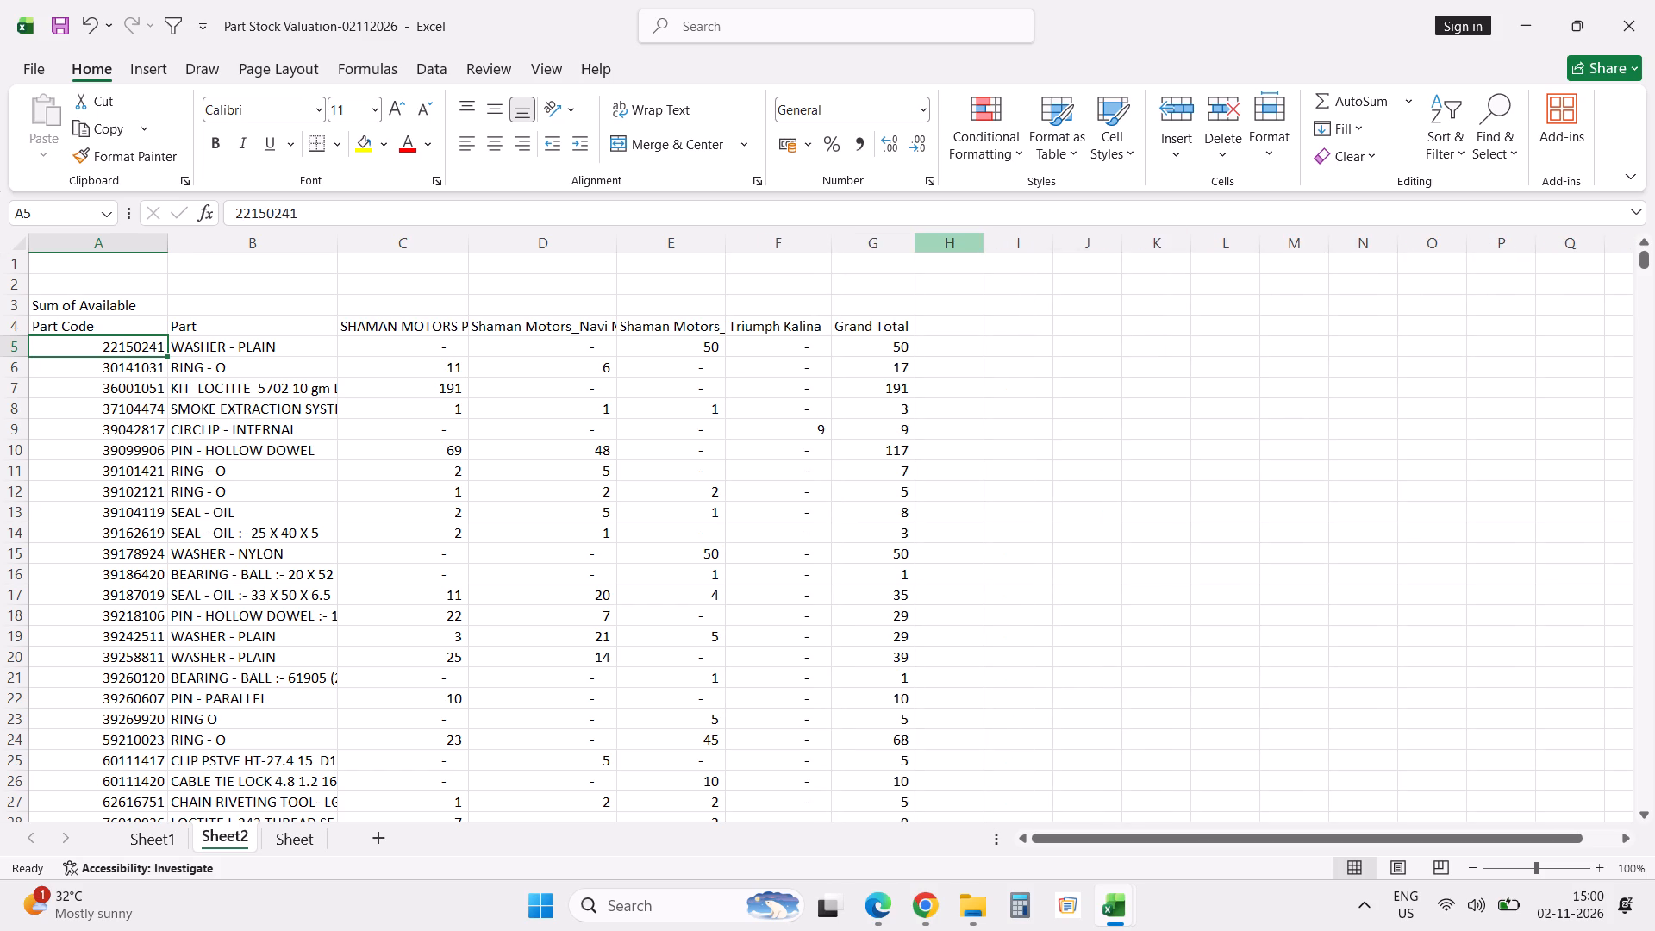
key(alt+equal)
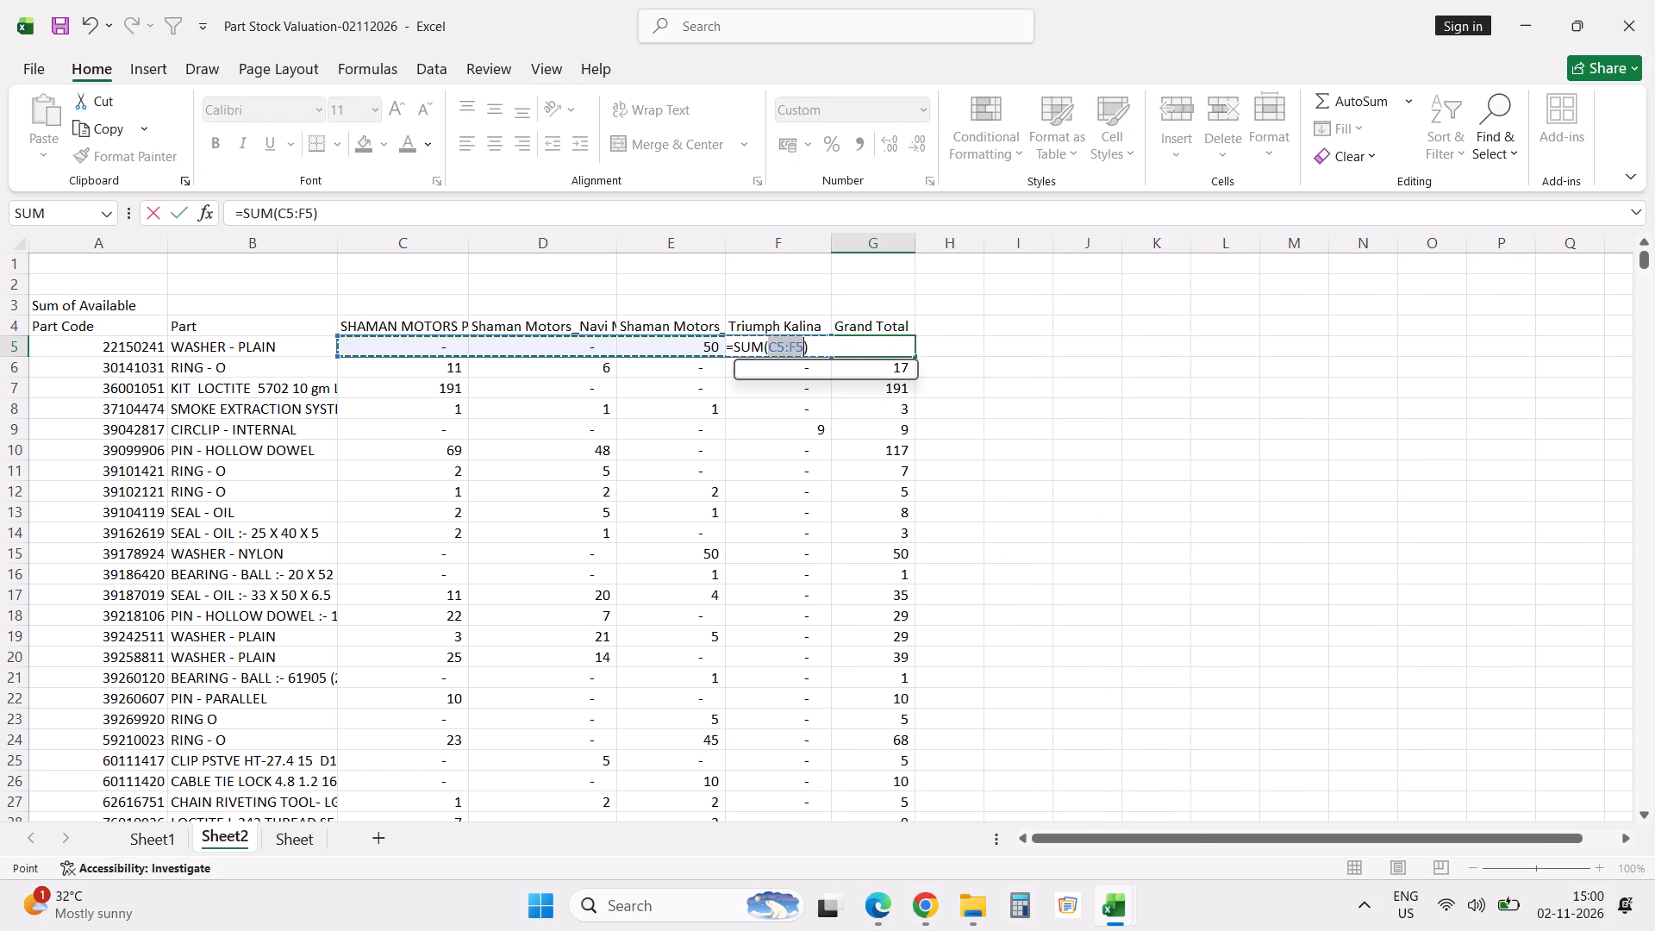
key(Return)
key(Up)
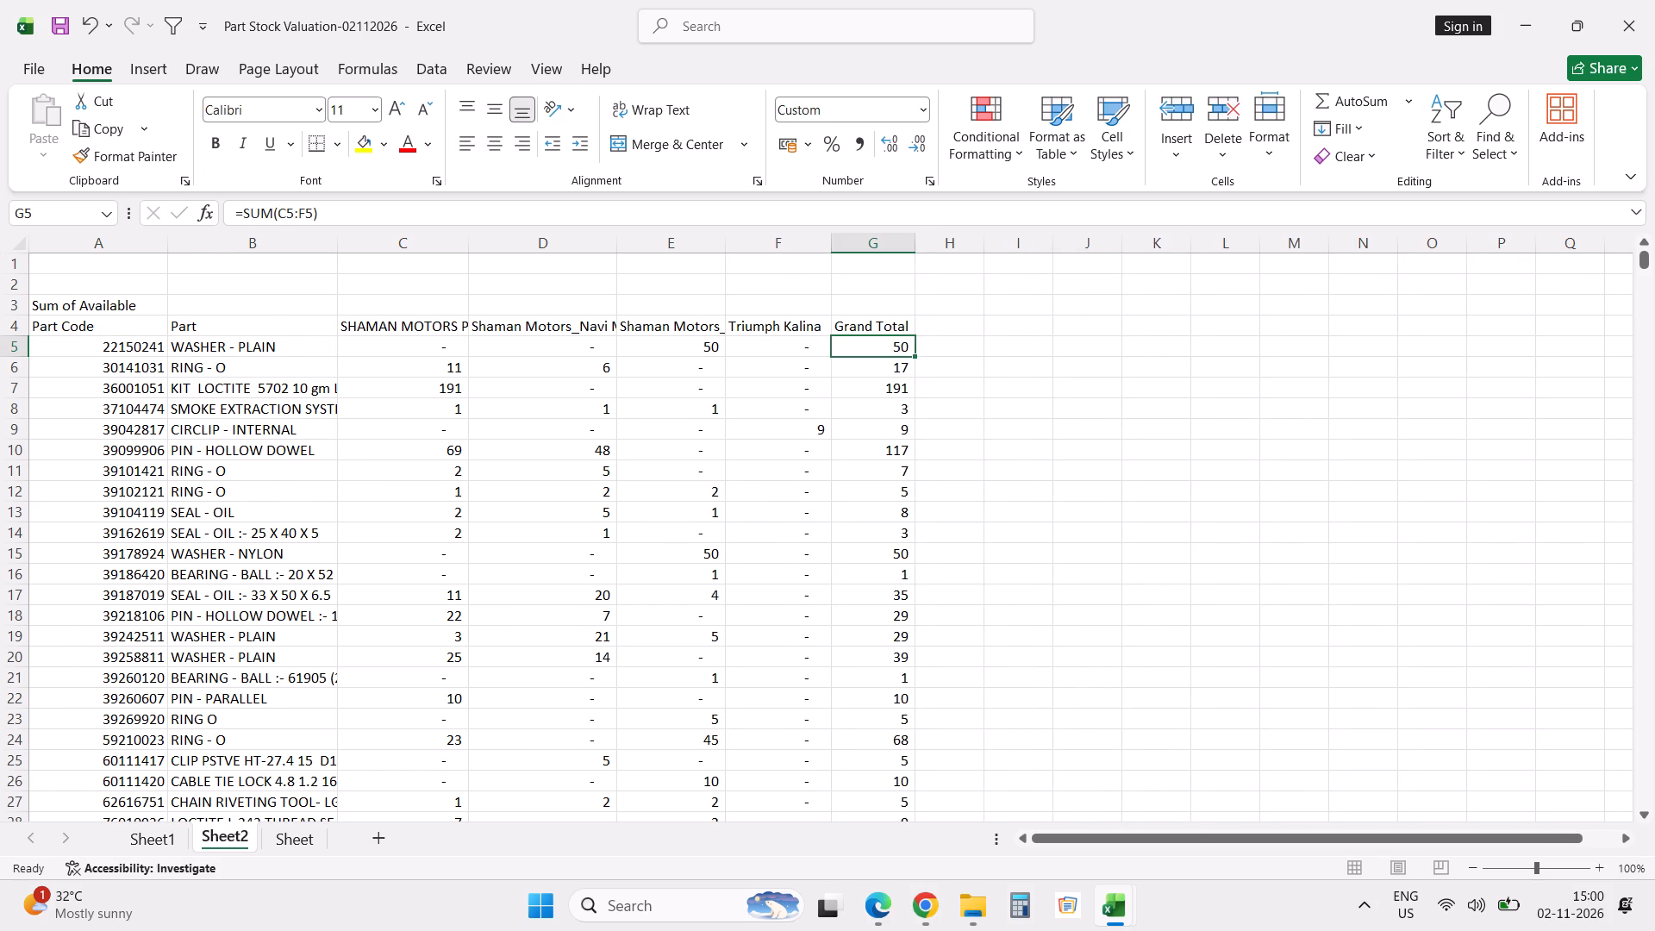
key(ctrl+shift+Down)
key(ctrl+d)
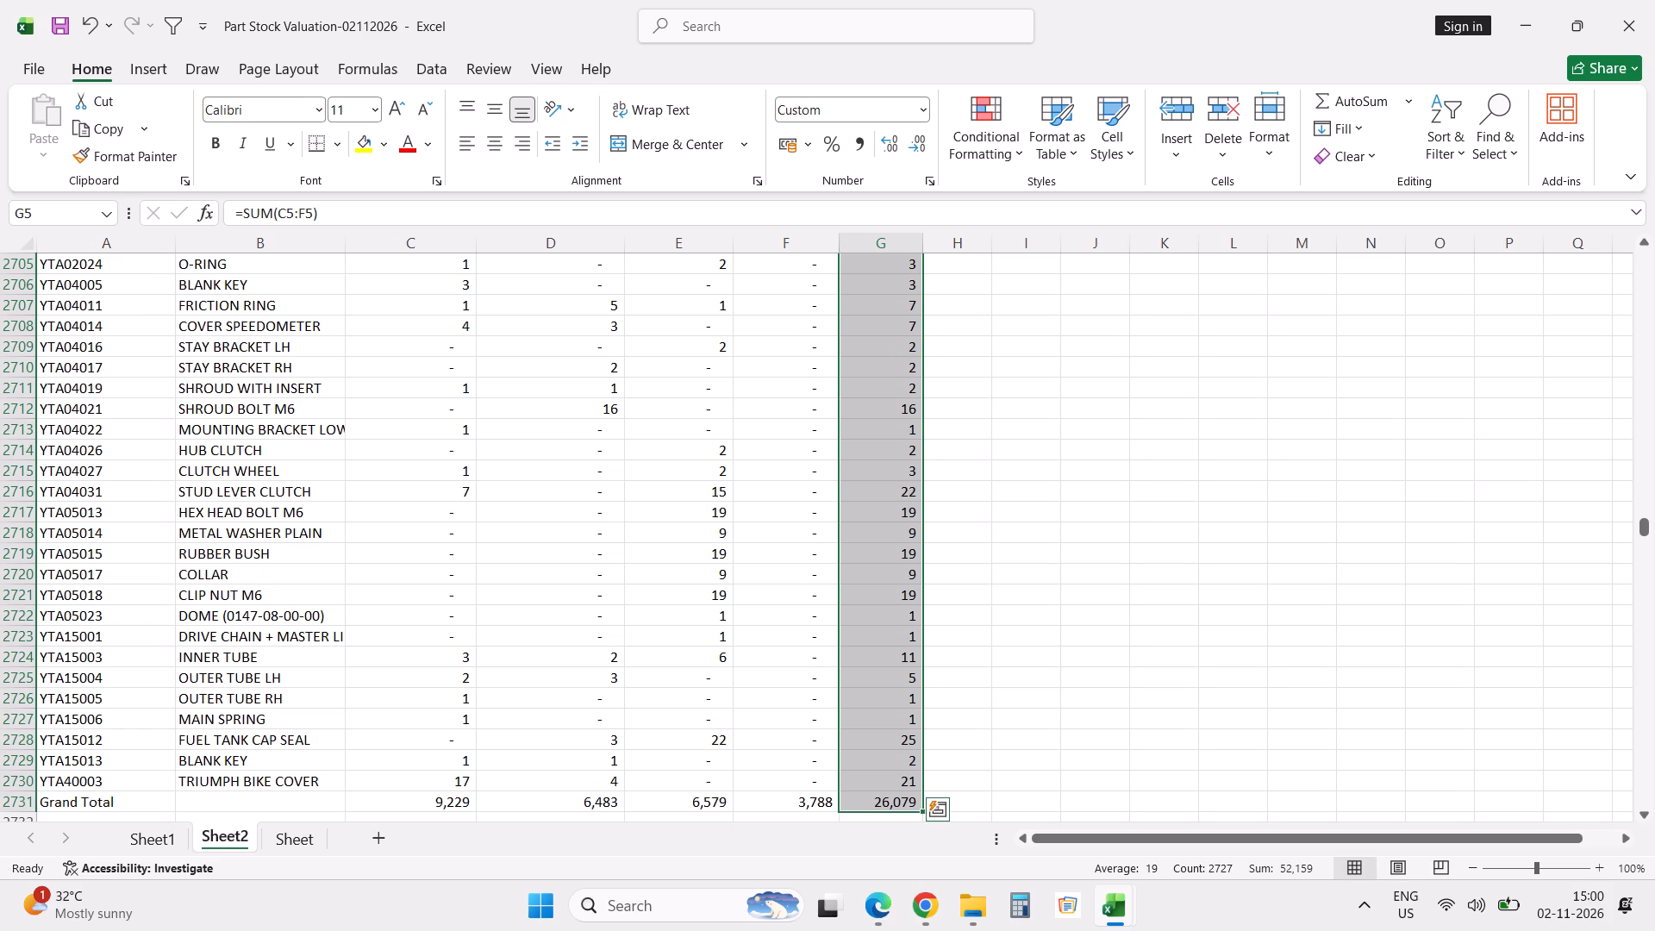
Clear the contents of the Grand Total row, row 2731, at the end of the stock table.
click(30, 803)
key(Delete)
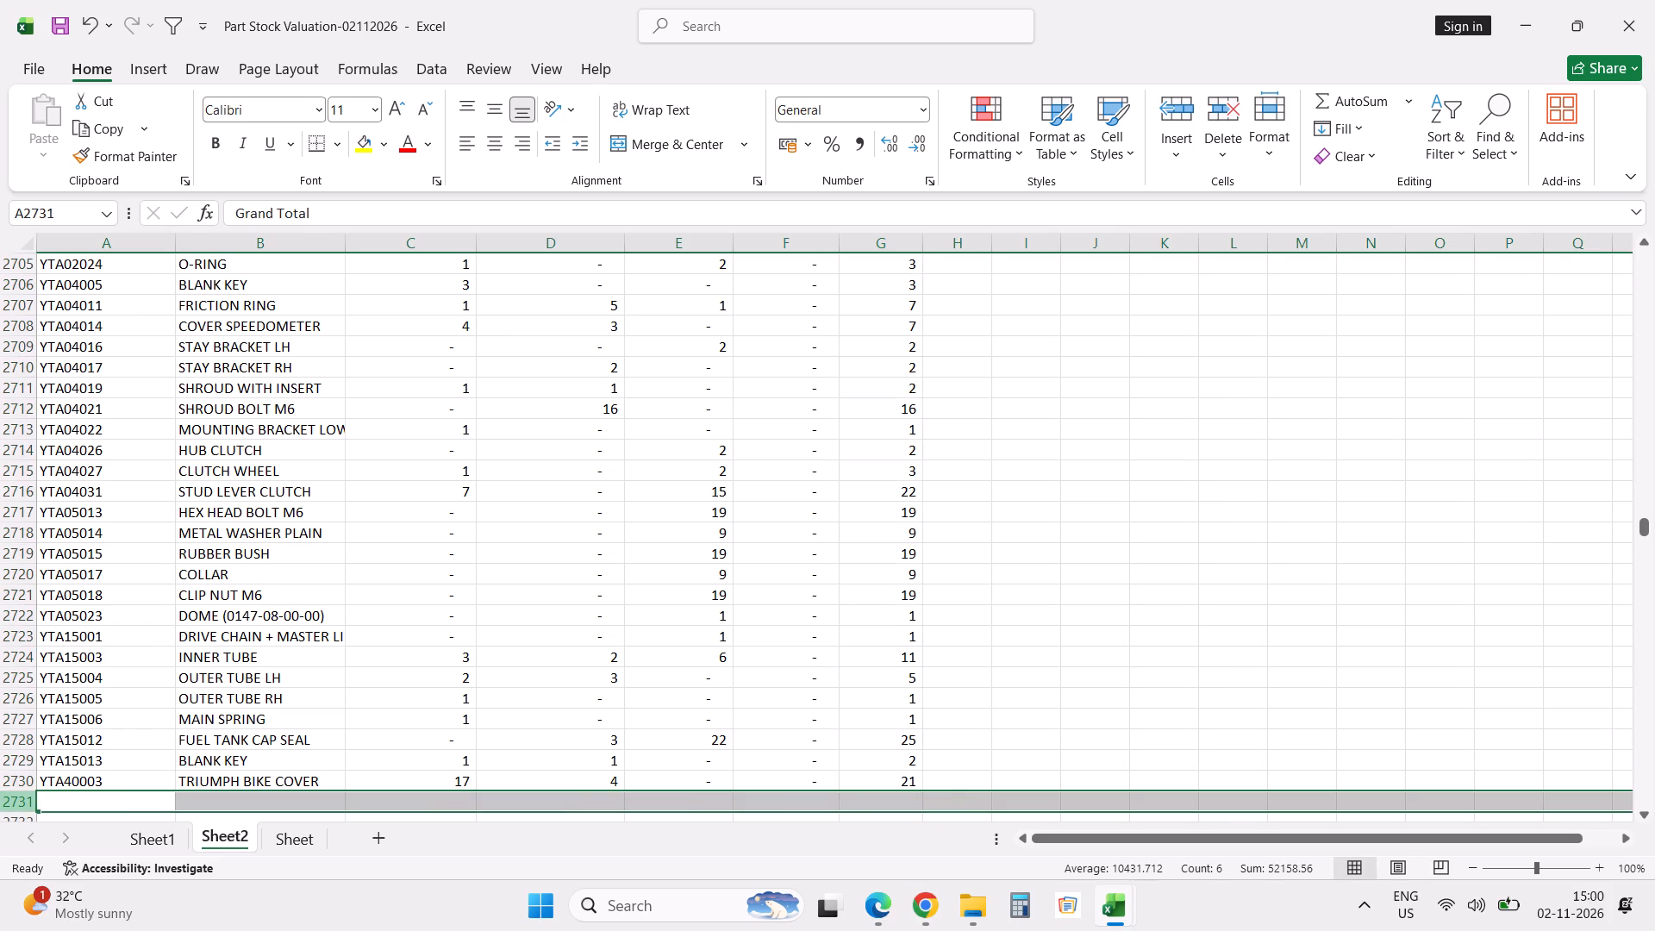
Freeze panes at cell C5 so the header rows and the Part Code and Part columns stay fixed.
key(Up)
key(ctrl+Up)
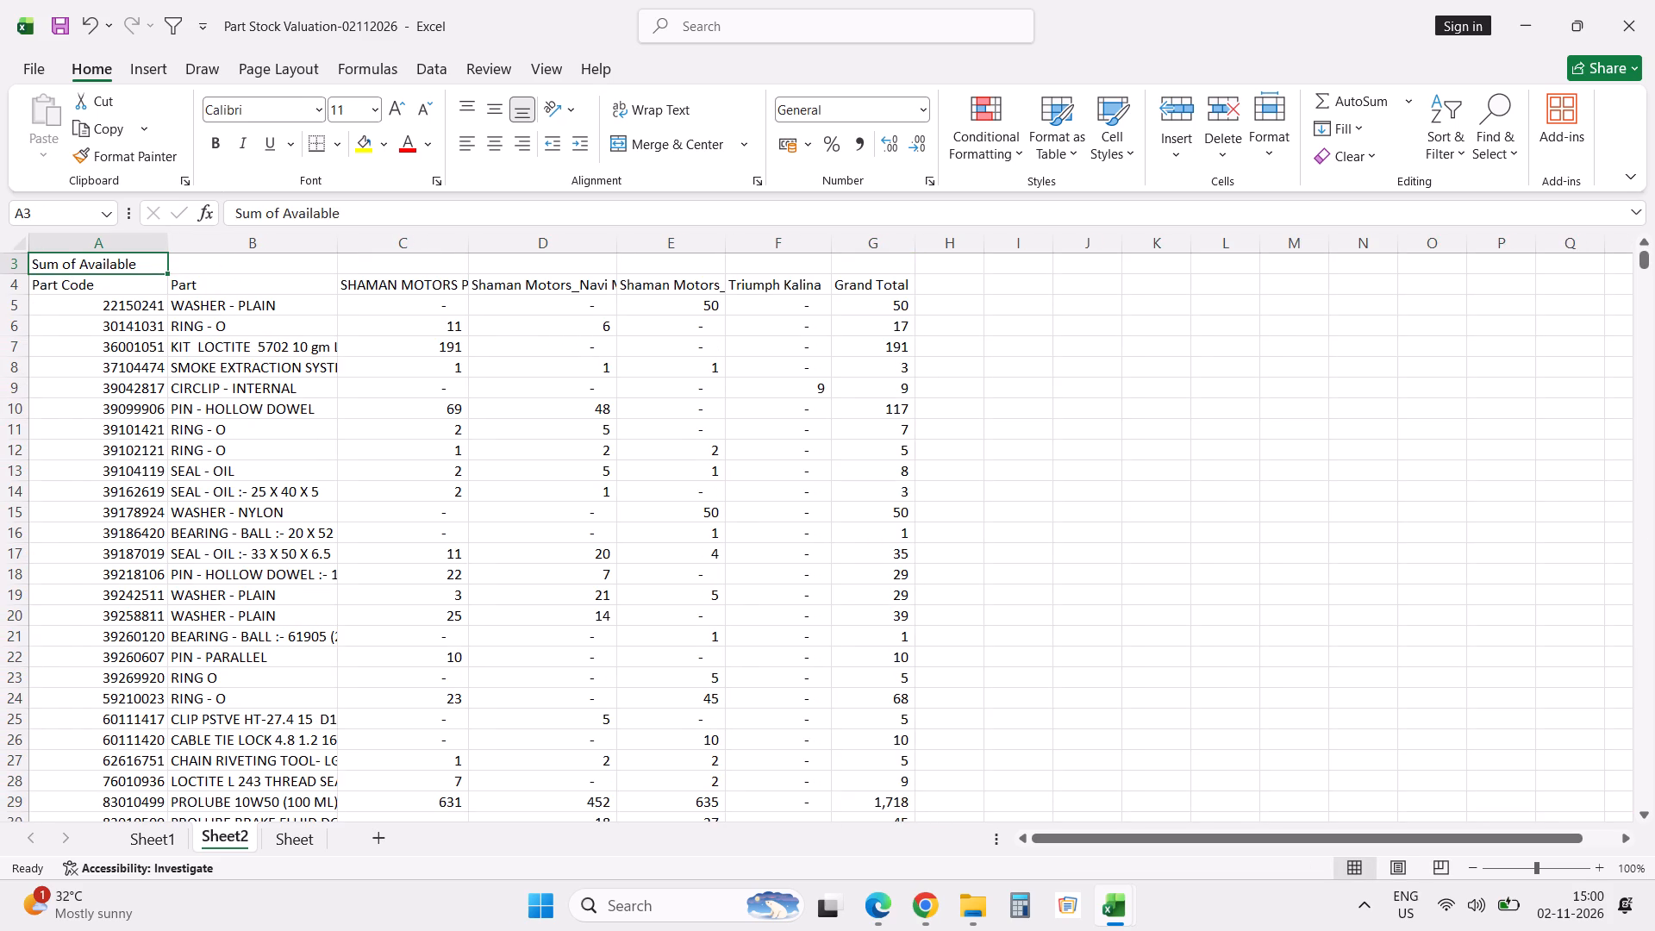
click(349, 313)
key(alt+w)
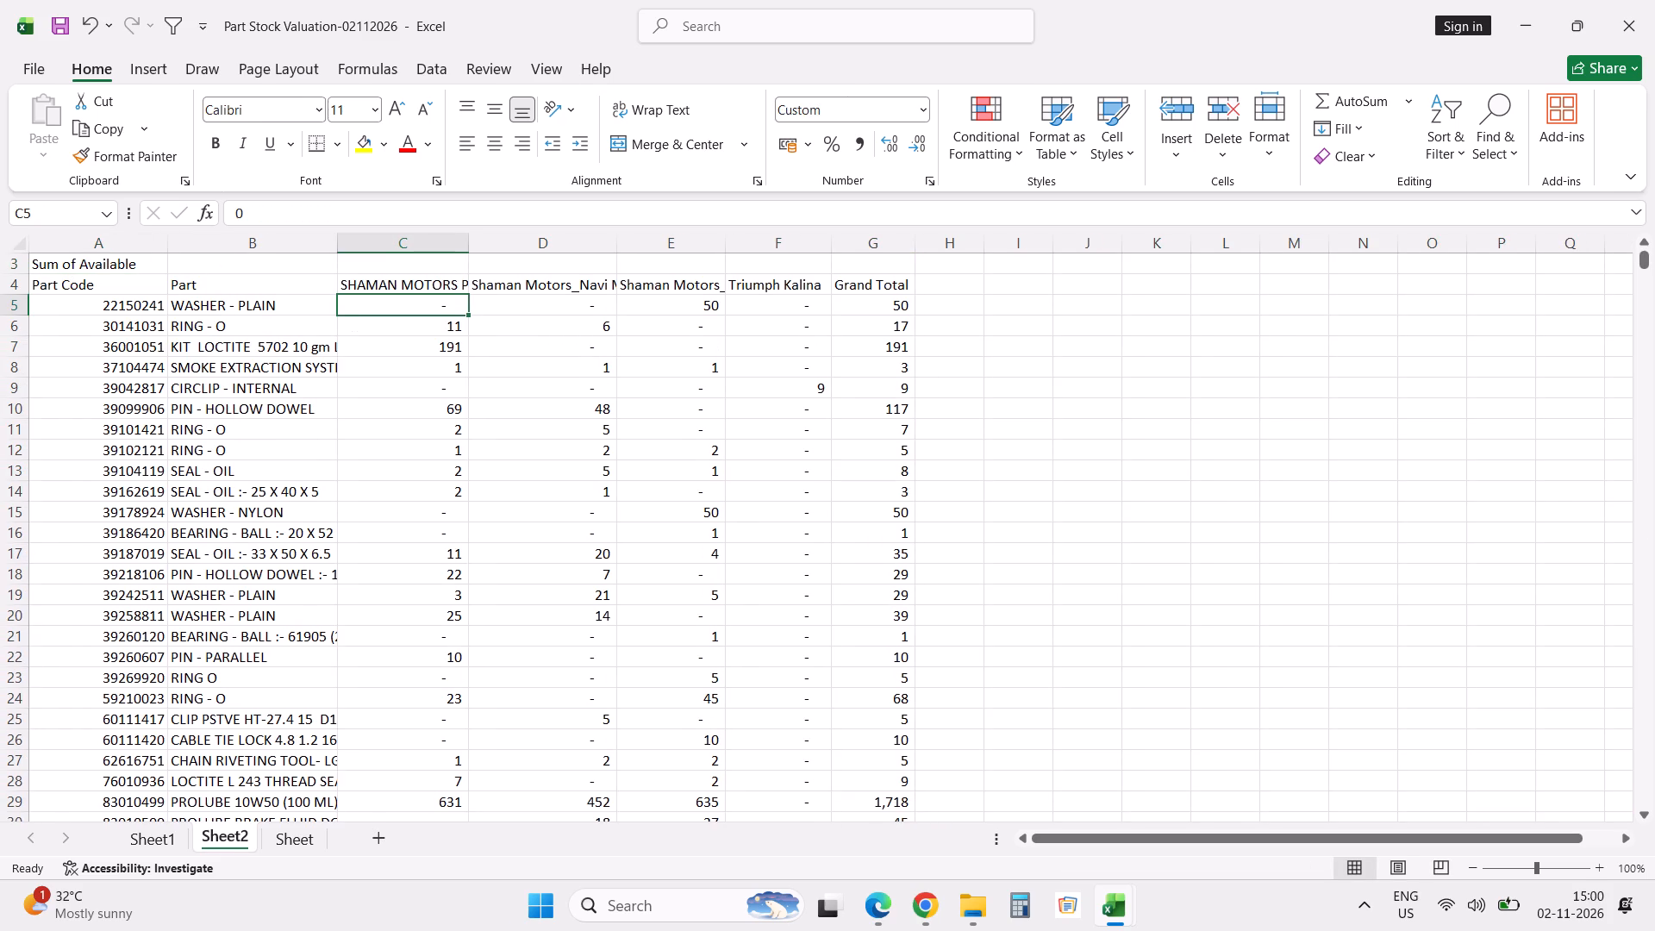
text(ff)
click(440, 477)
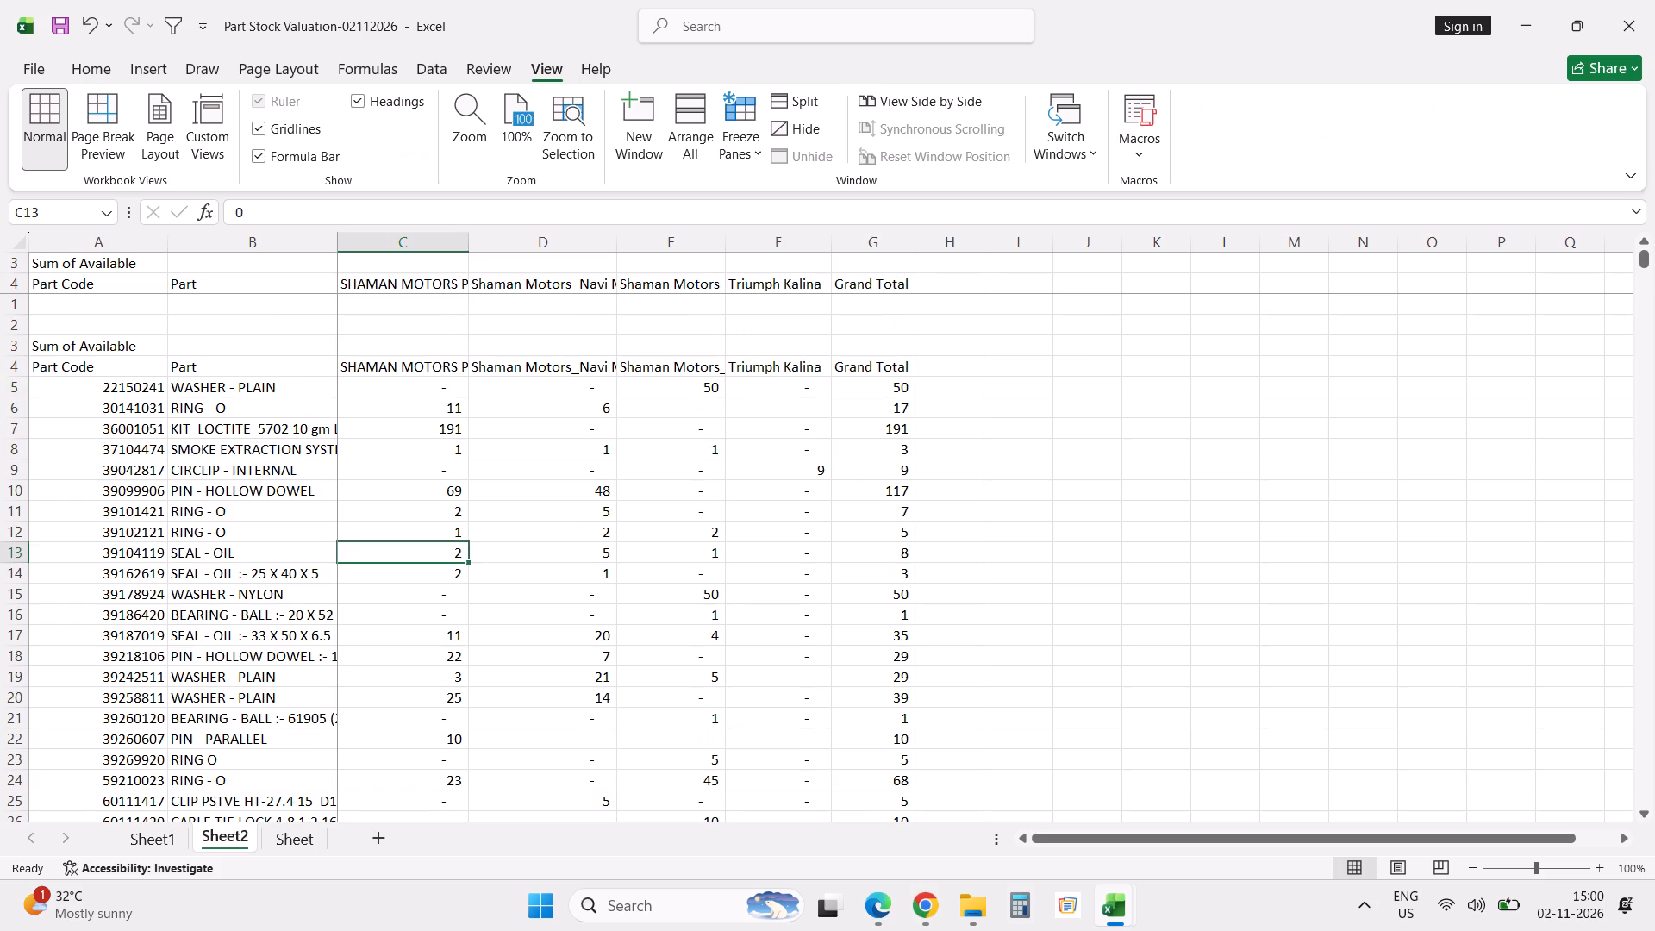
Check the part stock rows on Sheet2 against the frozen header, ending back at the first data row.
key(Down)
key(Down)
key(Down)
key(Down)
key(Down)
key(Down)
key(Down)
key(Down)
key(Down)
key(Down)
key(Down)
key(Down)
key(Down)
key(Down)
key(Down)
key(Down)
key(Down)
key(Down)
key(Down)
key(Down)
key(Up)
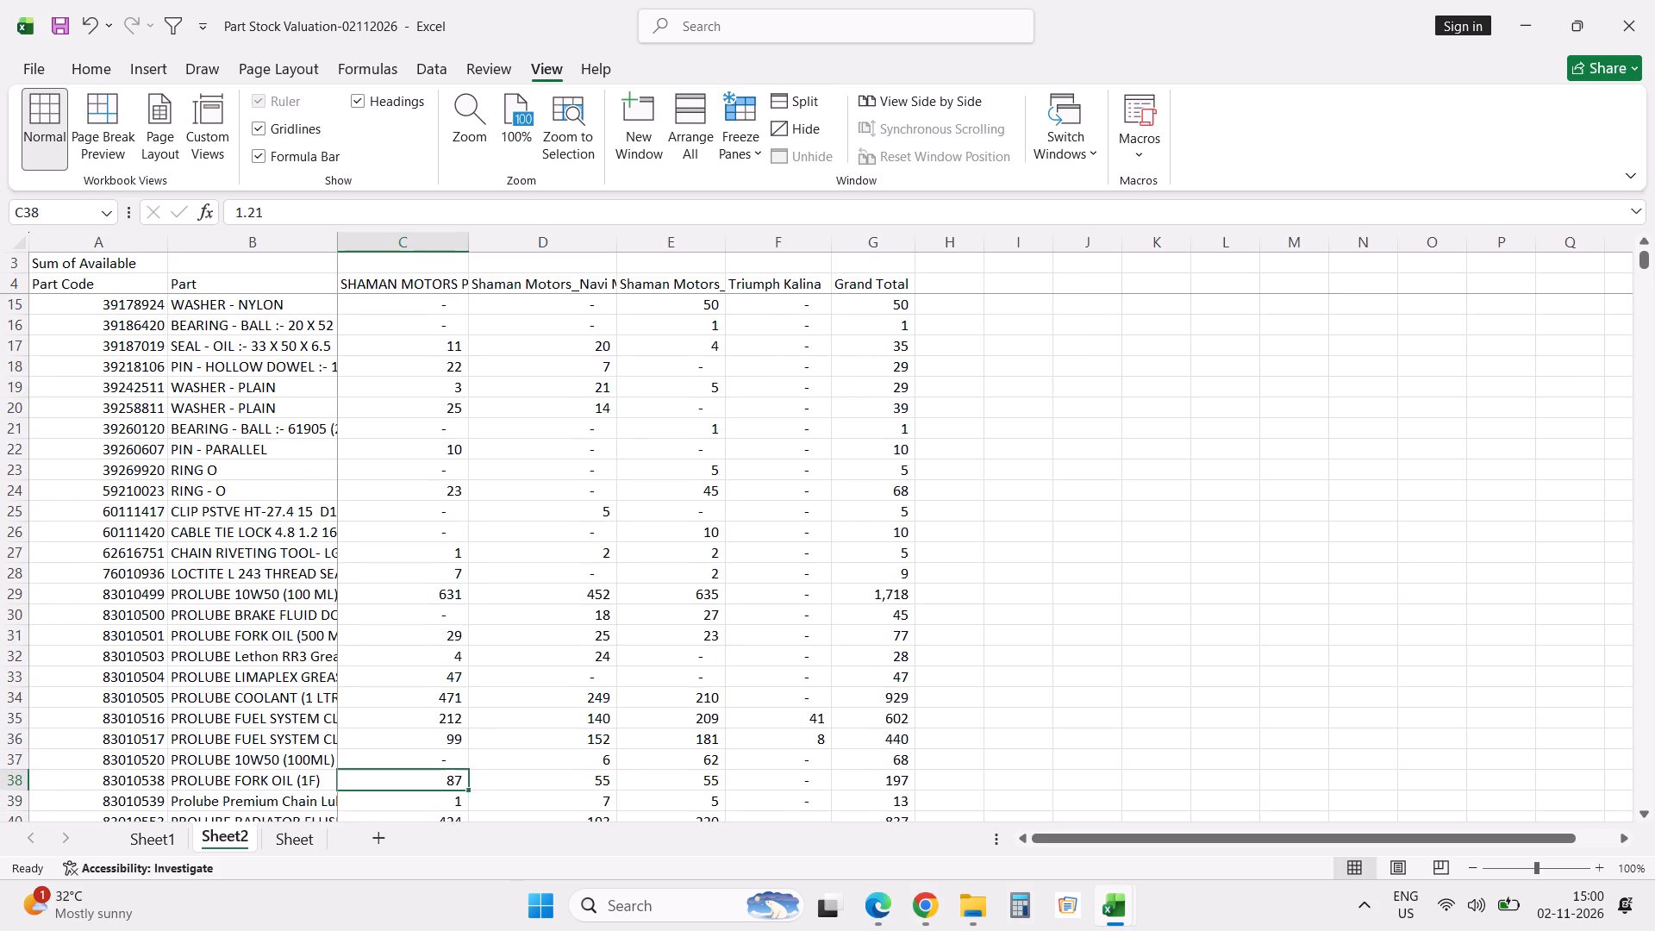
key(ctrl+Up)
key(Down)
Save the Part Stock Valuation-02112026 workbook.
key(ctrl+s)
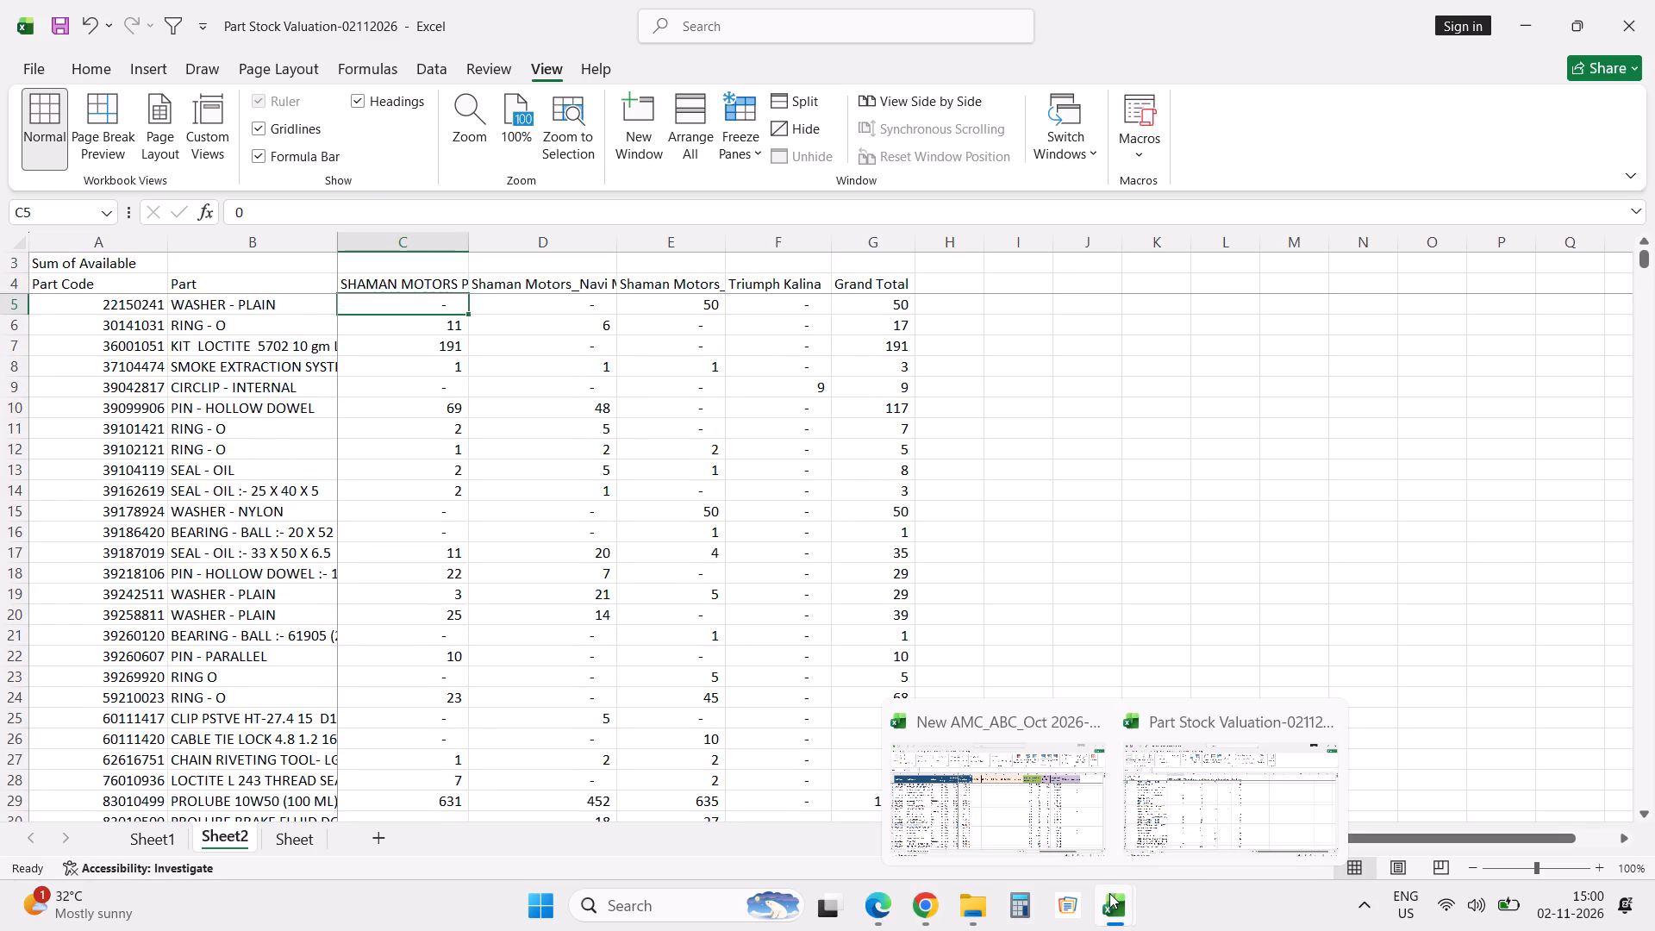
click(1063, 823)
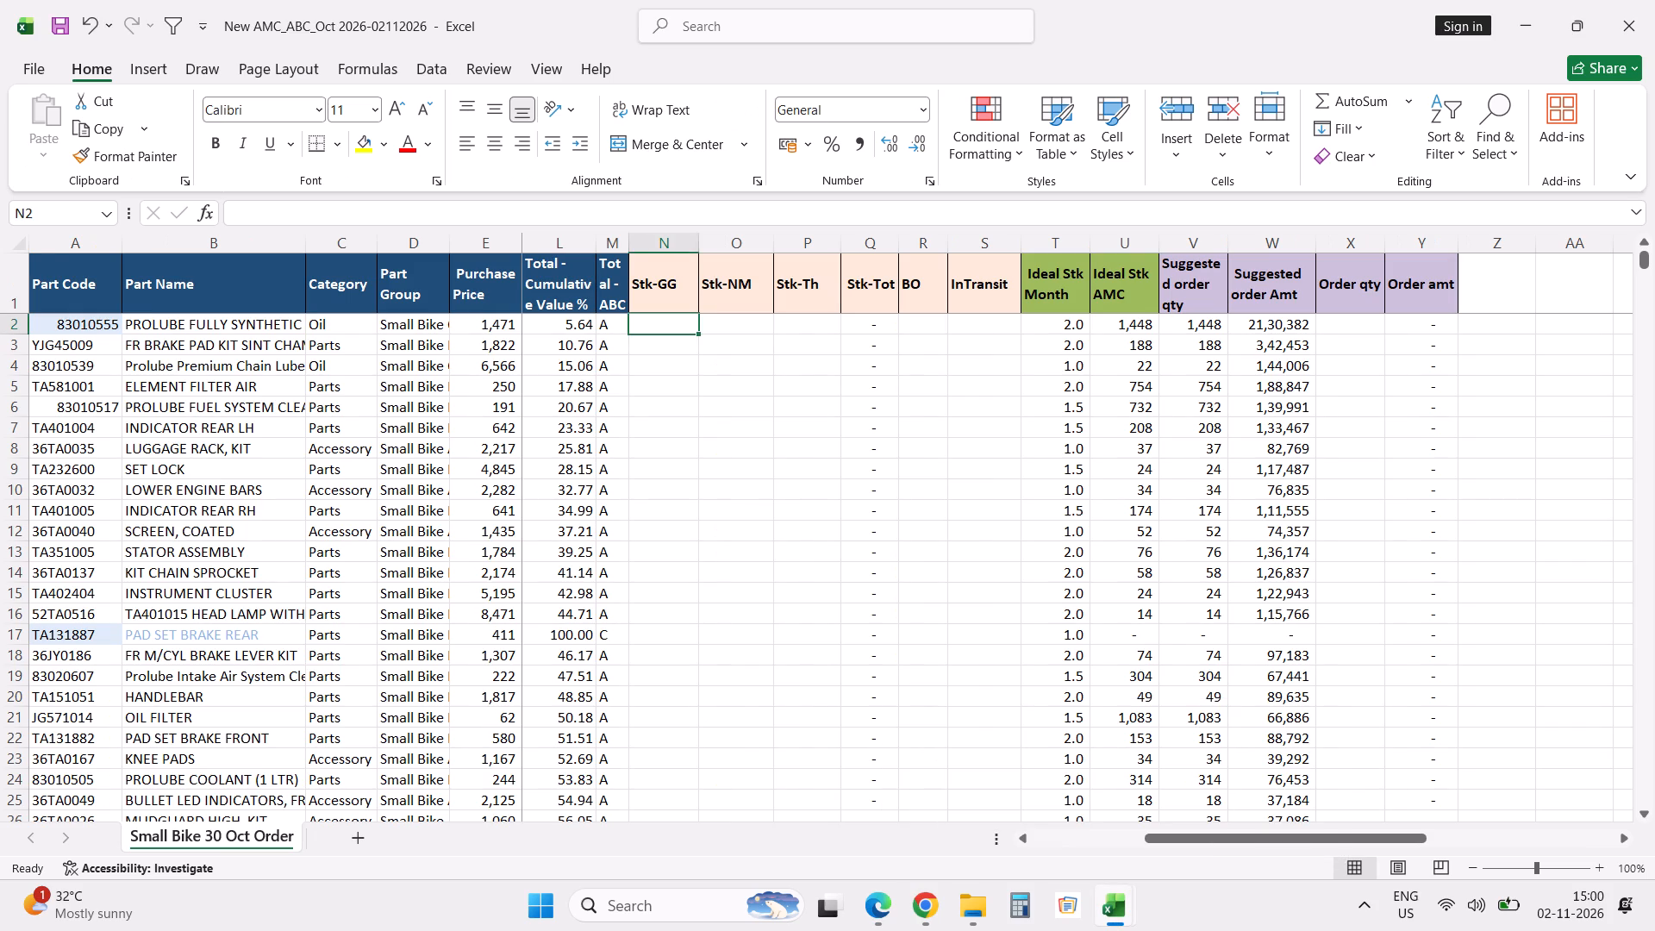
key(Up)
key(Down)
text(=vlo)
key(Tab)
click(116, 322)
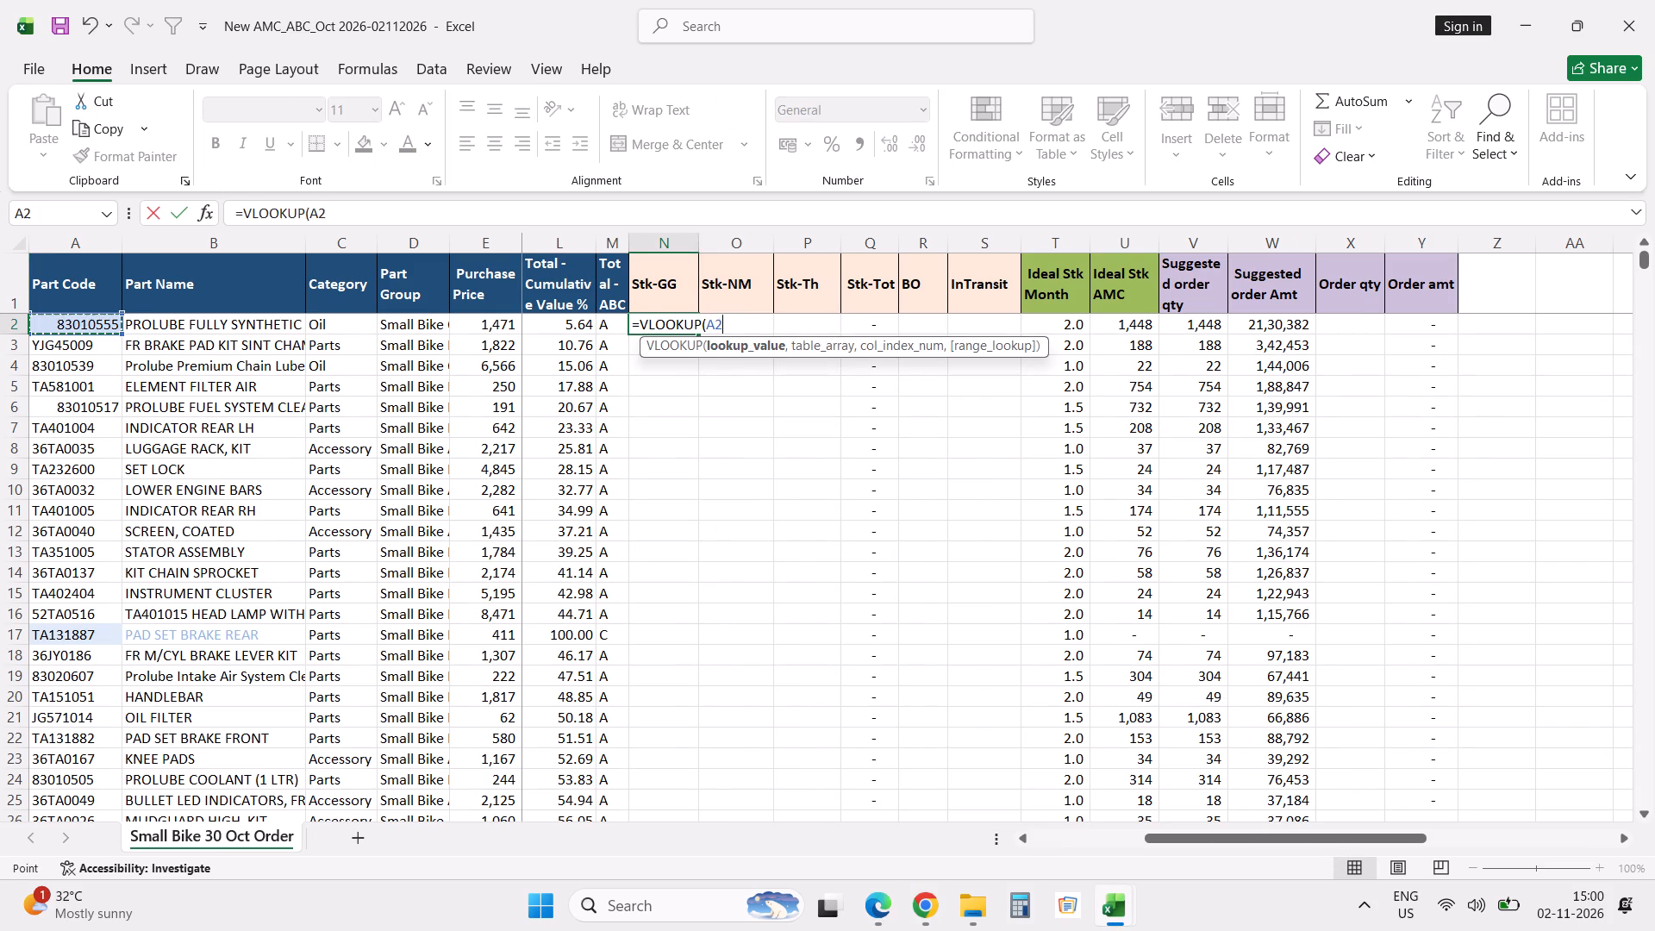
key(comma)
key(alt+Tab)
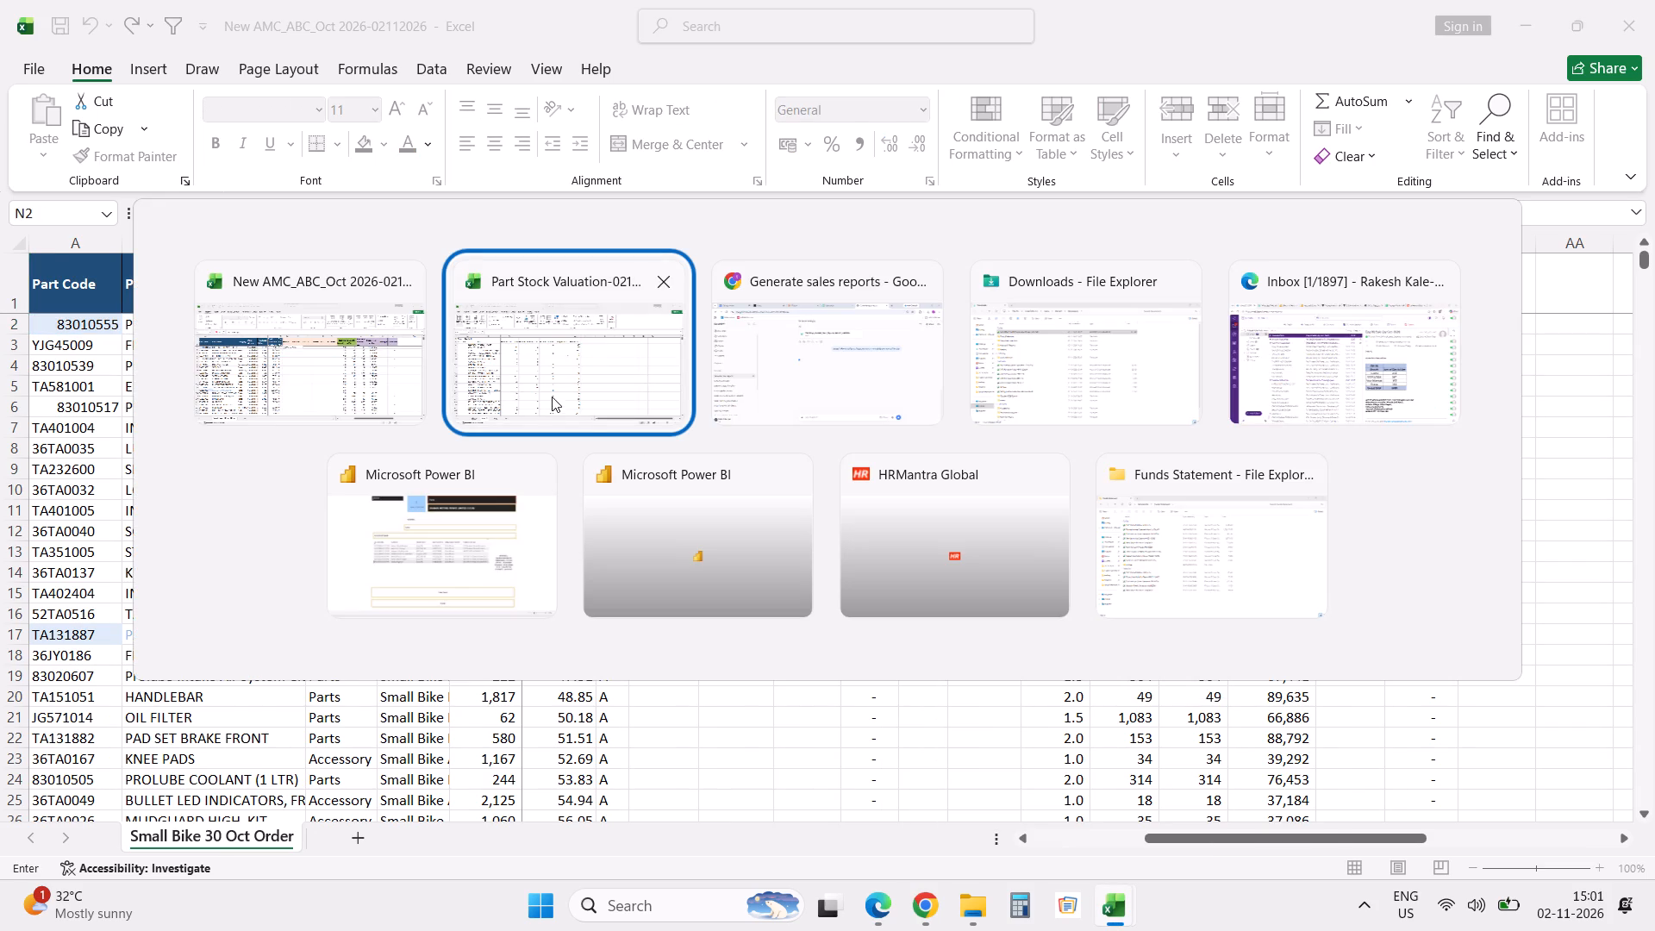
click(554, 395)
click(124, 305)
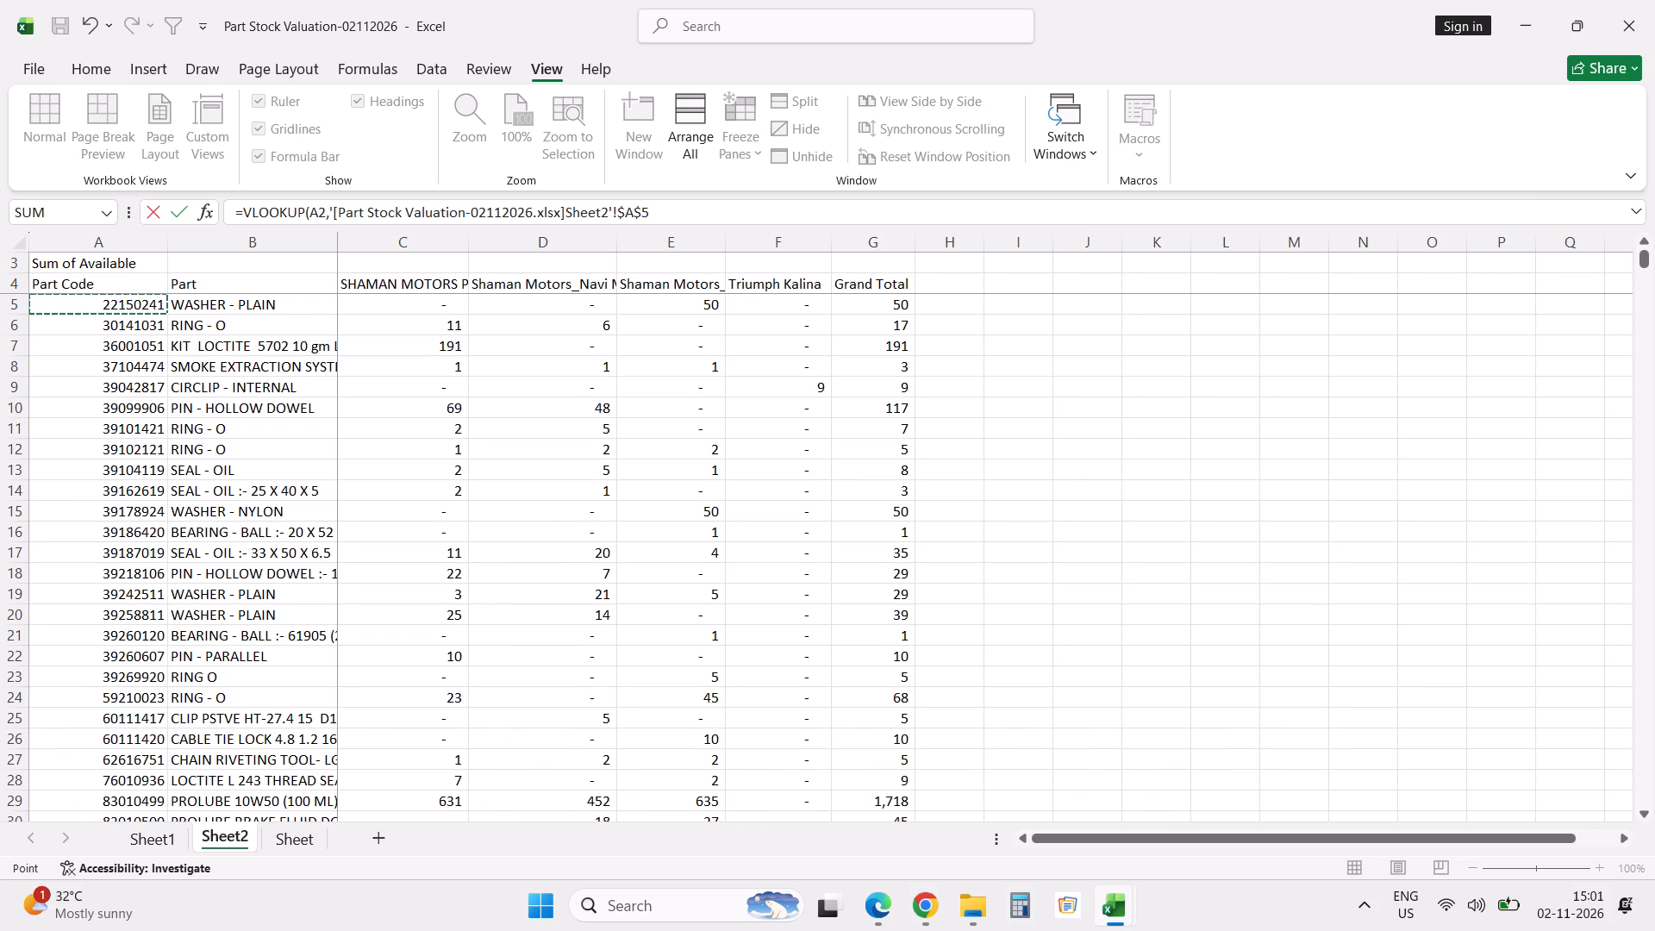
key(shift+Right)
key(shift+Right)
key(shift+Right)
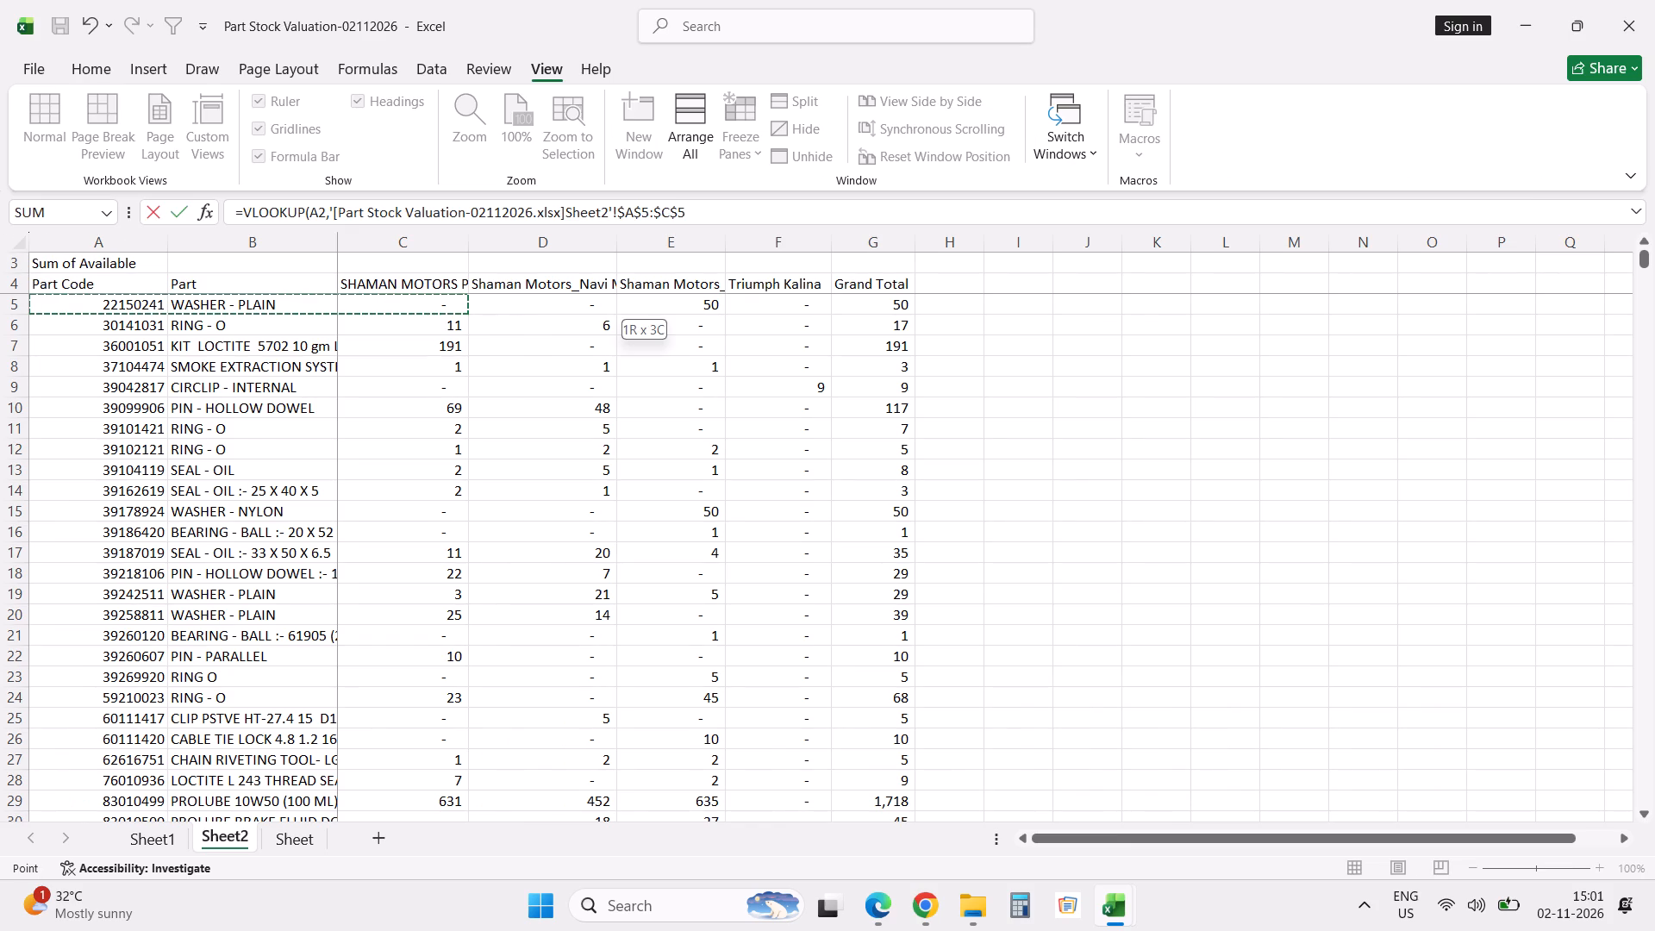
key(shift+Right)
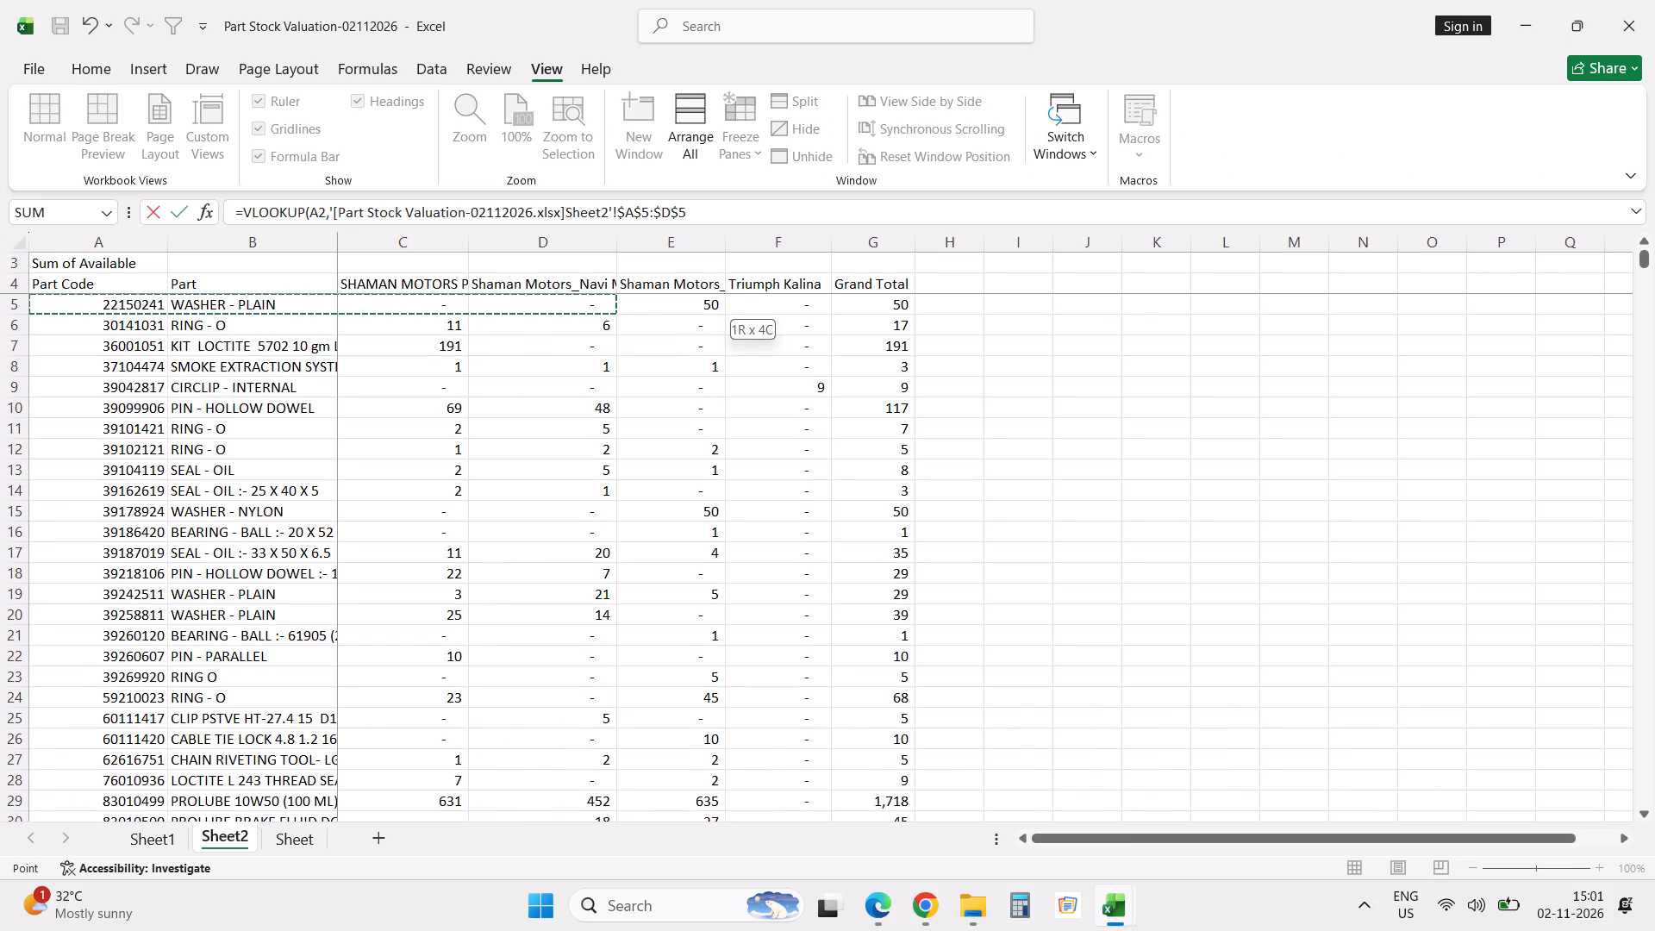
key(ctrl+shift+Down)
text(,3,0)
key(Return)
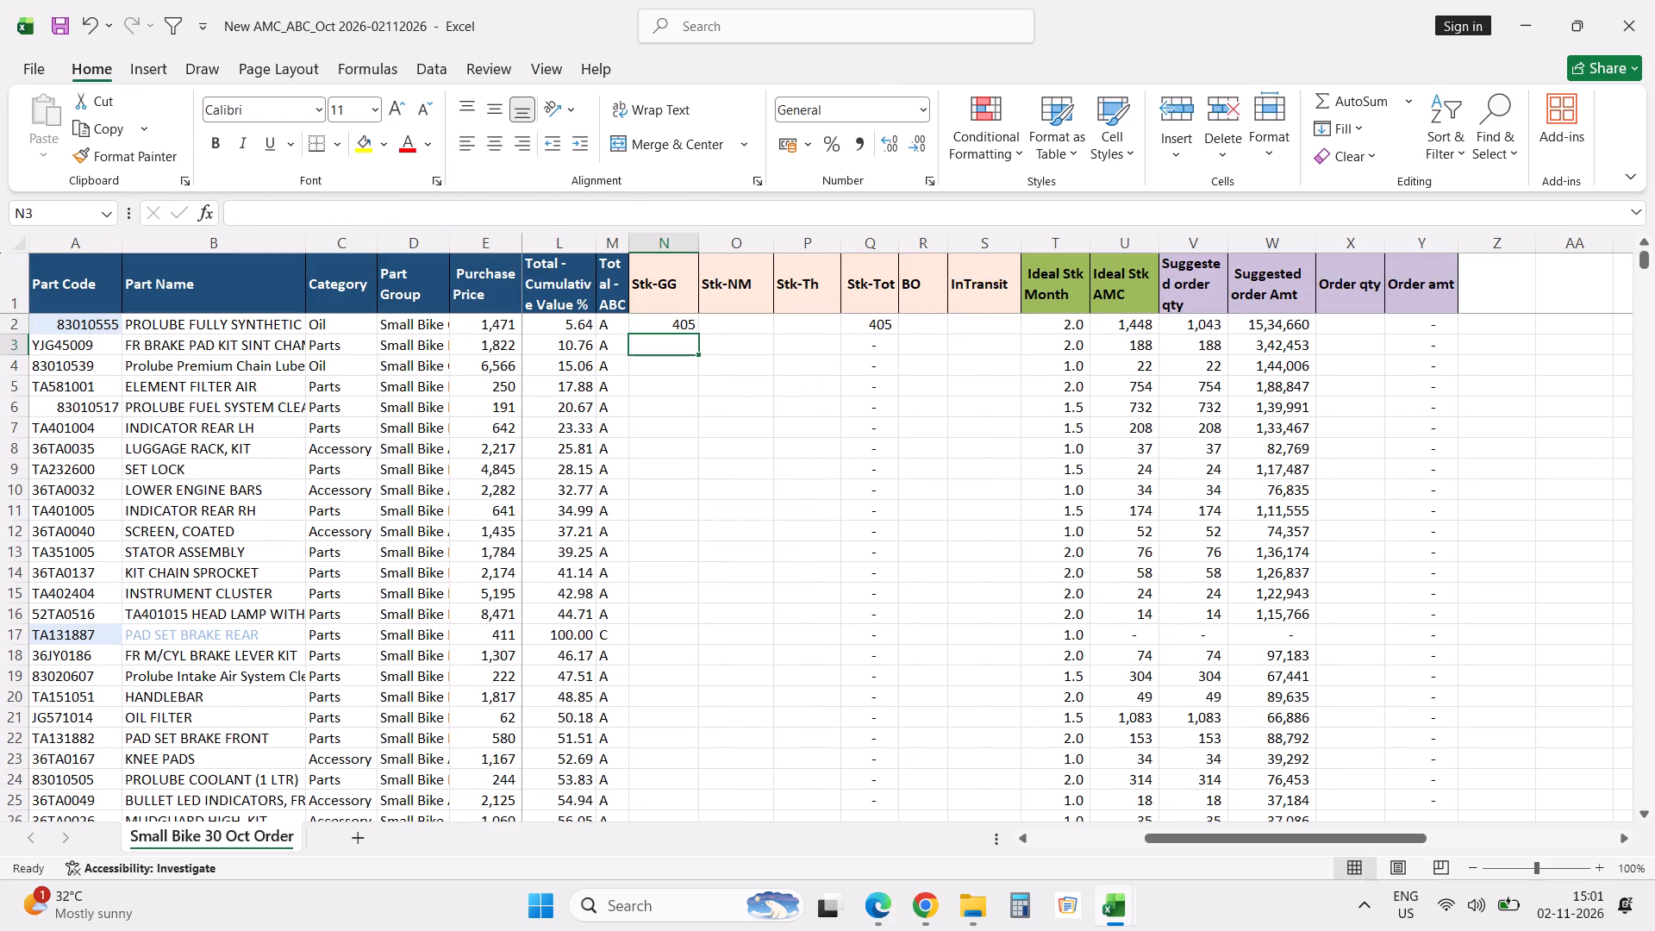
Copy the N2 lookup formula text without its equals sign into the Stk-NM and Stk-Th cells, O2 and P2.
click(677, 322)
click(765, 209)
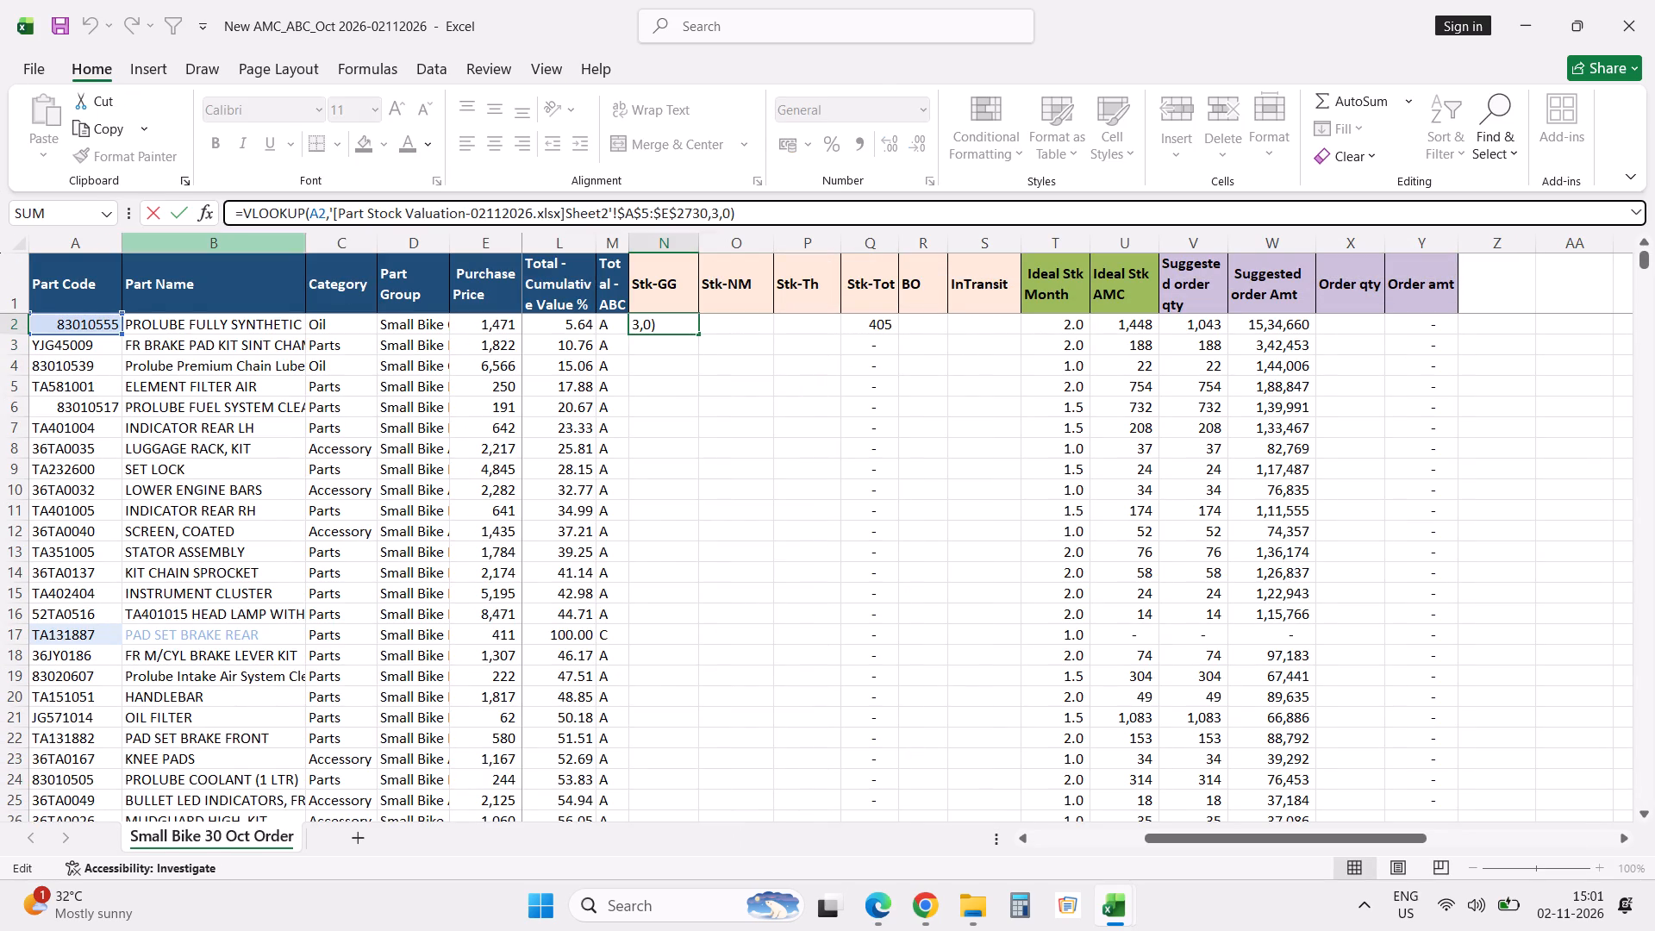
shift+click(248, 209)
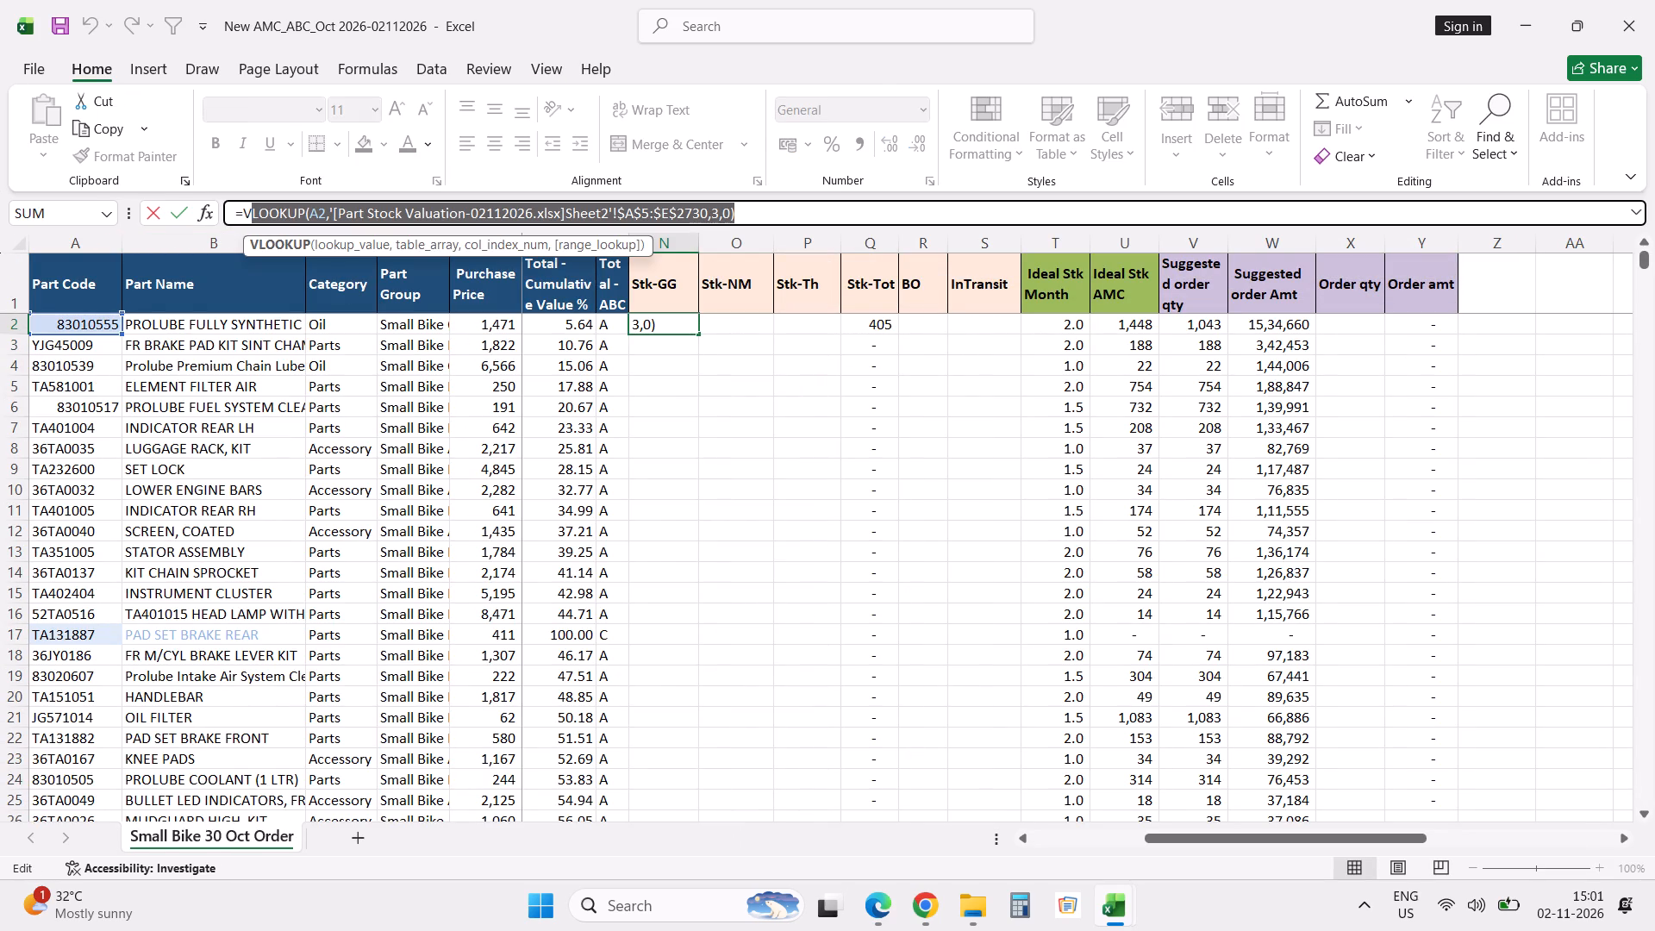
shift+click(243, 205)
key(ctrl+c)
key(Tab)
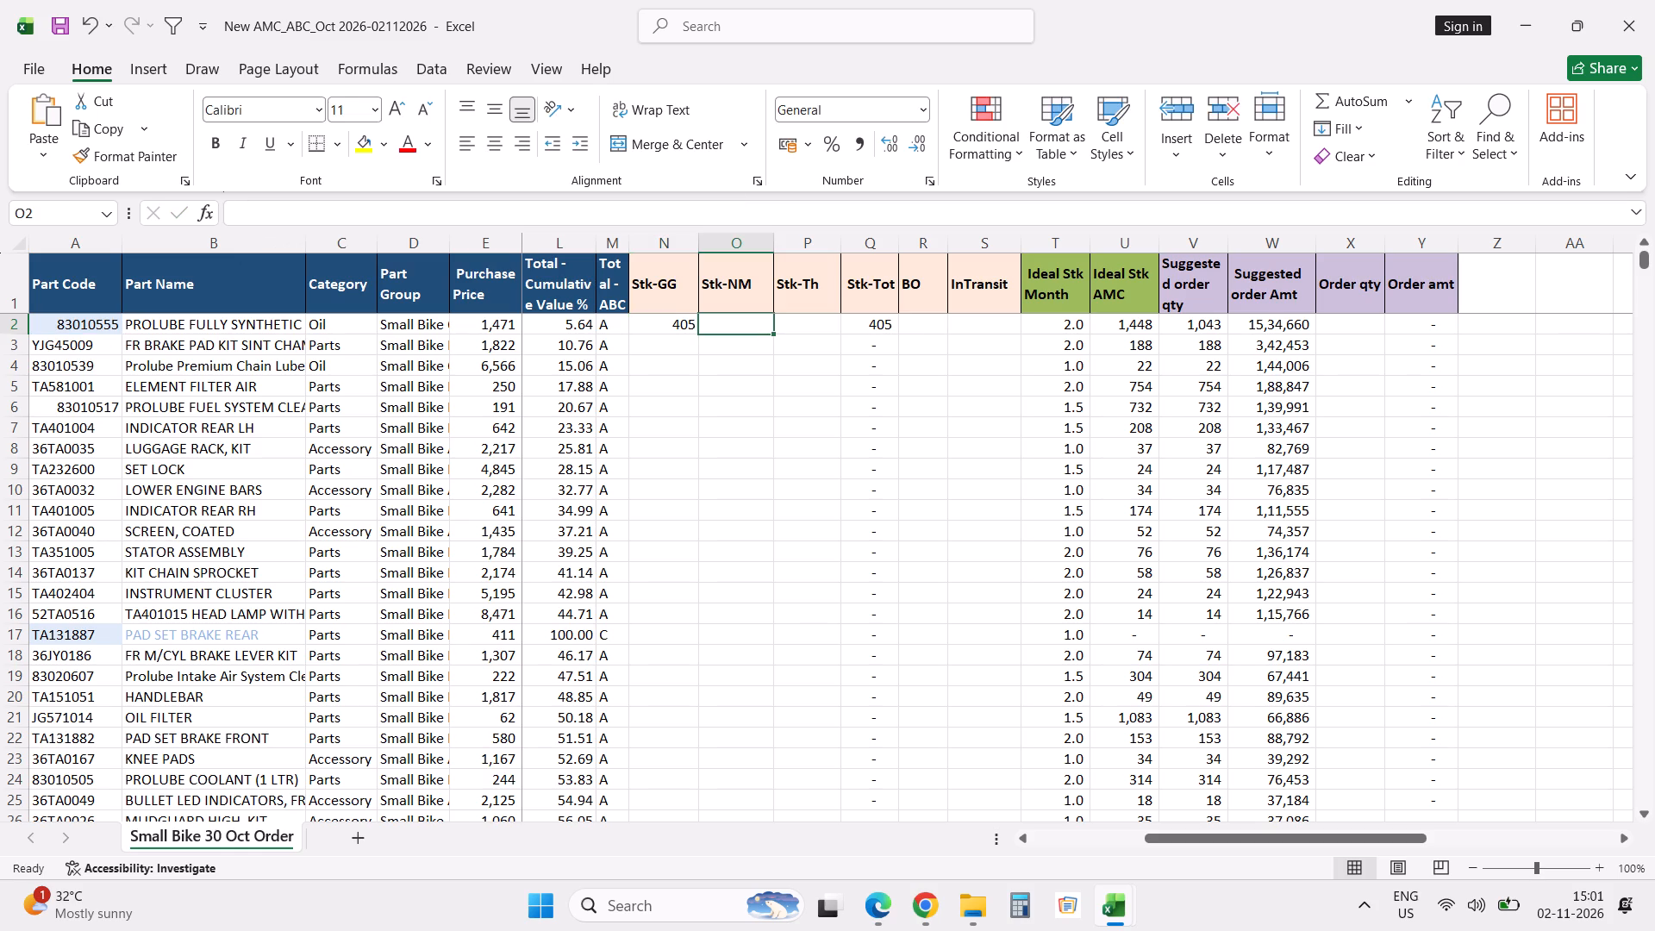
key(ctrl+v)
key(Tab)
key(ctrl+v)
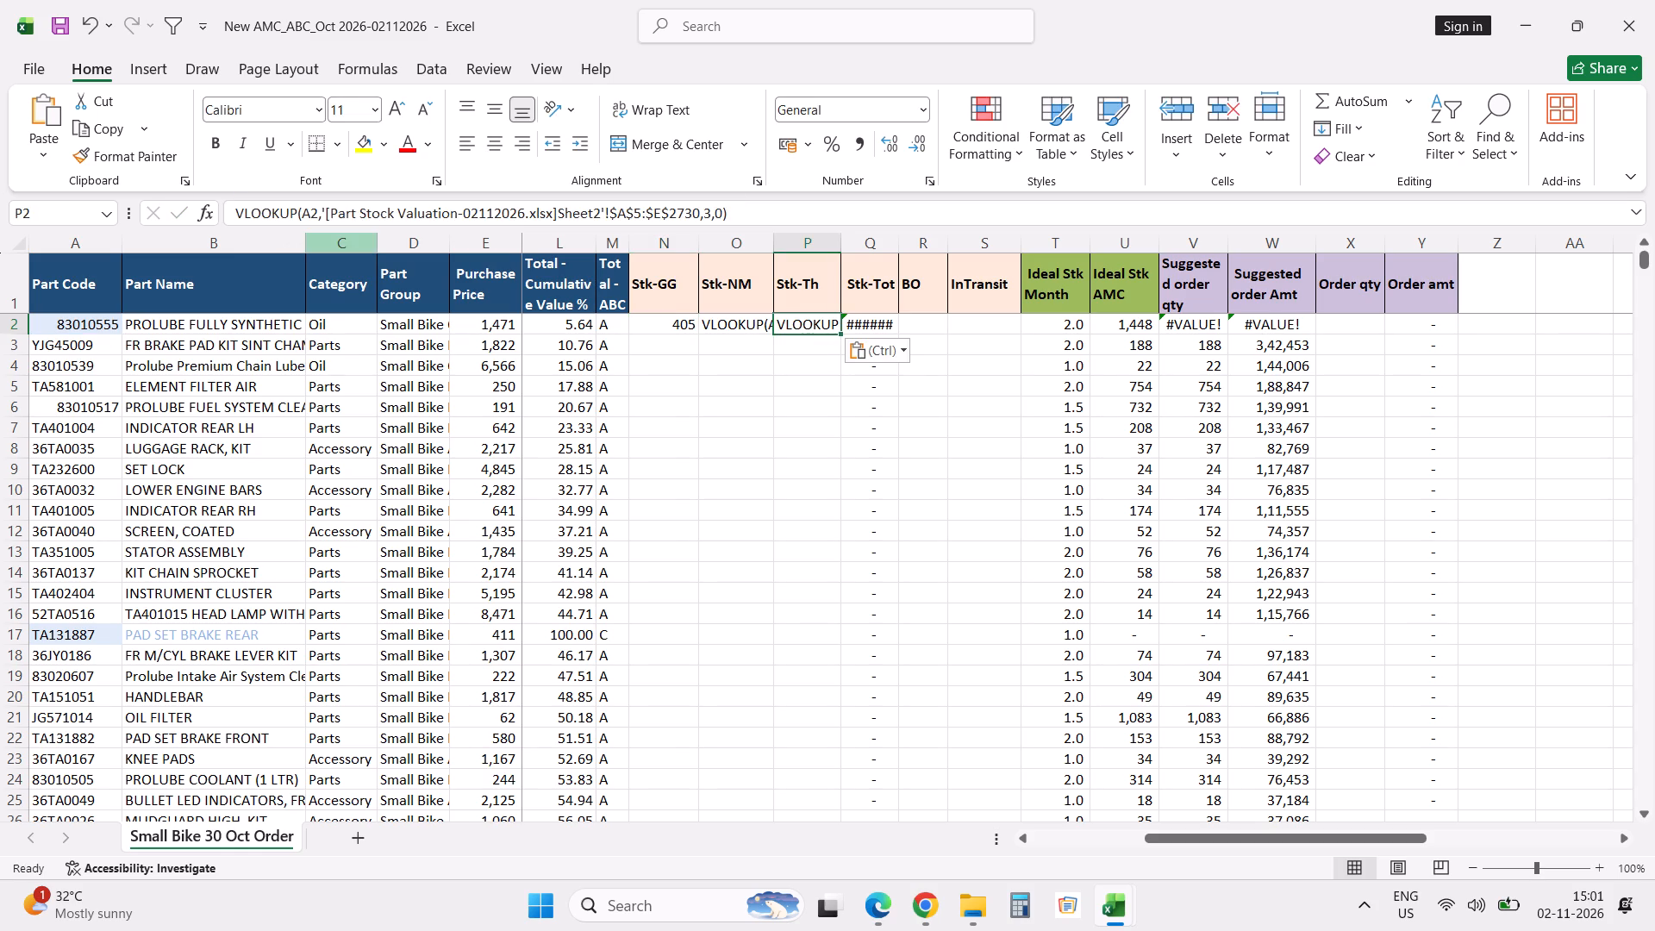
Change the Stk-NM lookup in O2 to return column 4 and make it a working formula starting with =.
click(729, 322)
click(808, 215)
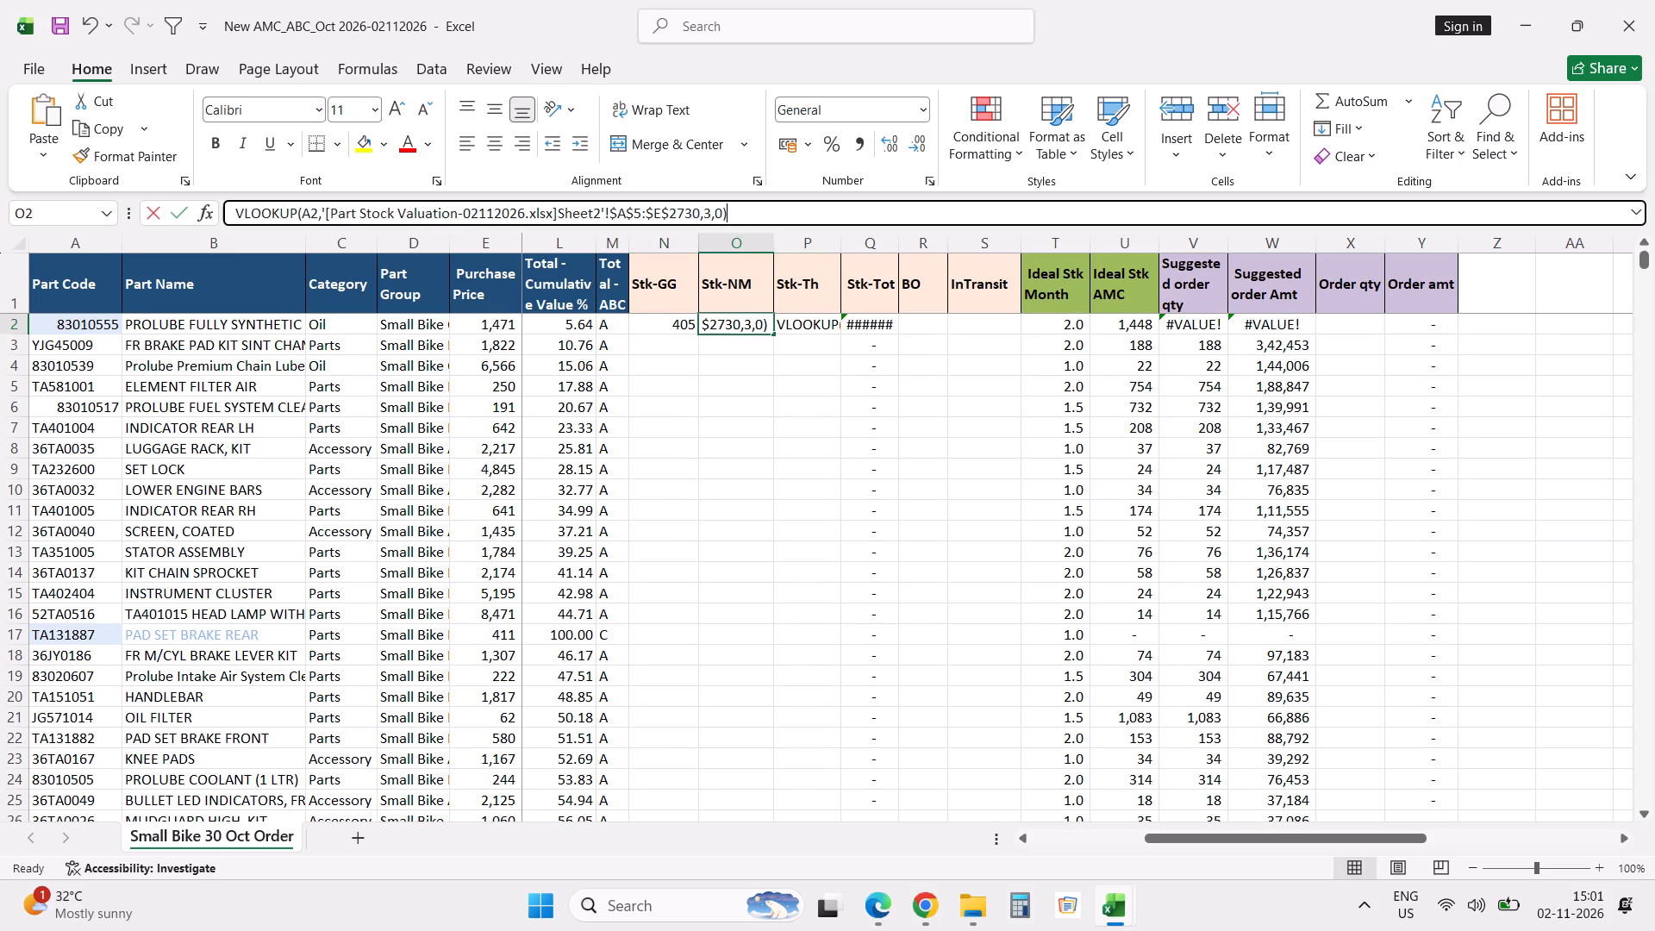
key(Left)
key(Left)
key(Left)
key(shift+Left)
key(4)
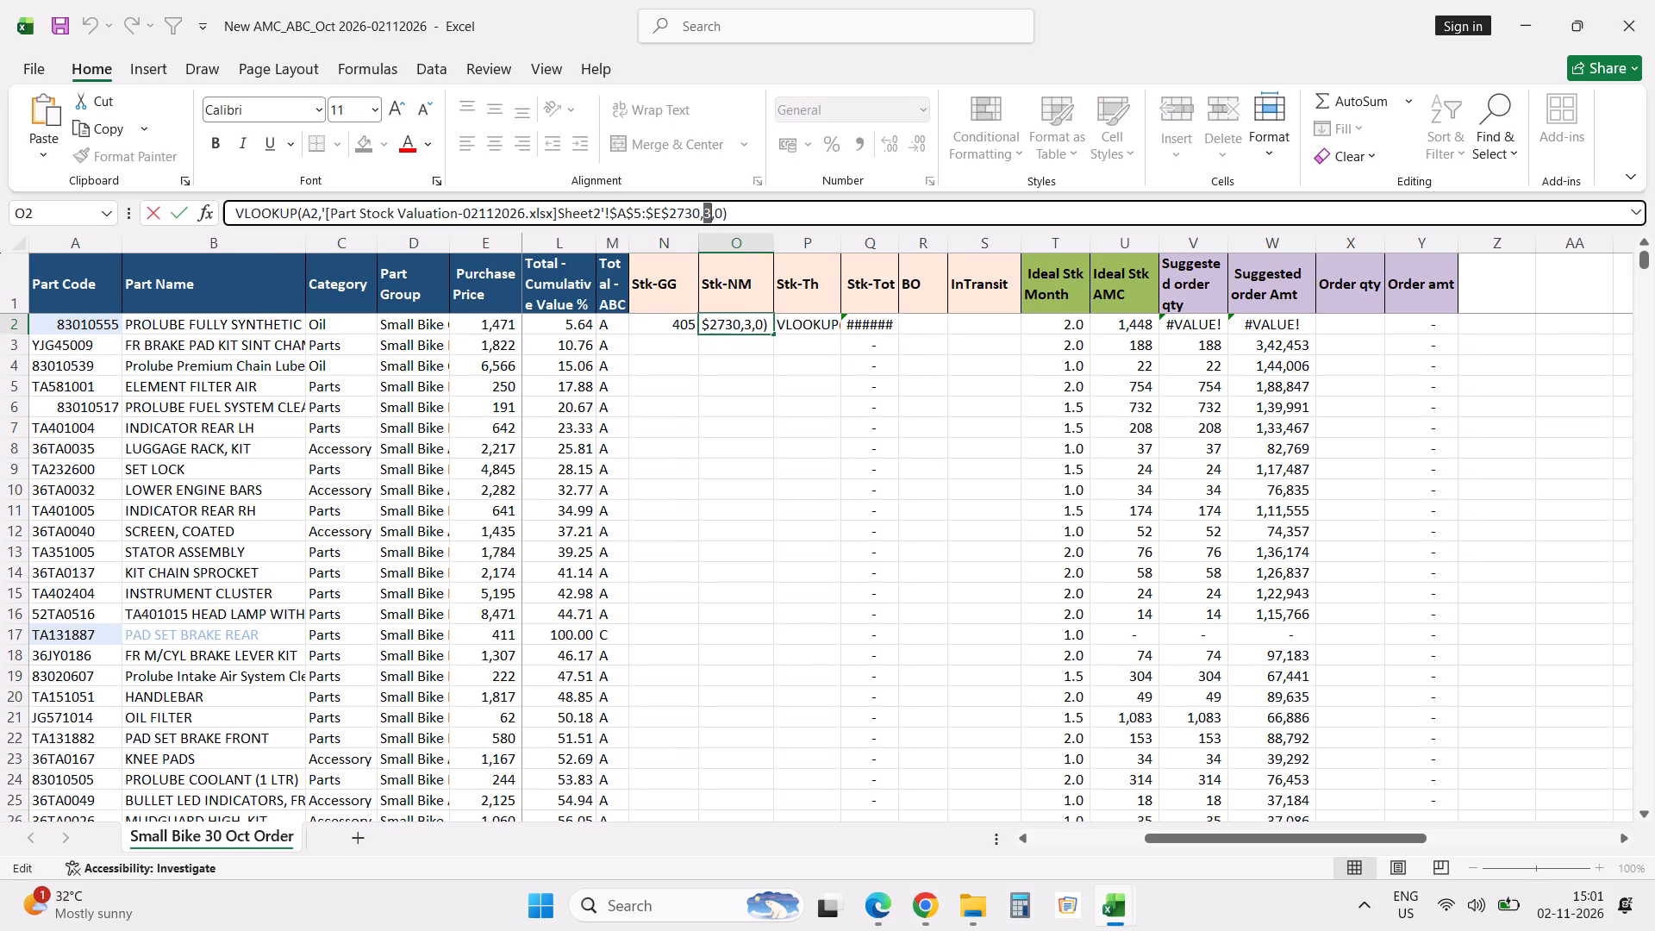
click(229, 214)
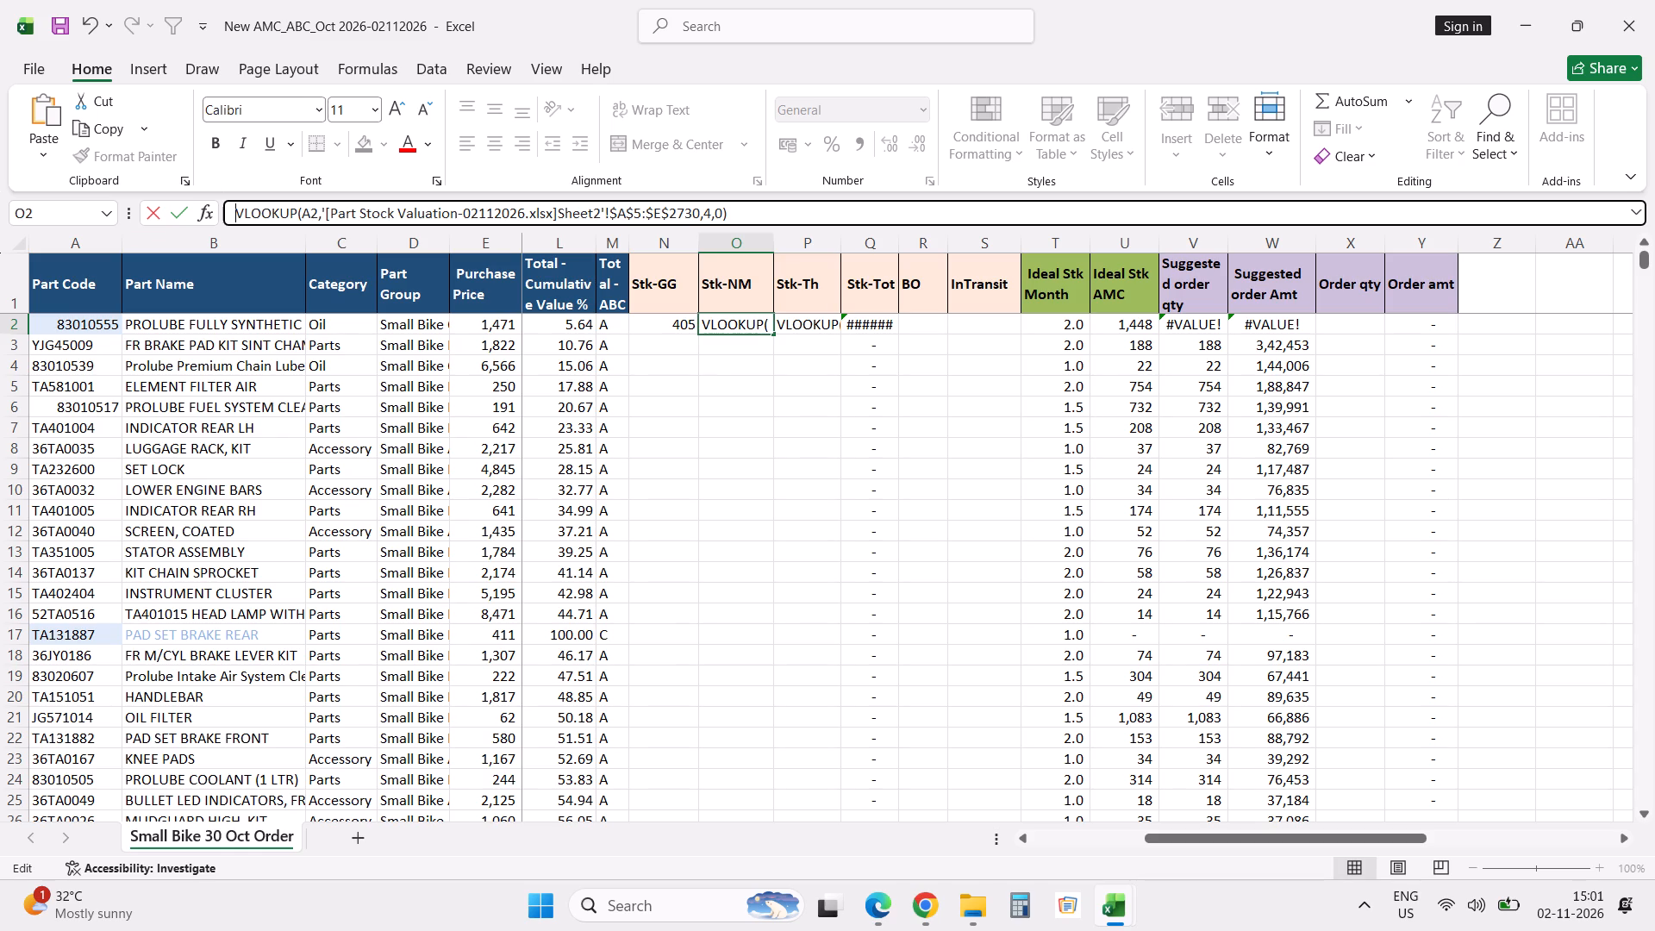
key(equal)
key(Tab)
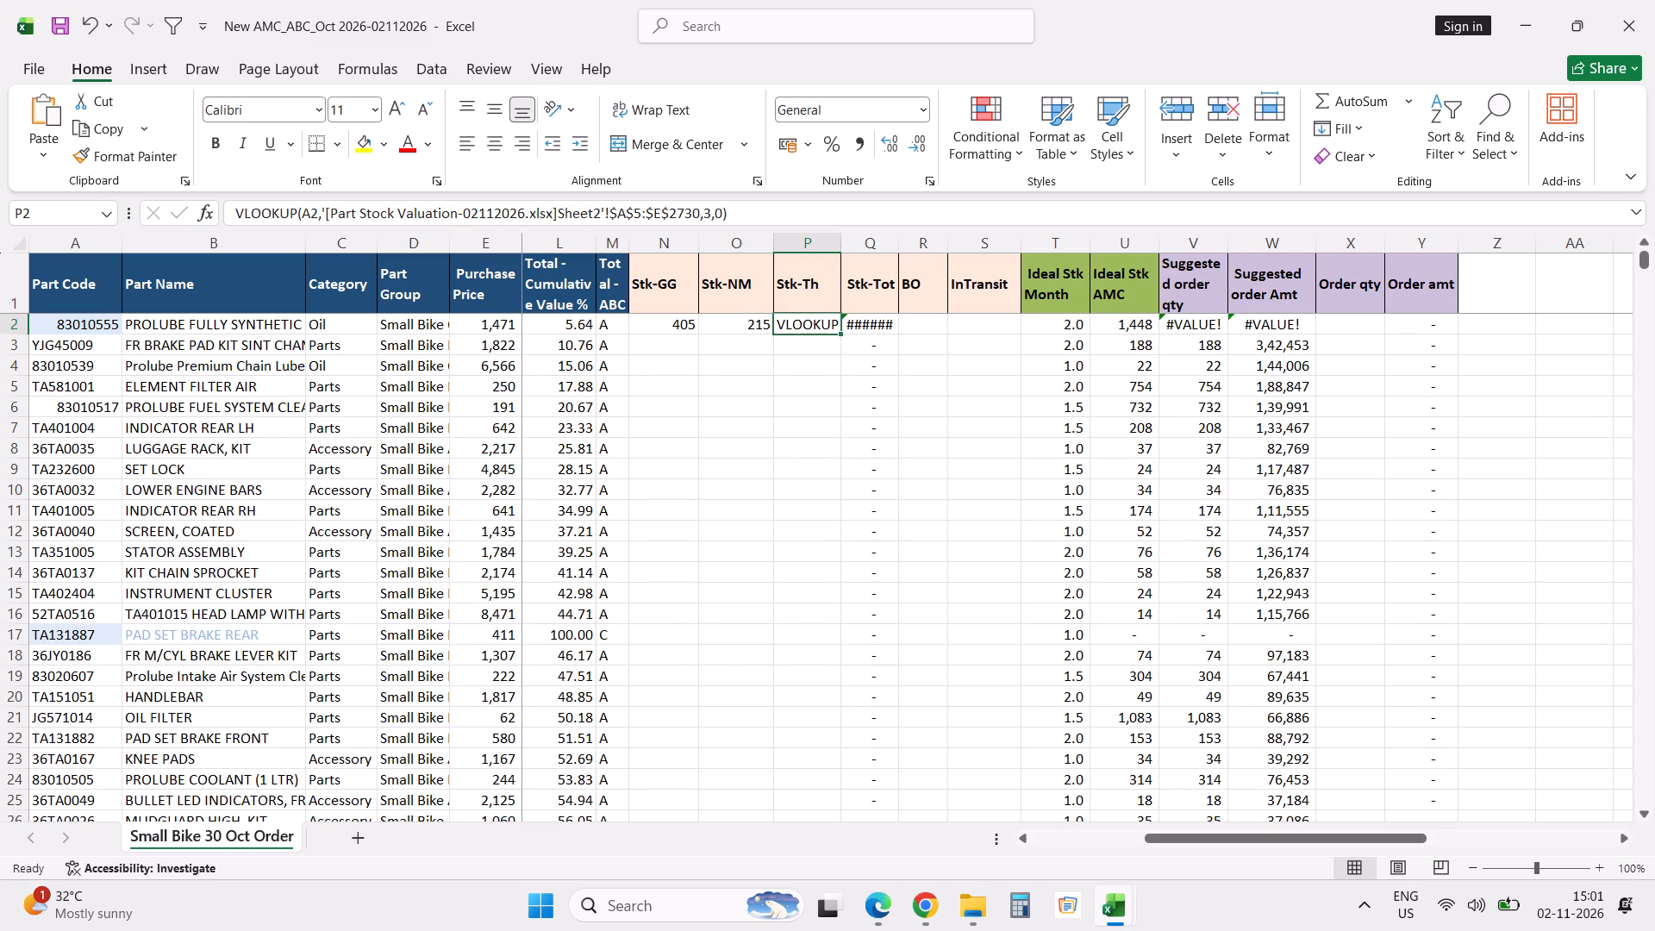
Change the Stk-Th lookup in P2 to return column 5 and make it a working formula starting with =.
click(788, 215)
key(Left)
key(Left)
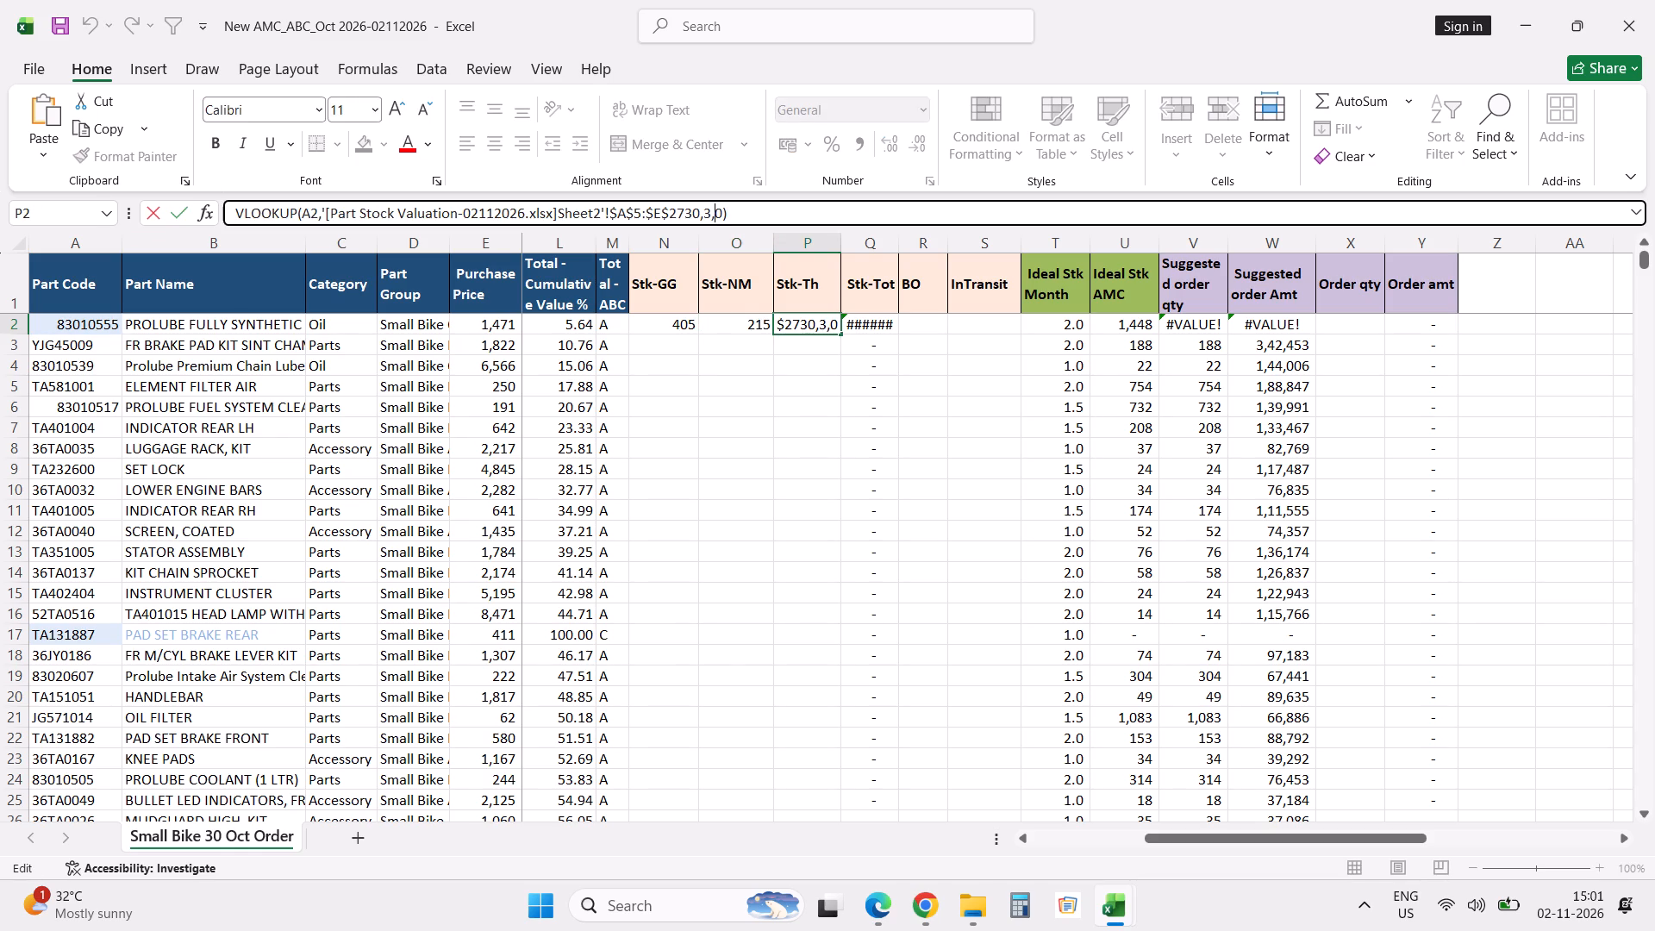
key(Left)
key(shift+Left)
key(5)
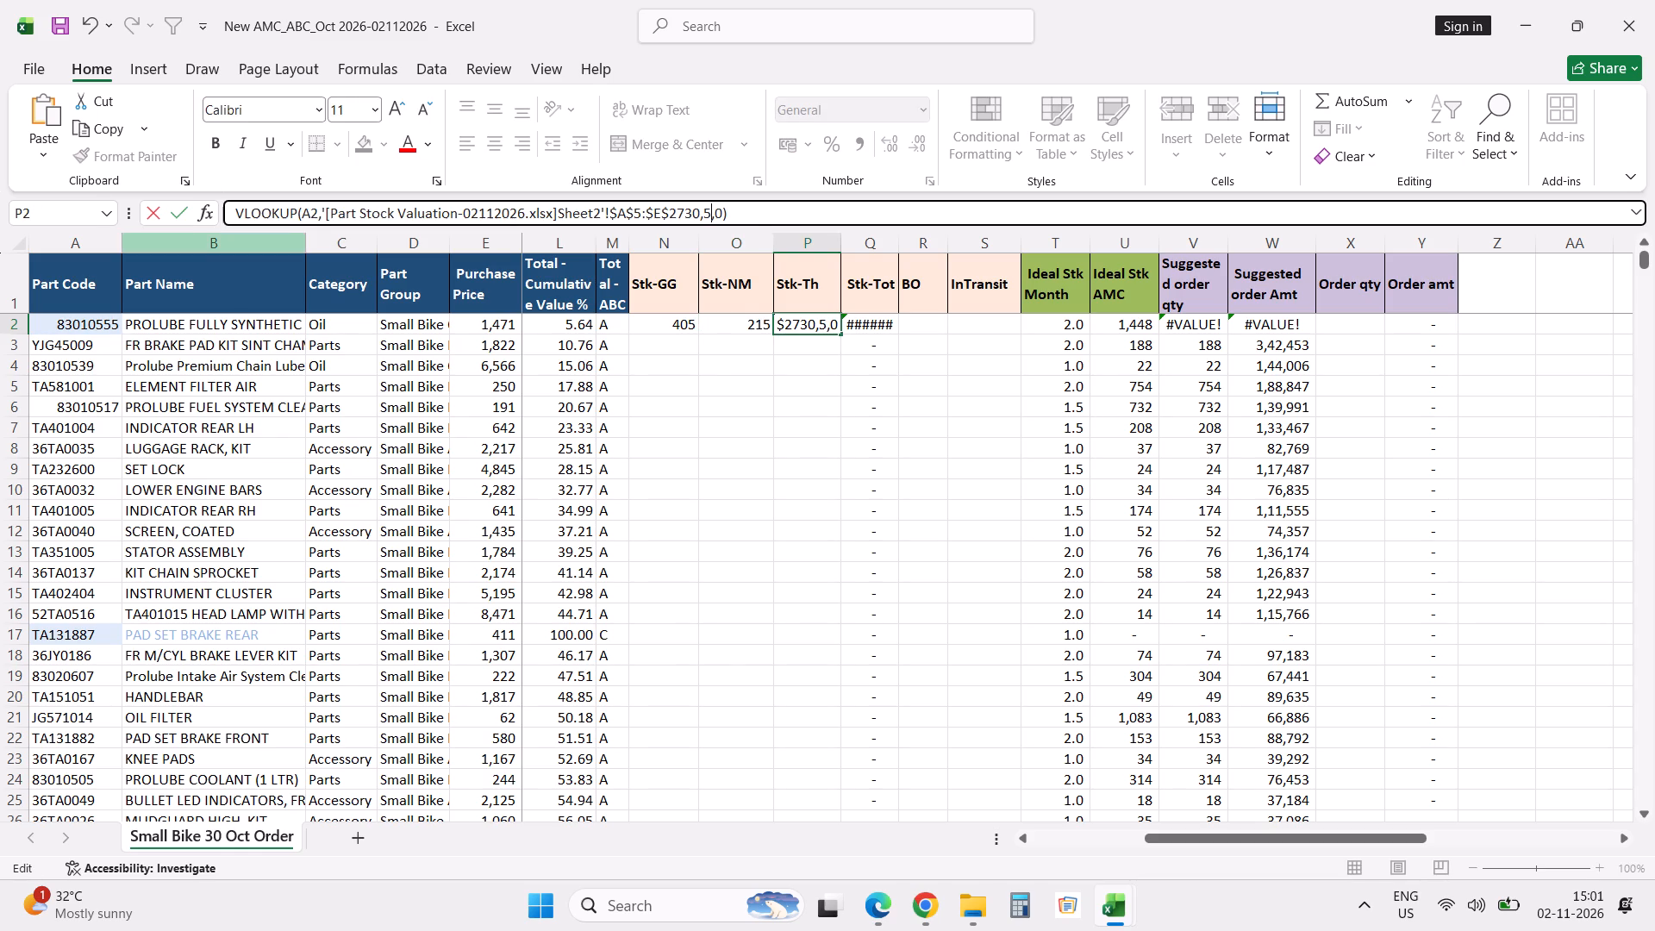
click(232, 203)
key(equal)
key(Tab)
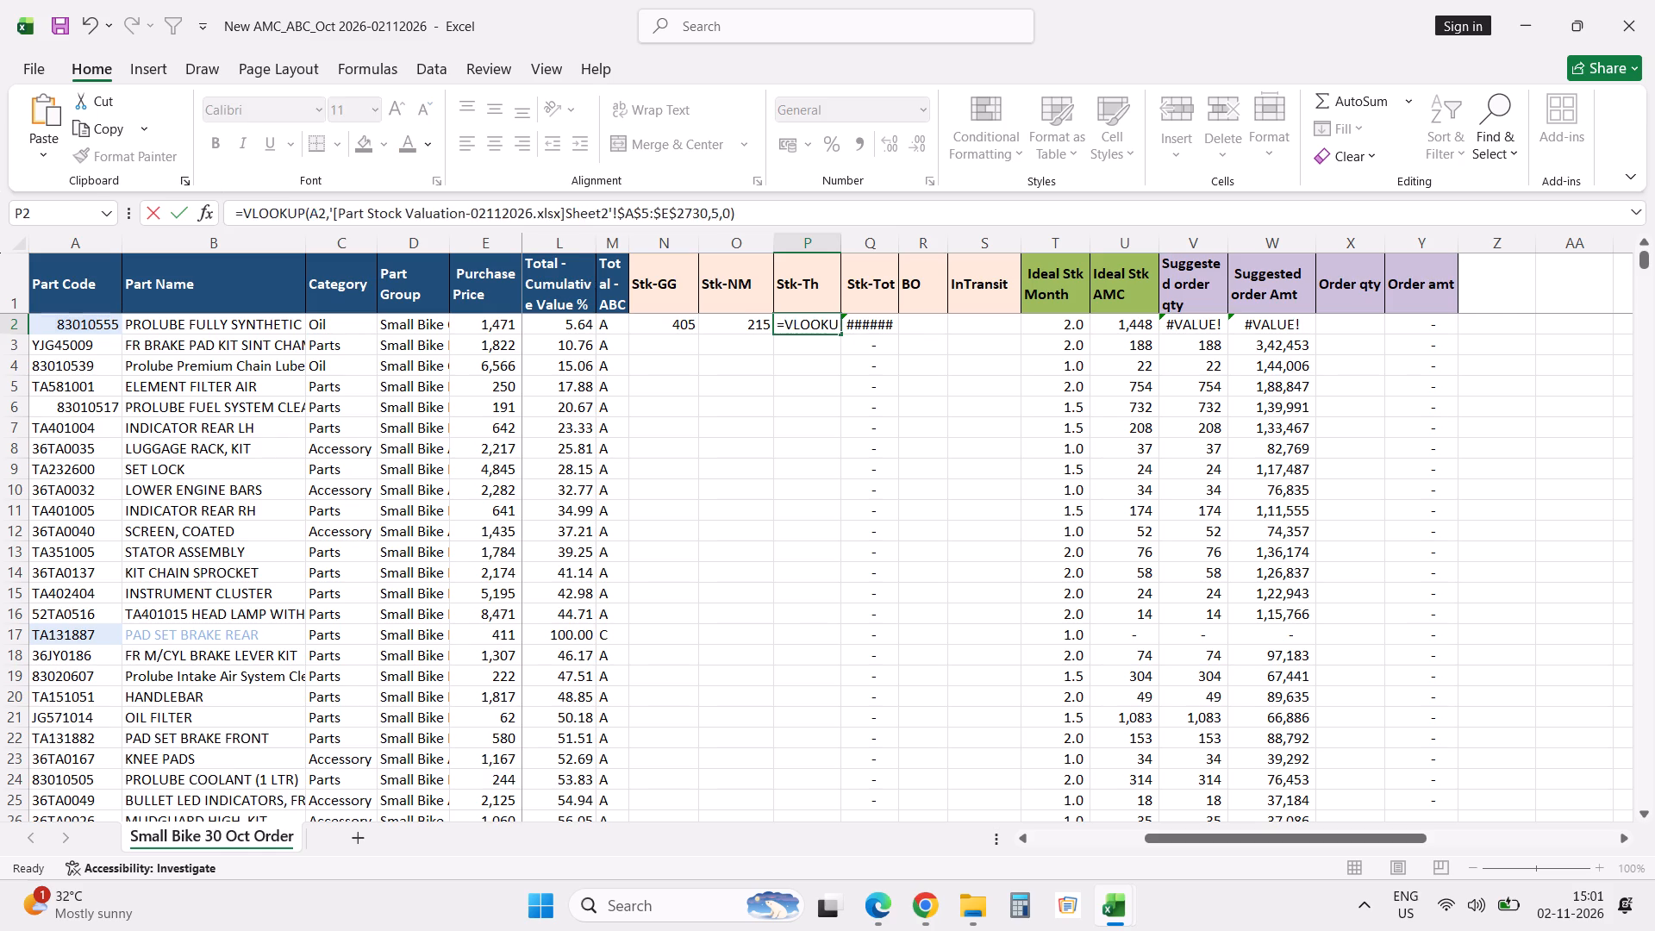
Fill the three branch stock lookups in N2:P2 down all part rows.
key(Left)
key(Left)
key(Left)
key(shift+Right)
key(shift+Right)
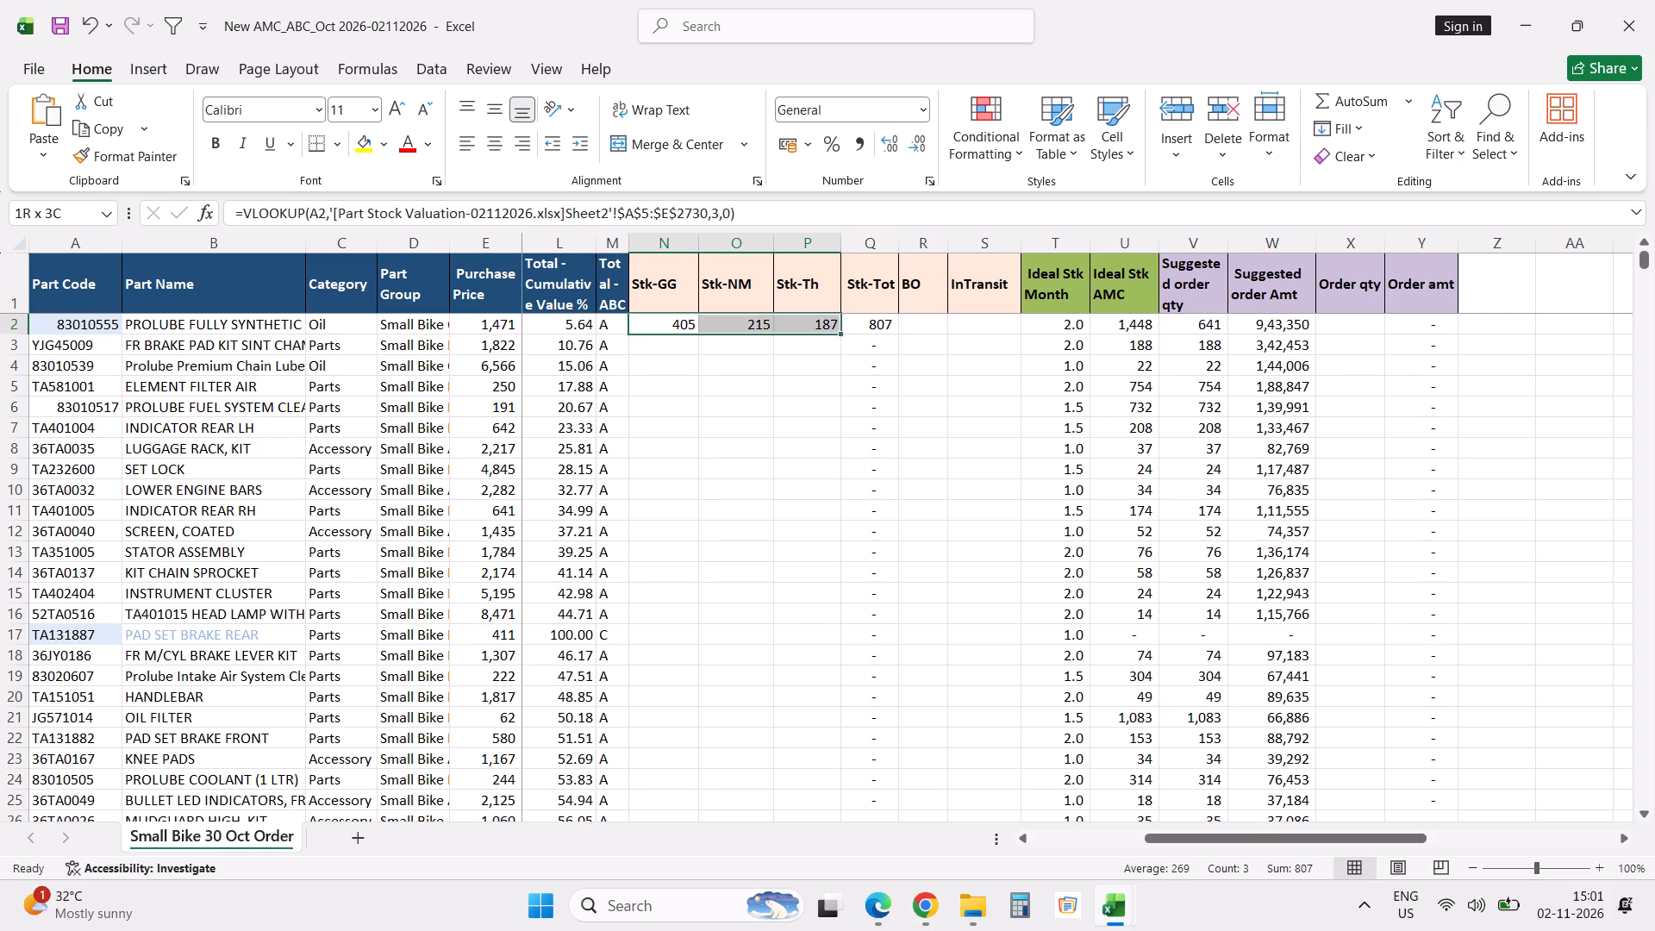
double_click(841, 333)
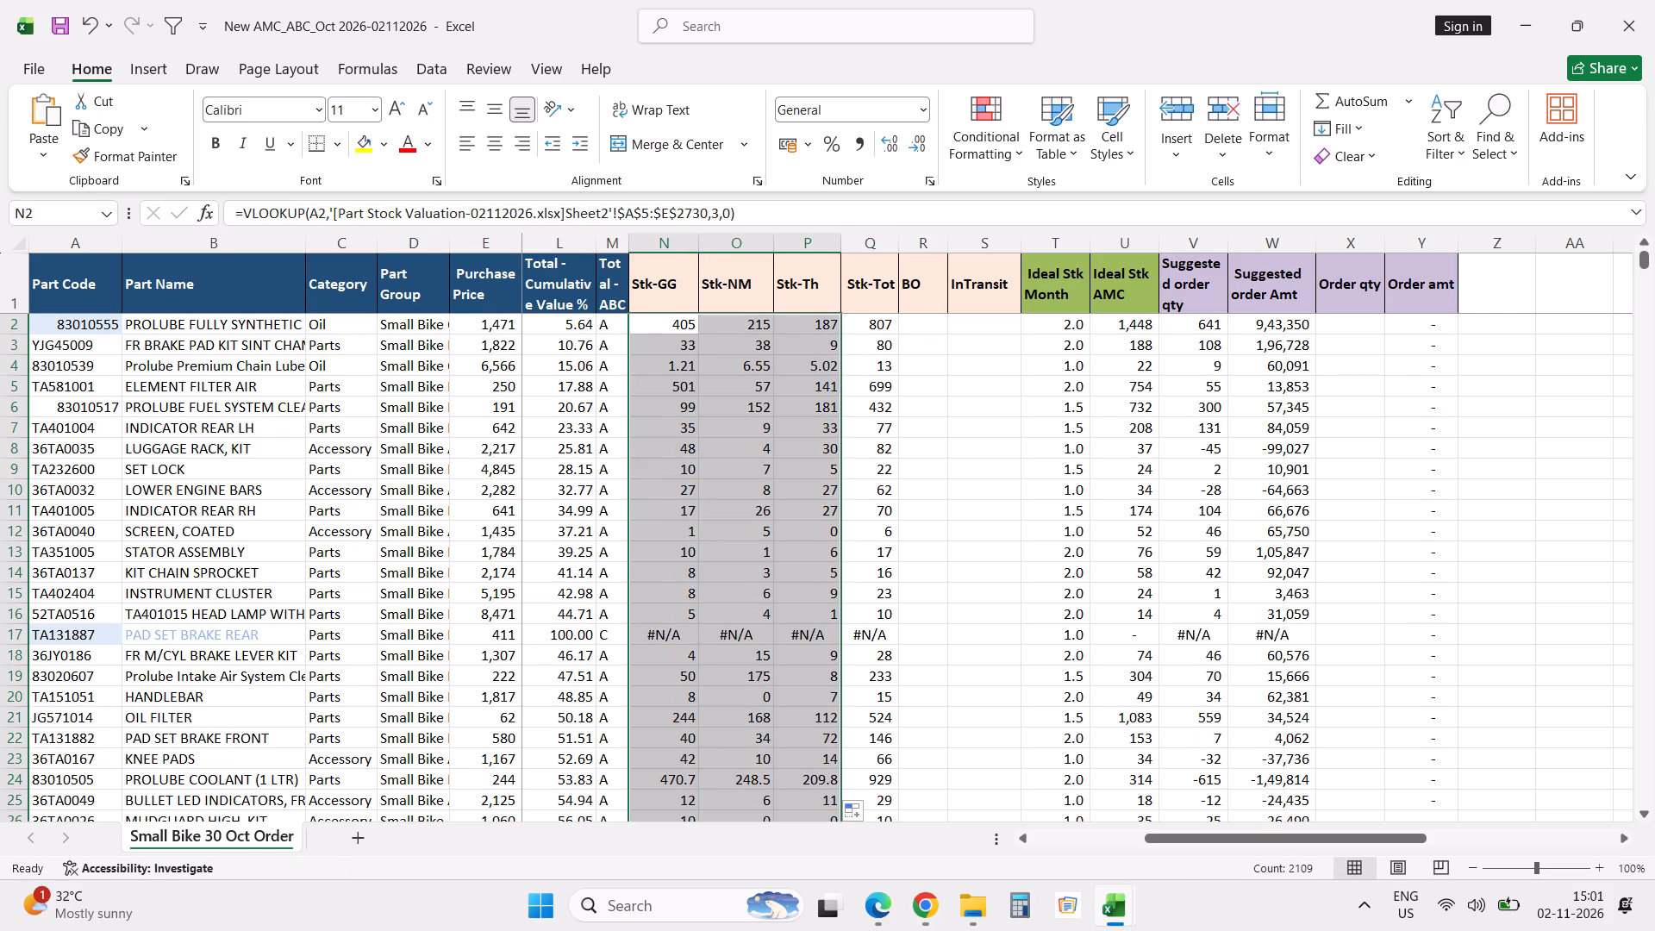
Add filters to the header row and filter the Stk-GG column to show only #N/A.
click(74, 293)
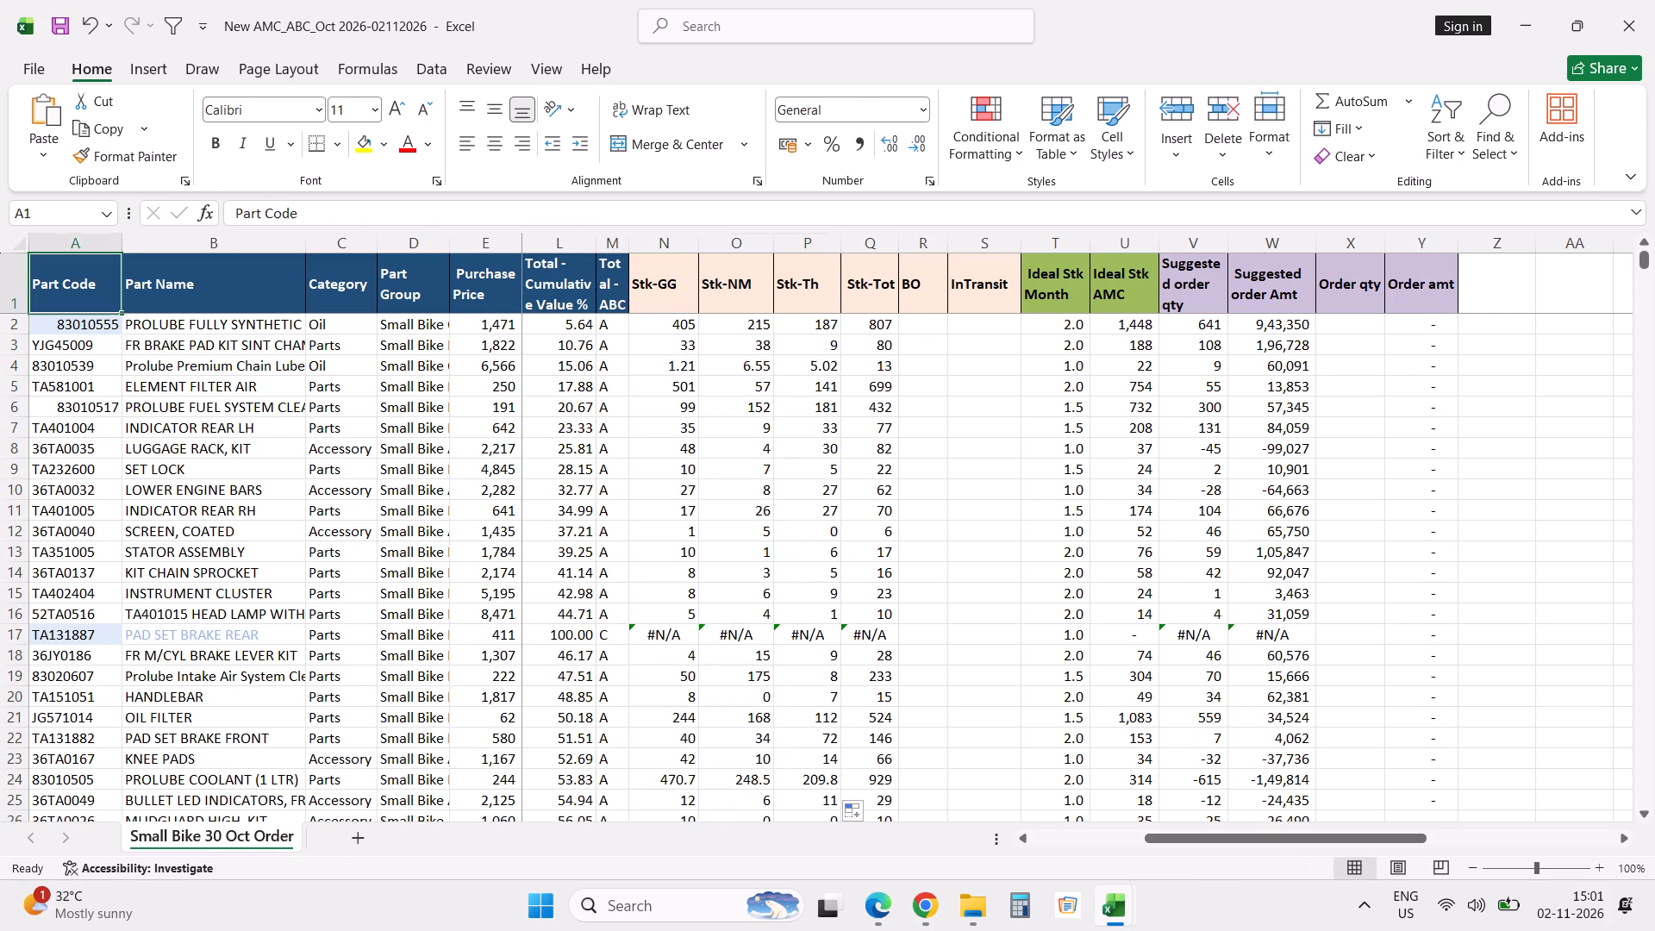
text(dff)
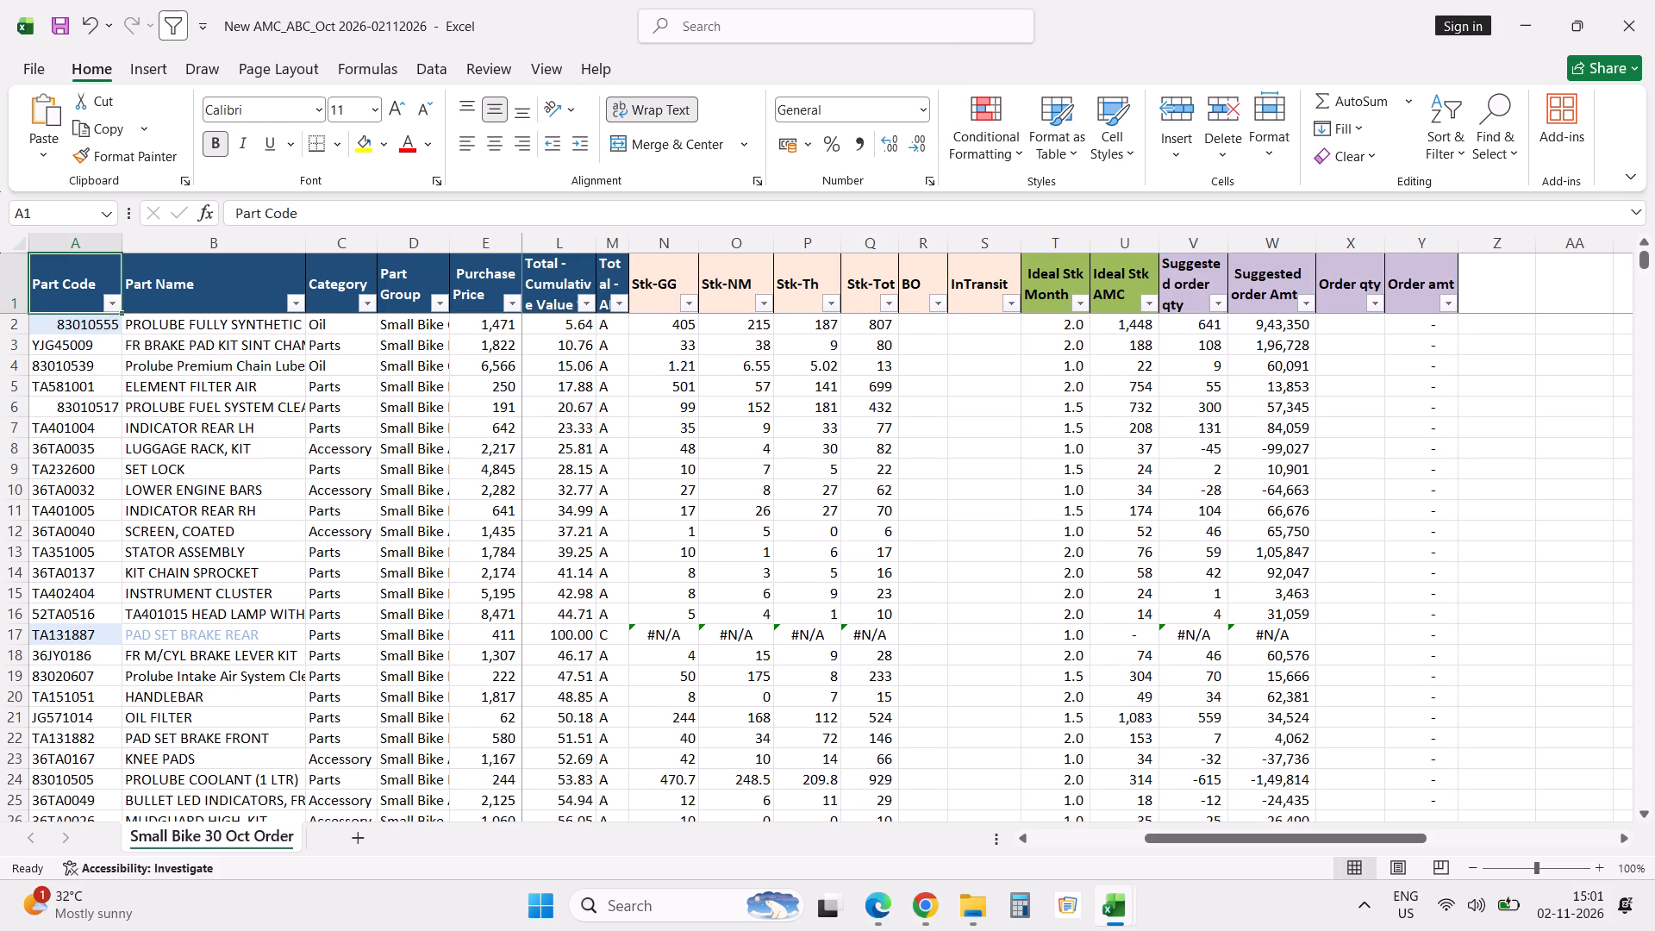
click(690, 303)
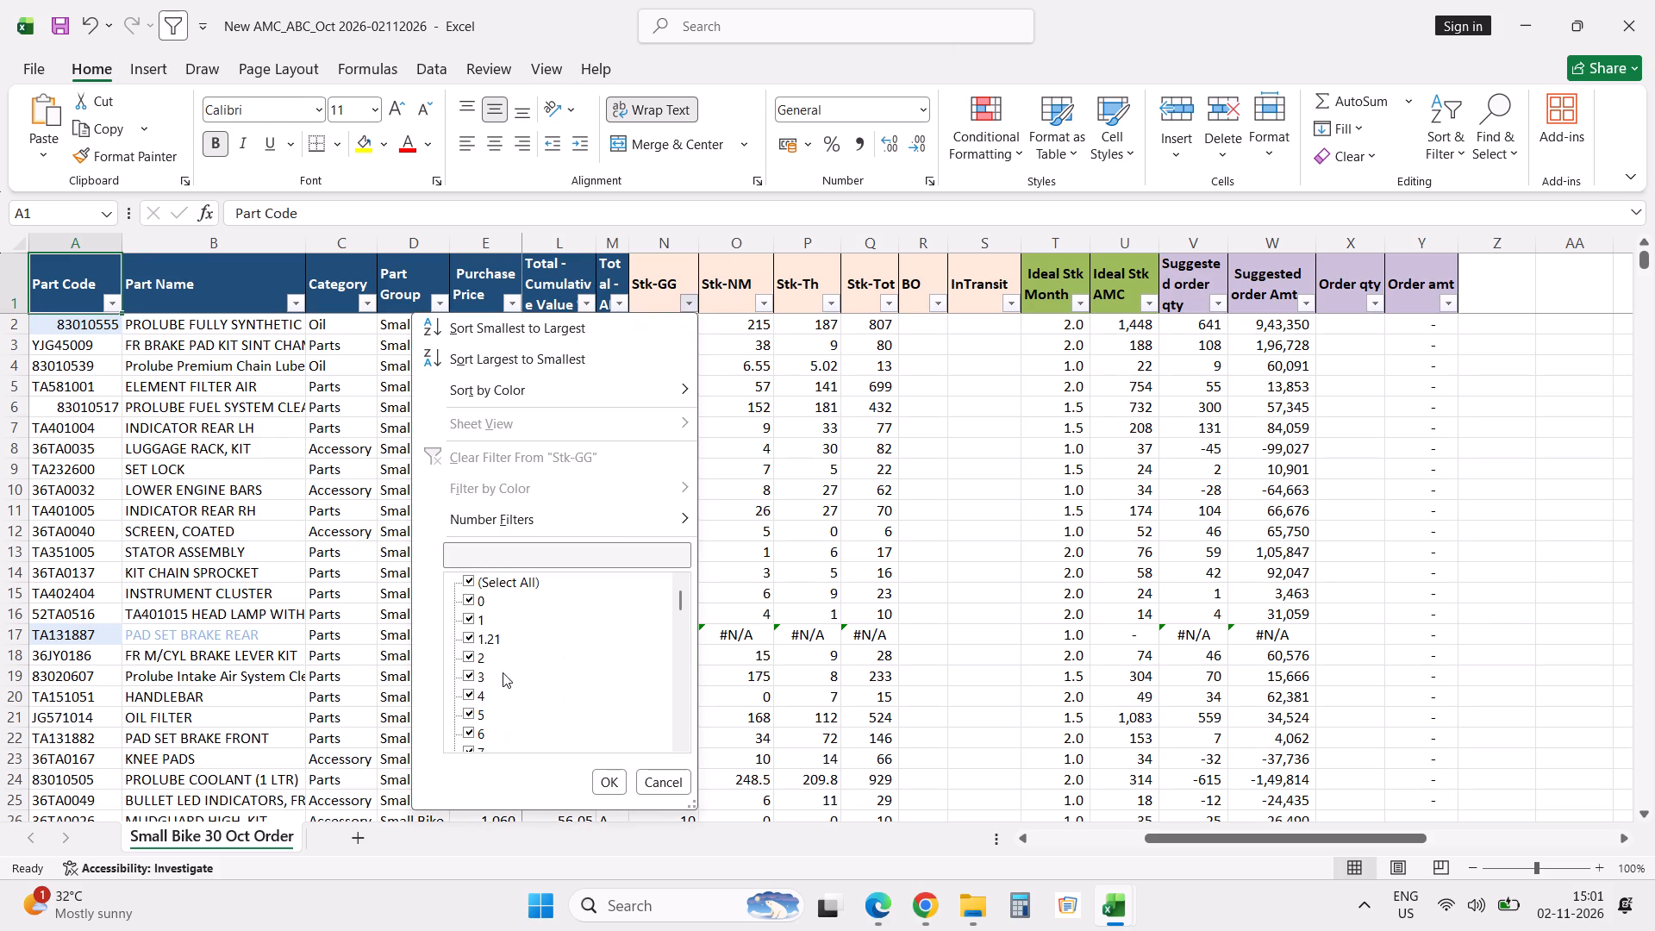
click(513, 585)
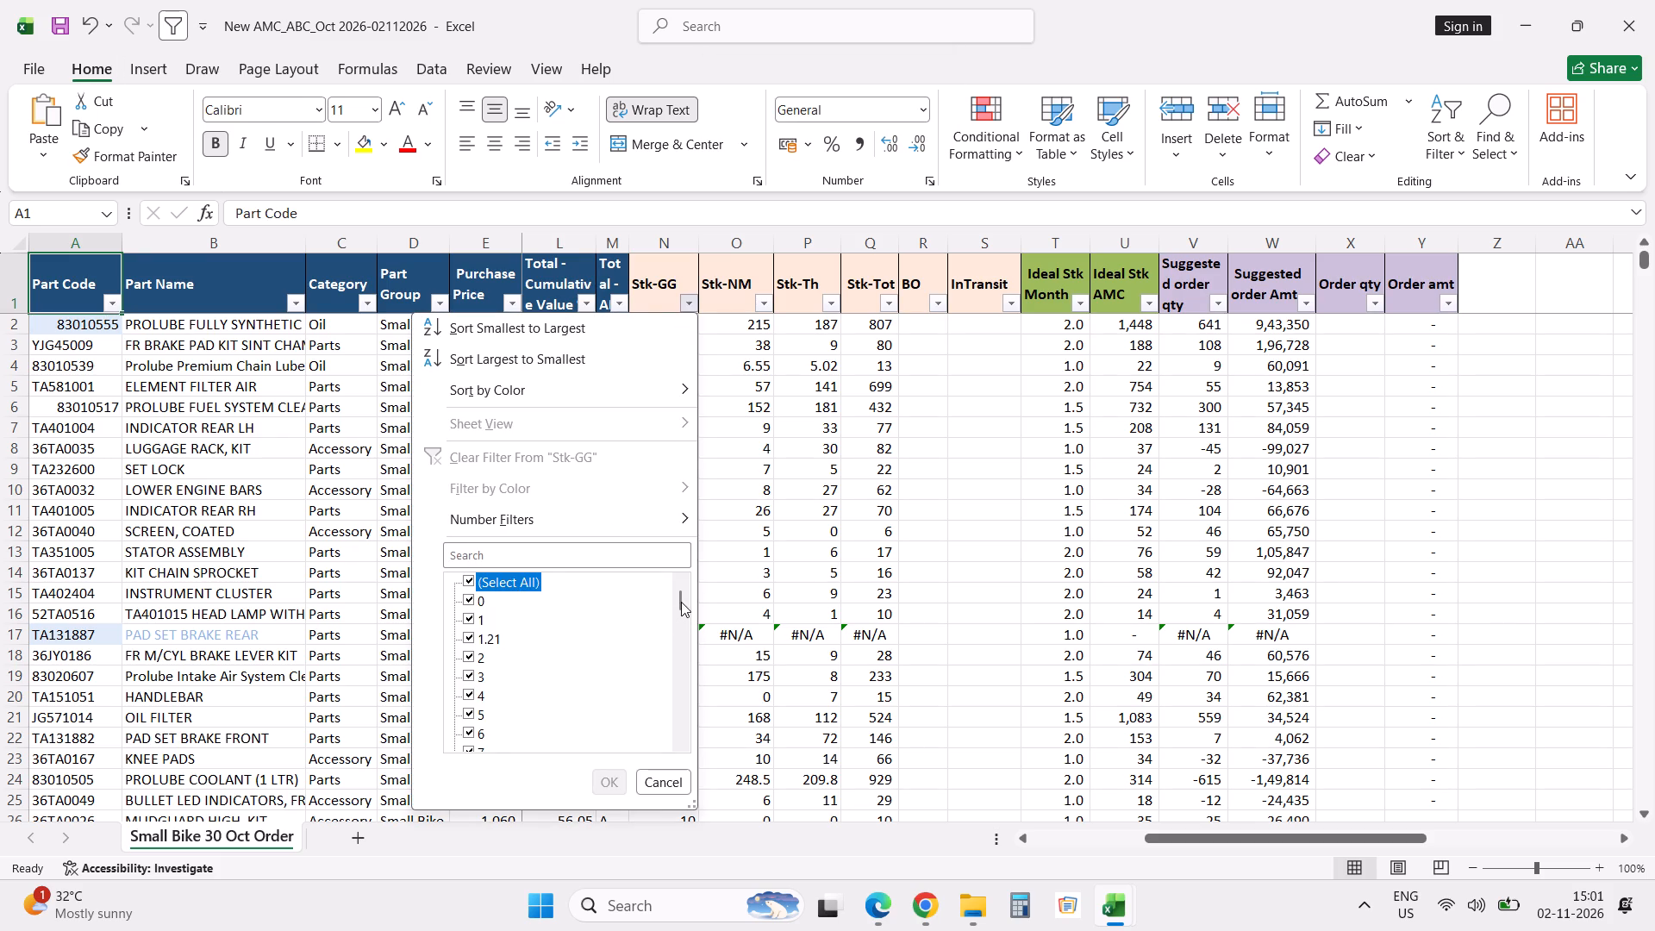
drag(681, 602, 684, 747)
click(486, 722)
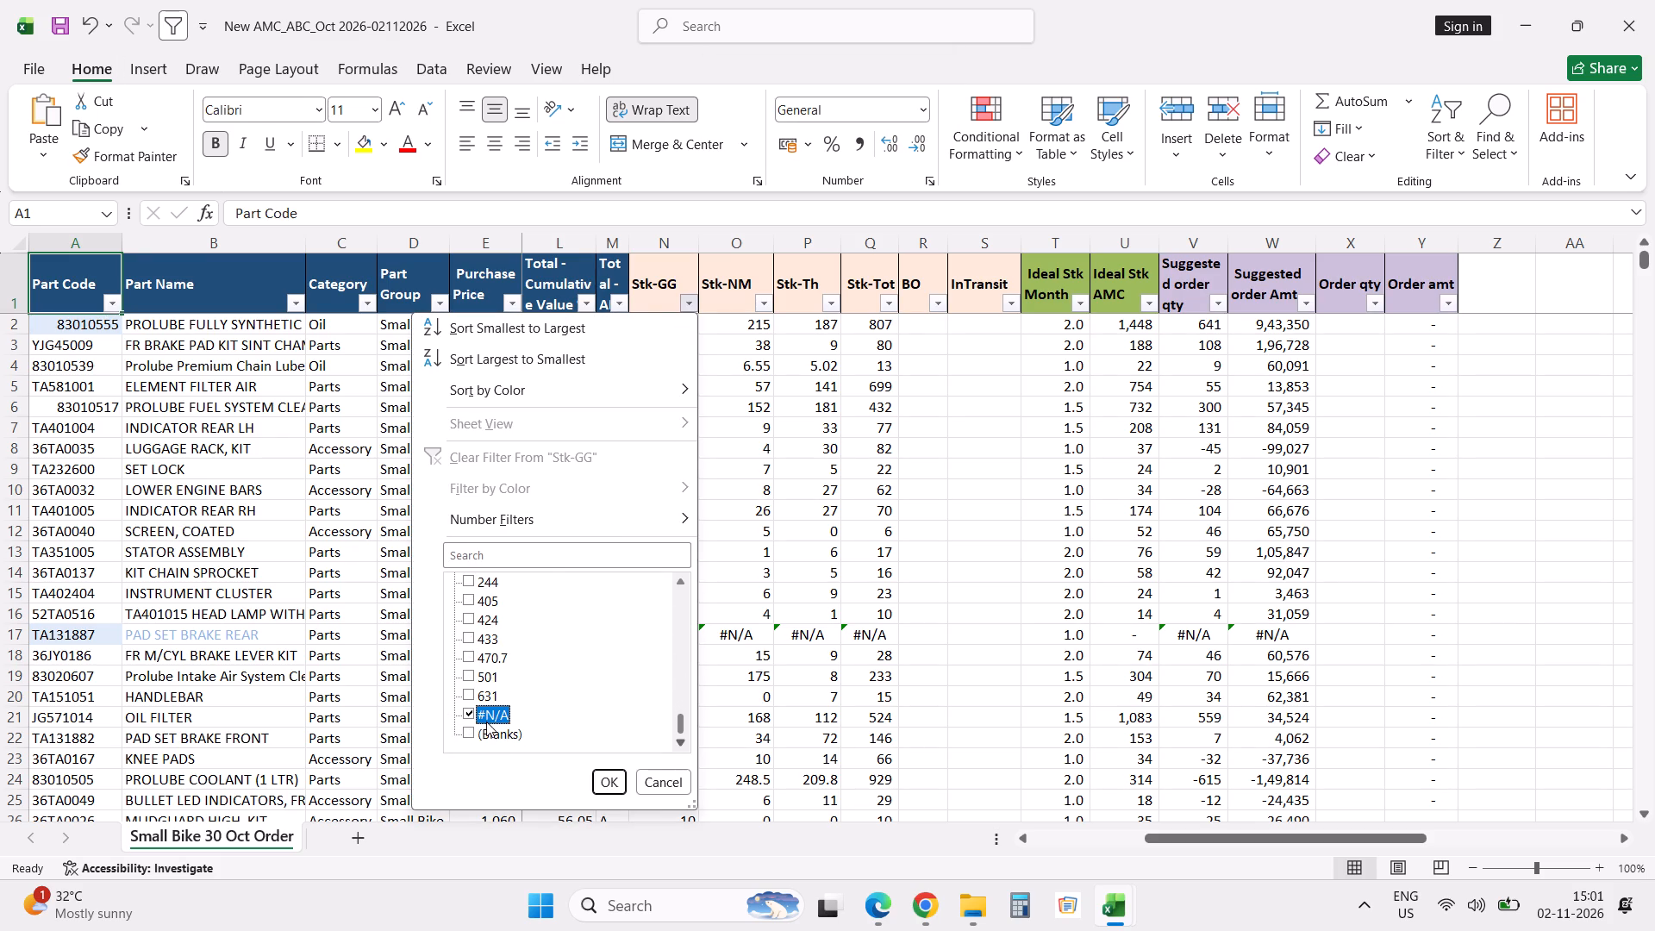
click(608, 781)
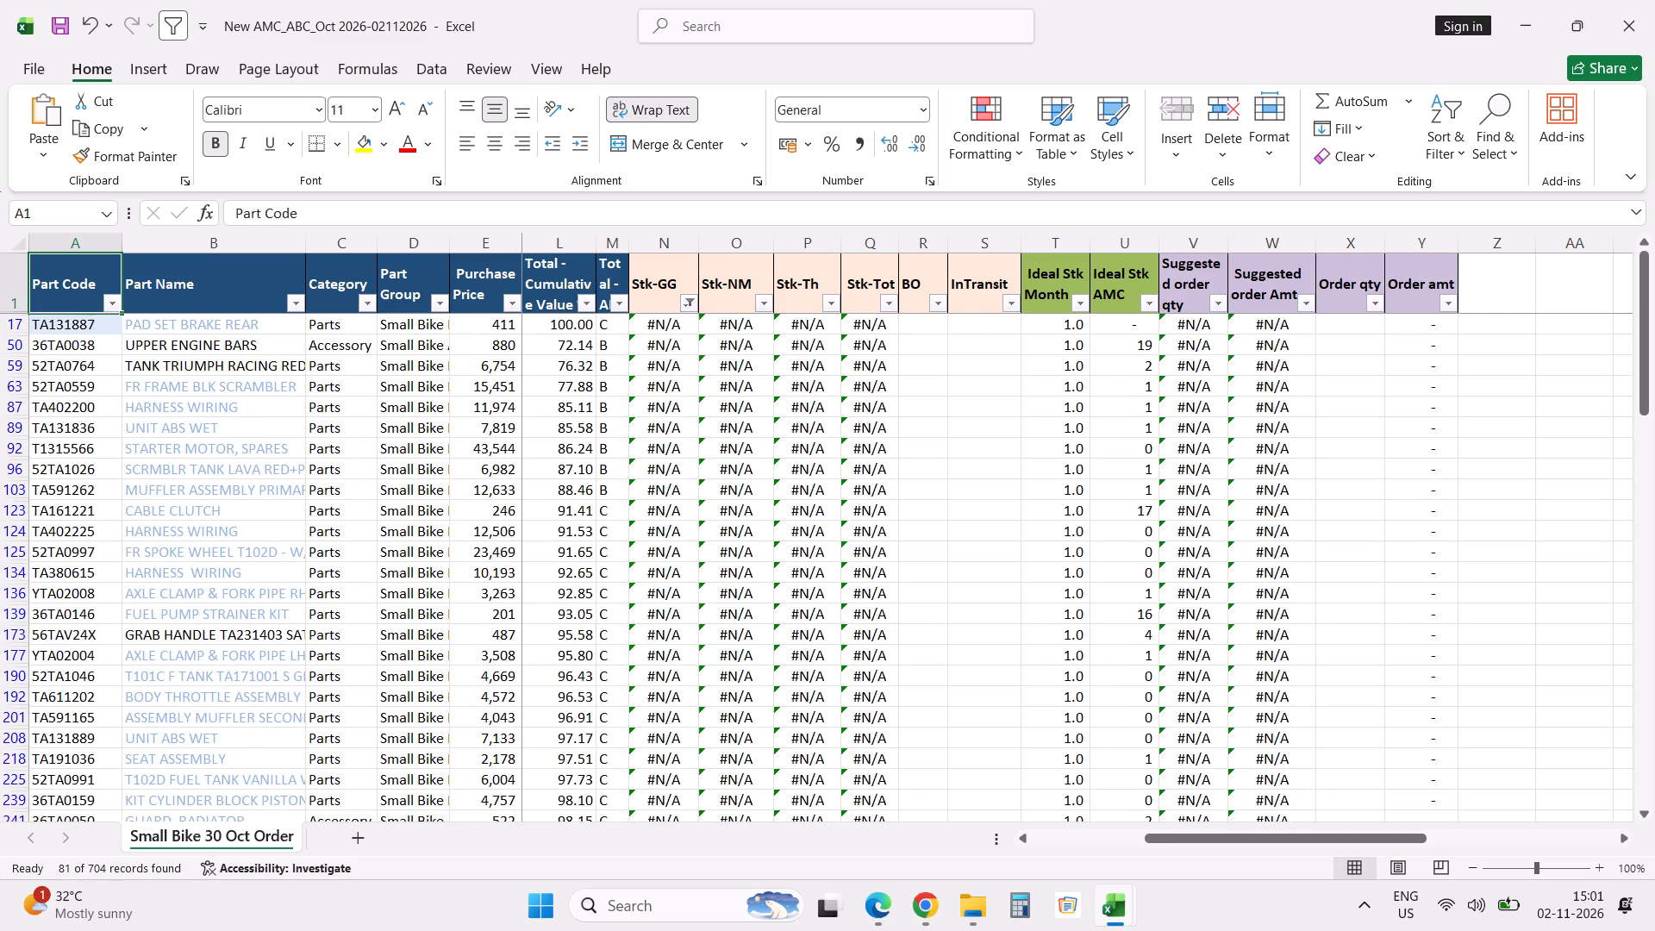
Copy part code 52TA0764 from A59 and search for it on Sheet2 of the Part Stock Valuation-02112026 workbook.
click(83, 366)
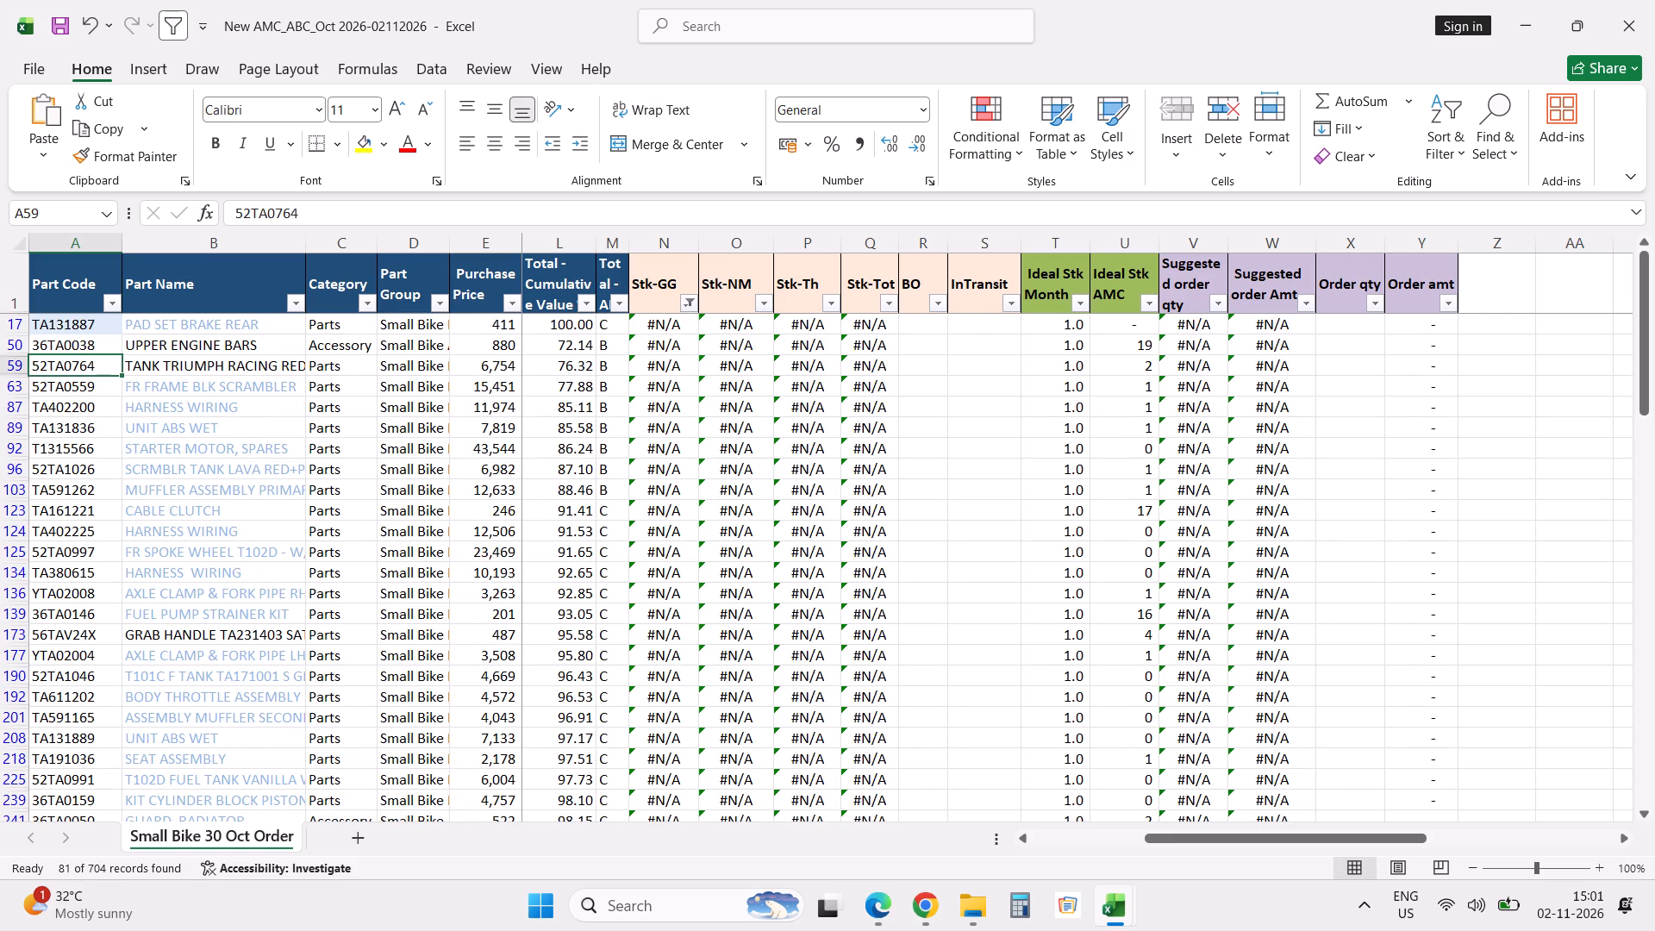
key(ctrl+c)
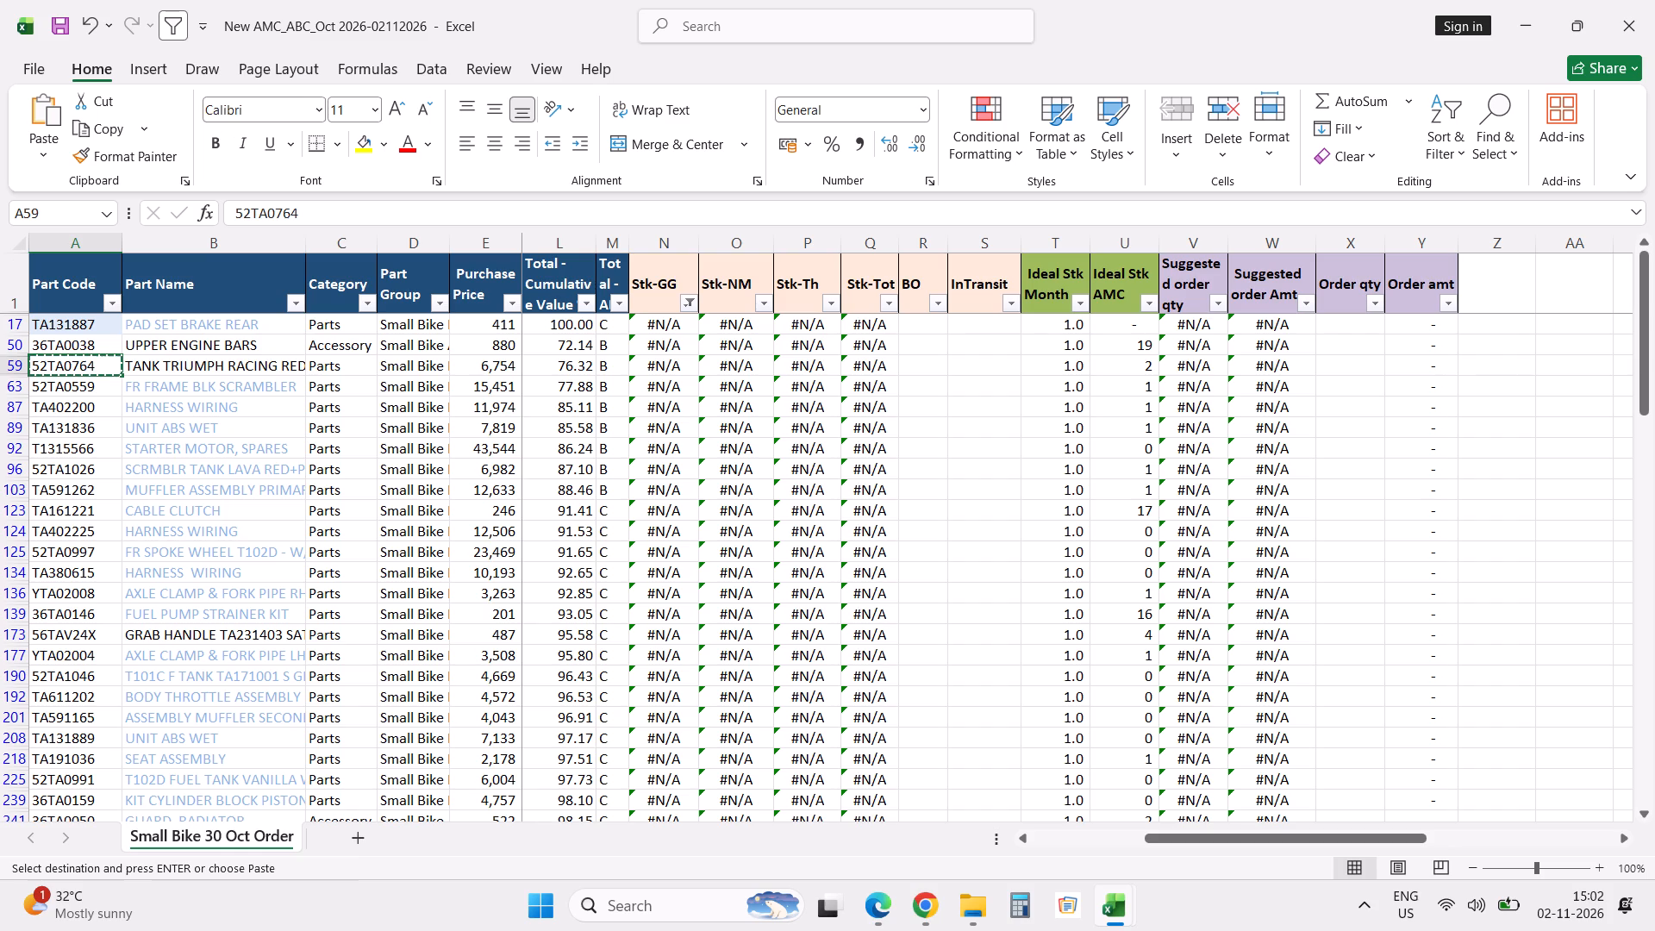
key(alt+Tab)
click(447, 394)
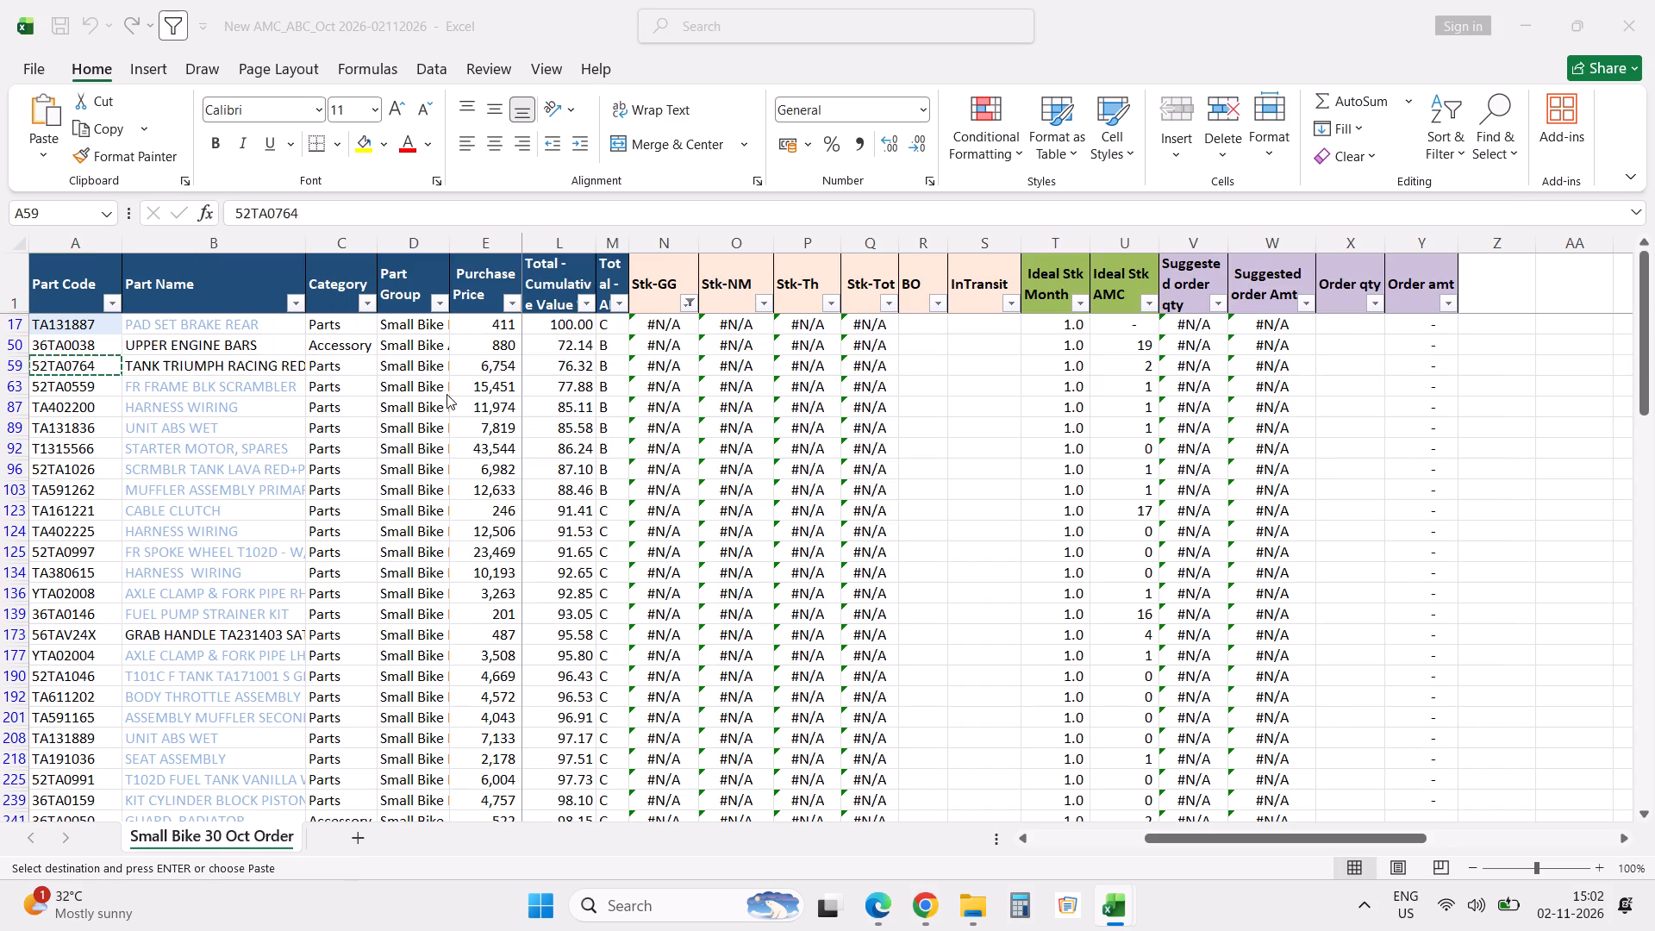
key(alt+Tab)
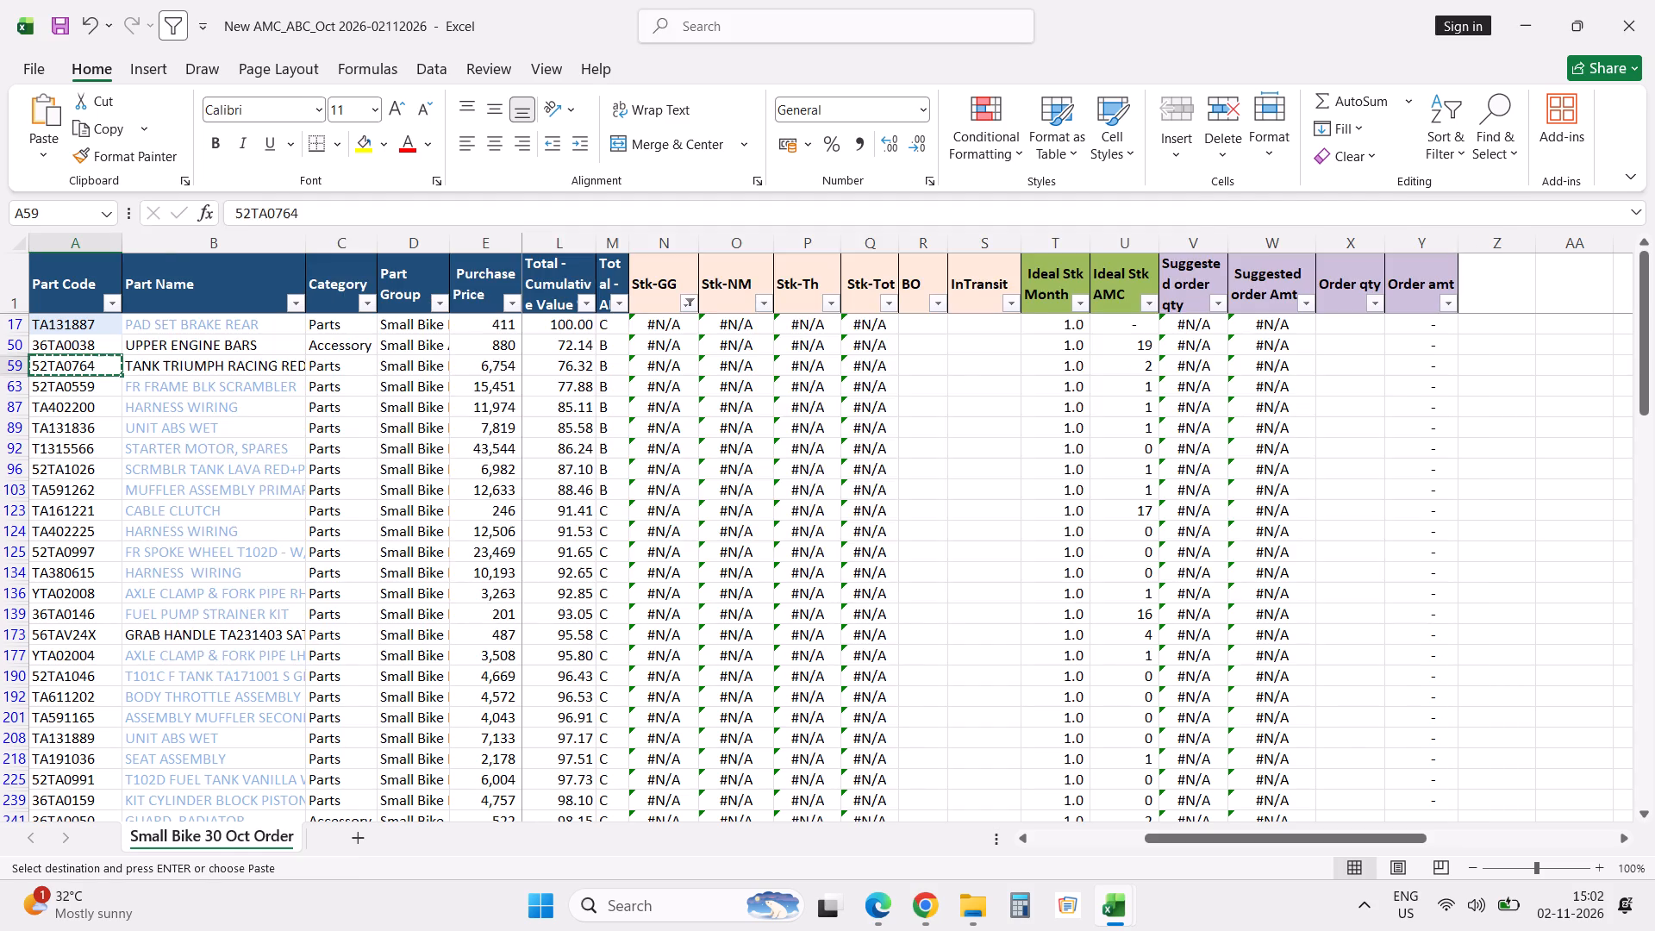
key(alt+Tab)
click(403, 475)
key(ctrl+f)
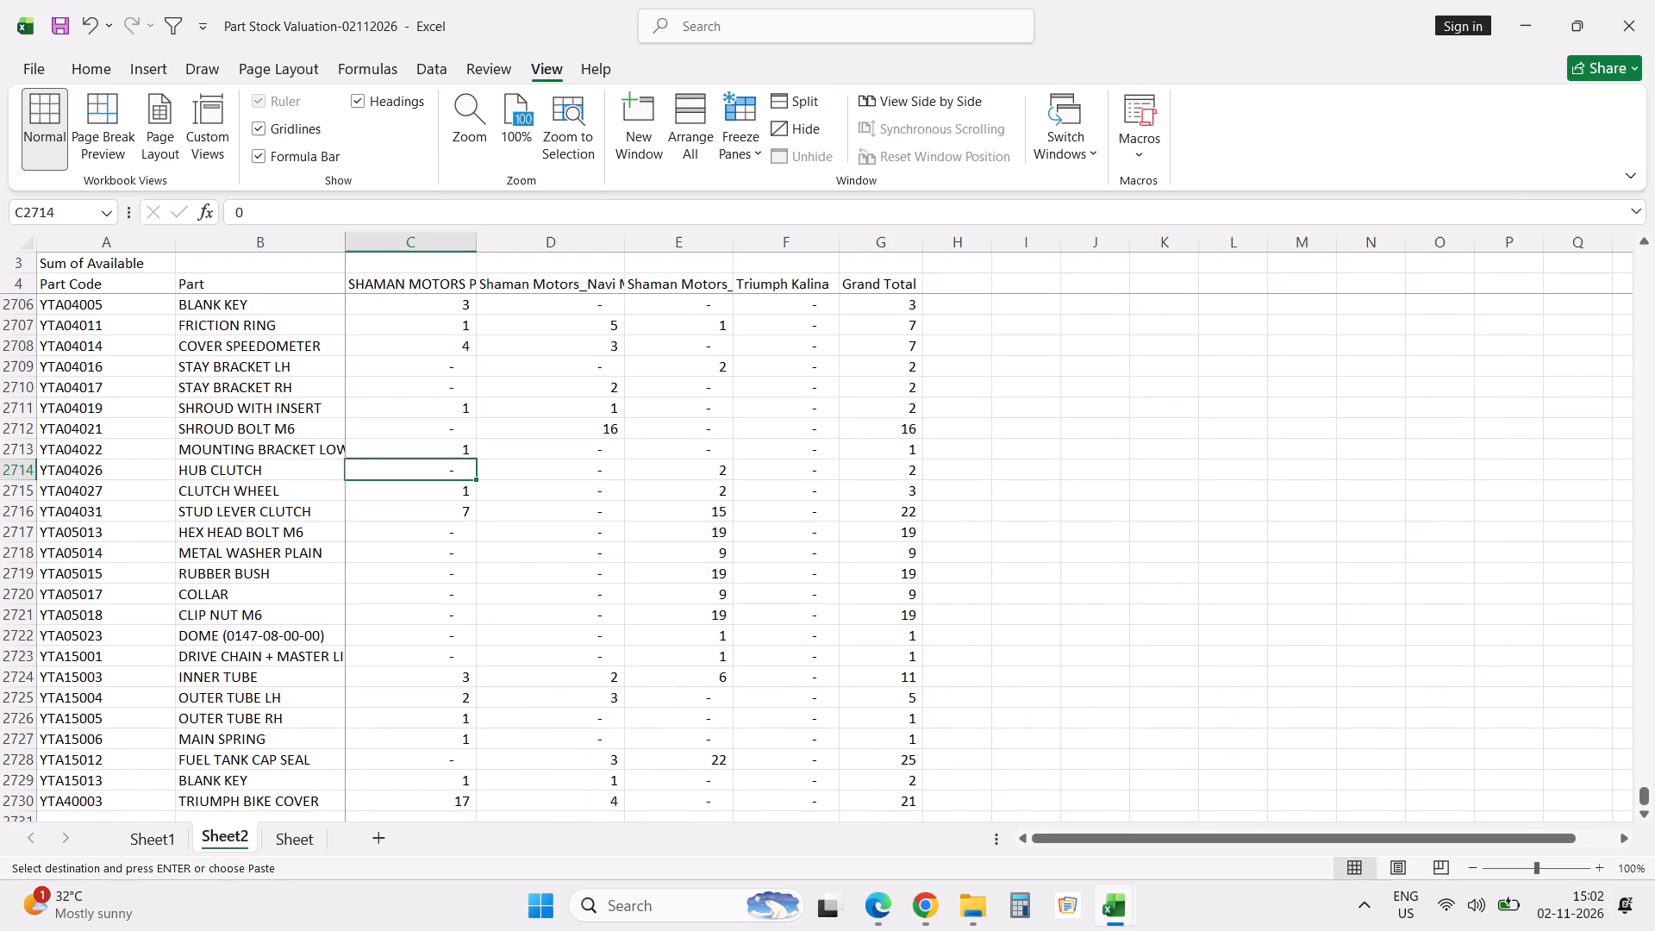
key(ctrl+v)
key(Return)
key(Escape)
key(Escape)
Search for part code 52TA0764 in the raw stock data on the sheet named Sheet.
click(160, 840)
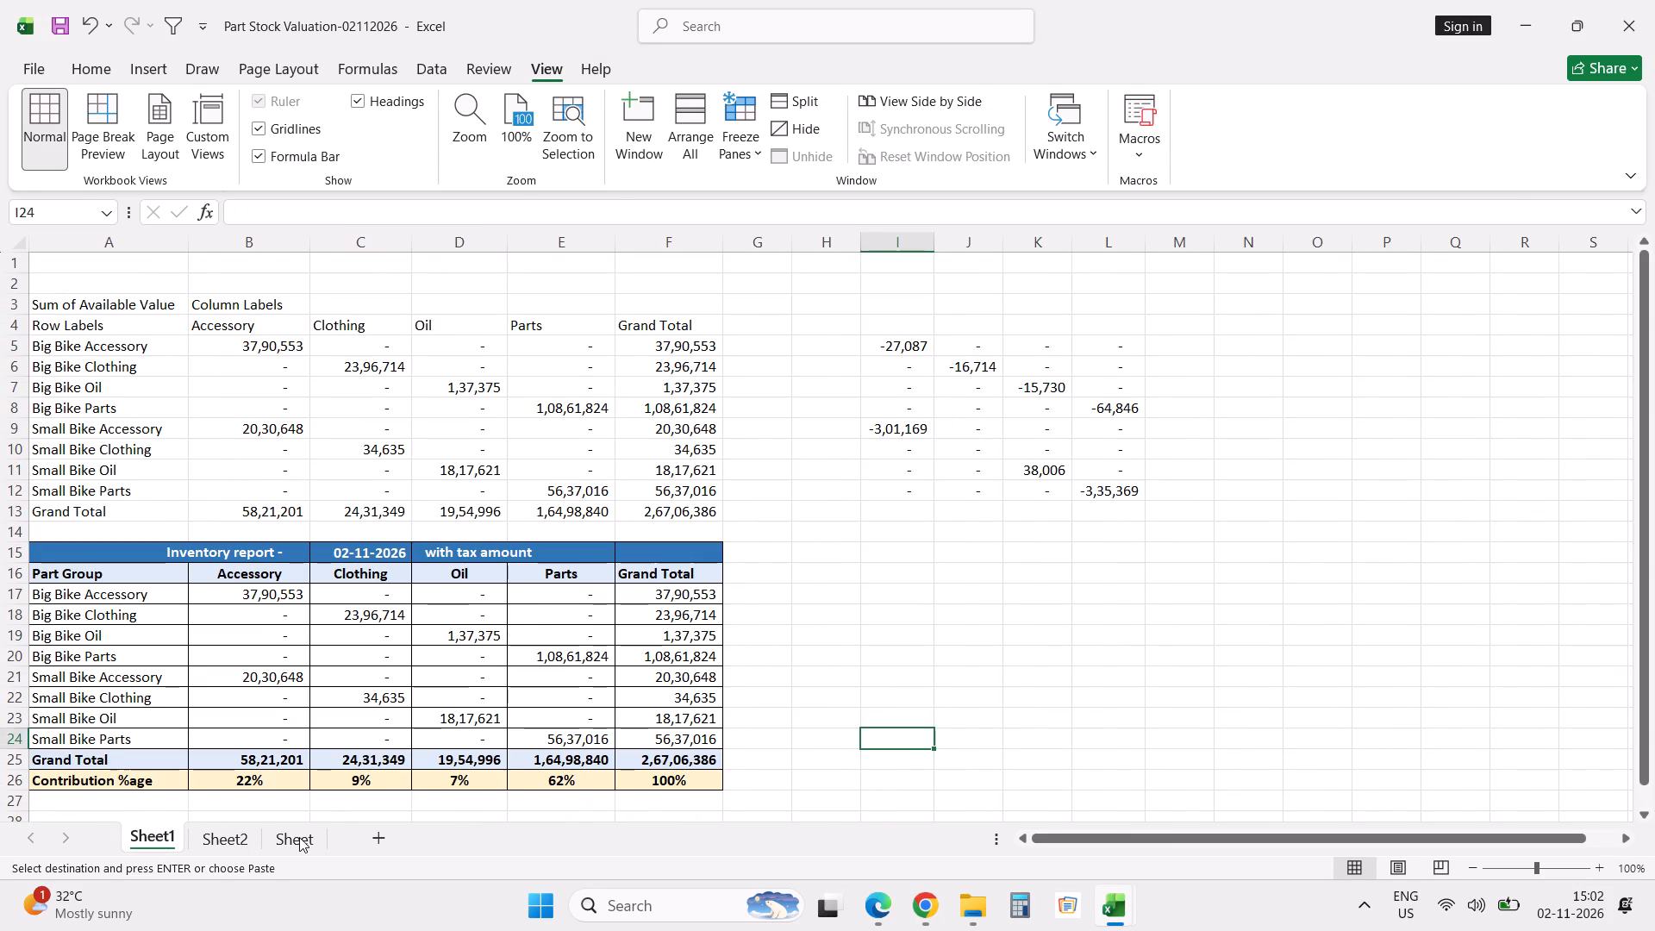
click(299, 837)
click(439, 511)
key(ctrl+f)
key(ctrl+v)
key(Return)
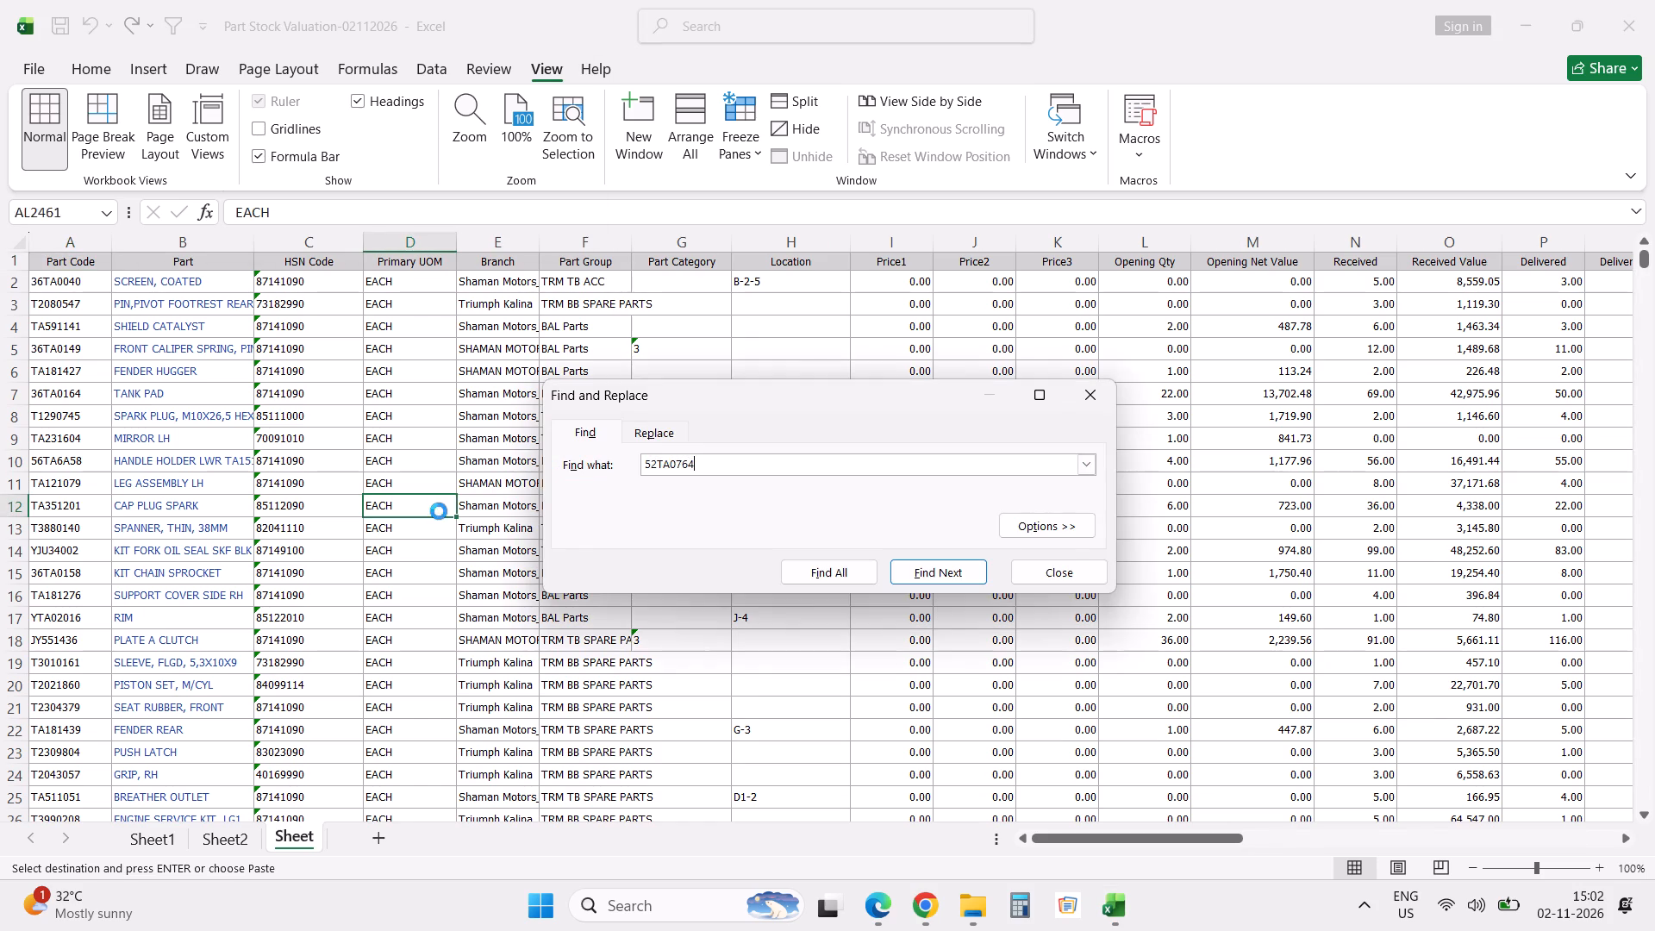
key(Return)
key(Escape)
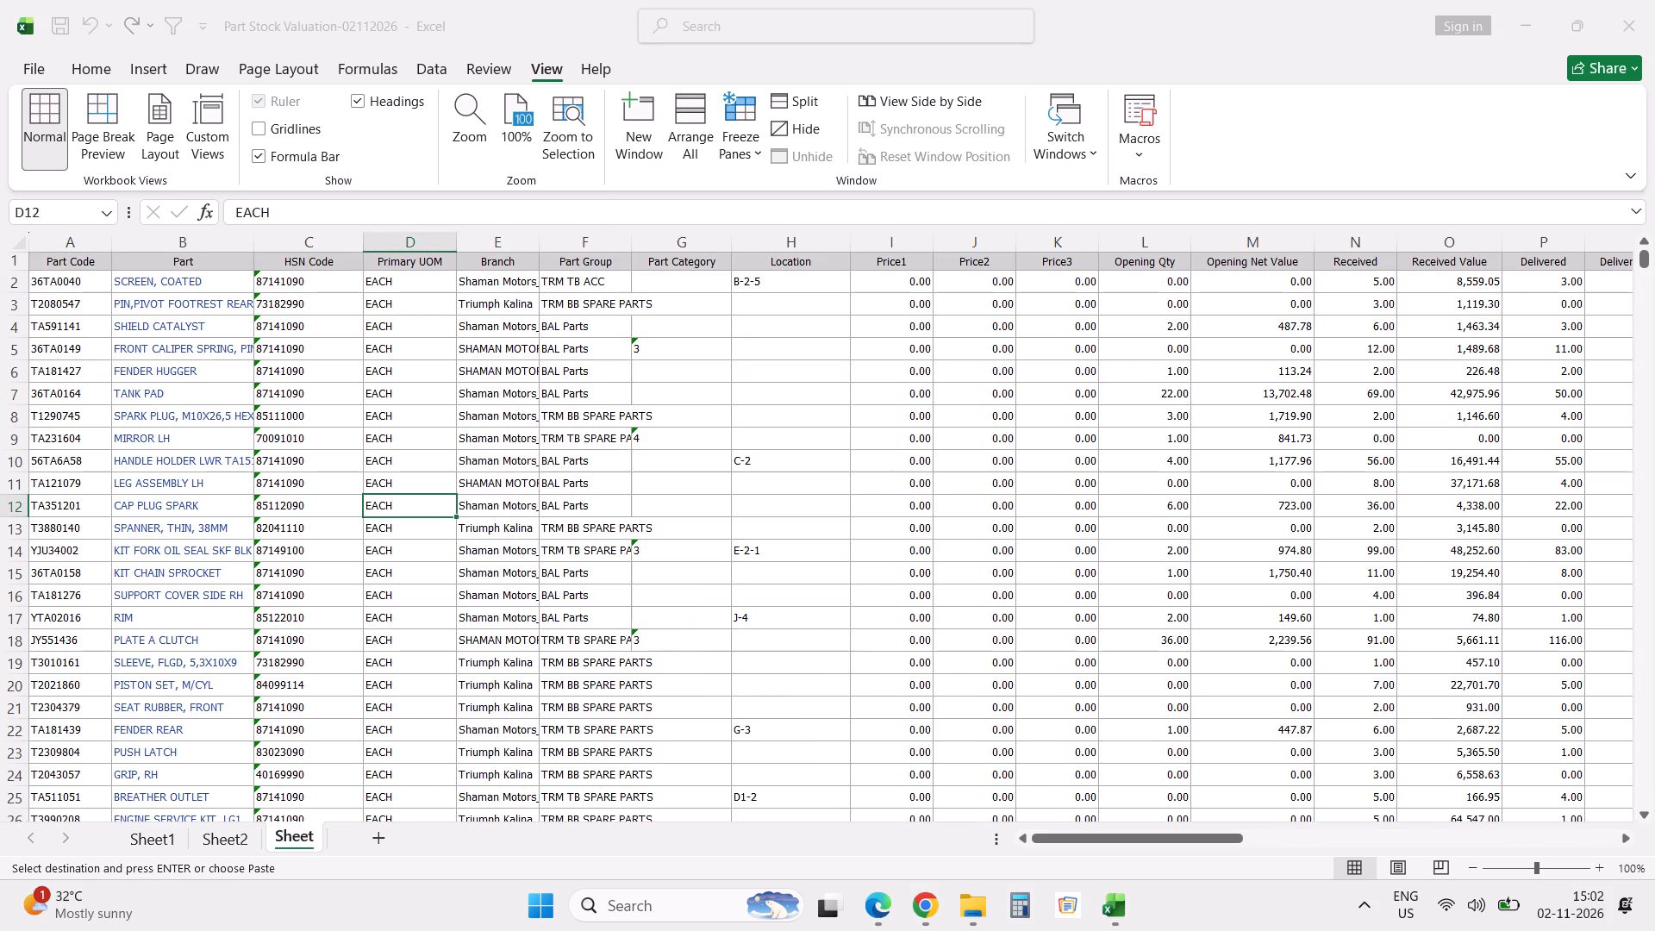
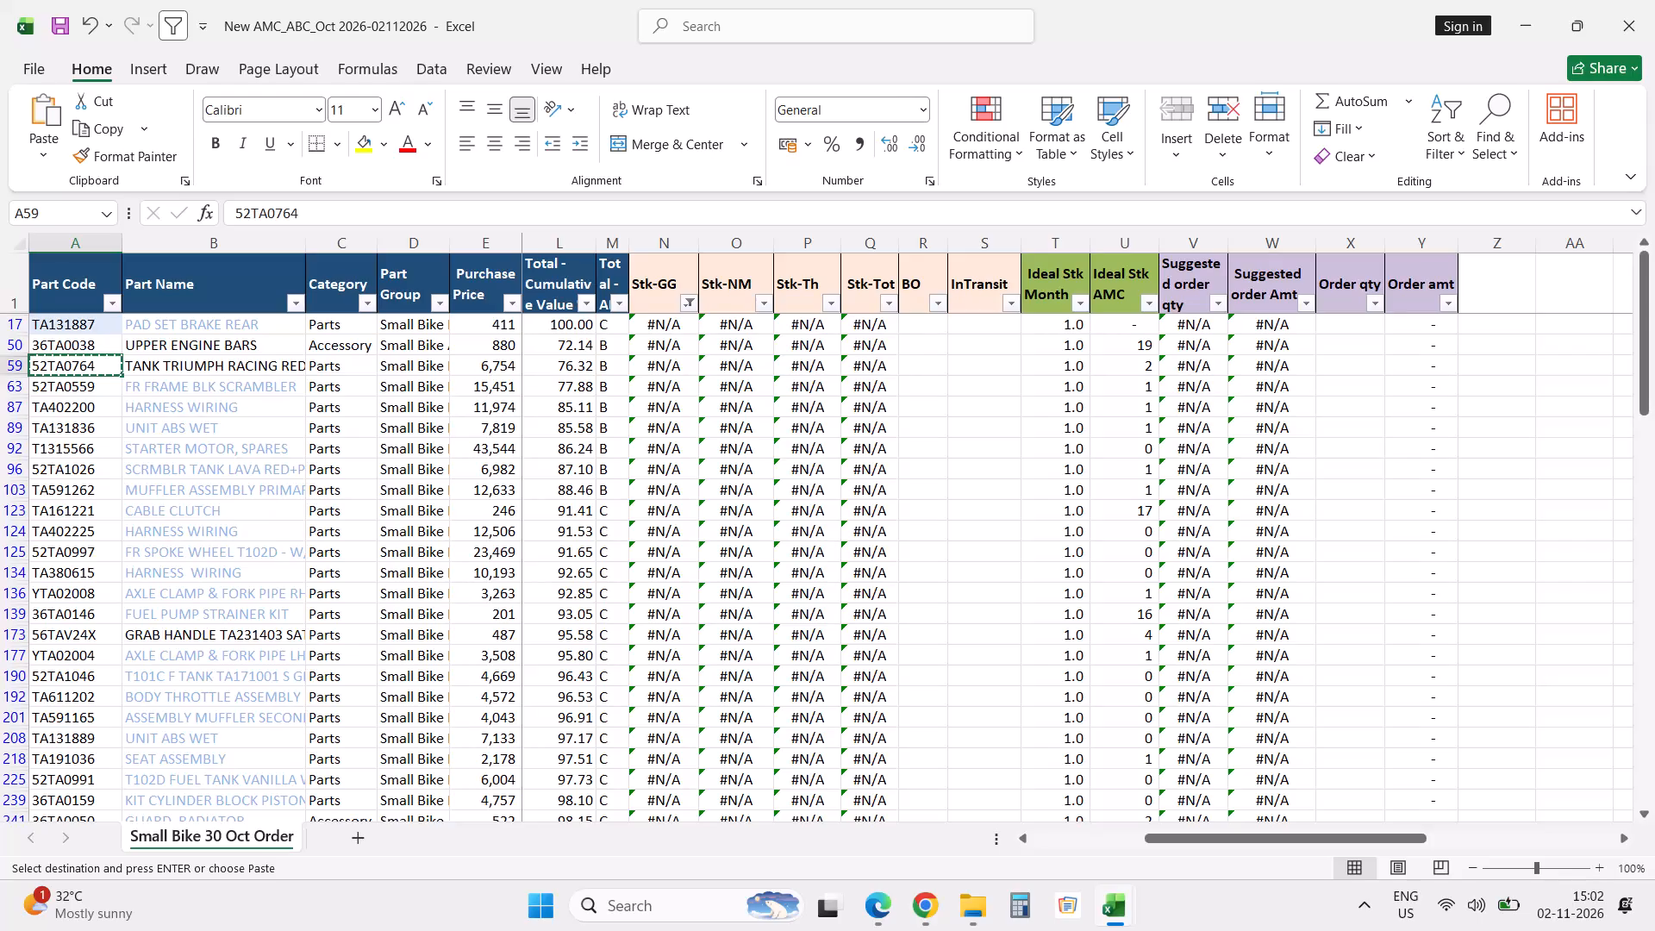
Remove the filters from the header row of the Small Bike 30 Oct Order sheet.
scroll(439, 511, down, 8)
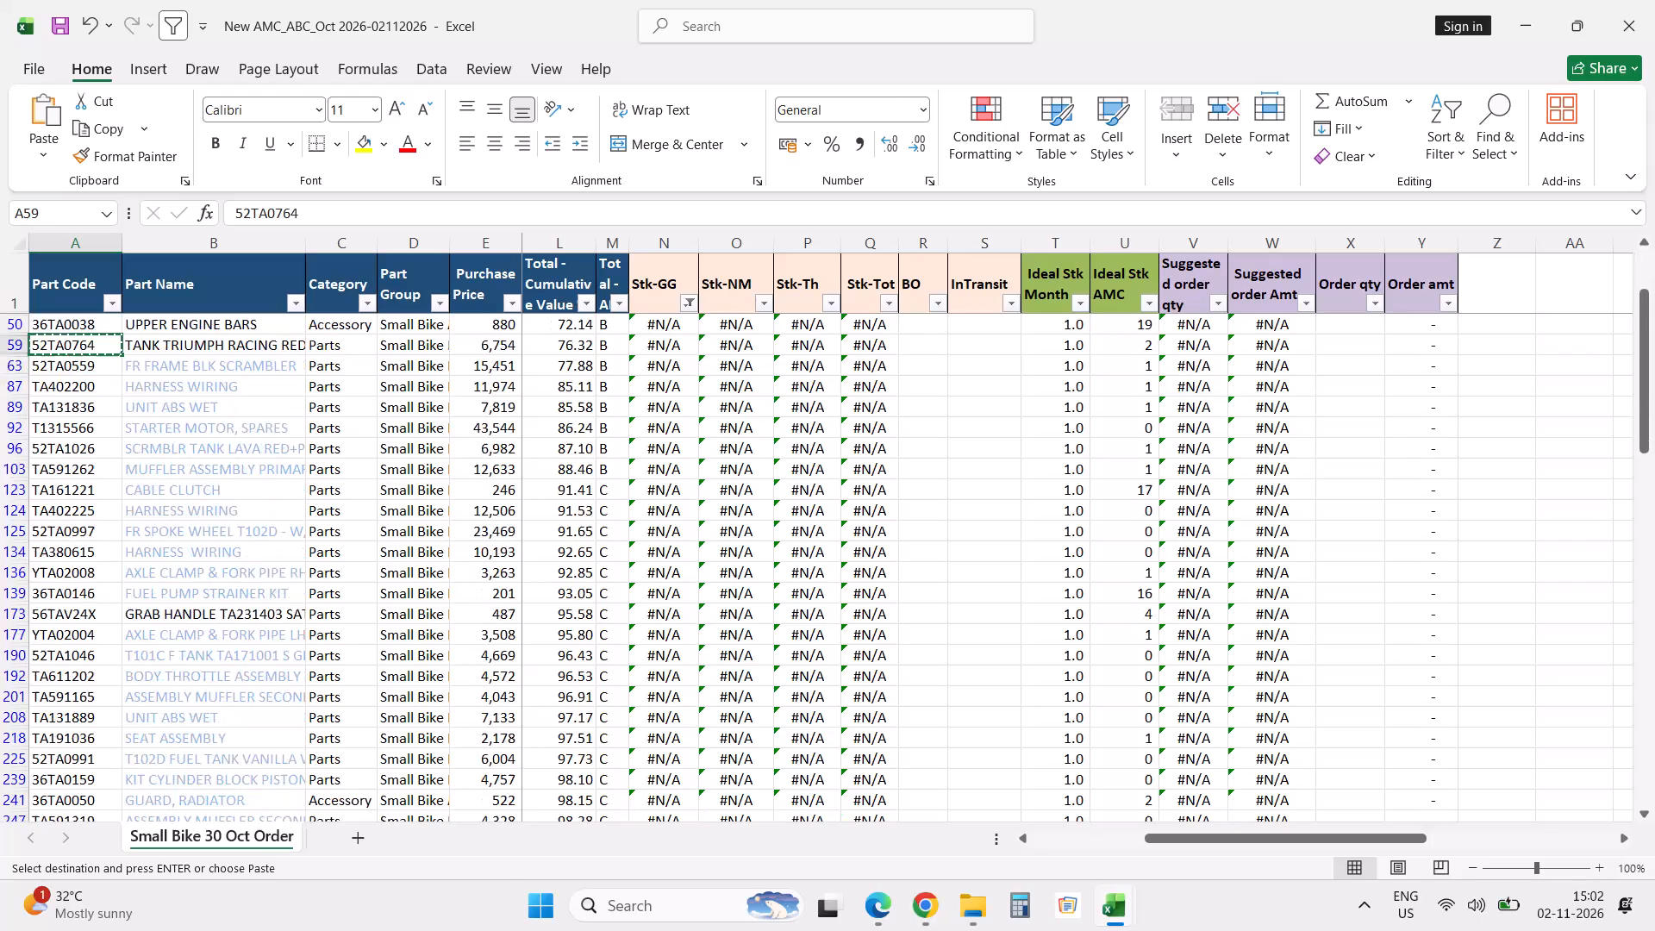
scroll(439, 511, down, 20)
scroll(439, 511, down, 15)
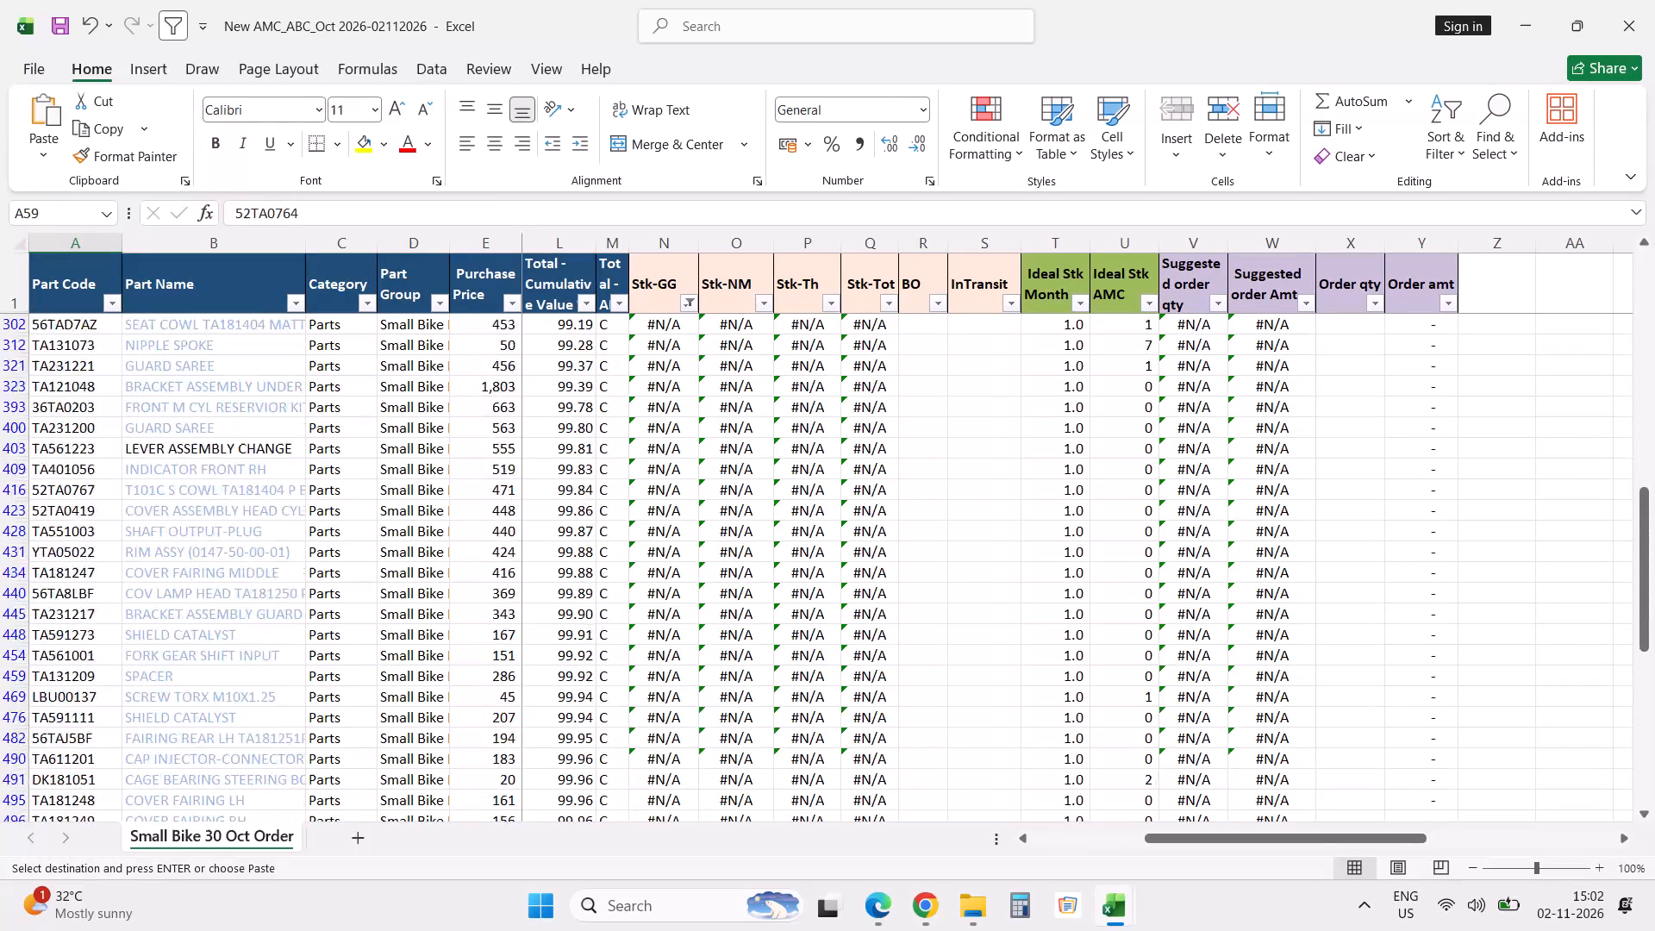
scroll(439, 511, down, 20)
scroll(439, 511, down, 13)
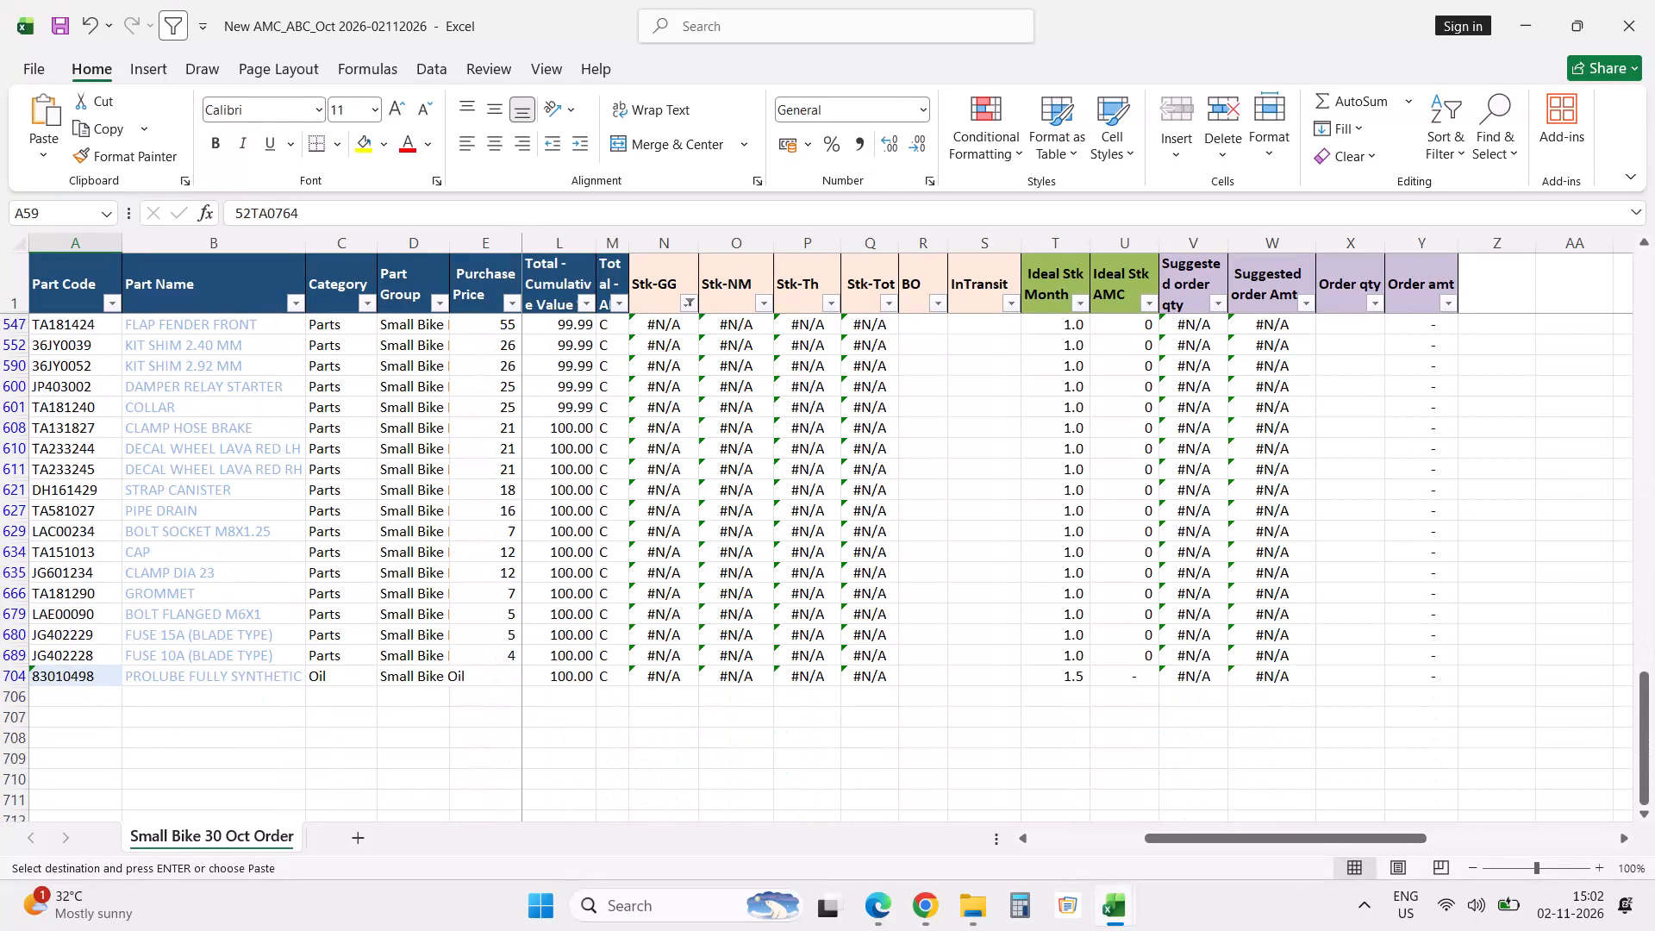
click(561, 930)
scroll(565, 599, up, 12)
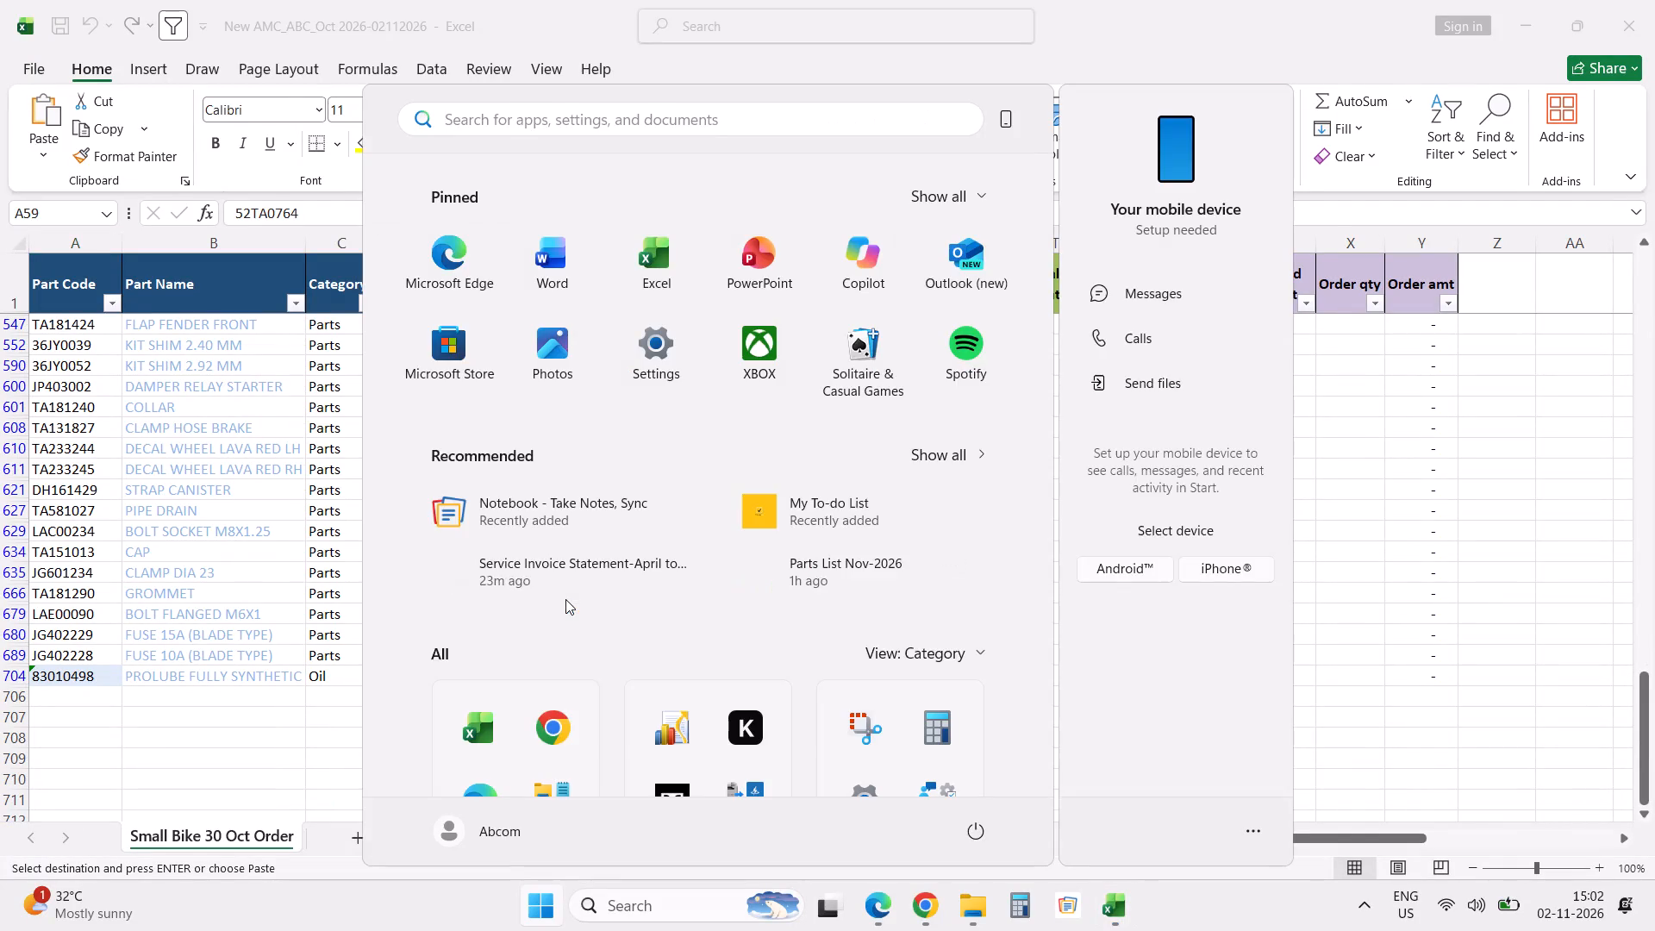
scroll(565, 599, up, 6)
key(Escape)
key(alt+d)
text(ff)
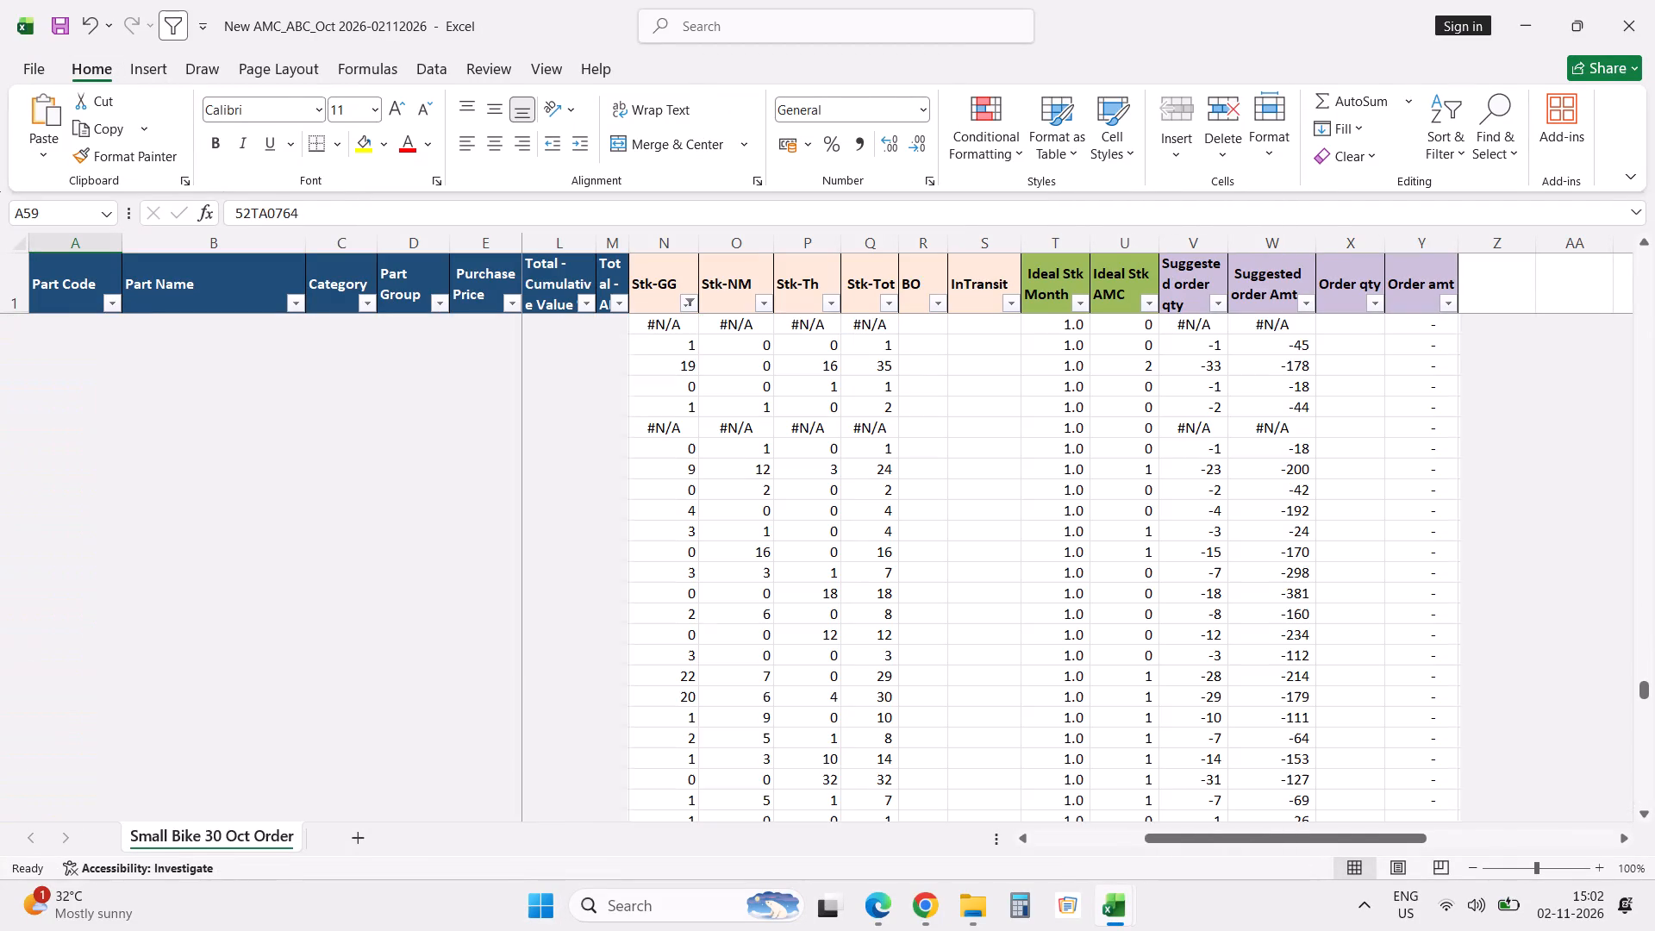
Convert the Stk-GG, Stk-NM, Stk-Th and Stk-Tot formulas in N2:Q704 to plain values in place.
click(653, 260)
key(Down)
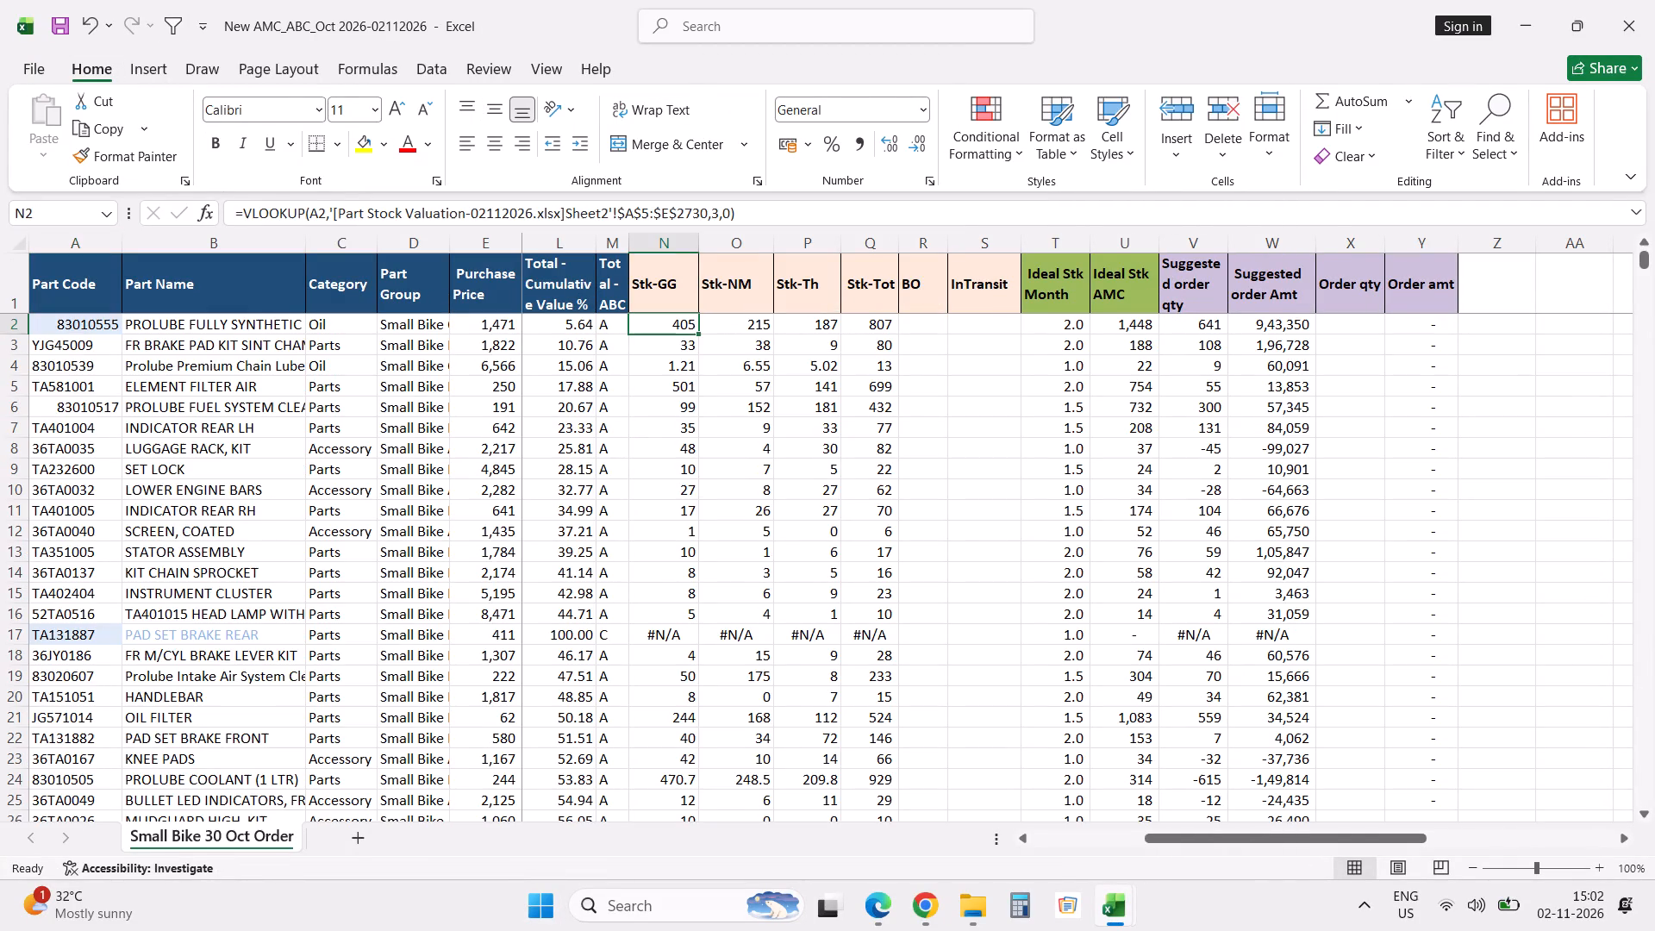
key(shift+Right)
key(shift+Right)
key(shift+Right)
key(ctrl+shift+Down)
key(ctrl+c)
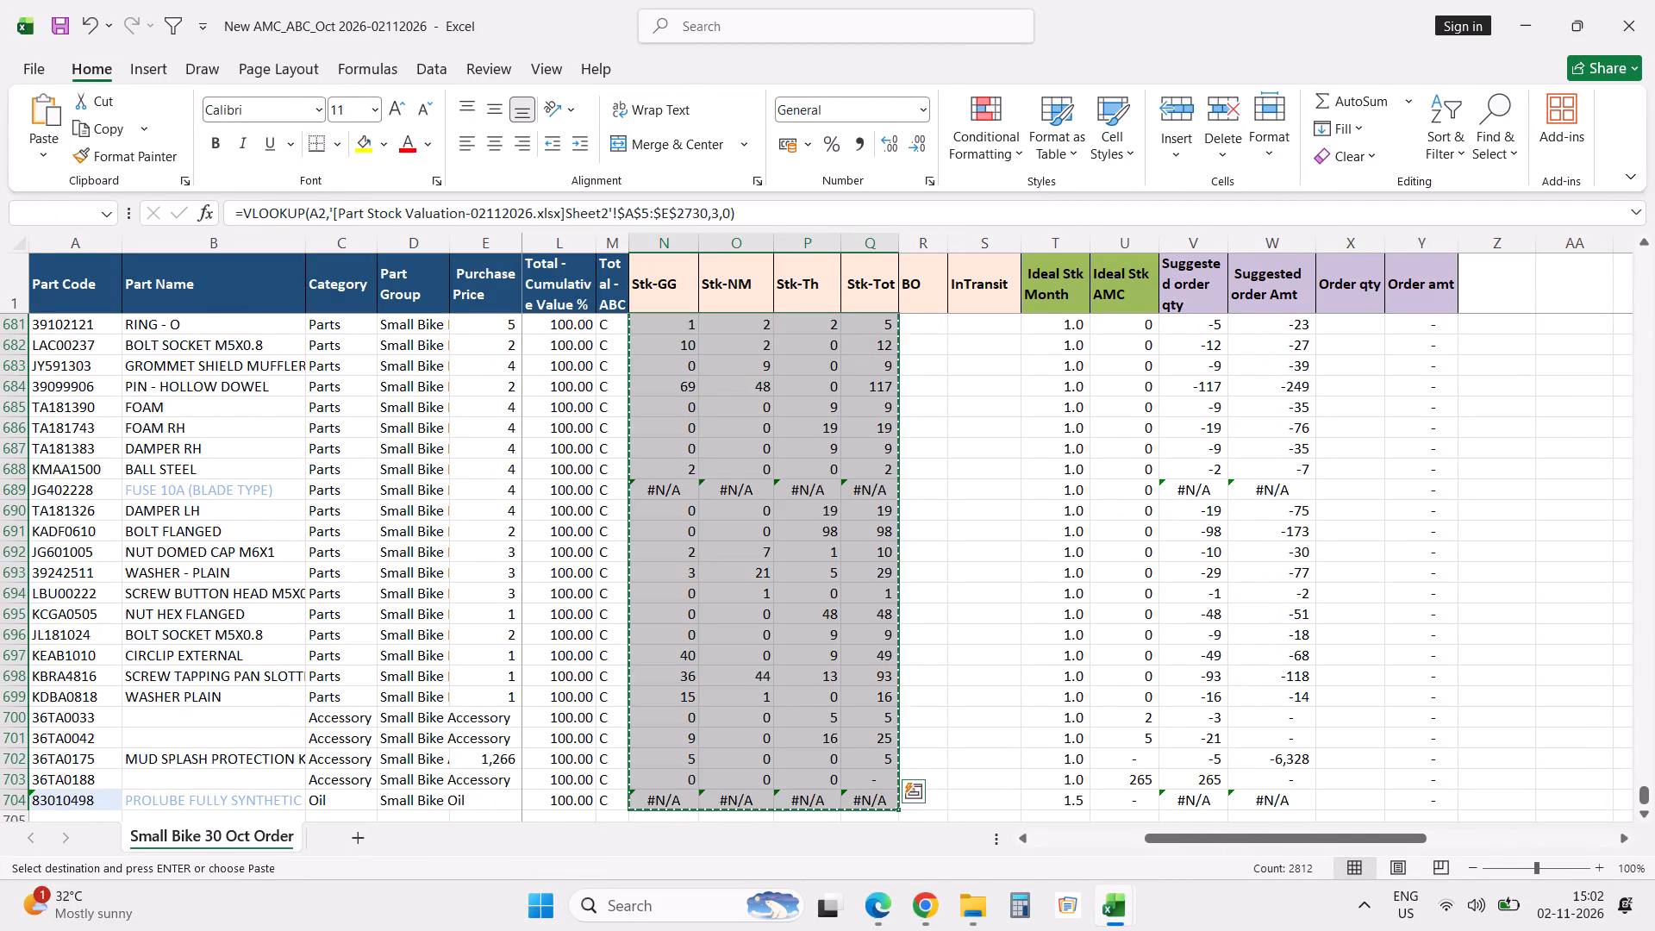
key(Up)
key(Down)
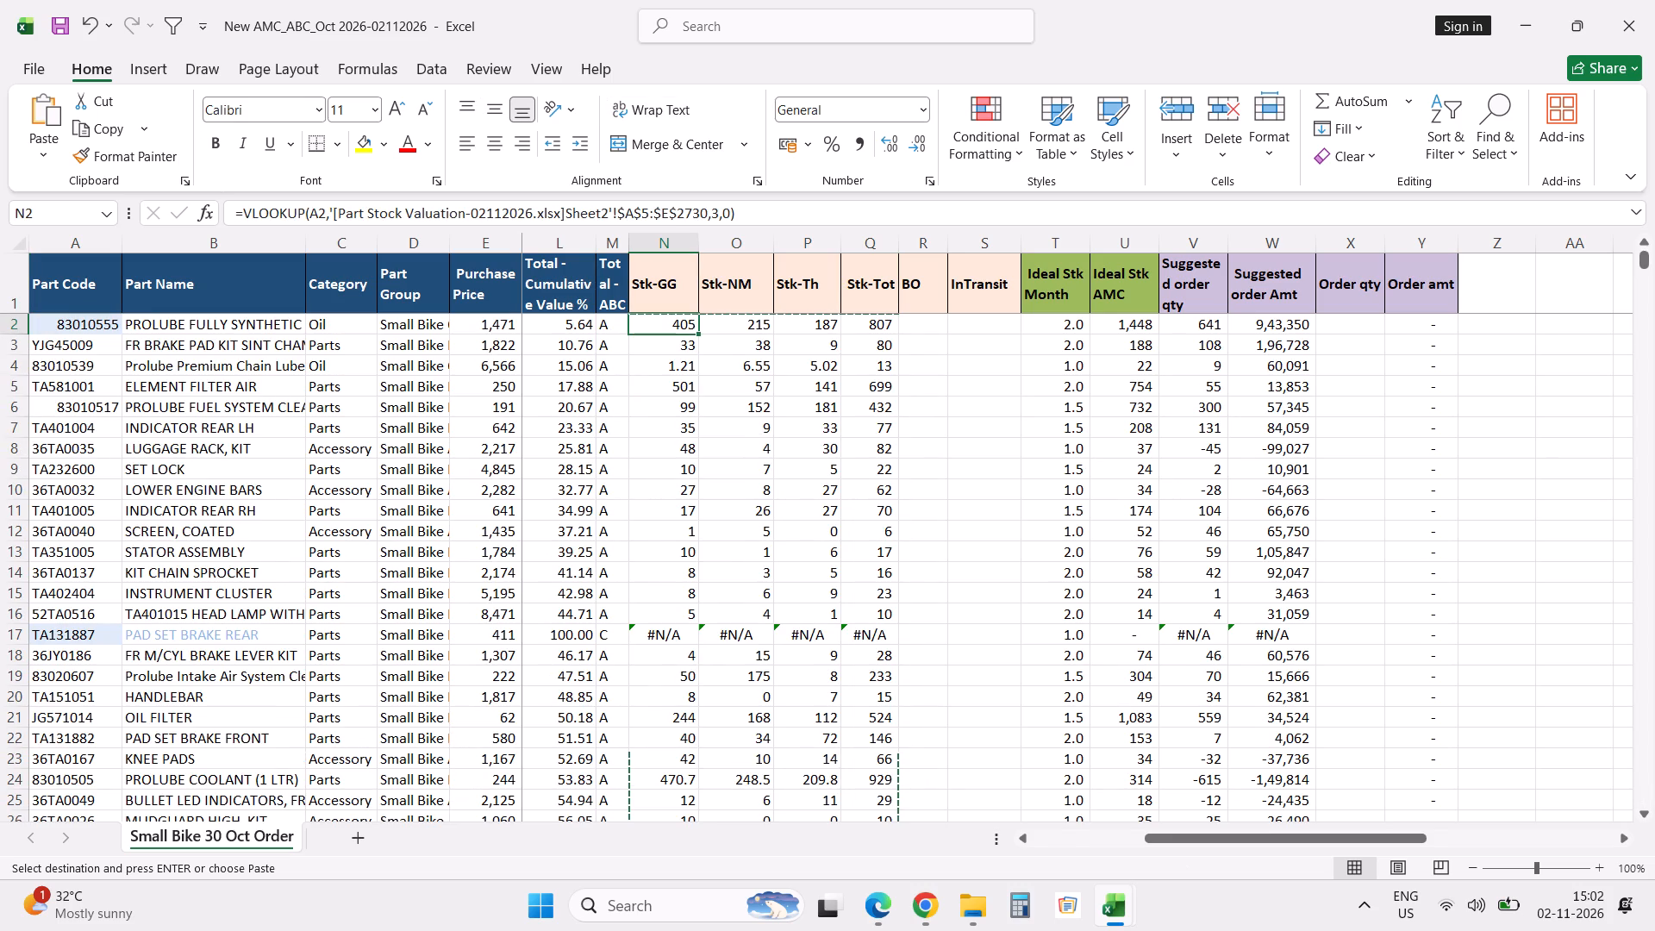
right_click(662, 326)
click(752, 409)
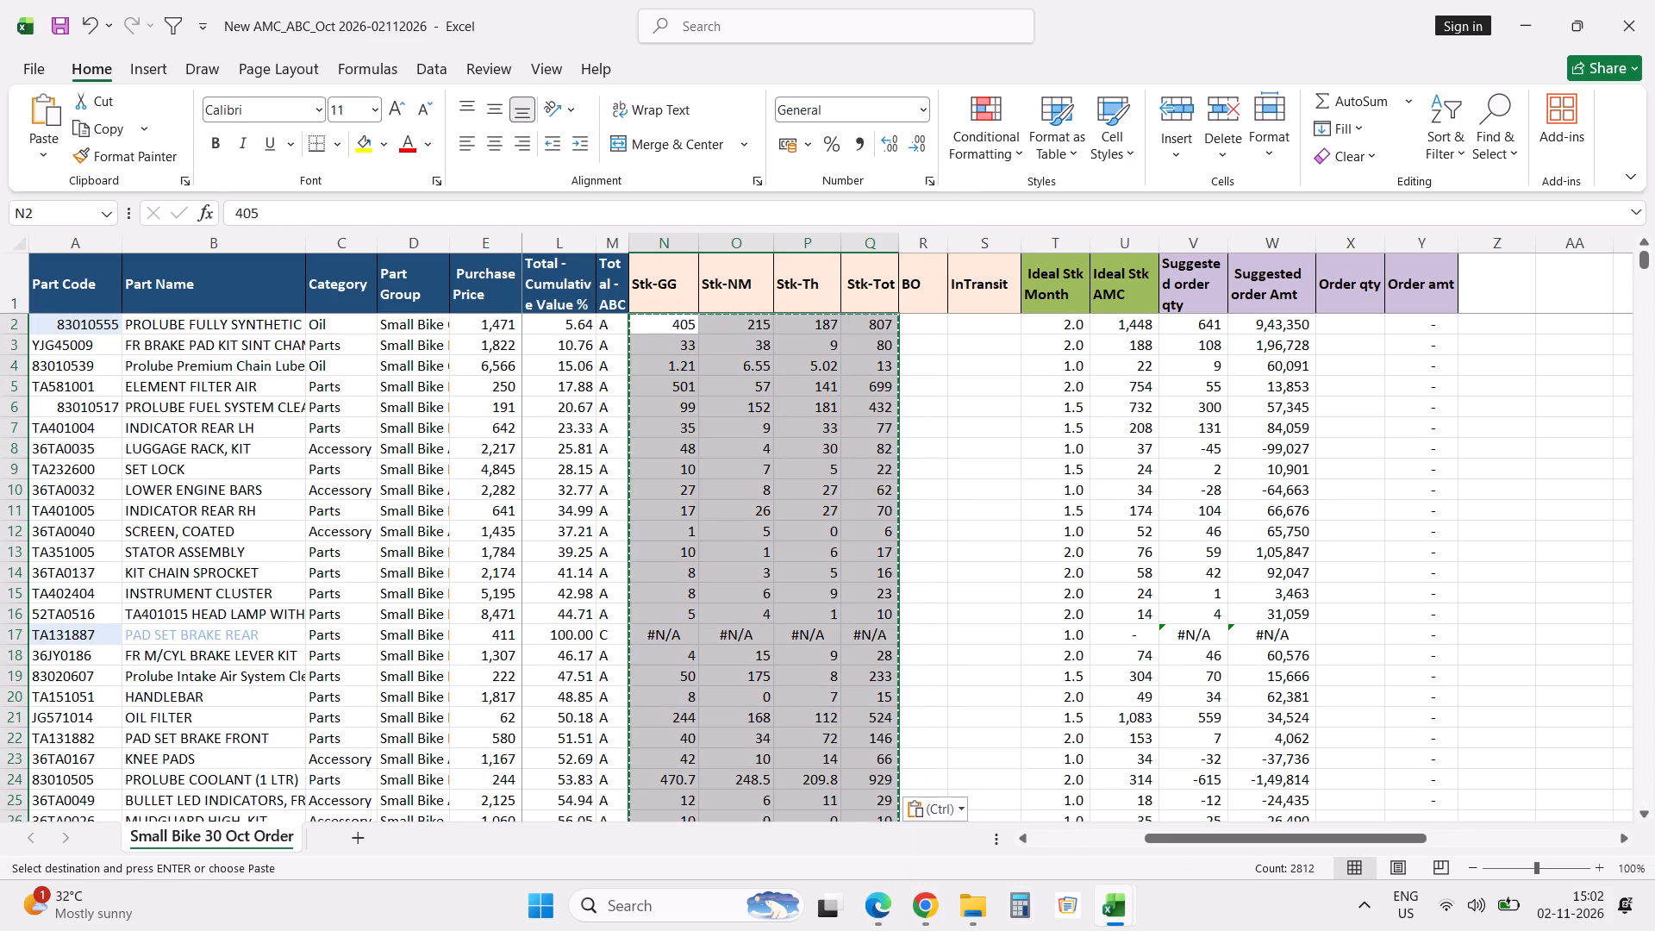
Replace every #n/a with 0 in the selected stock columns N to Q.
key(ctrl+h)
key(shift+Tab)
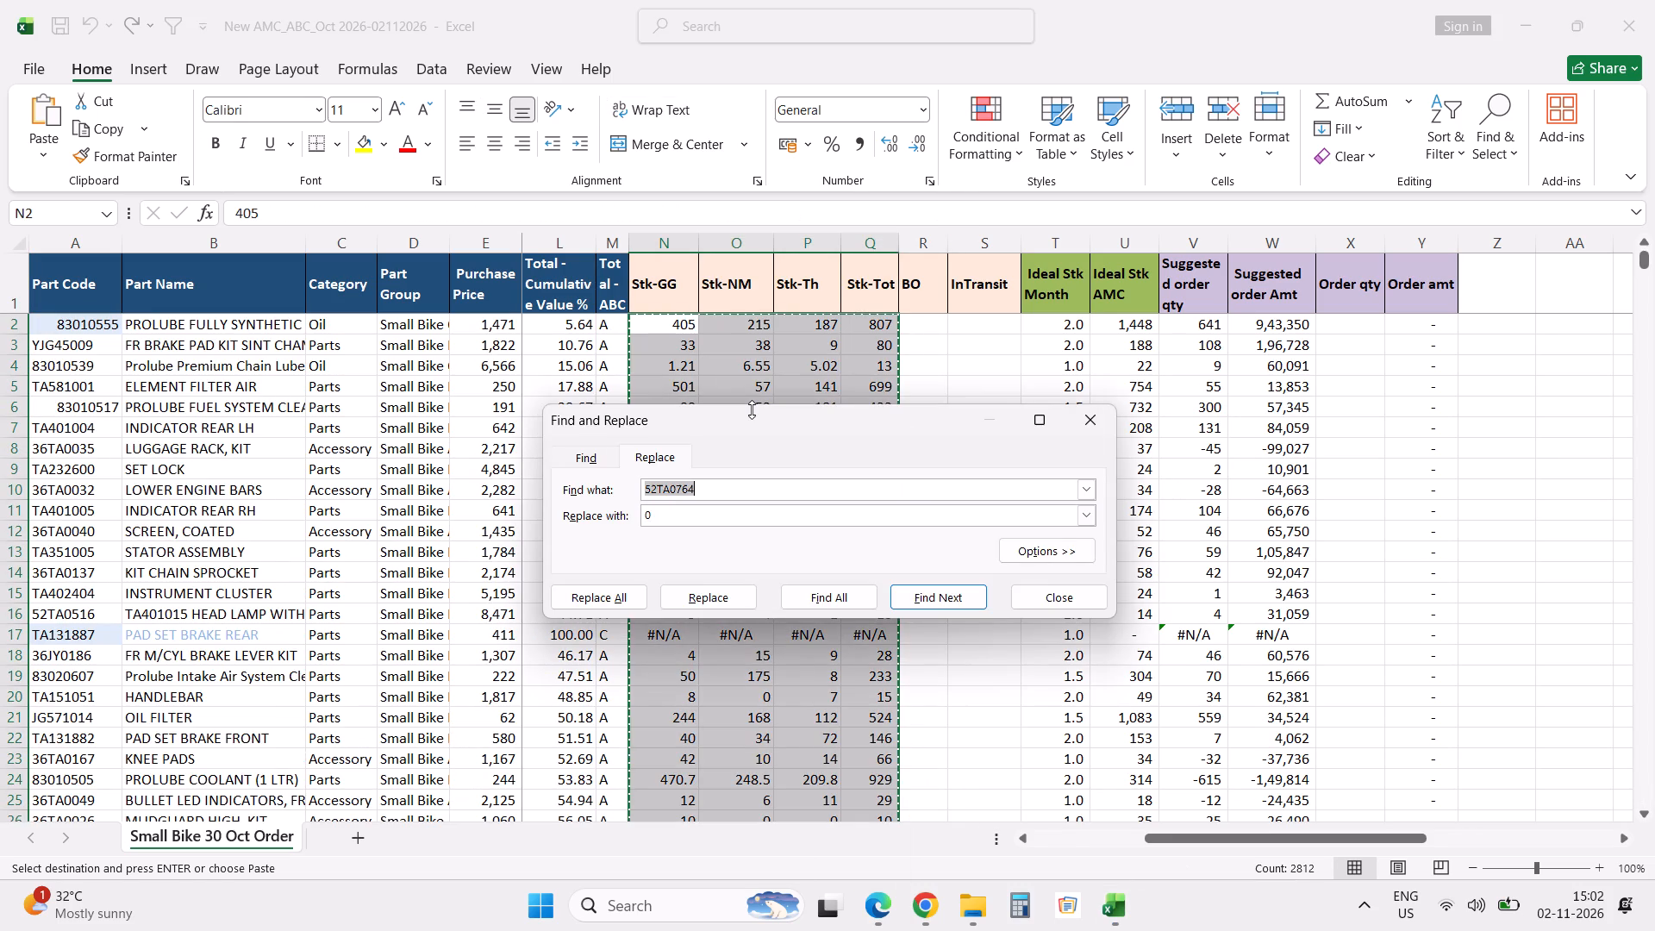
text(#n/a)
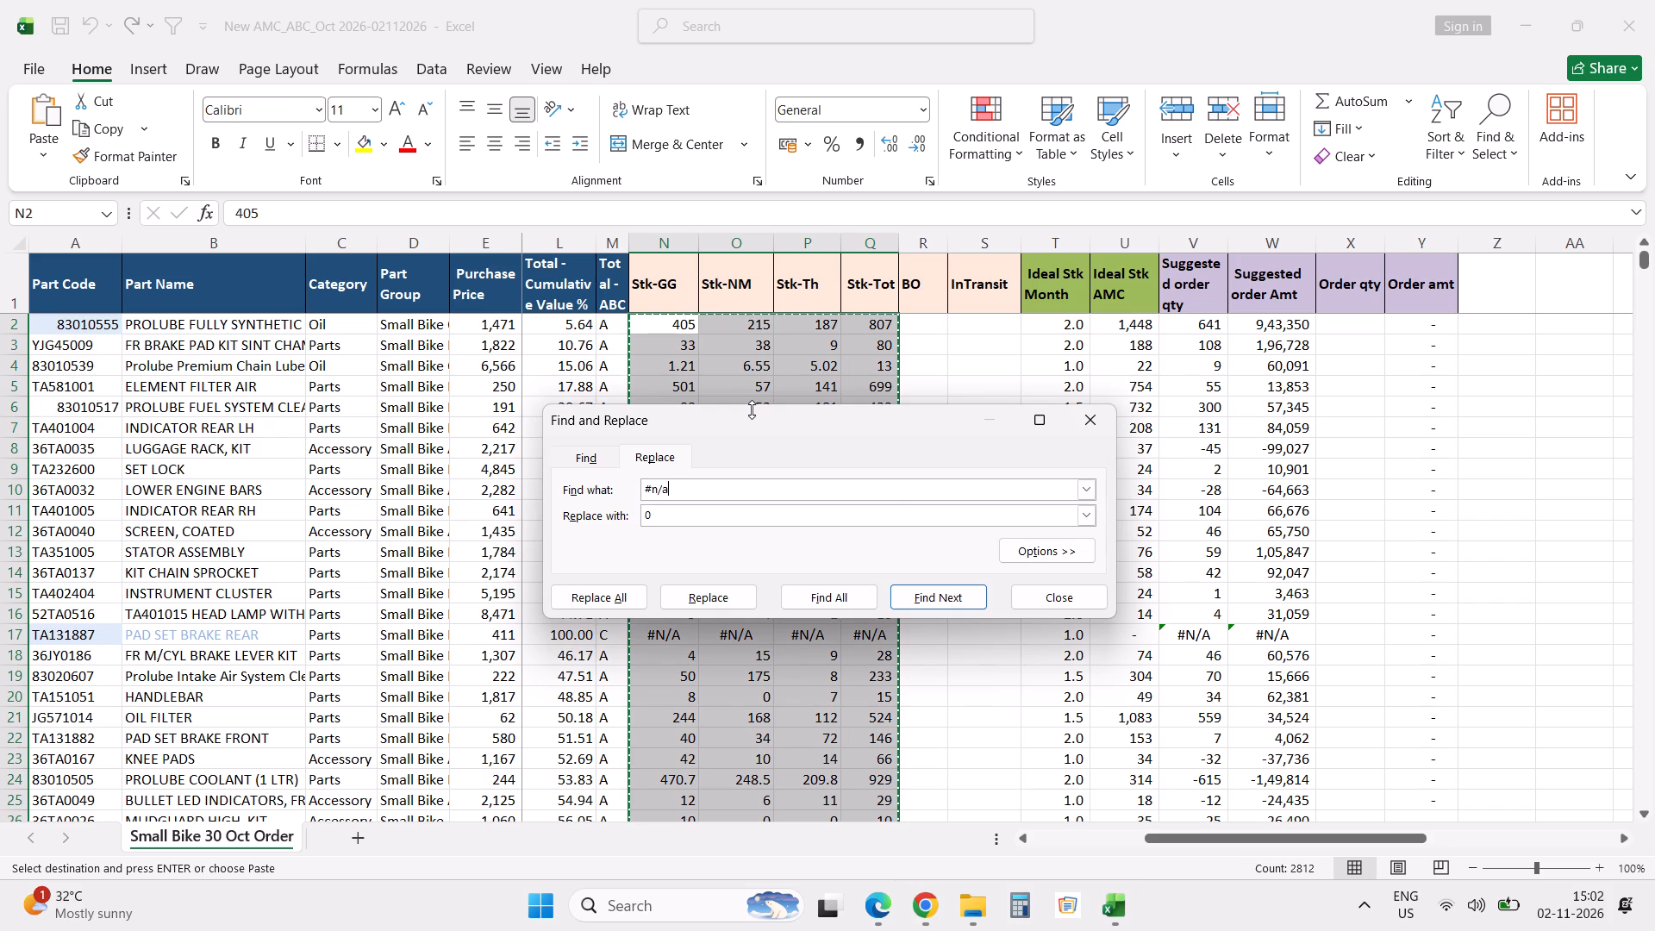
click(610, 600)
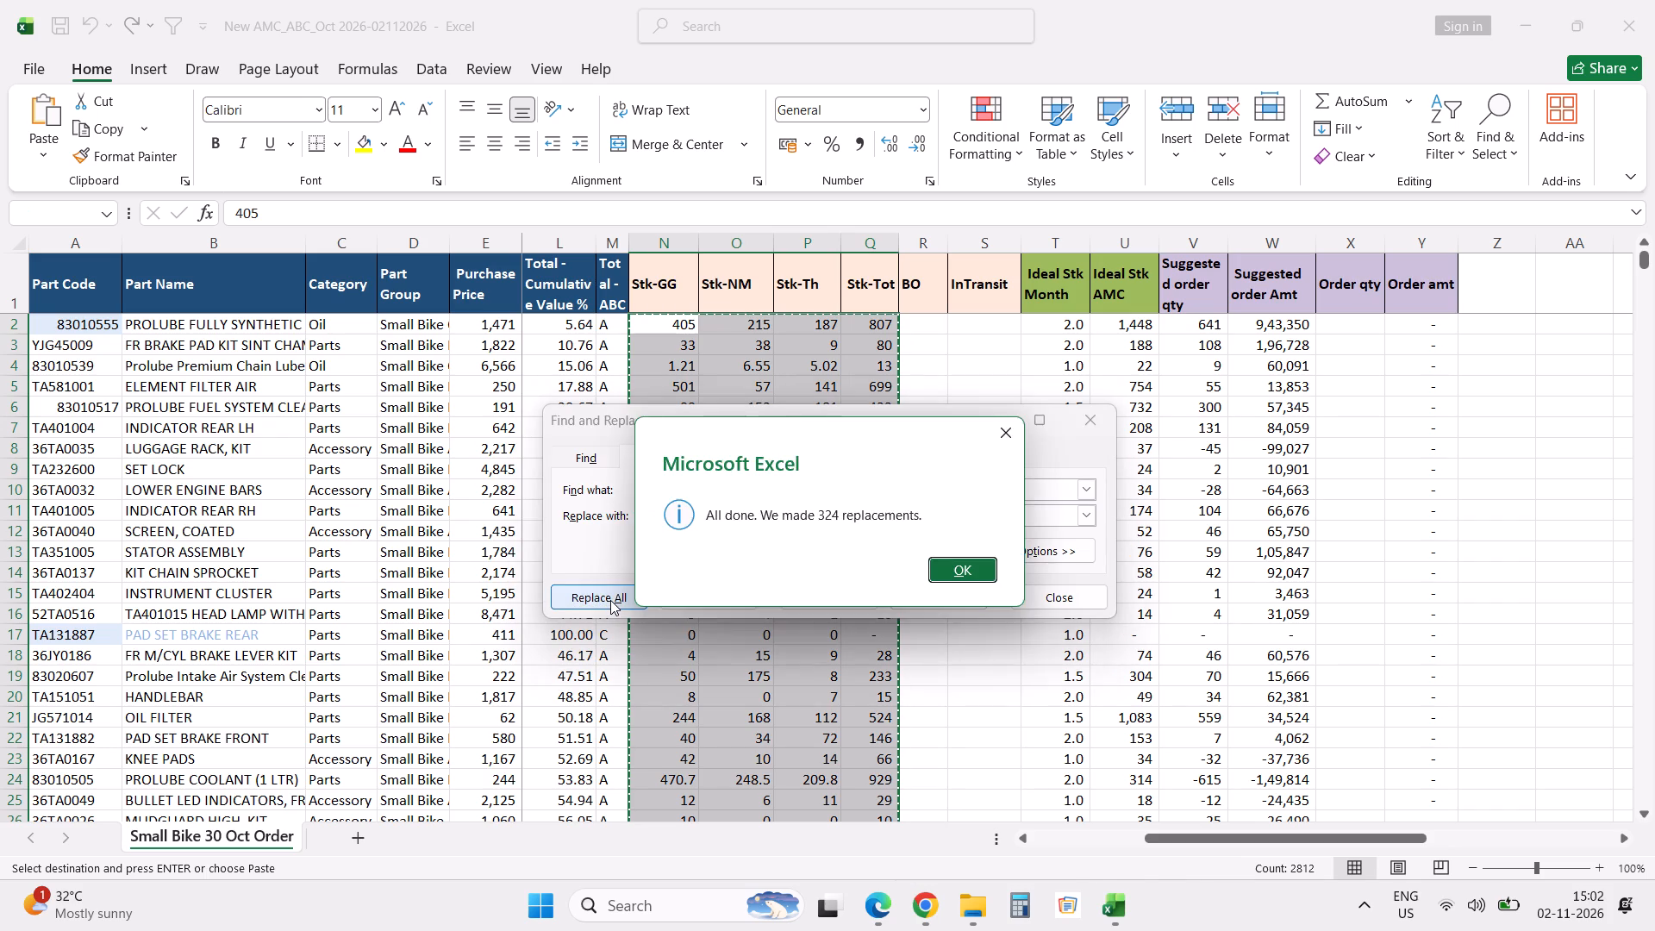
key(Escape)
key(Escape)
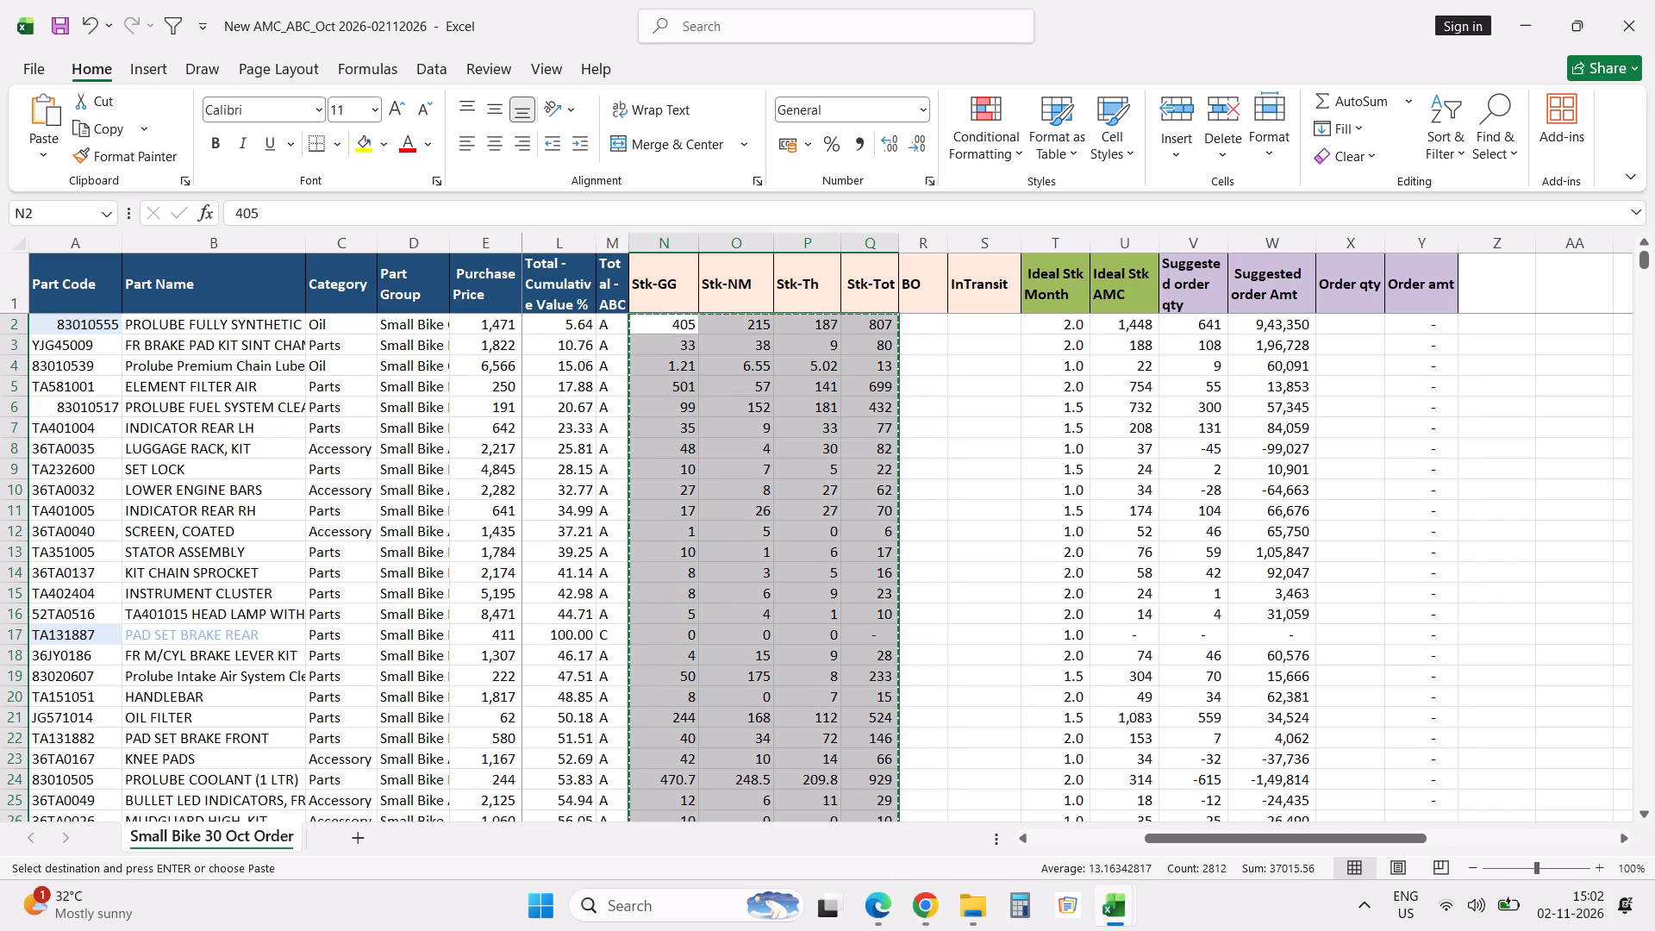
Format the stock values in columns N to Q in comma style with no decimal places.
click(861, 144)
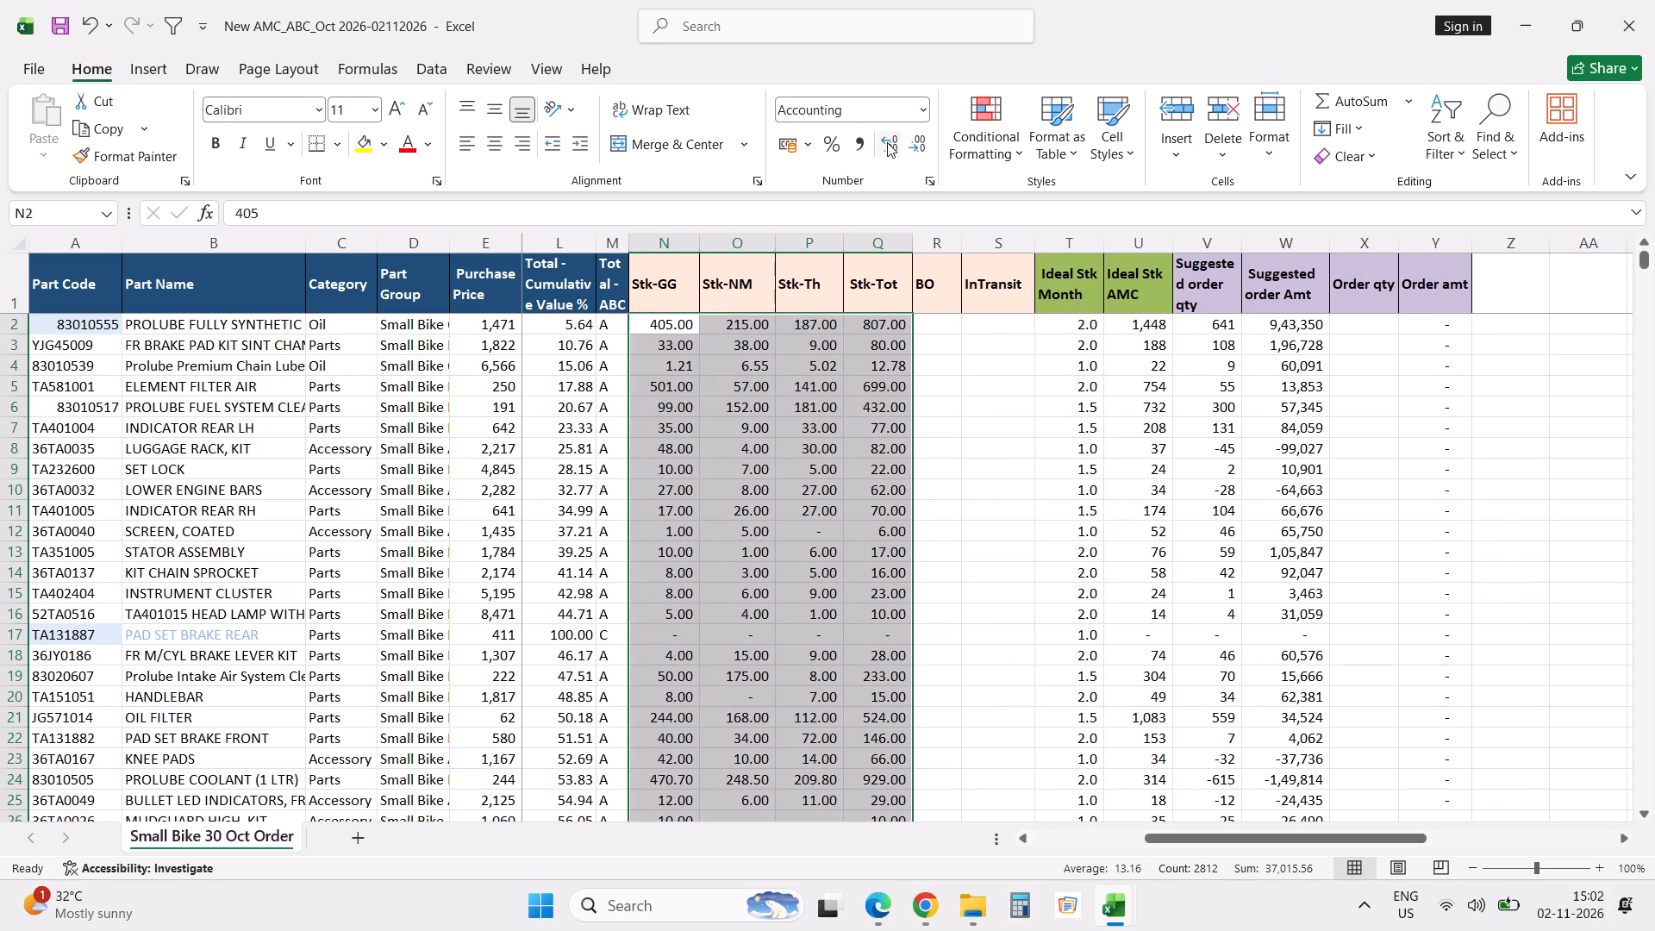
triple_click(918, 147)
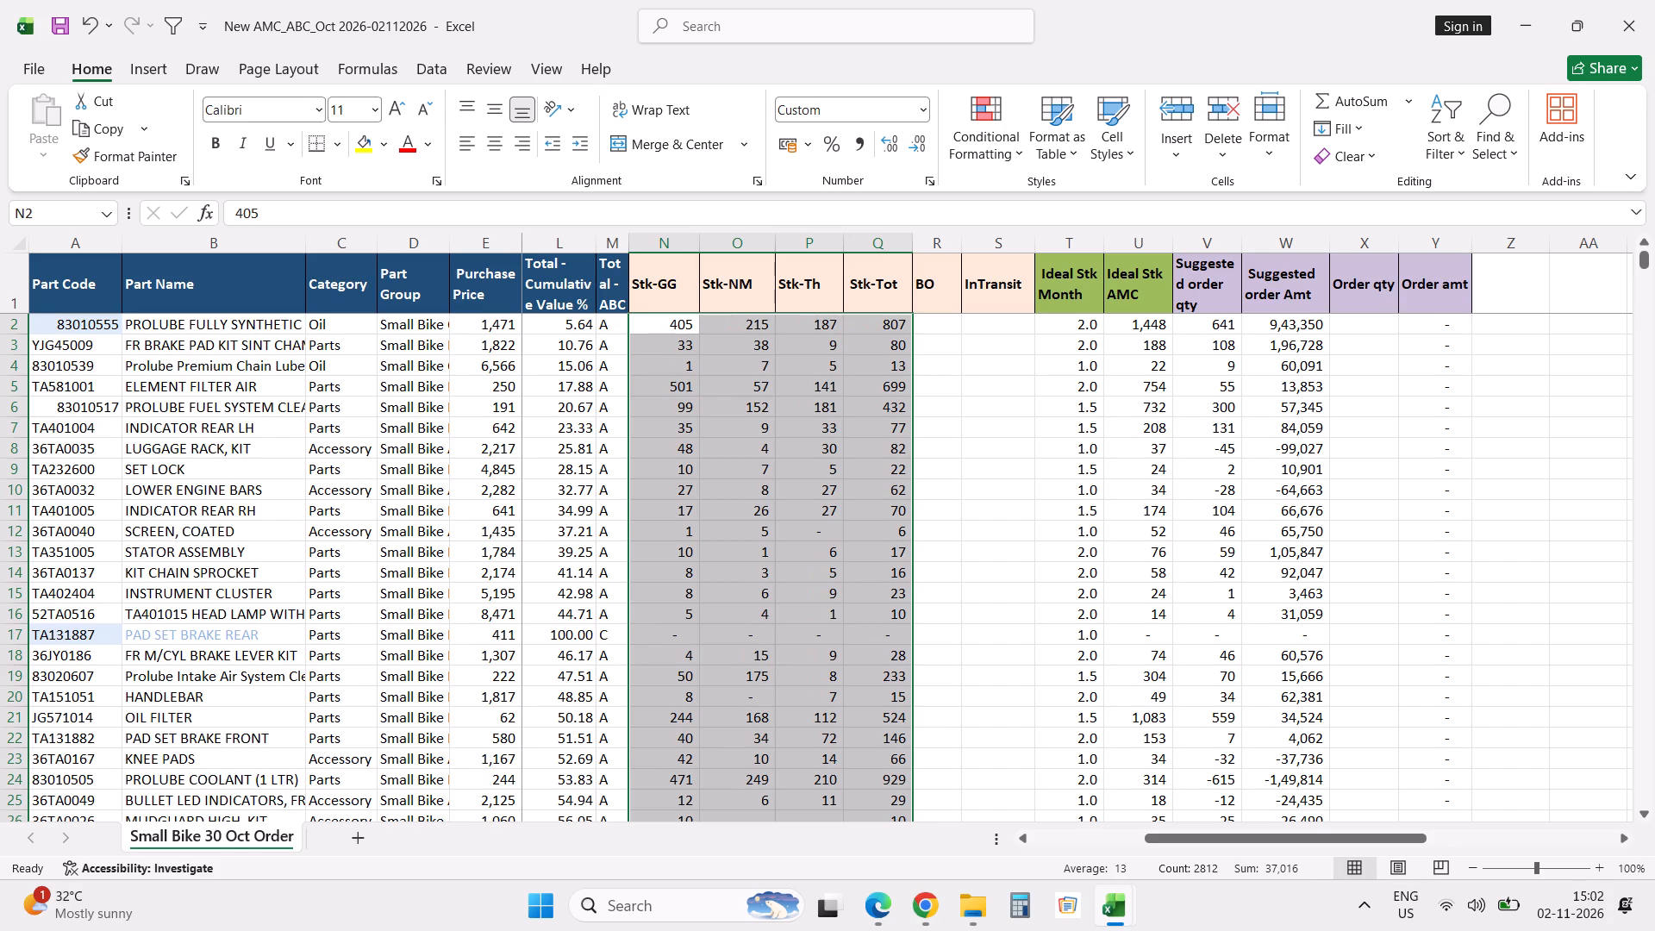
click(741, 482)
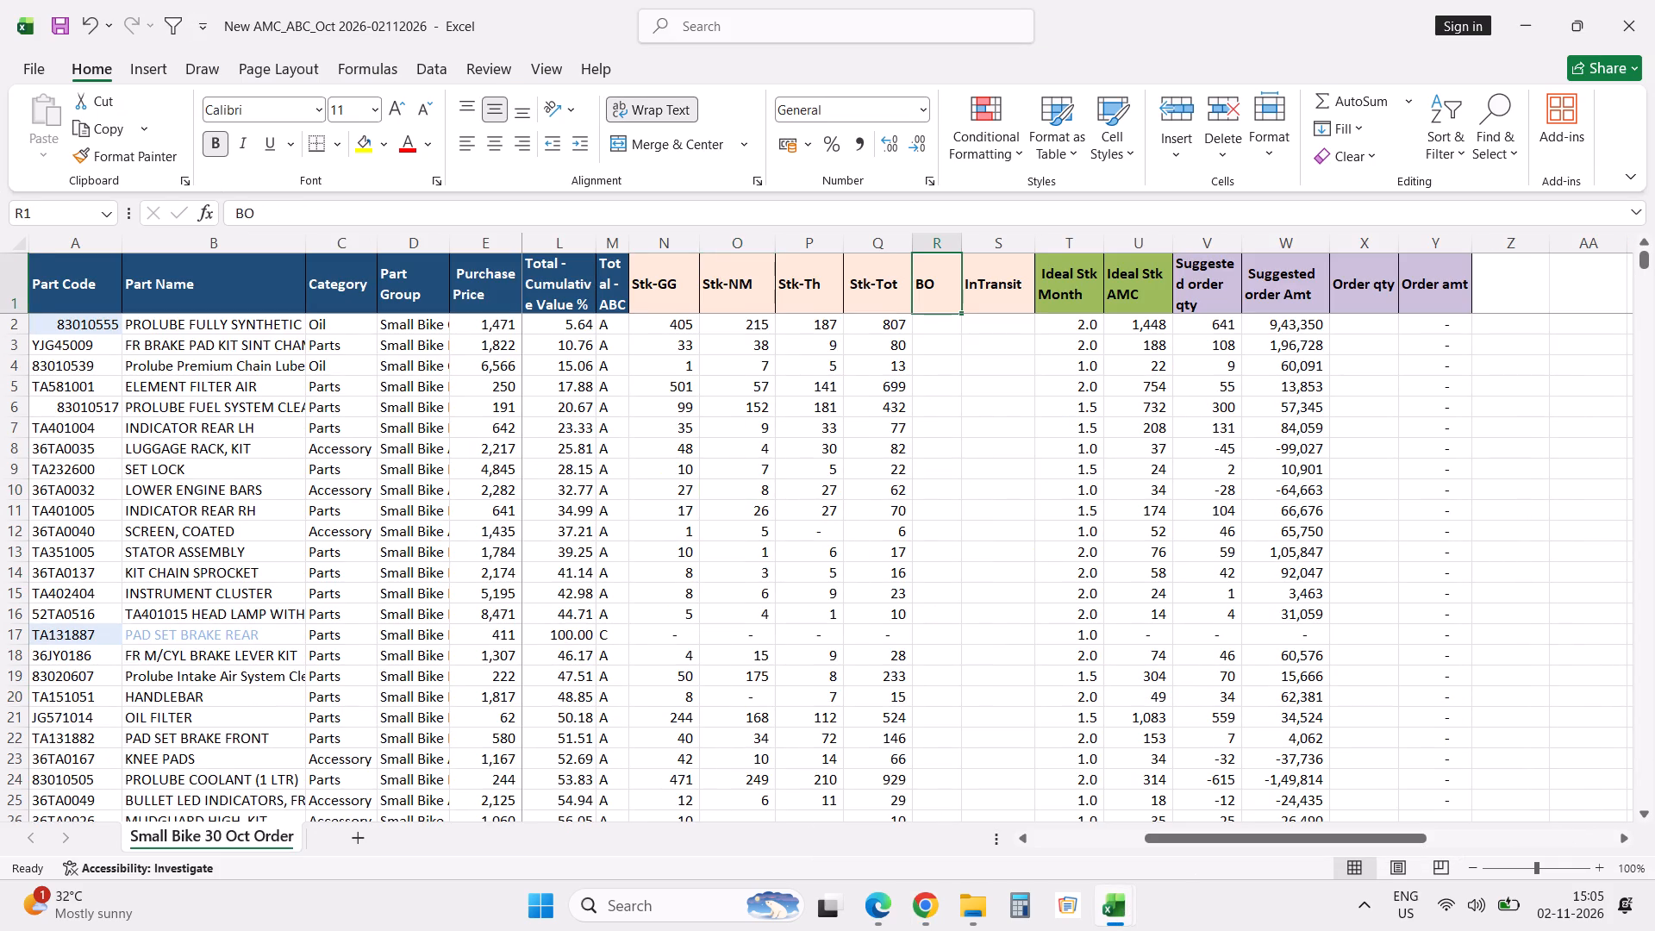
click(938, 322)
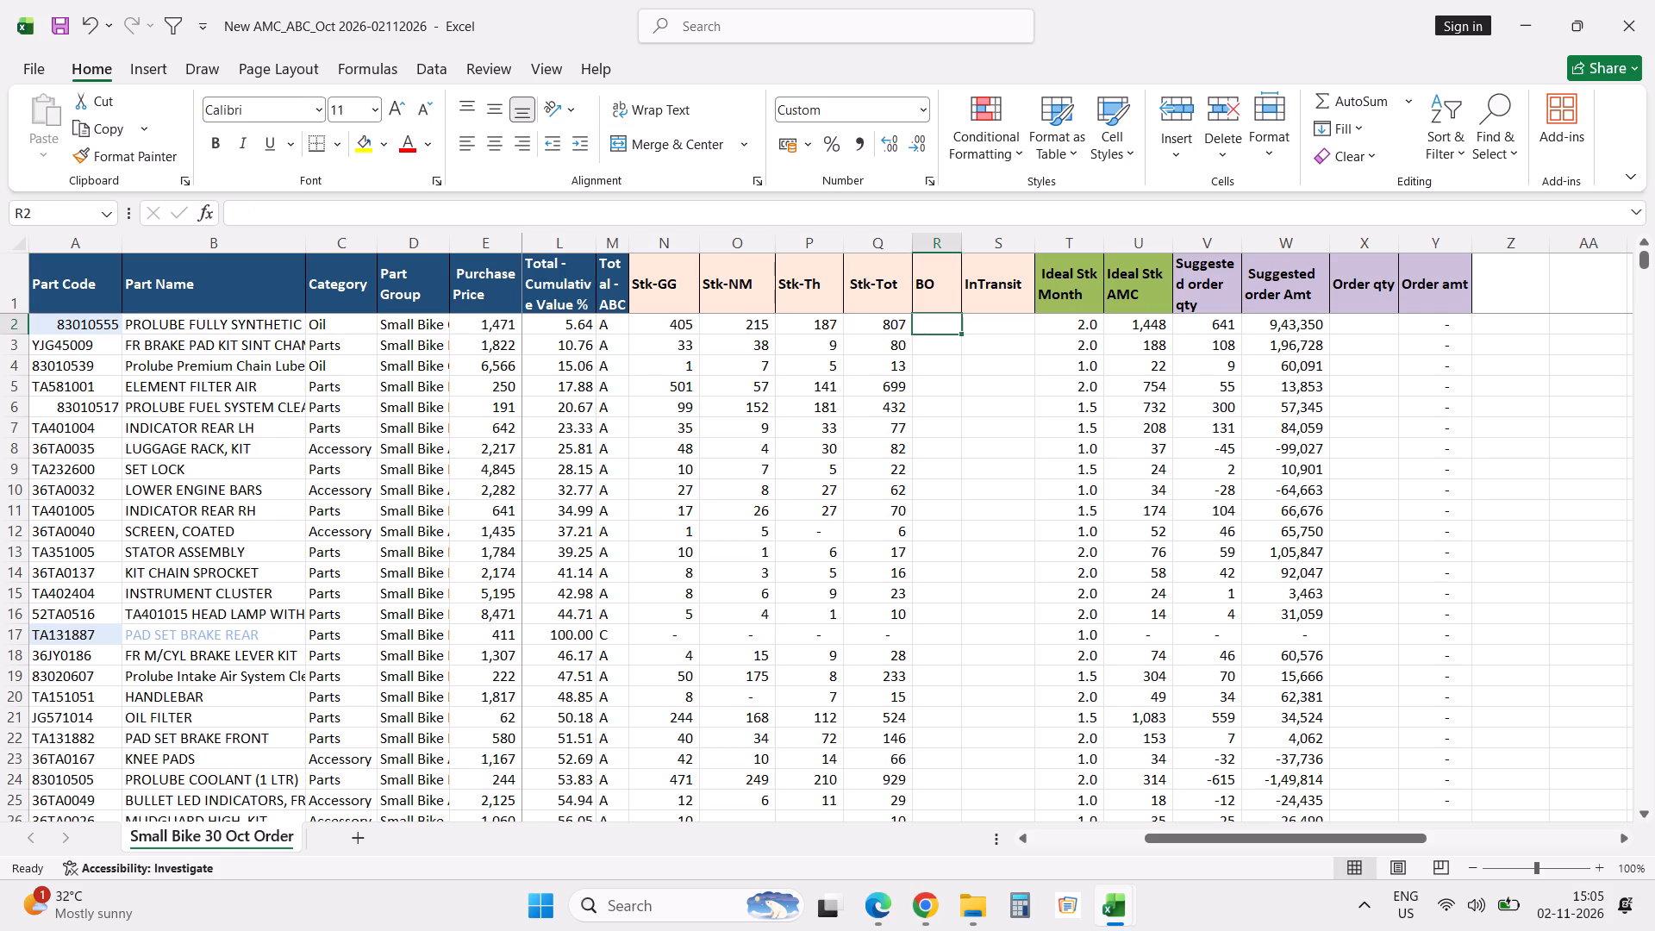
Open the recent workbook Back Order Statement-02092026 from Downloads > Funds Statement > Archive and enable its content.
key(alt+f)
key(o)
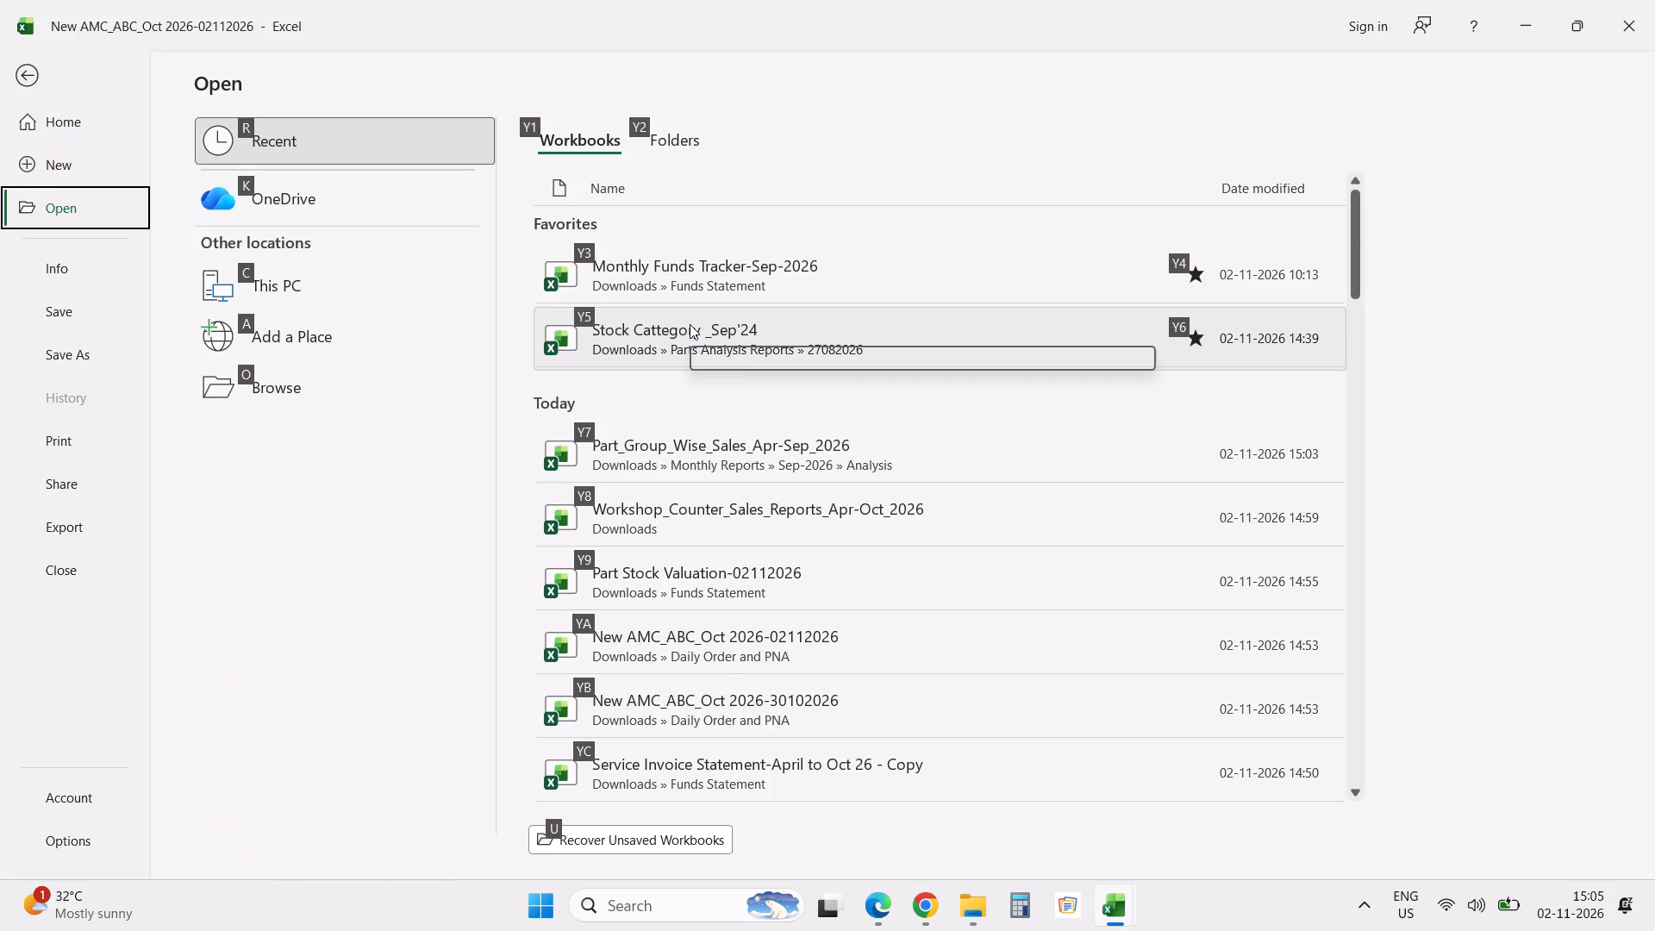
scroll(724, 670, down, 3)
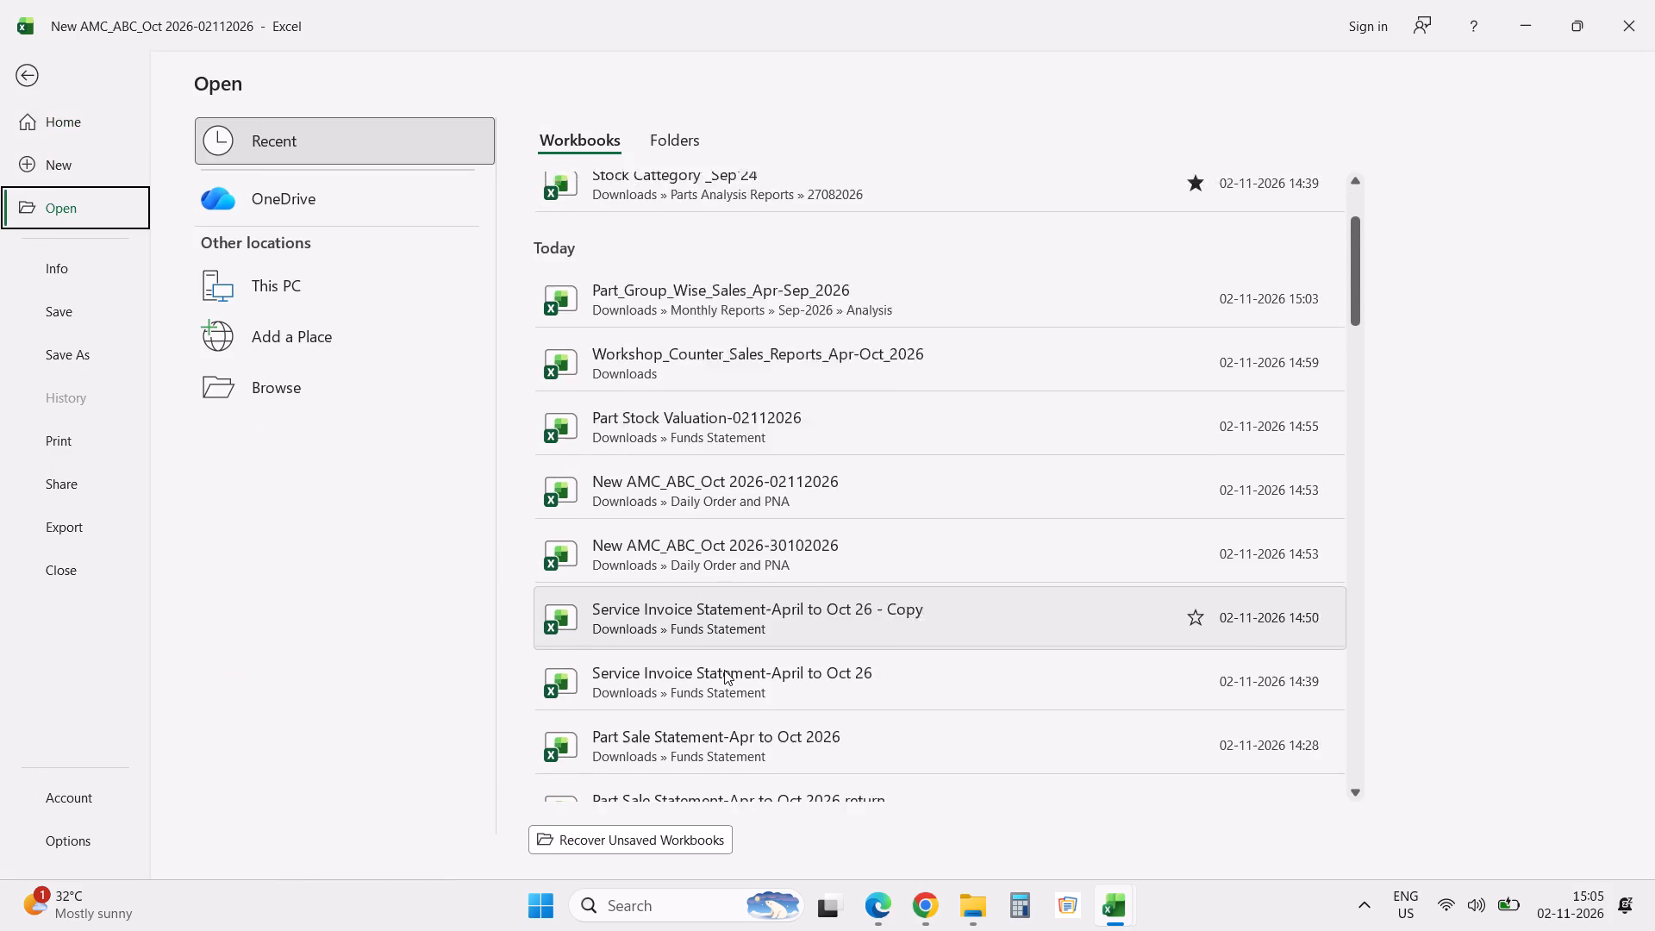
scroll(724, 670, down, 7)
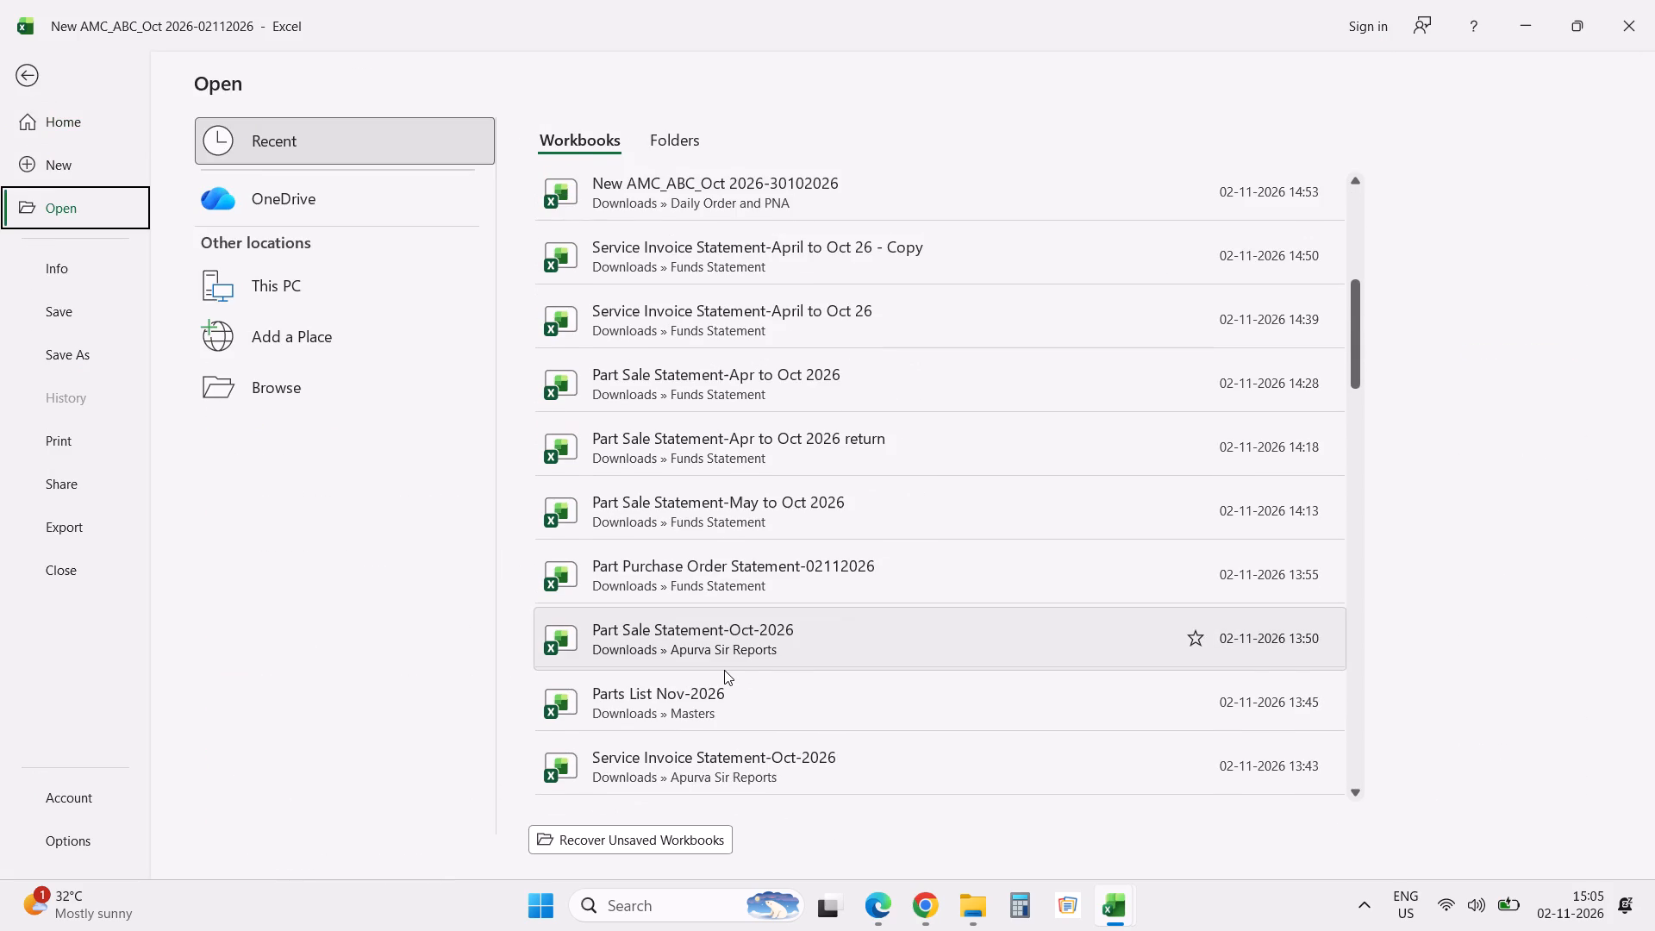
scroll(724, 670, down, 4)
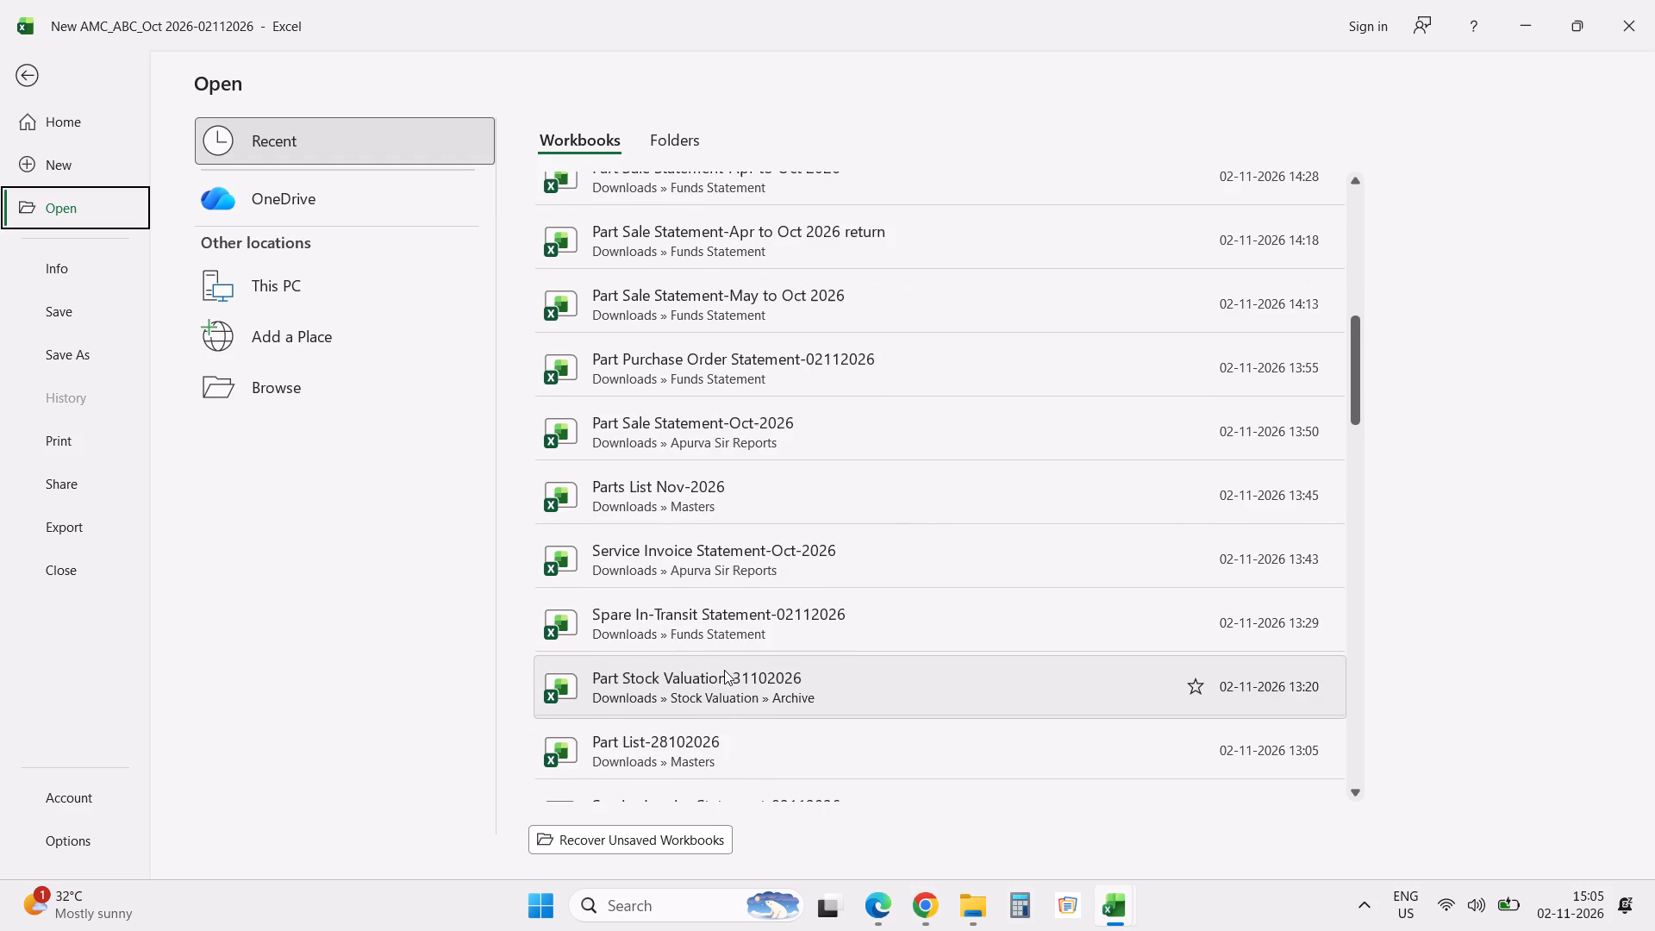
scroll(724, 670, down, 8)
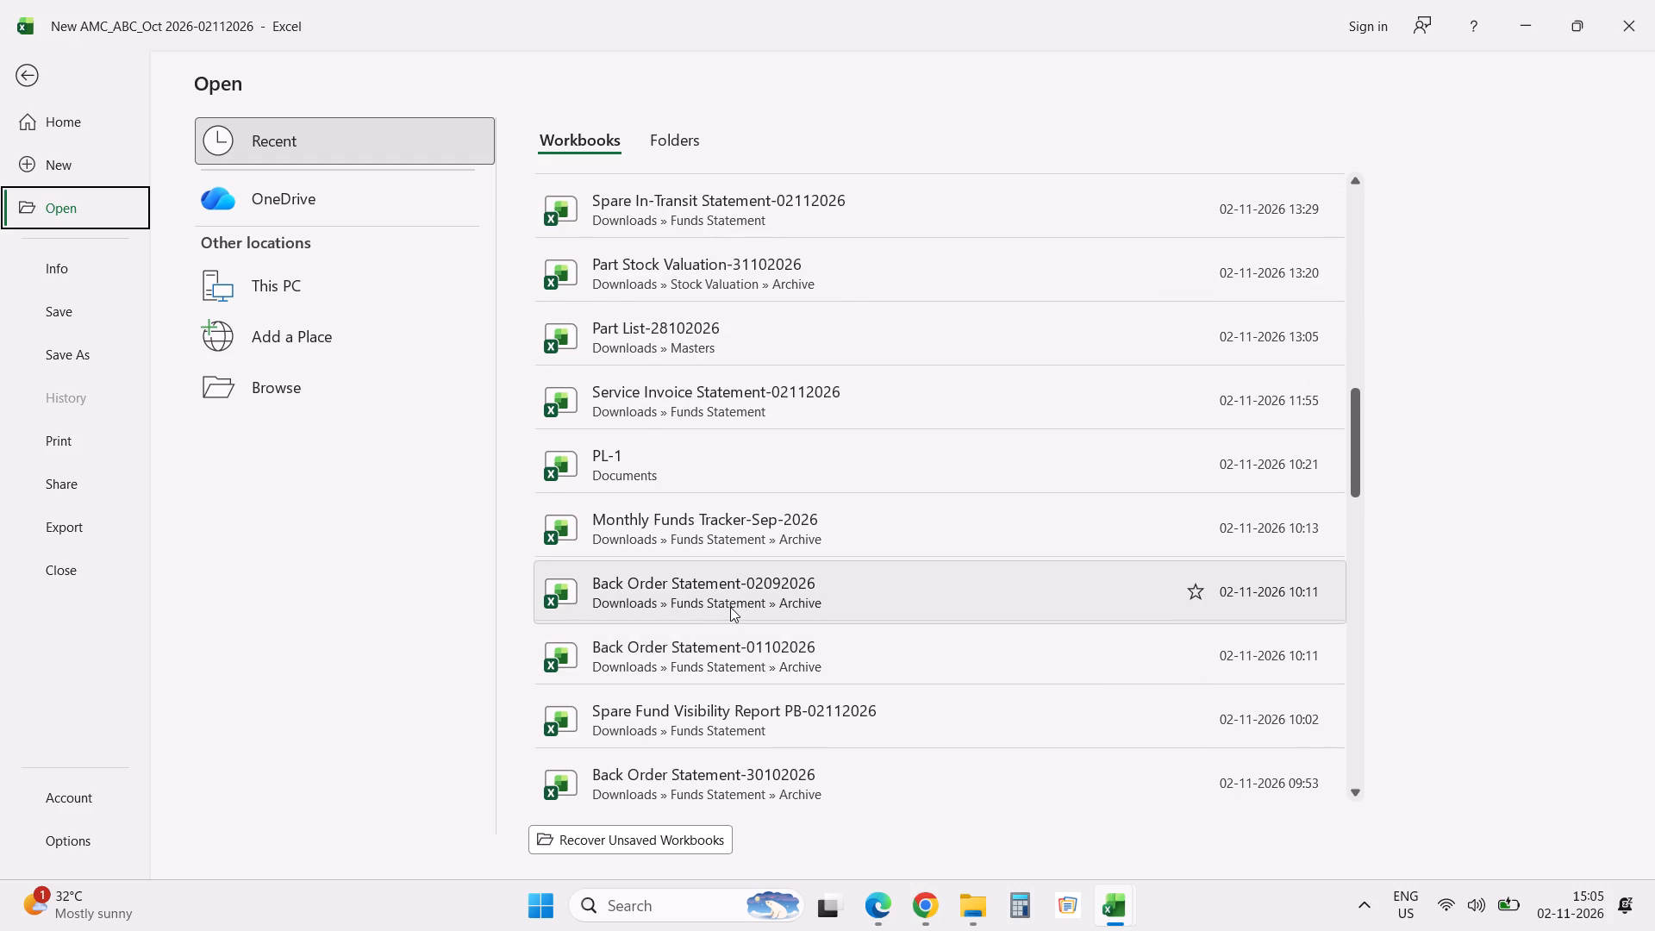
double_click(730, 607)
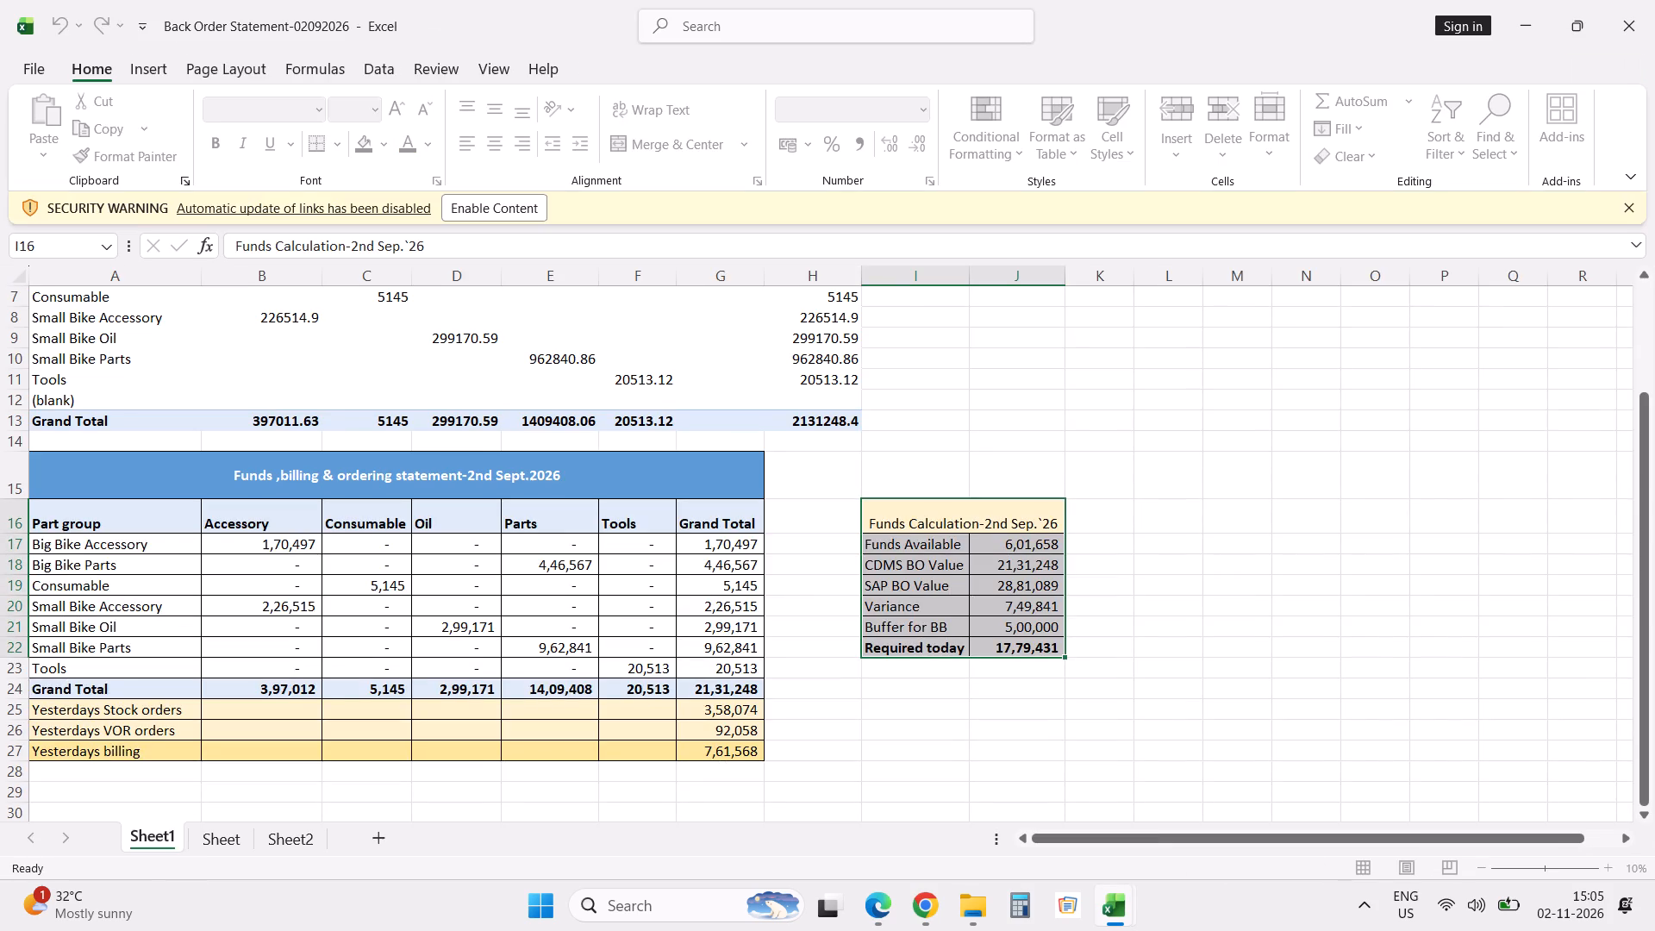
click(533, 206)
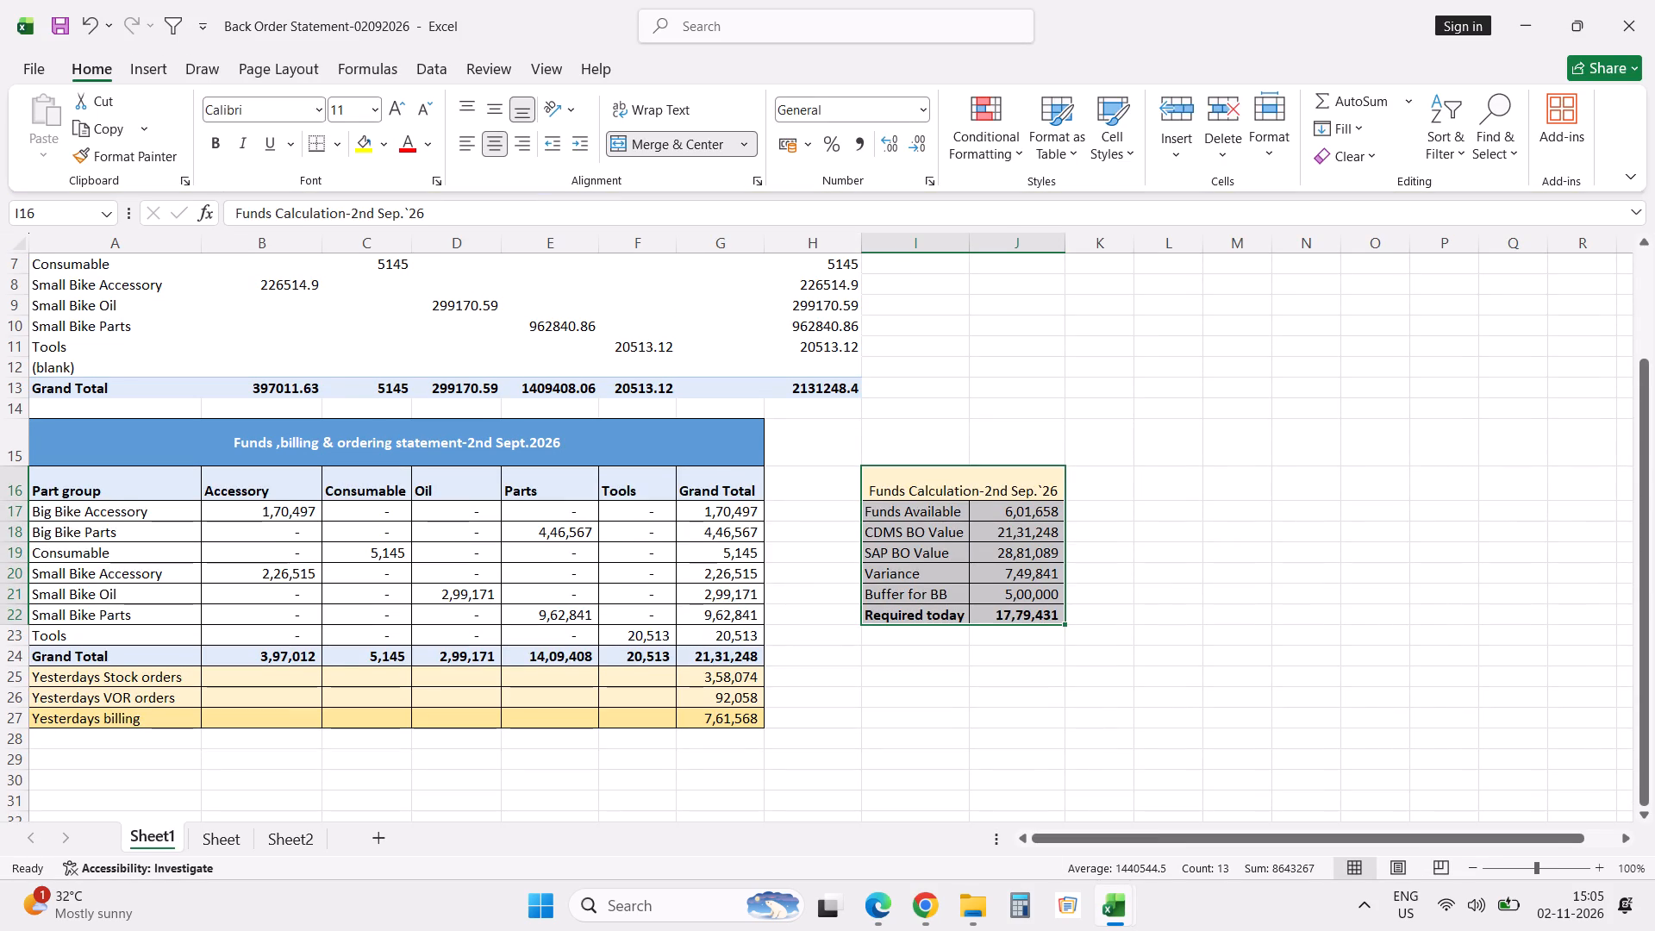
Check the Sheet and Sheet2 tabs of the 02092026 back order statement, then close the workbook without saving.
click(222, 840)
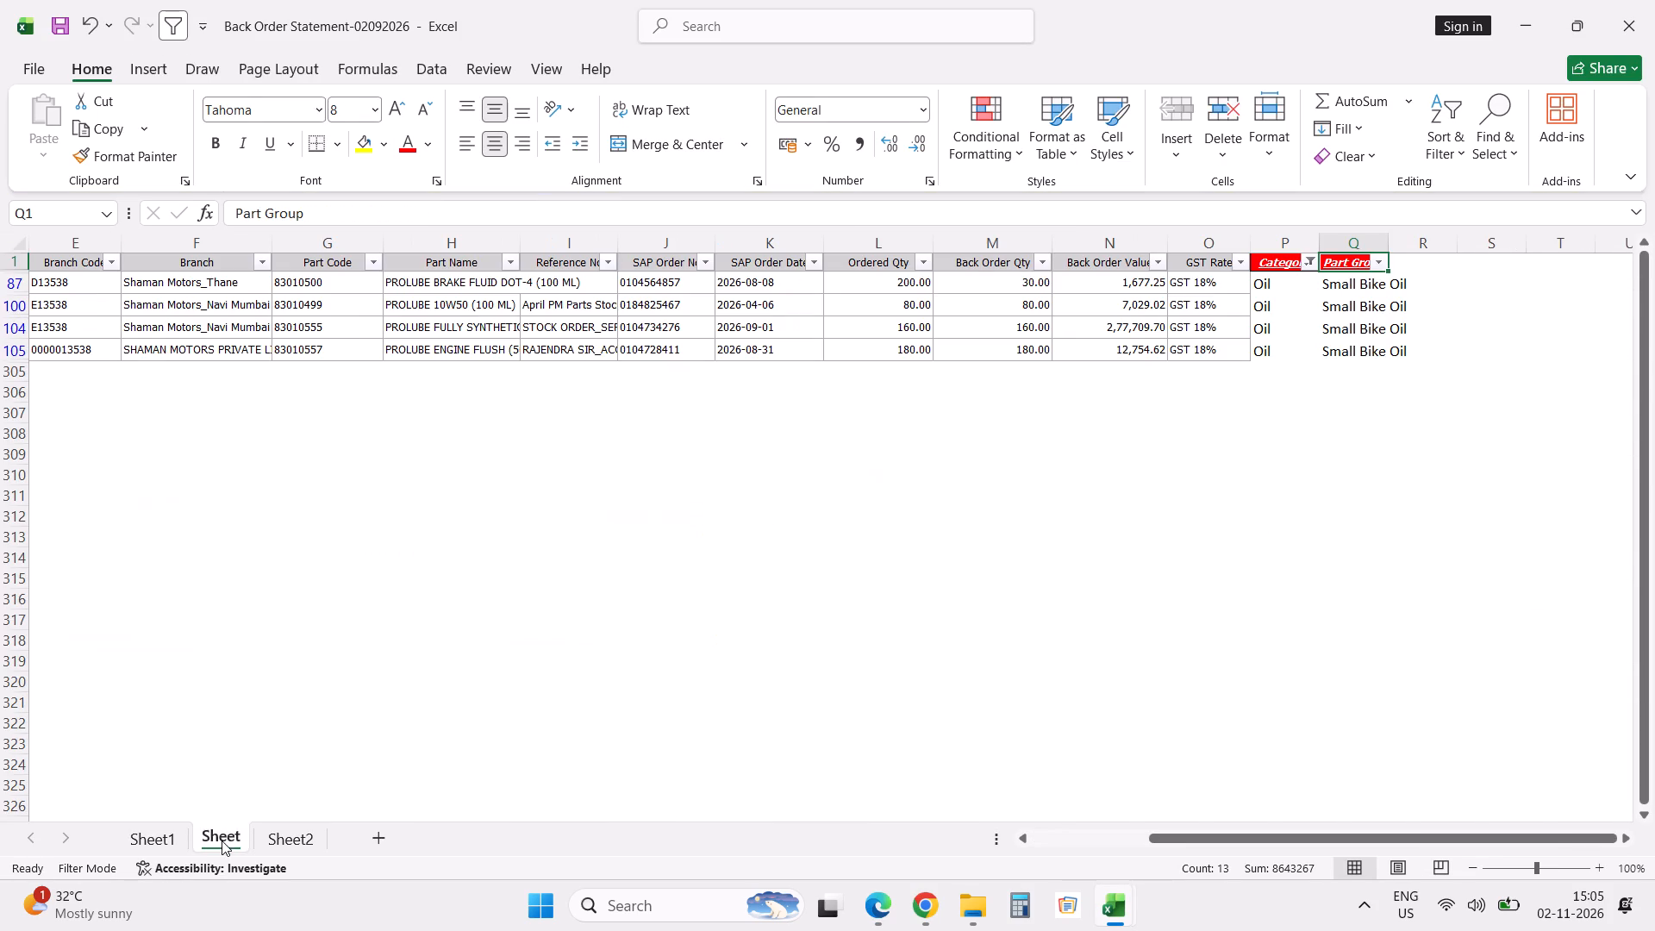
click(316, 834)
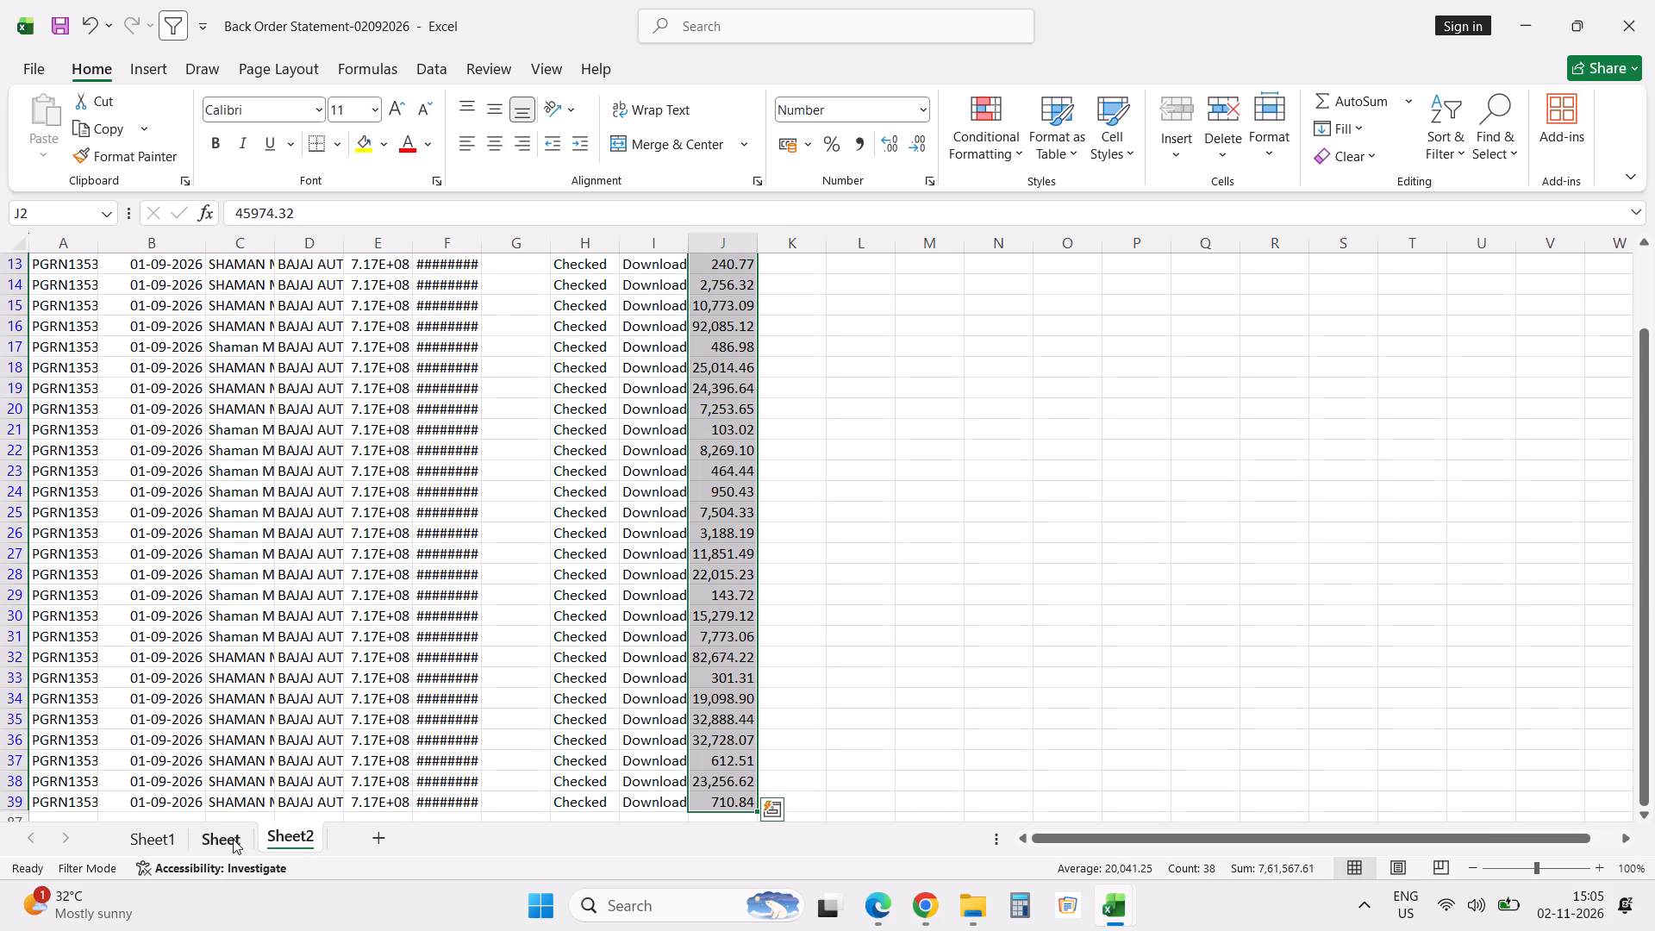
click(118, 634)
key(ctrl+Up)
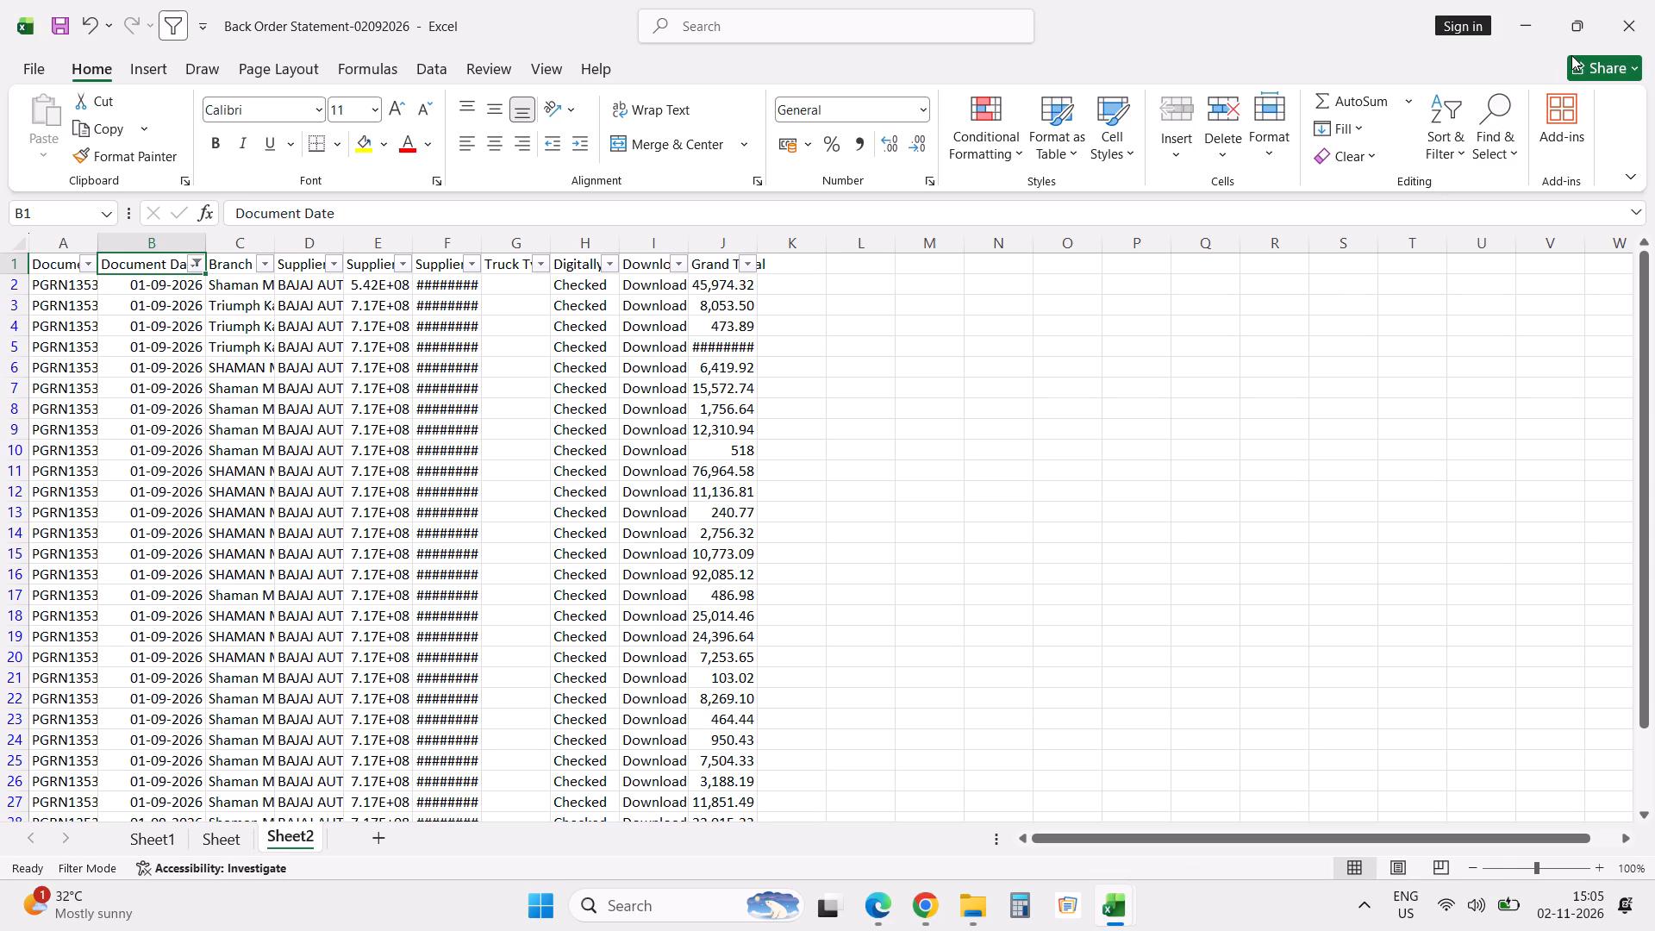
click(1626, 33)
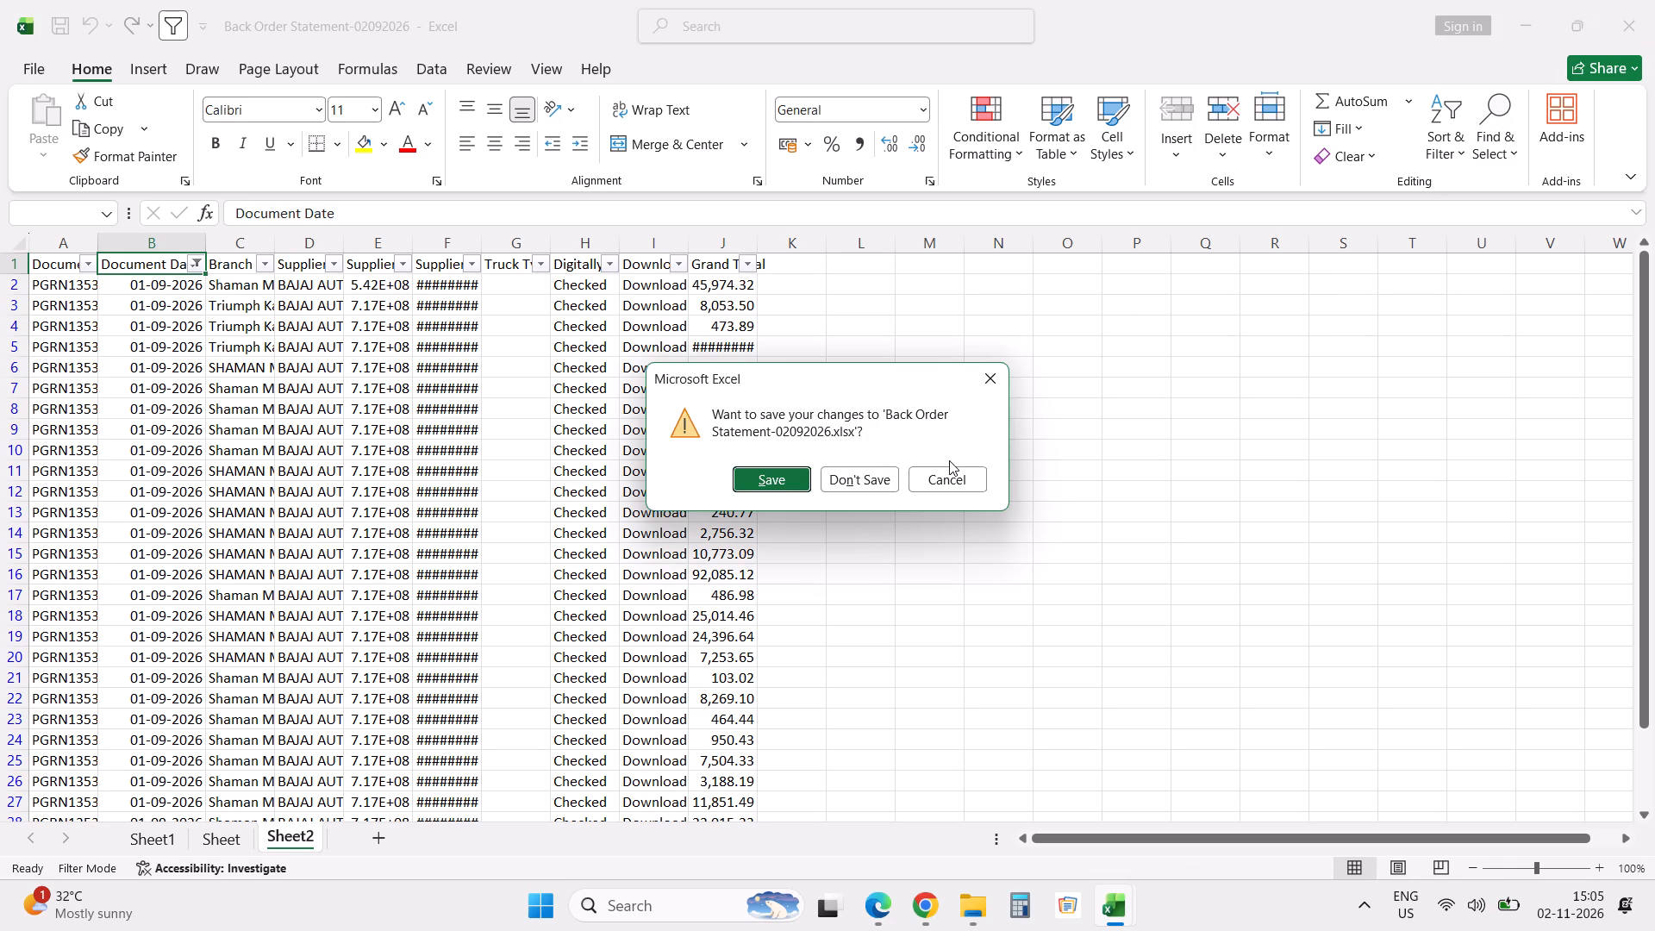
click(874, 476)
Open Back Order Statement-02112026 from Downloads > Funds Statement and enable its content.
key(alt+f)
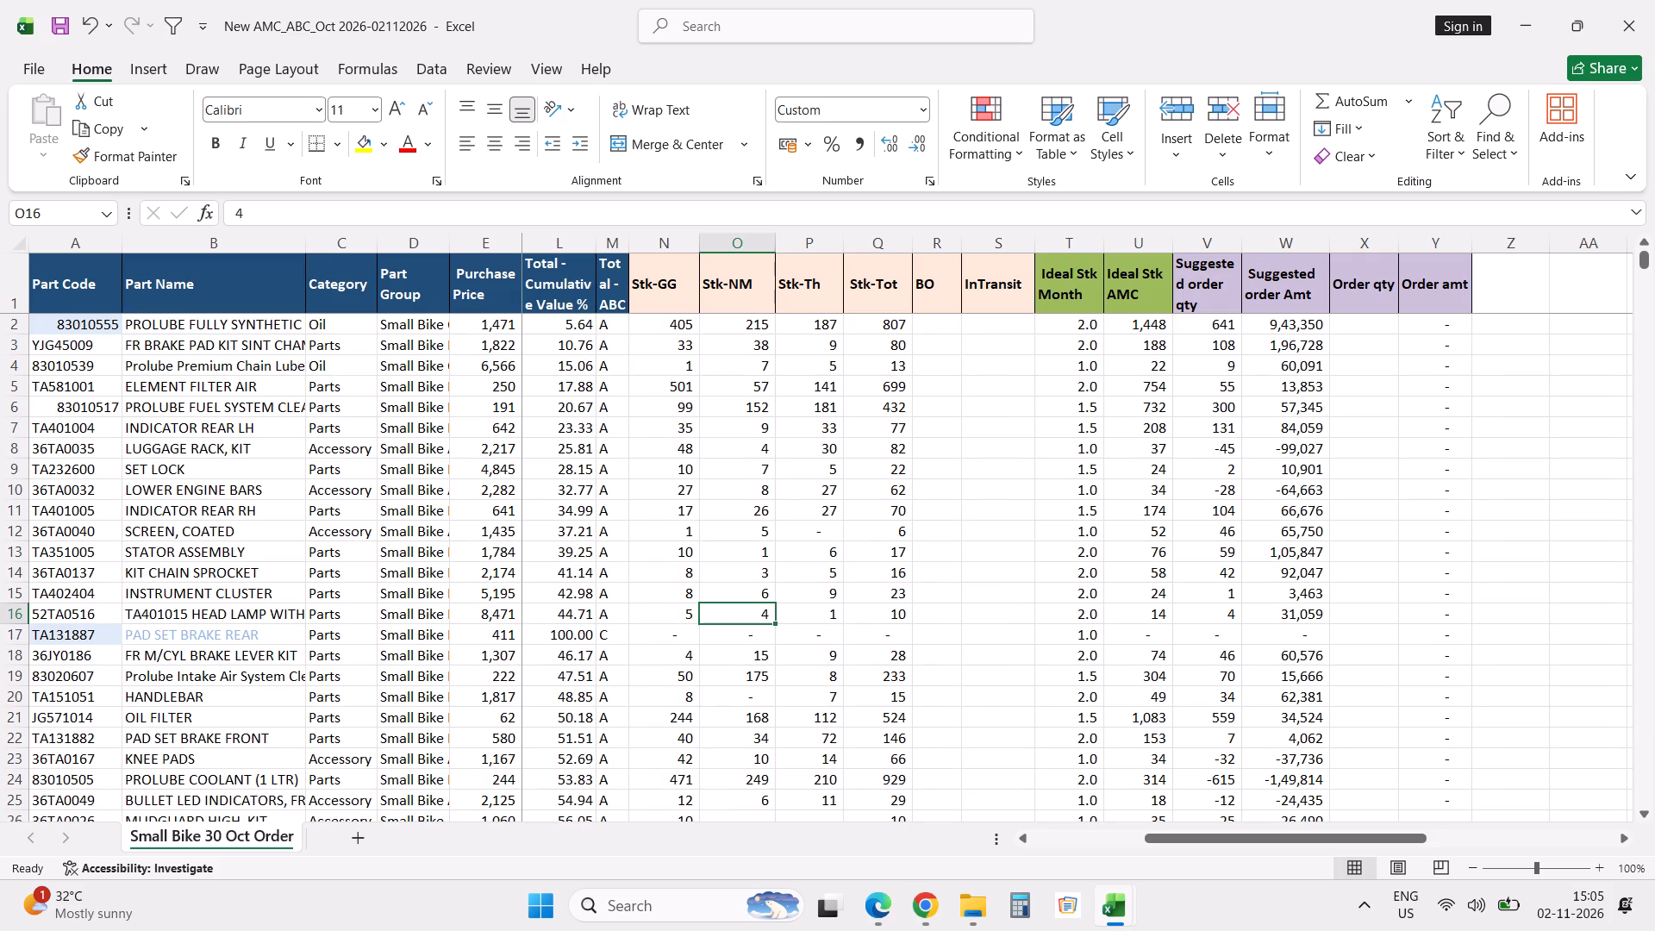
key(o)
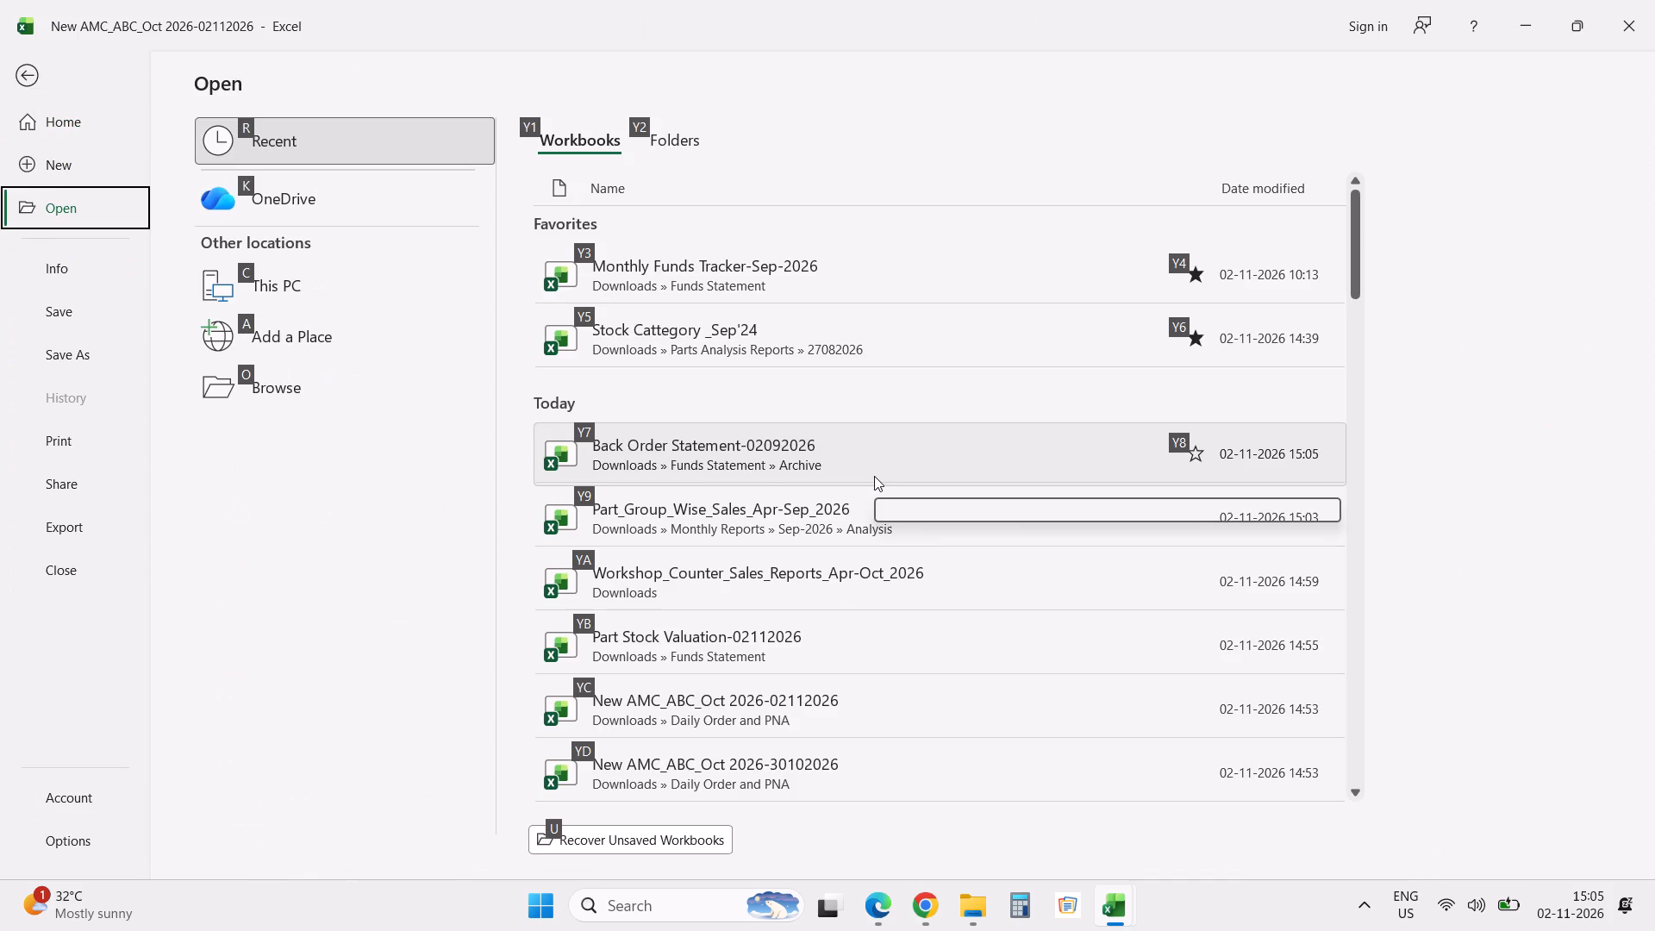
click(313, 408)
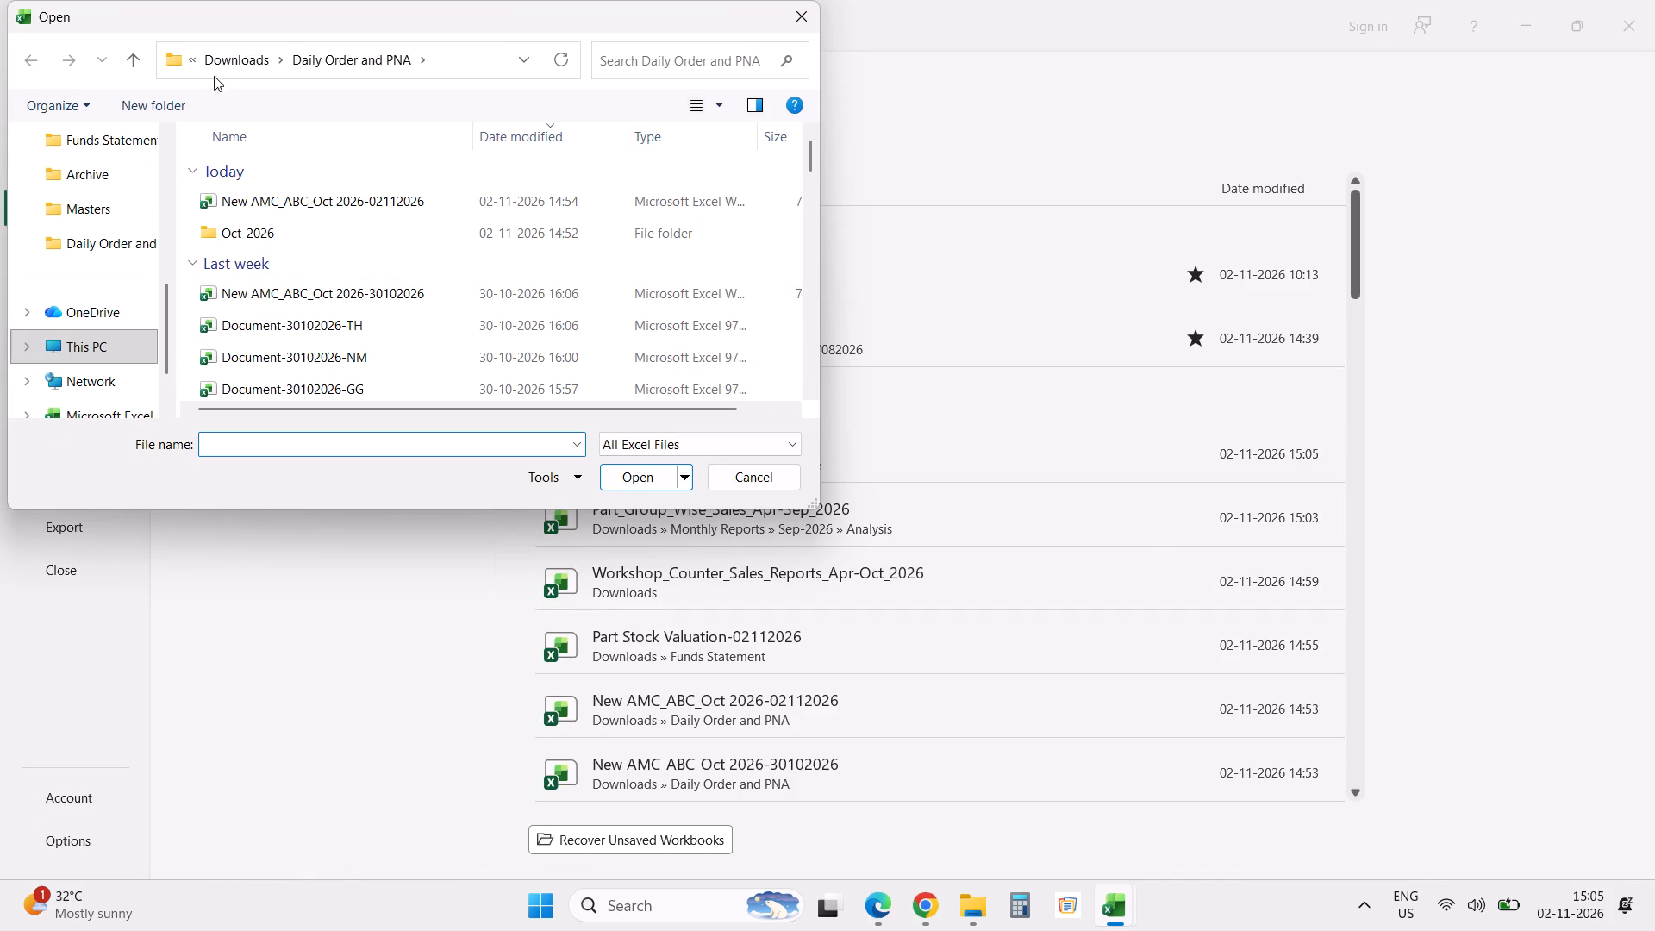
click(228, 67)
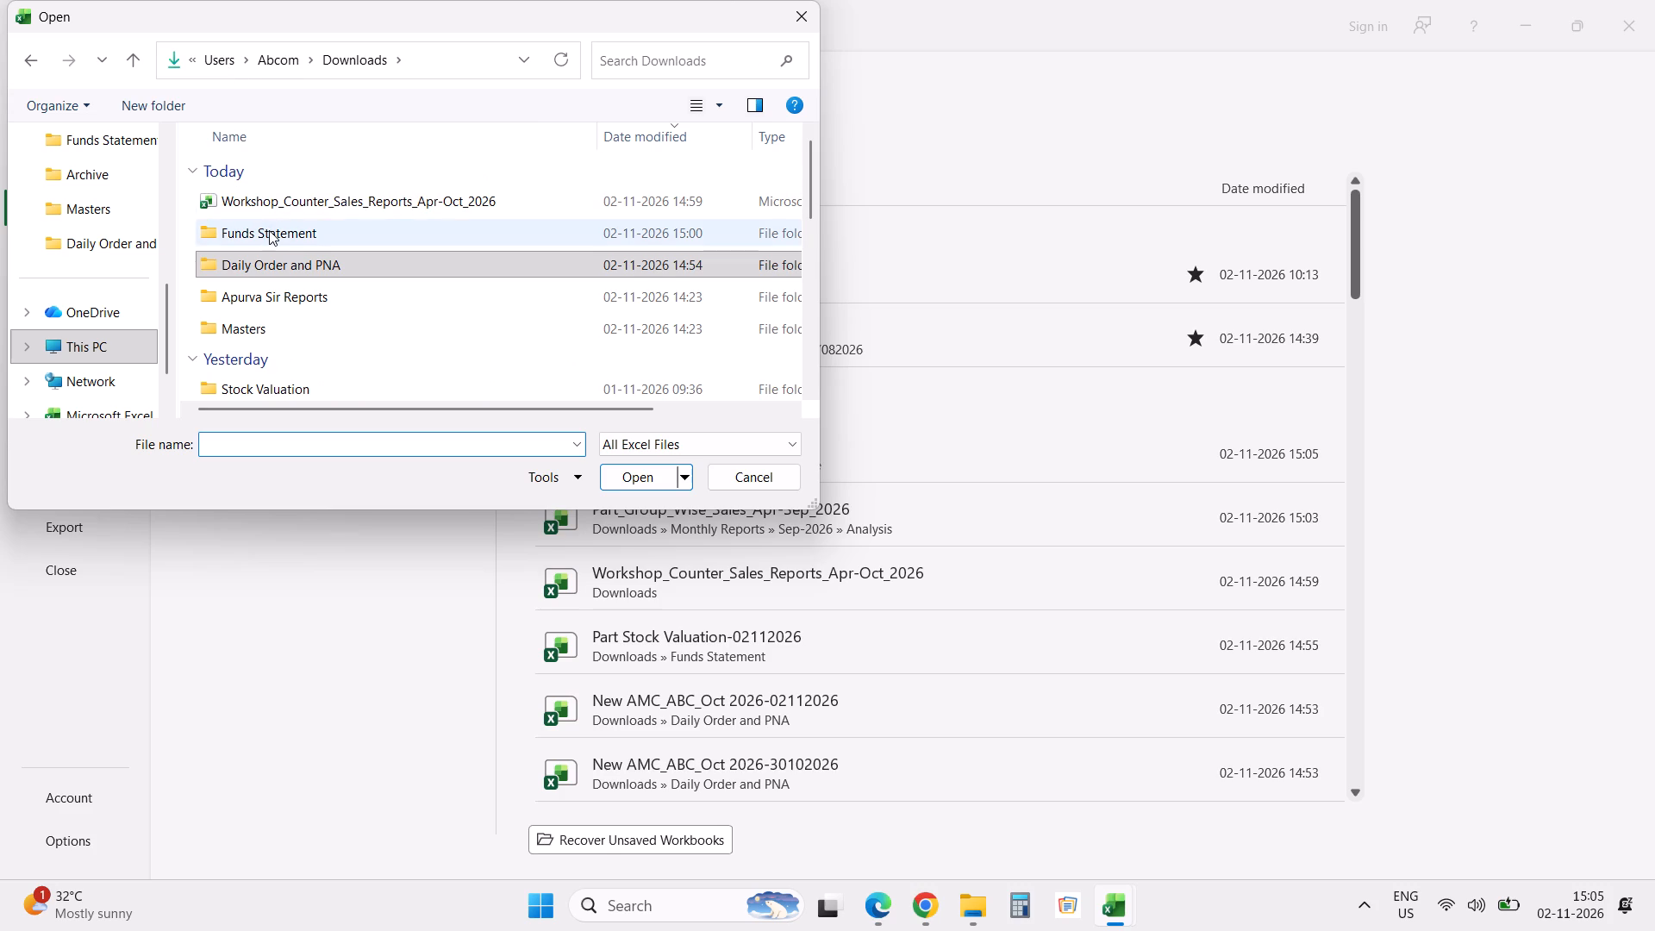
double_click(269, 230)
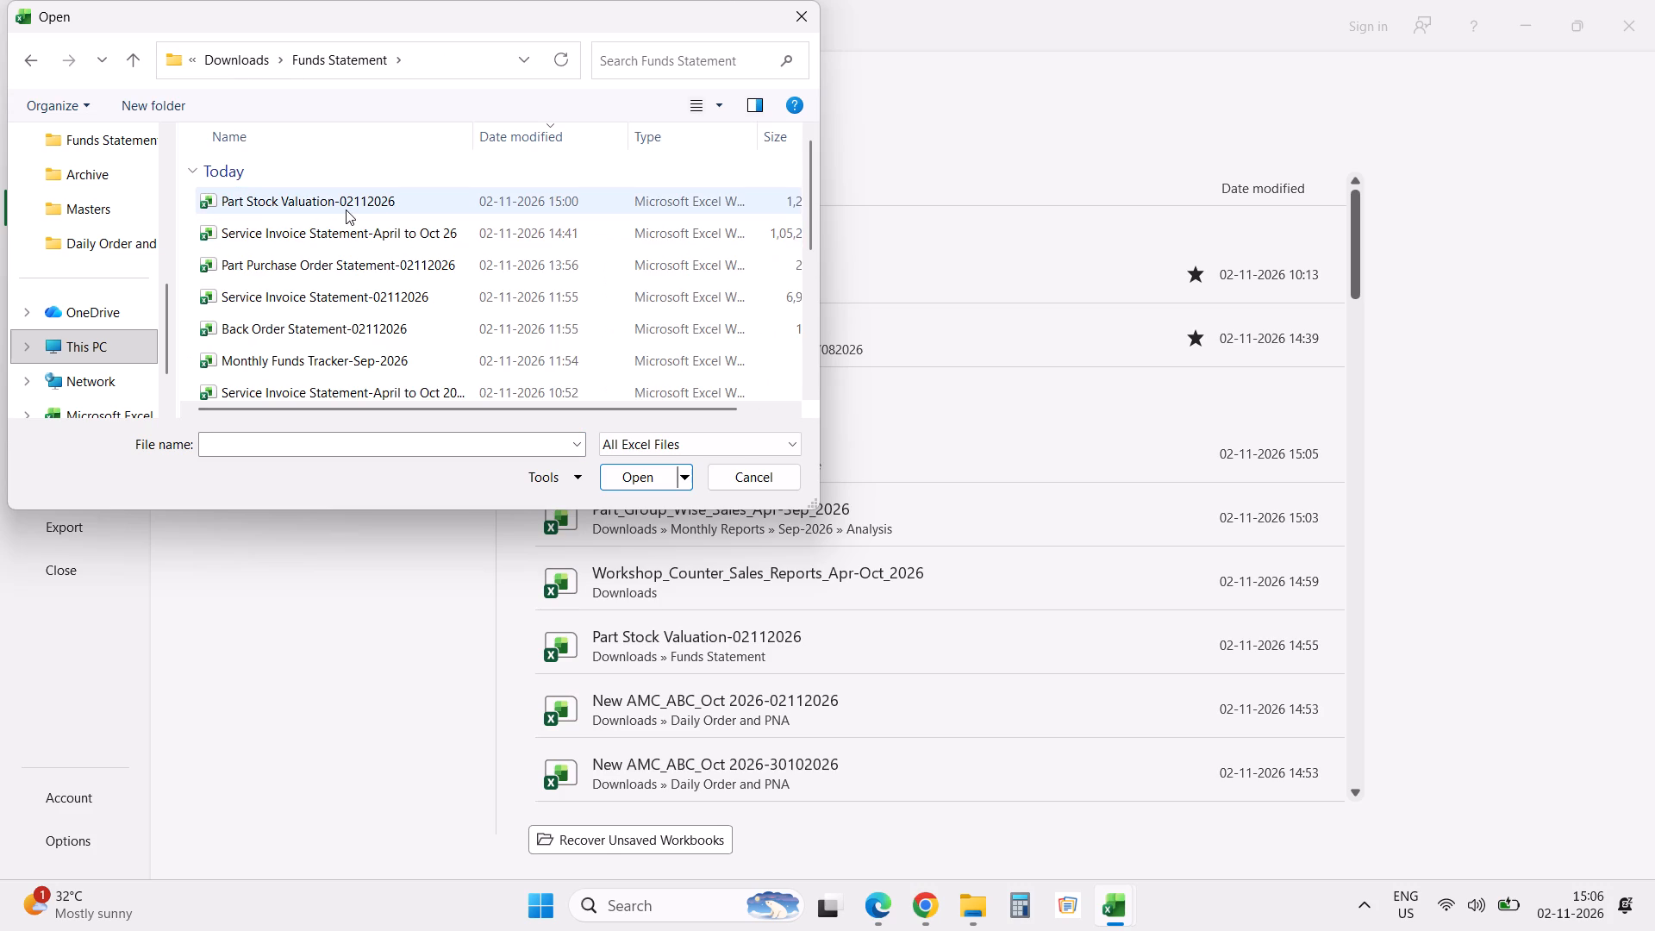
double_click(334, 329)
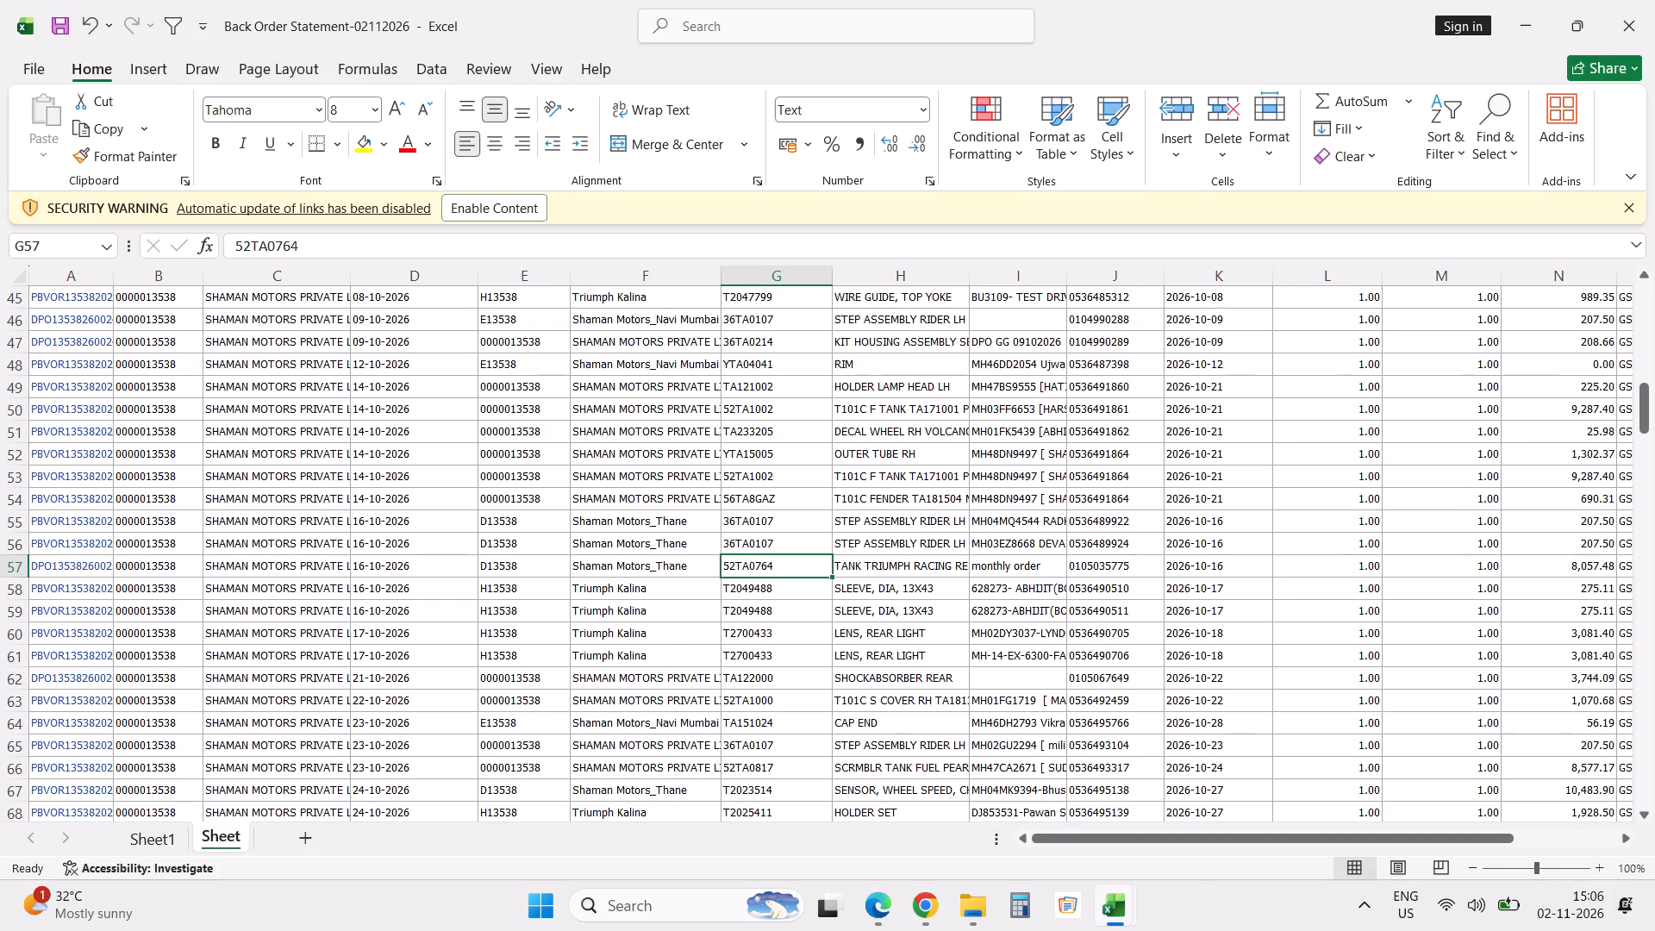
click(516, 216)
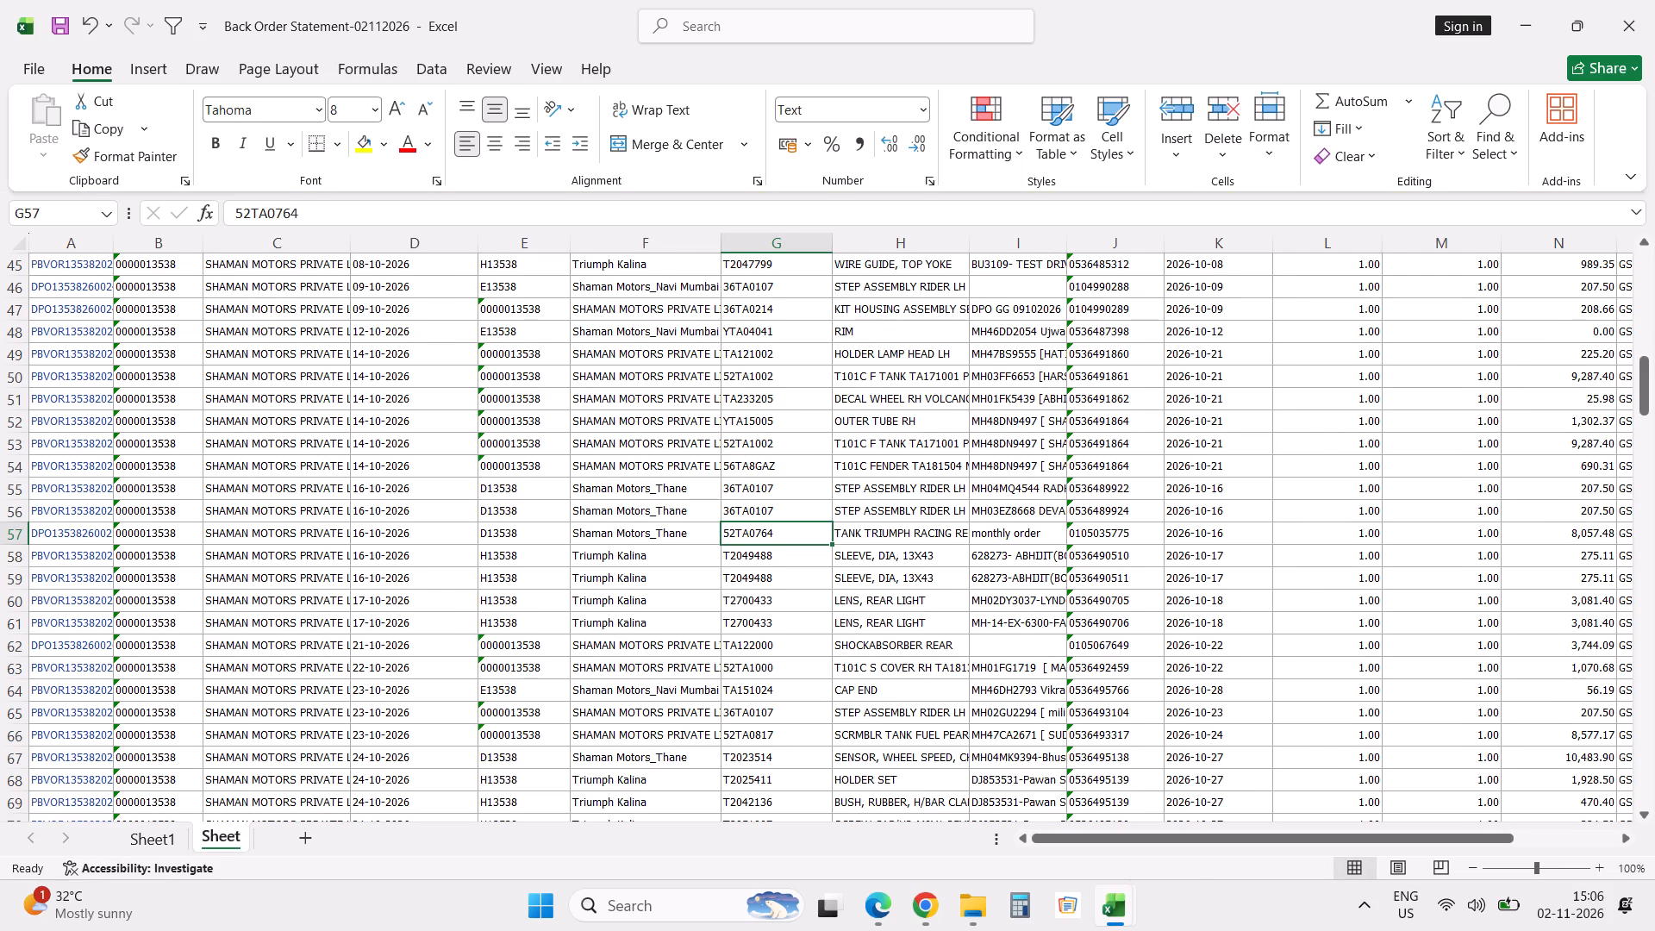
Insert a PivotTable on a new sheet from the back order data on the Sheet worksheet.
key(ctrl+Up)
key(alt+d)
text(pn)
click(1021, 450)
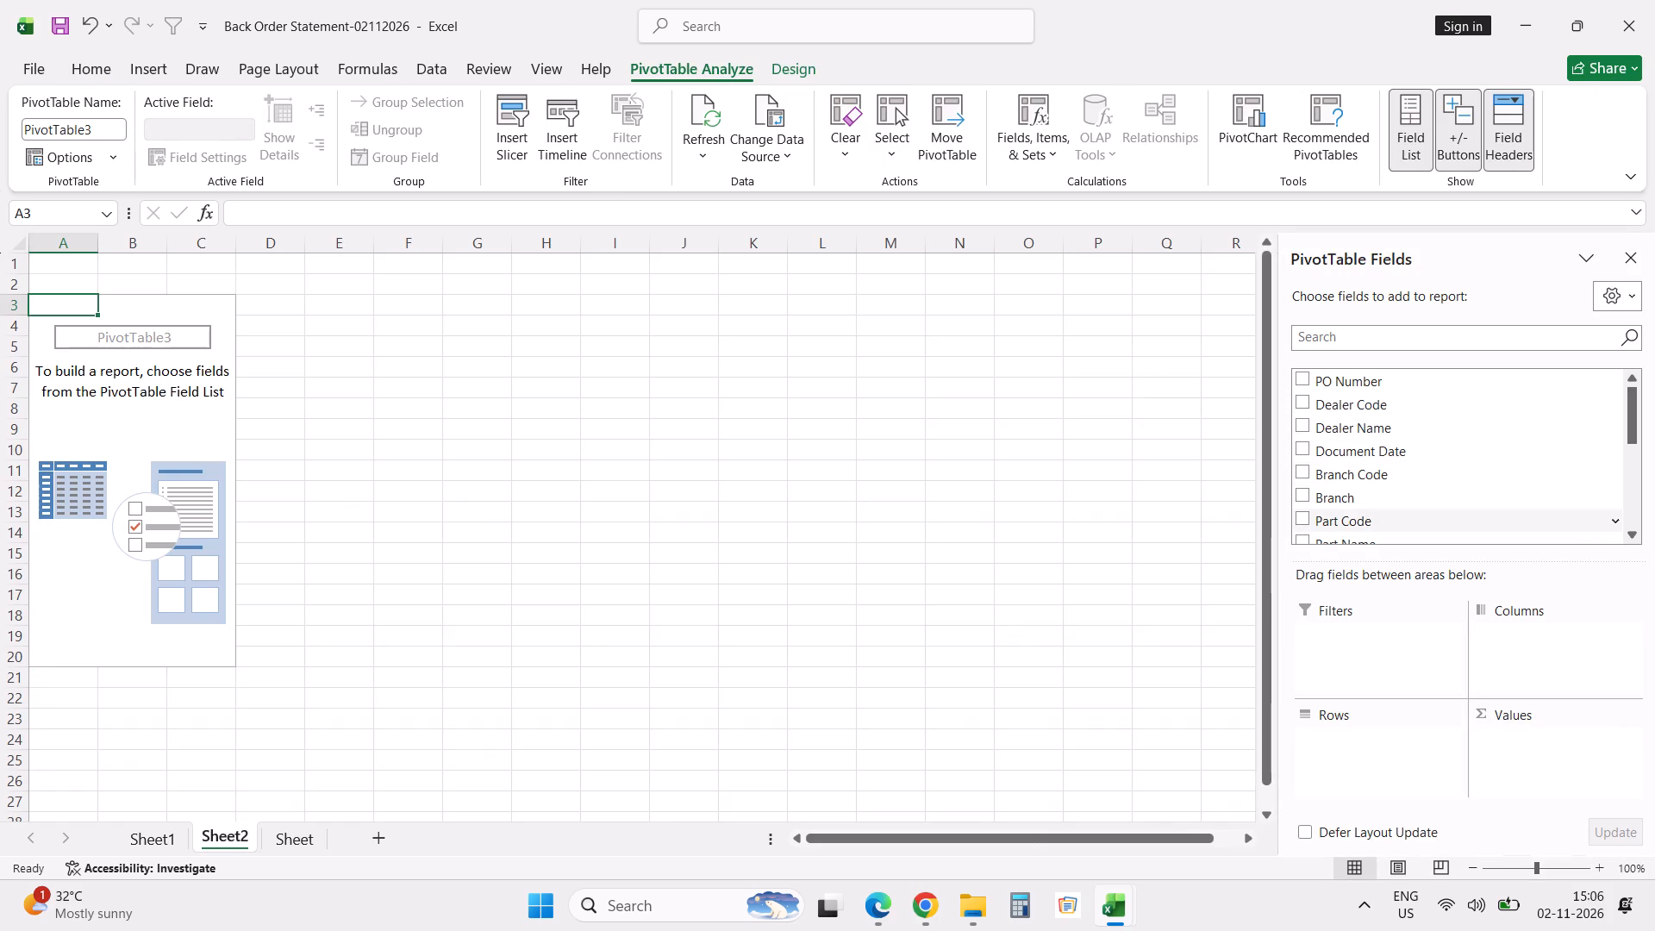
Lay out the PivotTable with Part Code and Part Name as rows, Branch as columns and the sum of Back Order Qty as values.
triple_click(1633, 532)
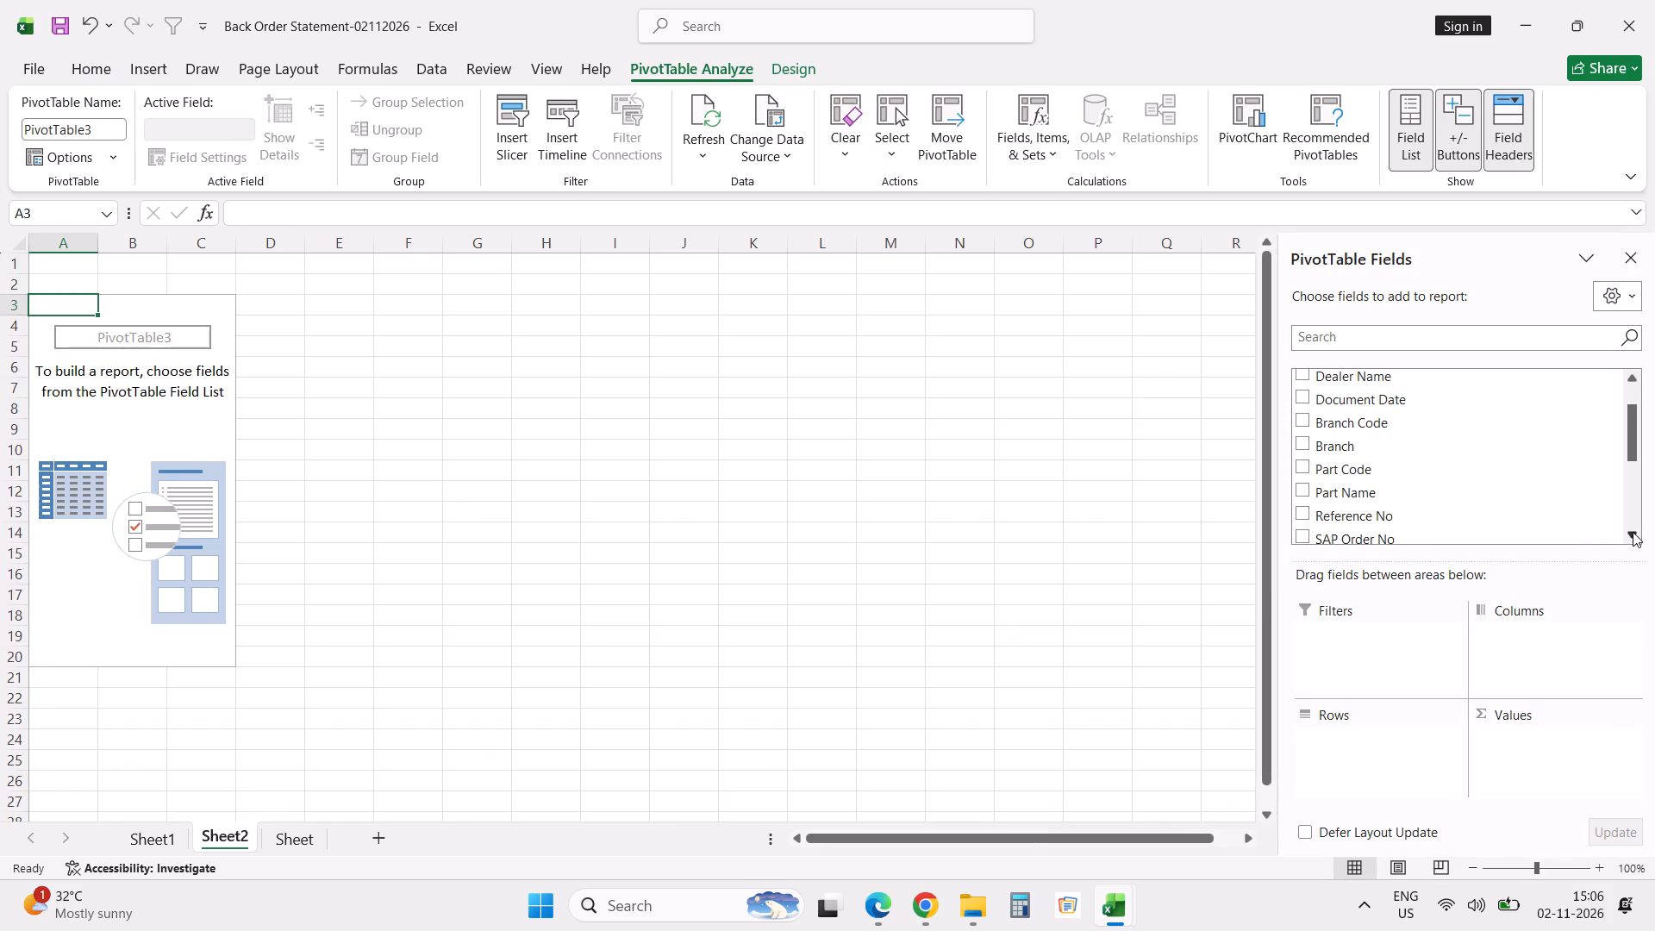
drag(1356, 467, 1332, 734)
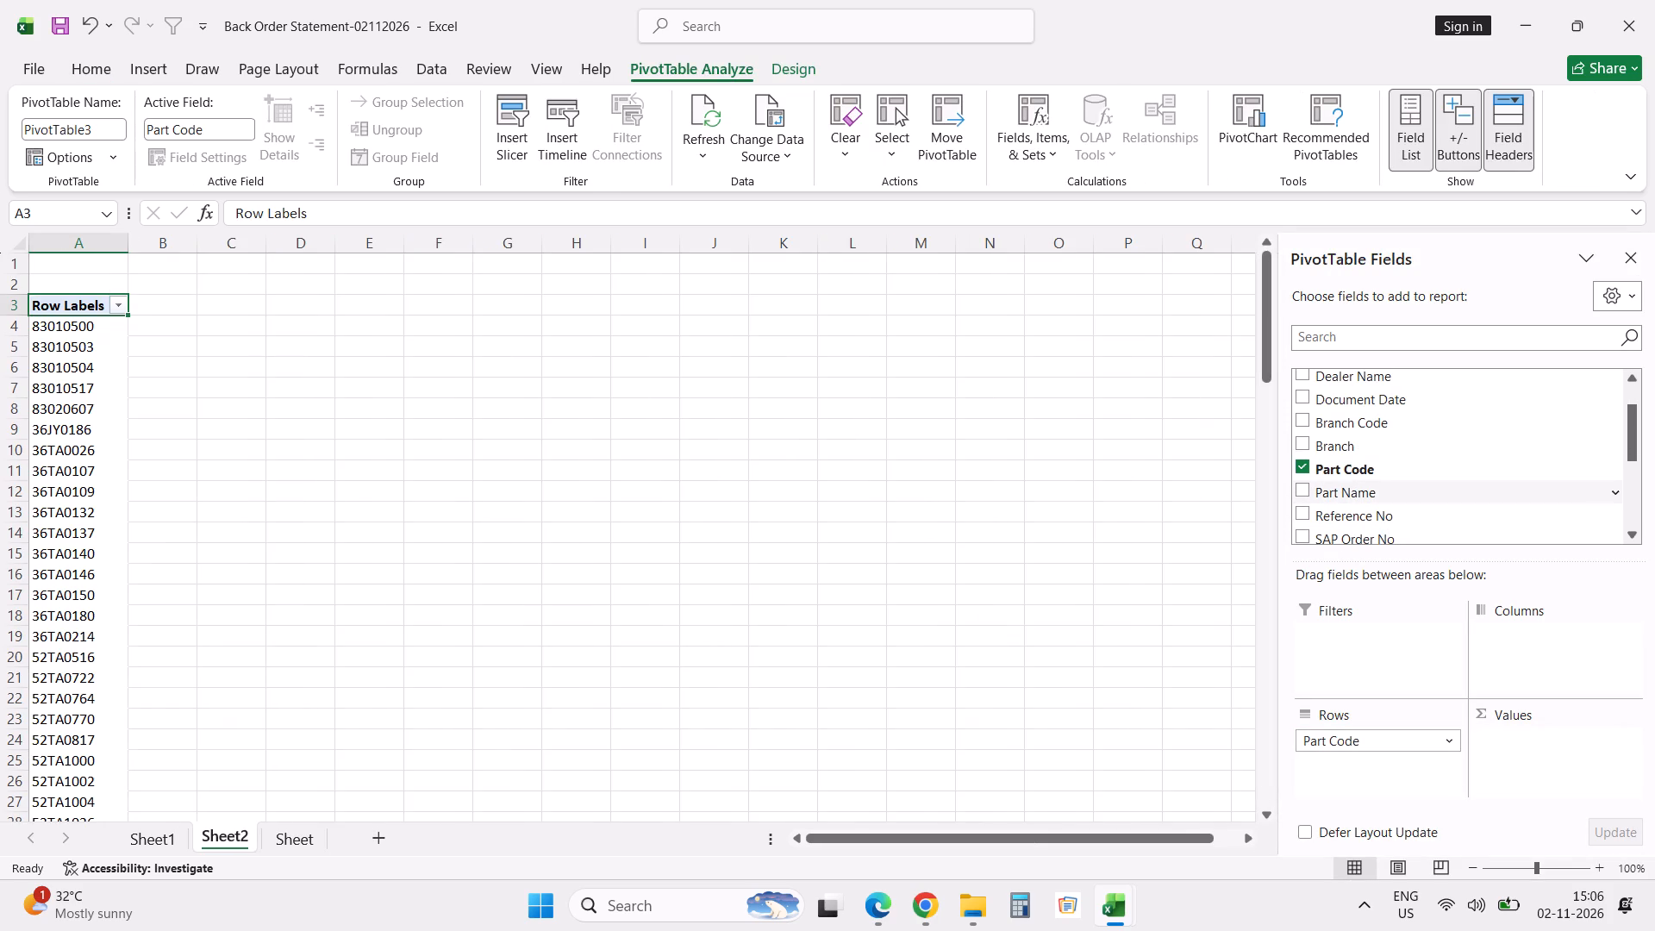
drag(1343, 494, 1372, 759)
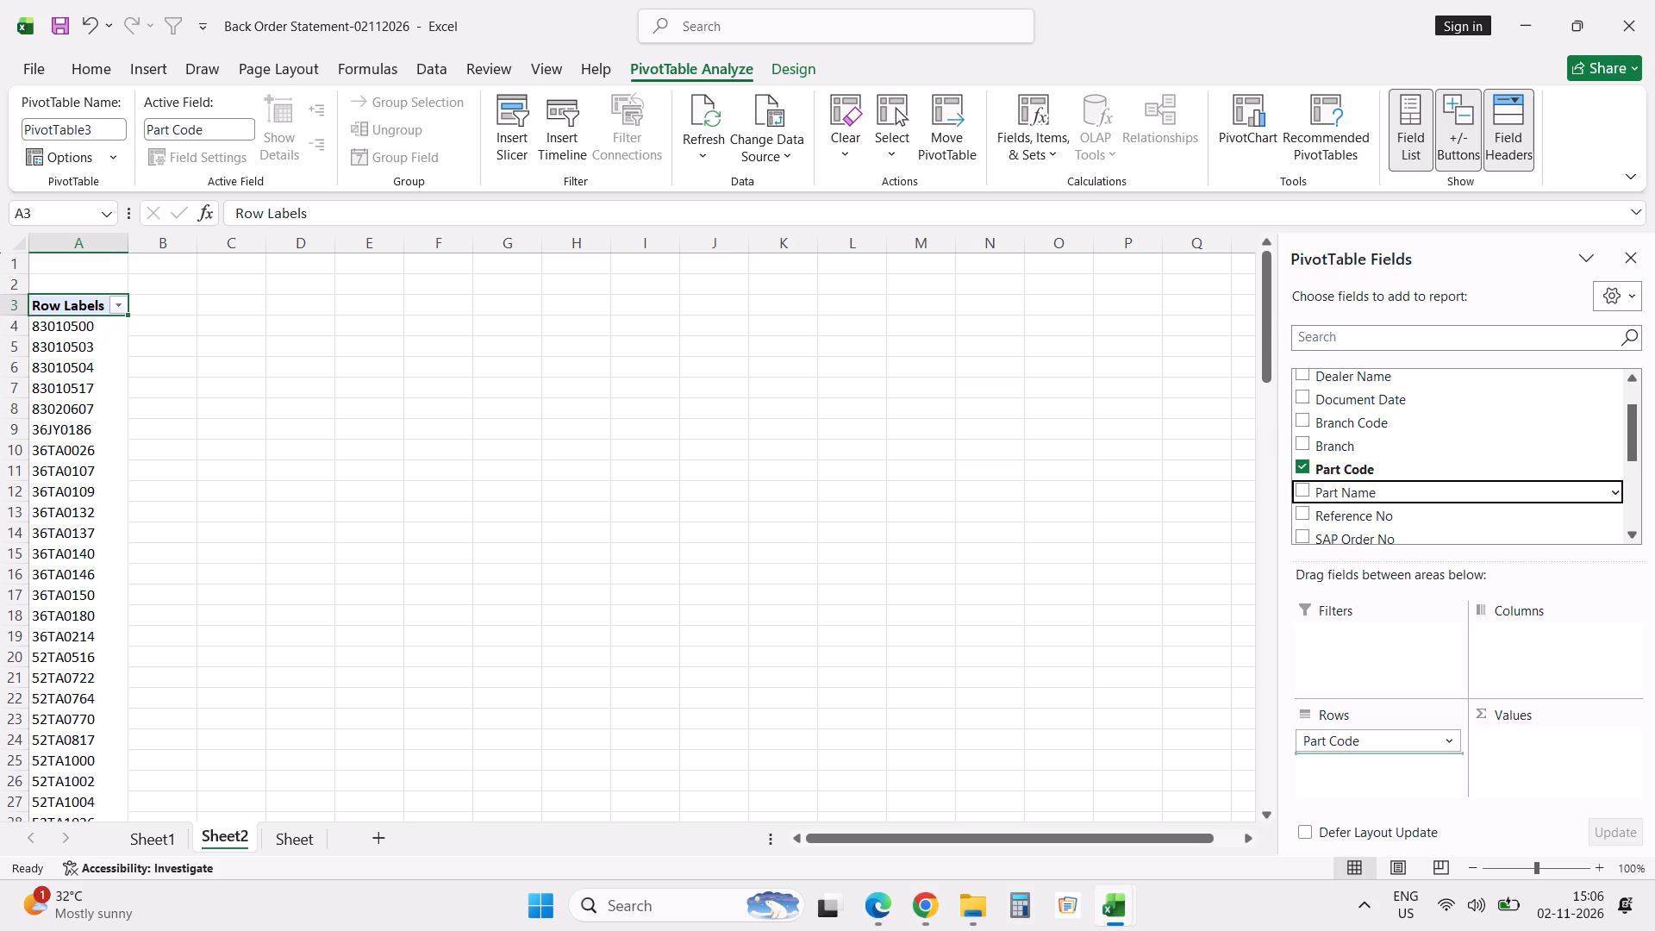
drag(1372, 759, 1367, 759)
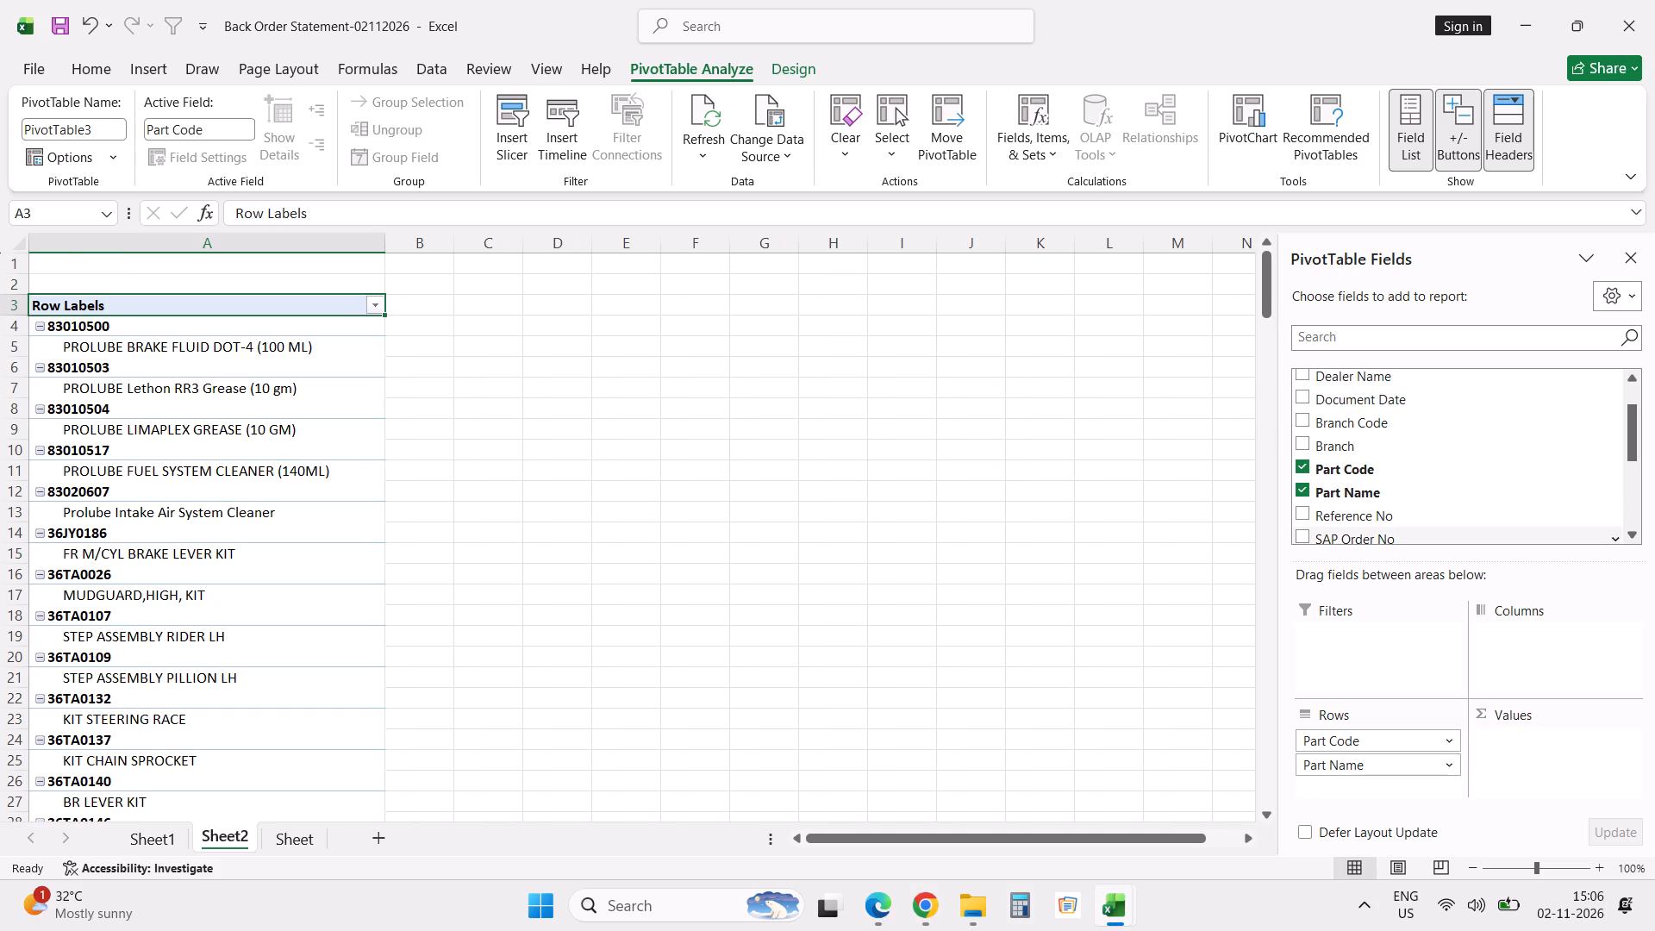
drag(1342, 448, 1554, 642)
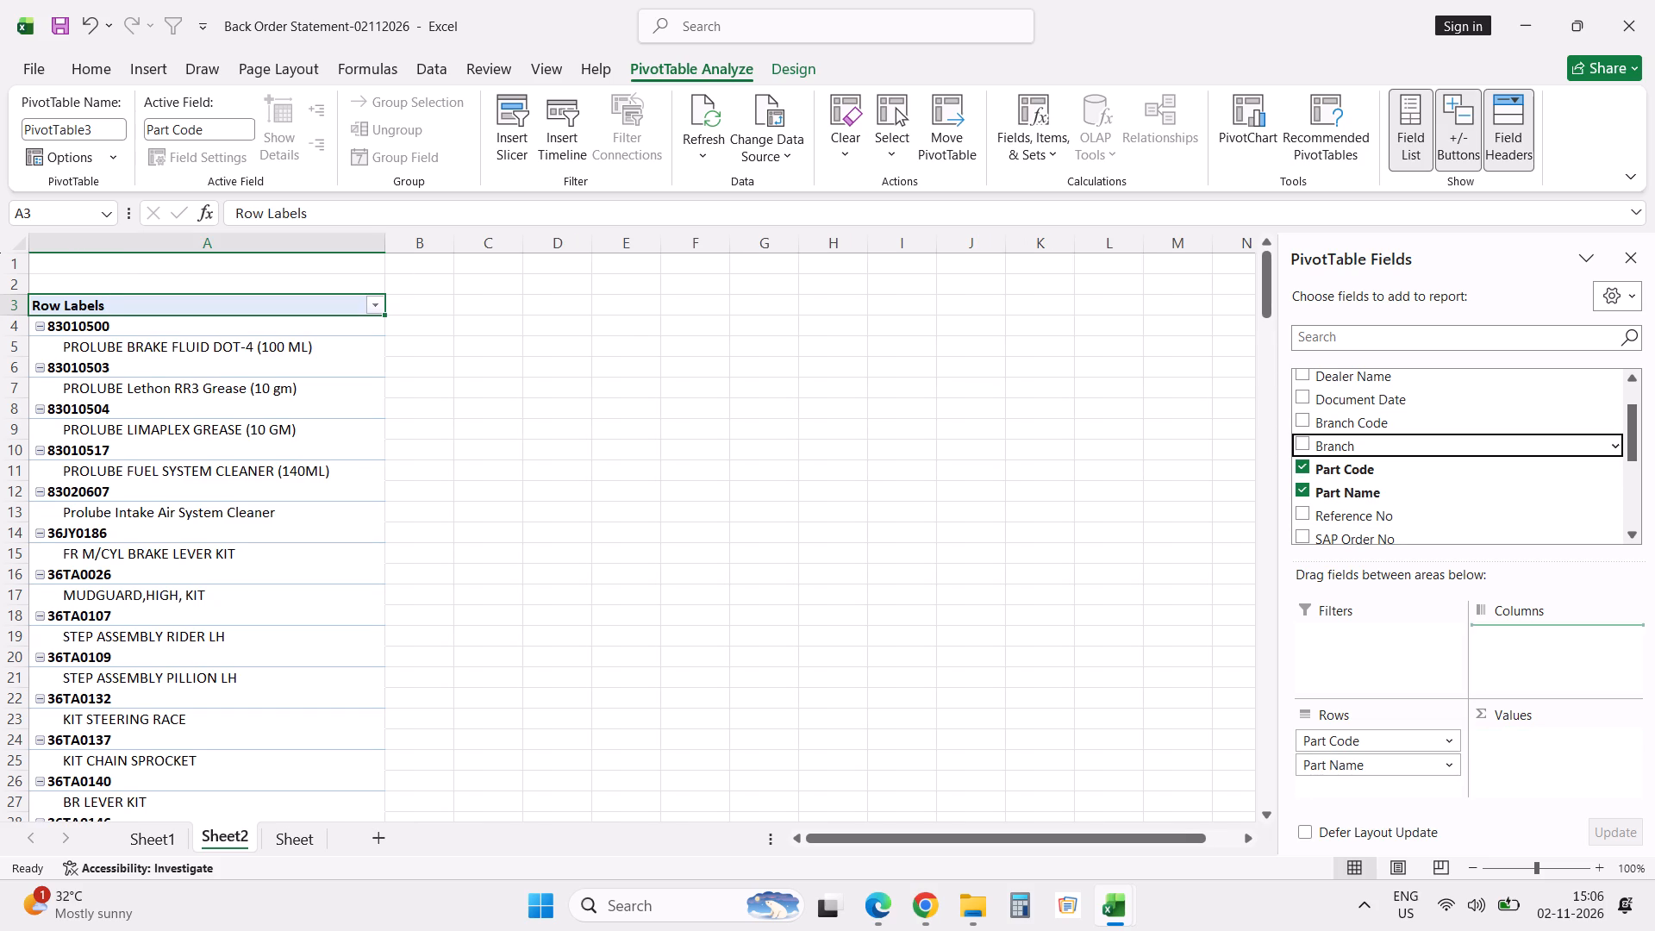
drag(1554, 642, 1554, 644)
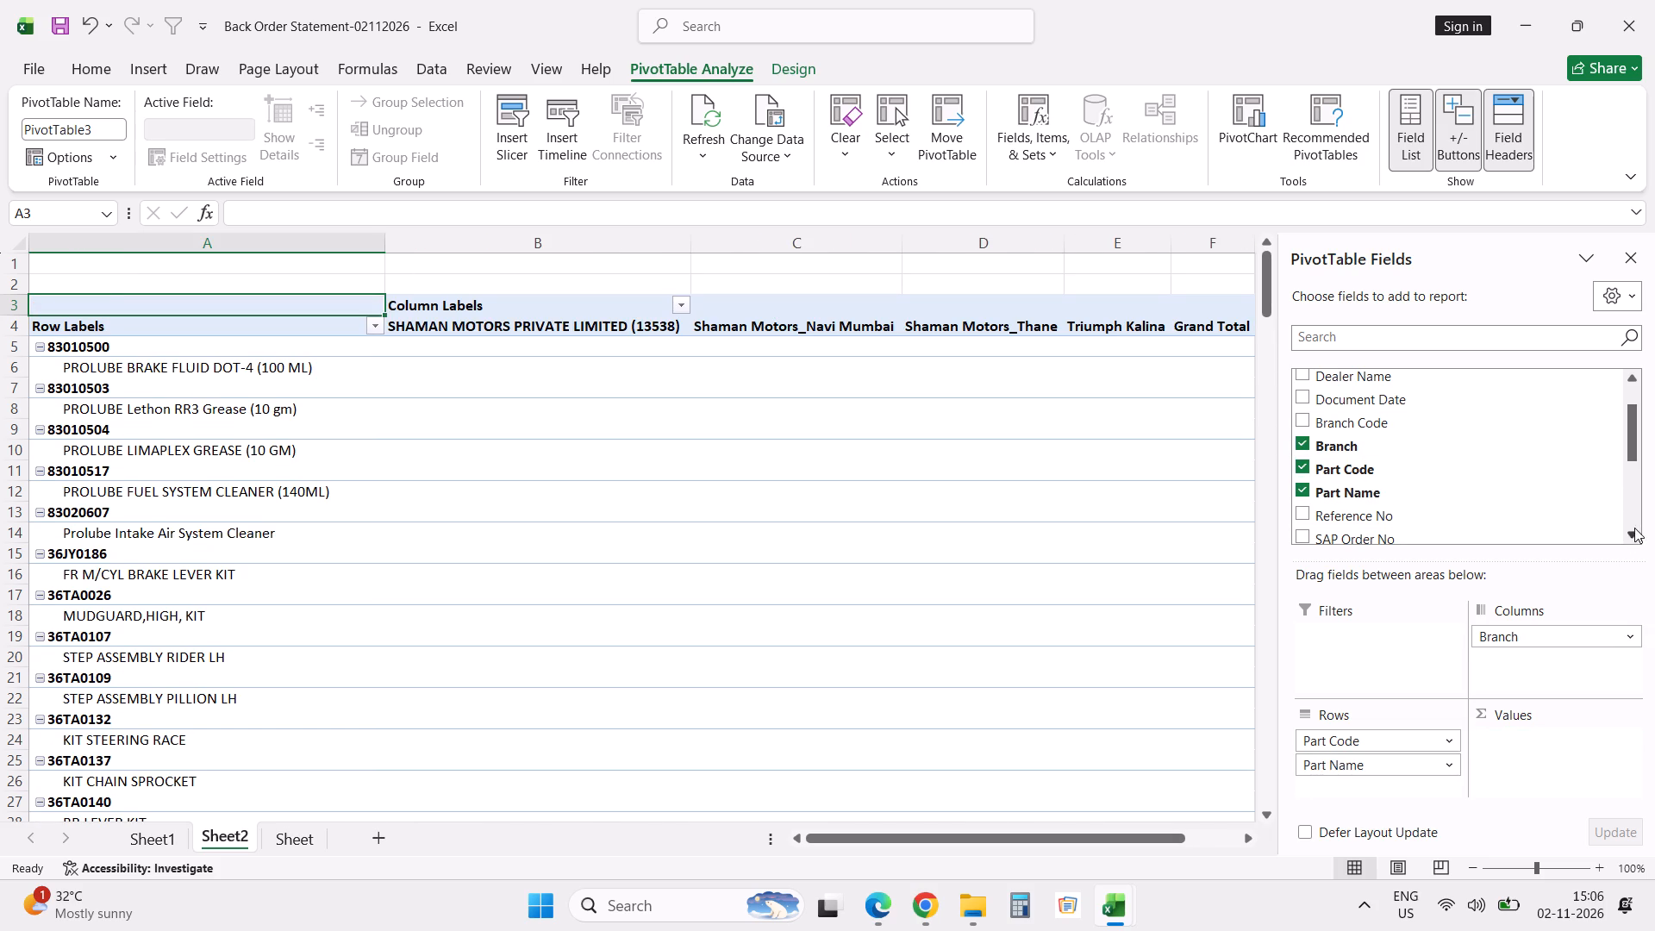
triple_click(1635, 534)
triple_click(1635, 534)
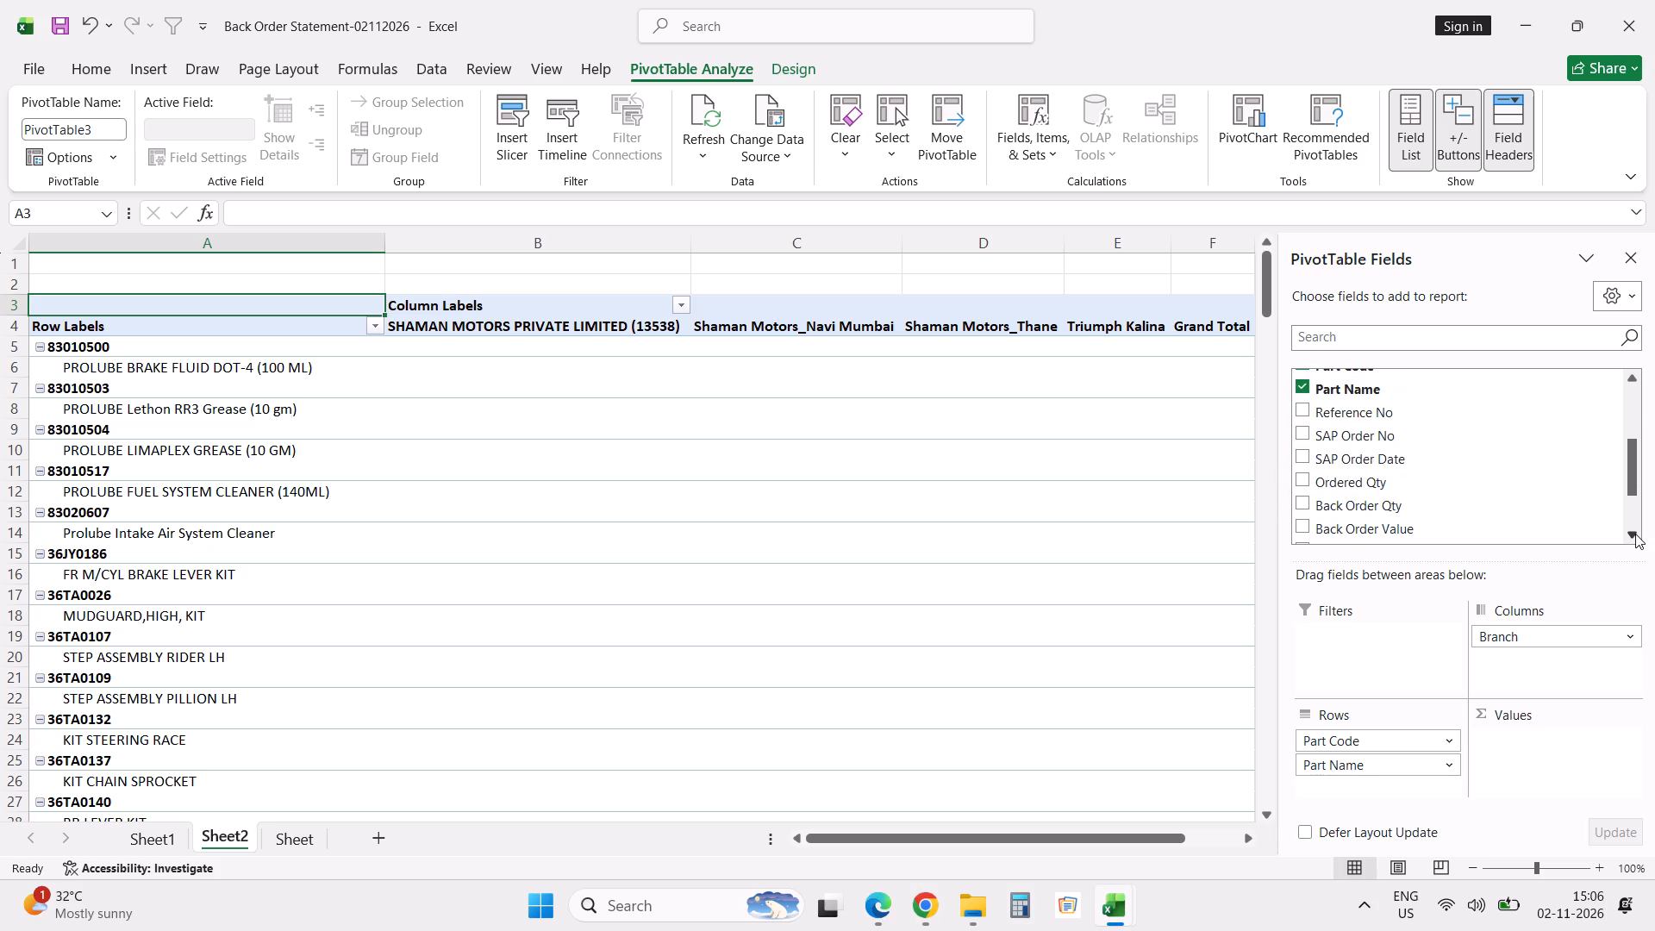
drag(1338, 506, 1587, 718)
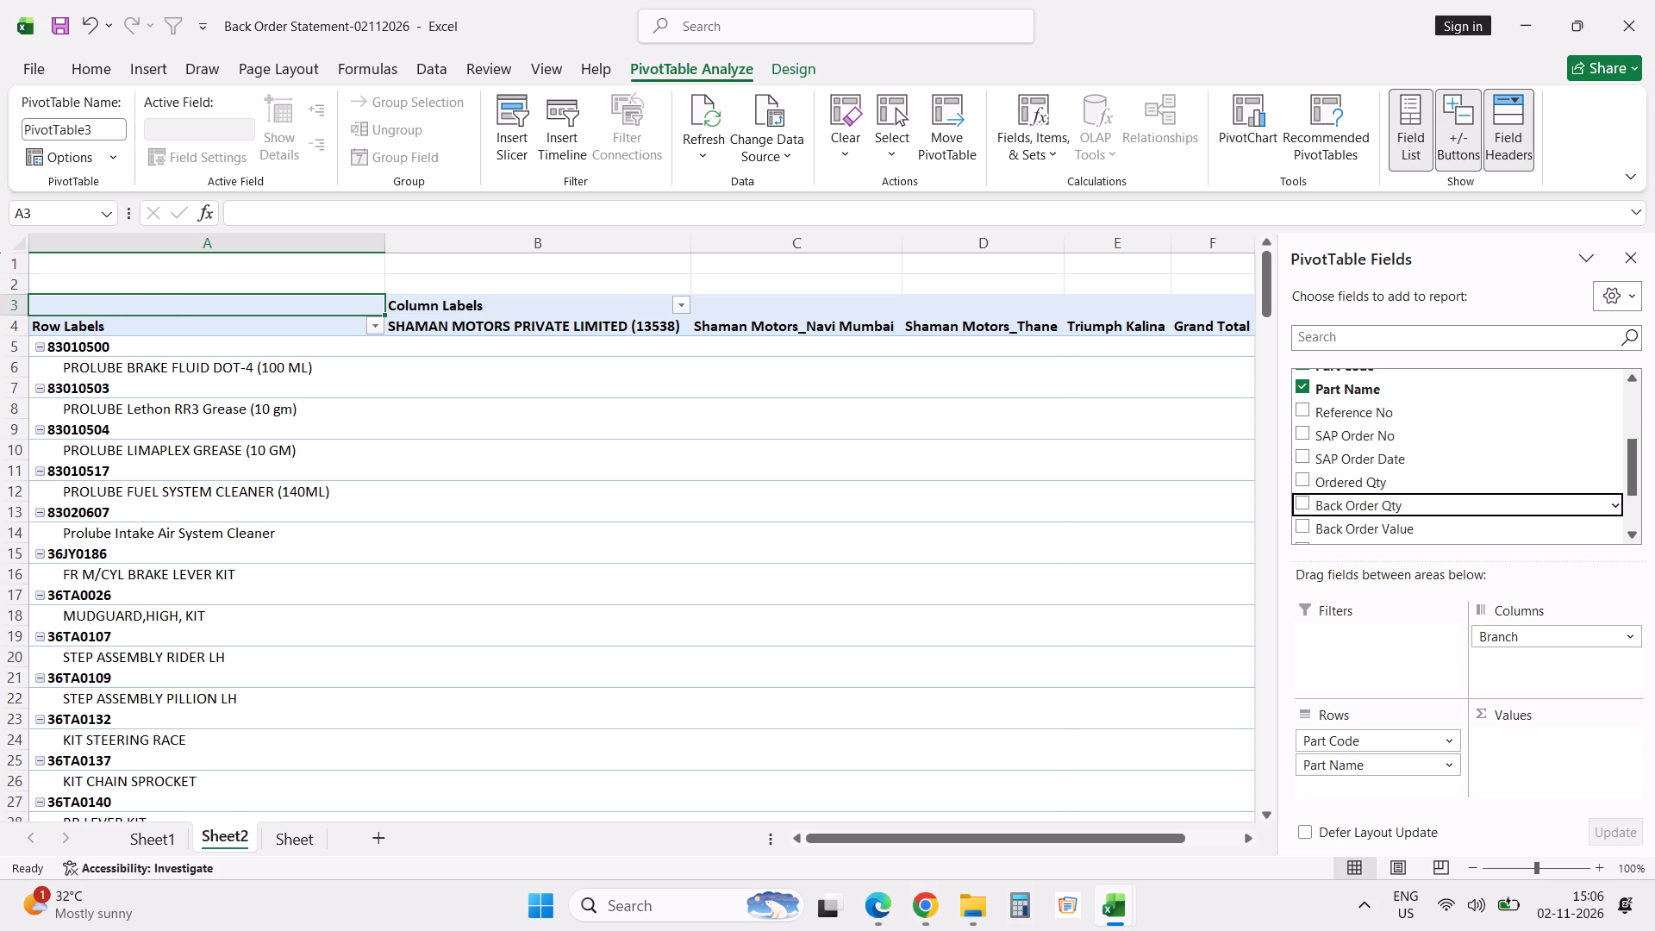
drag(1587, 718, 1579, 731)
click(724, 550)
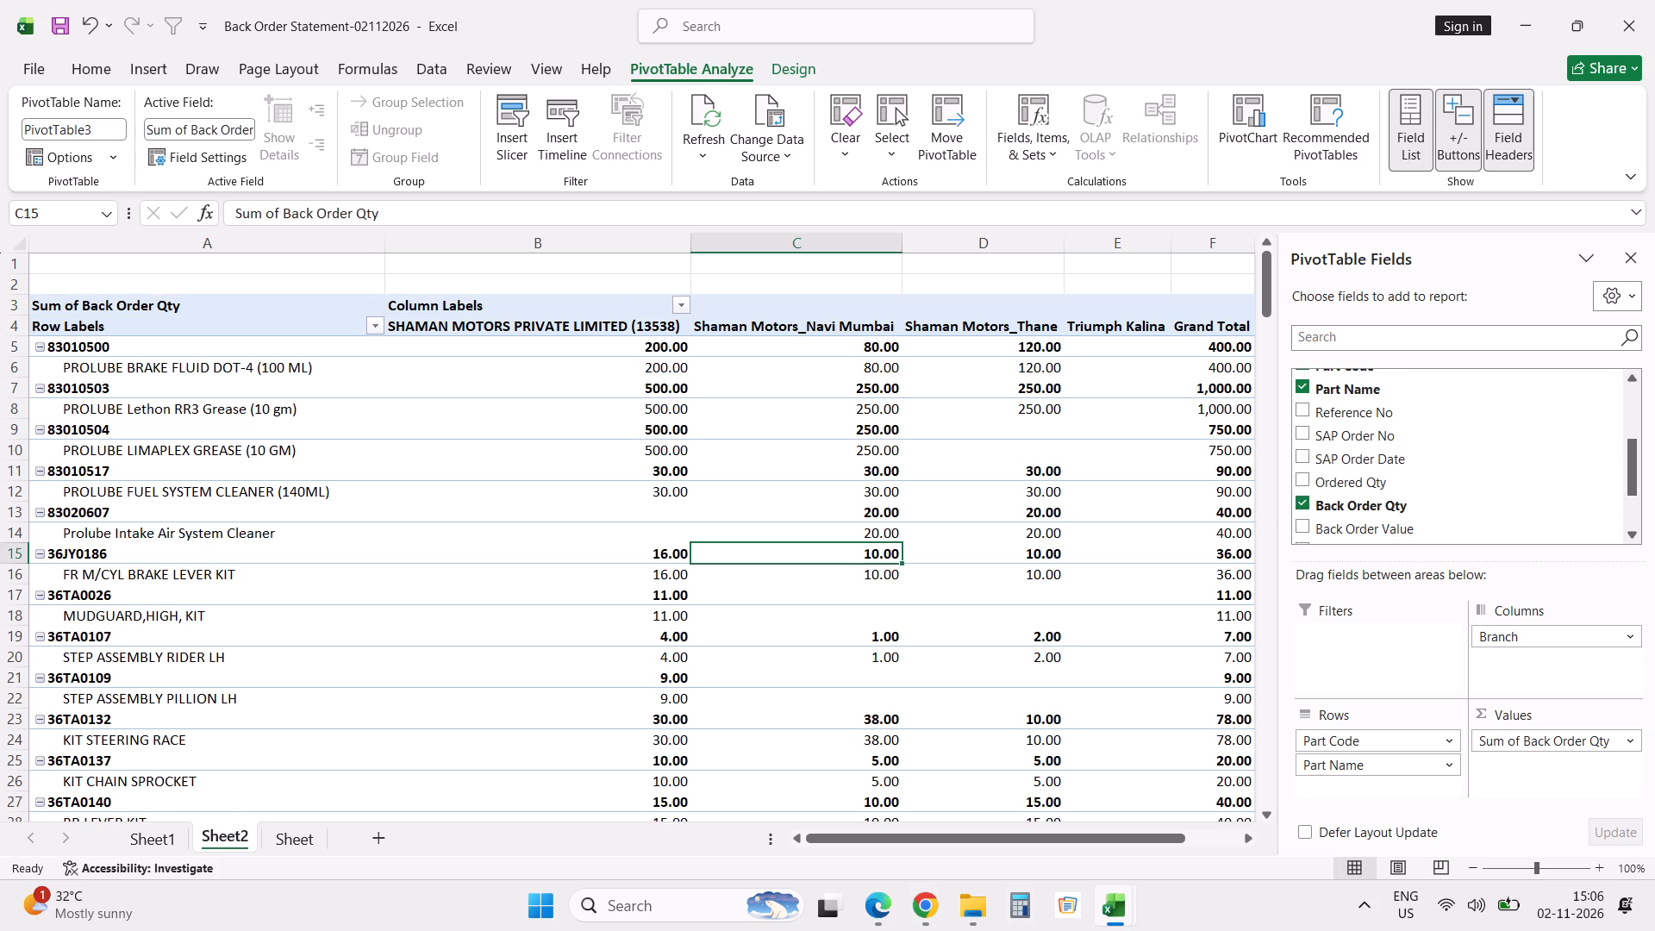
Show the PivotTable in tabular form and remove the Part Code subtotals.
click(781, 66)
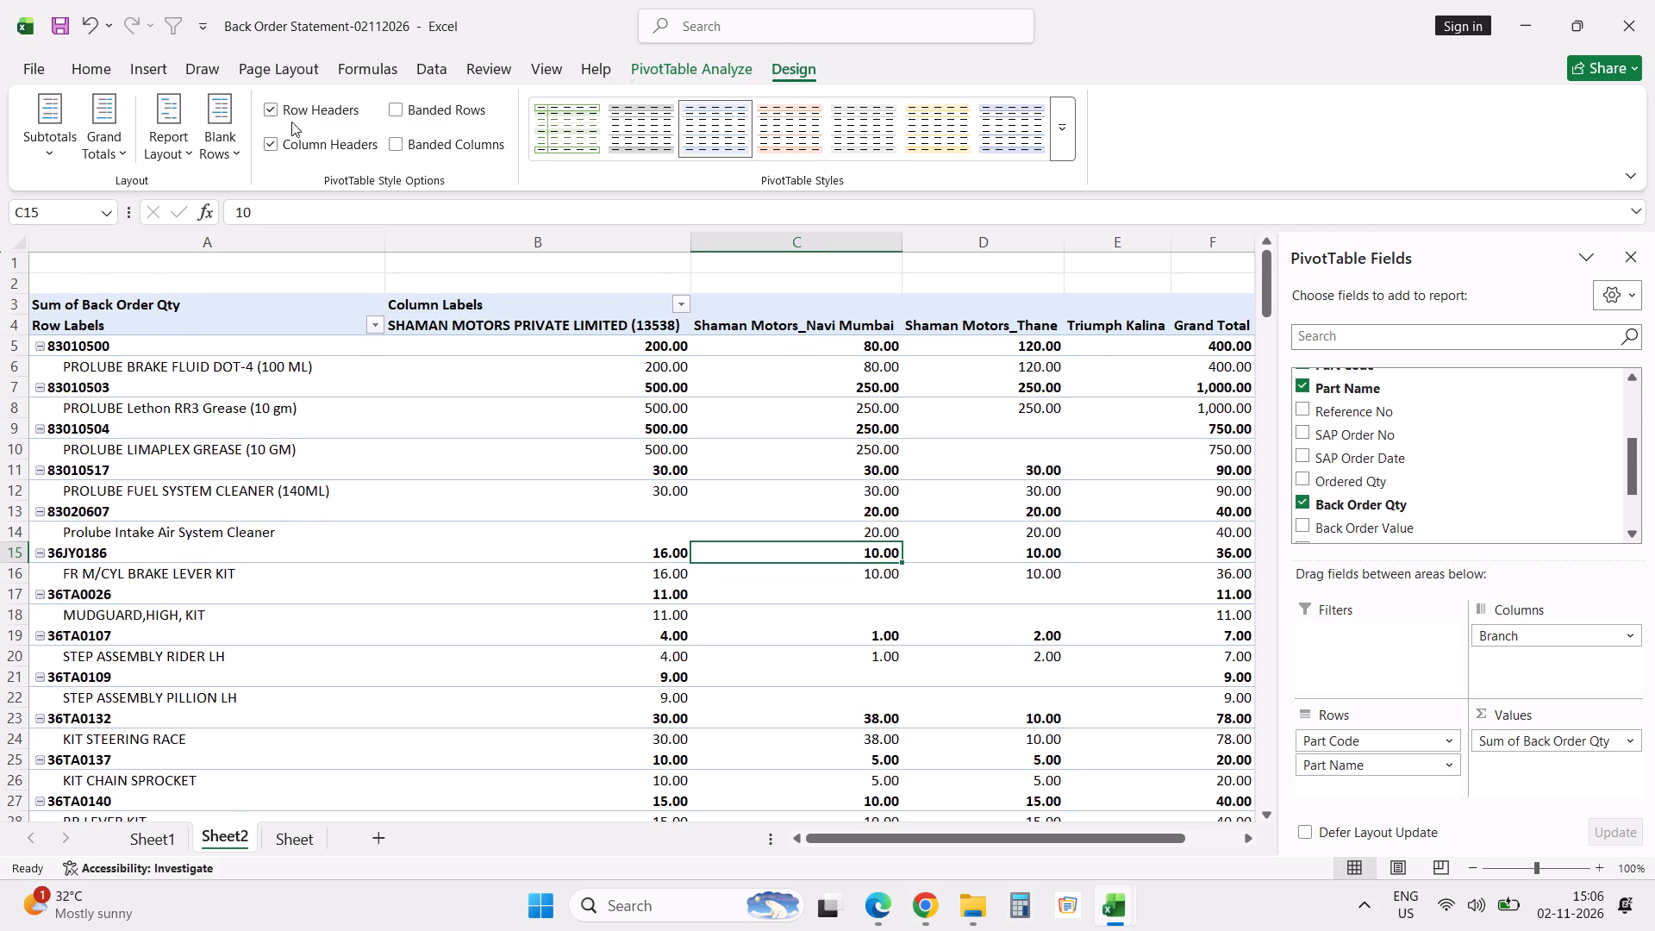
click(194, 150)
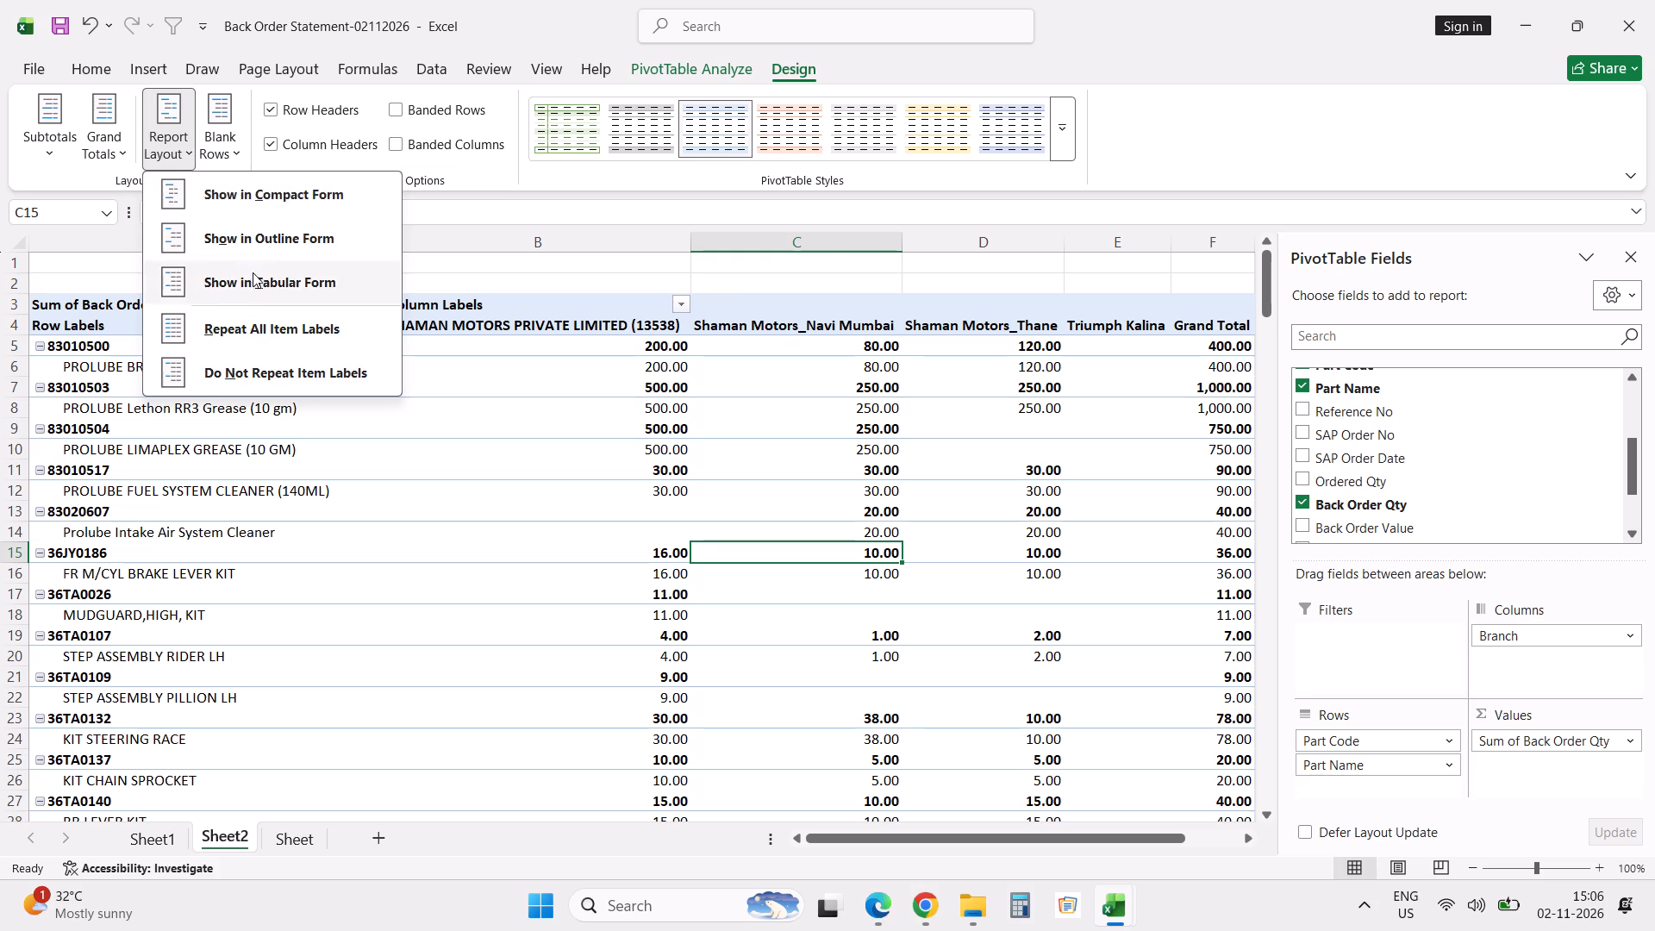
click(253, 275)
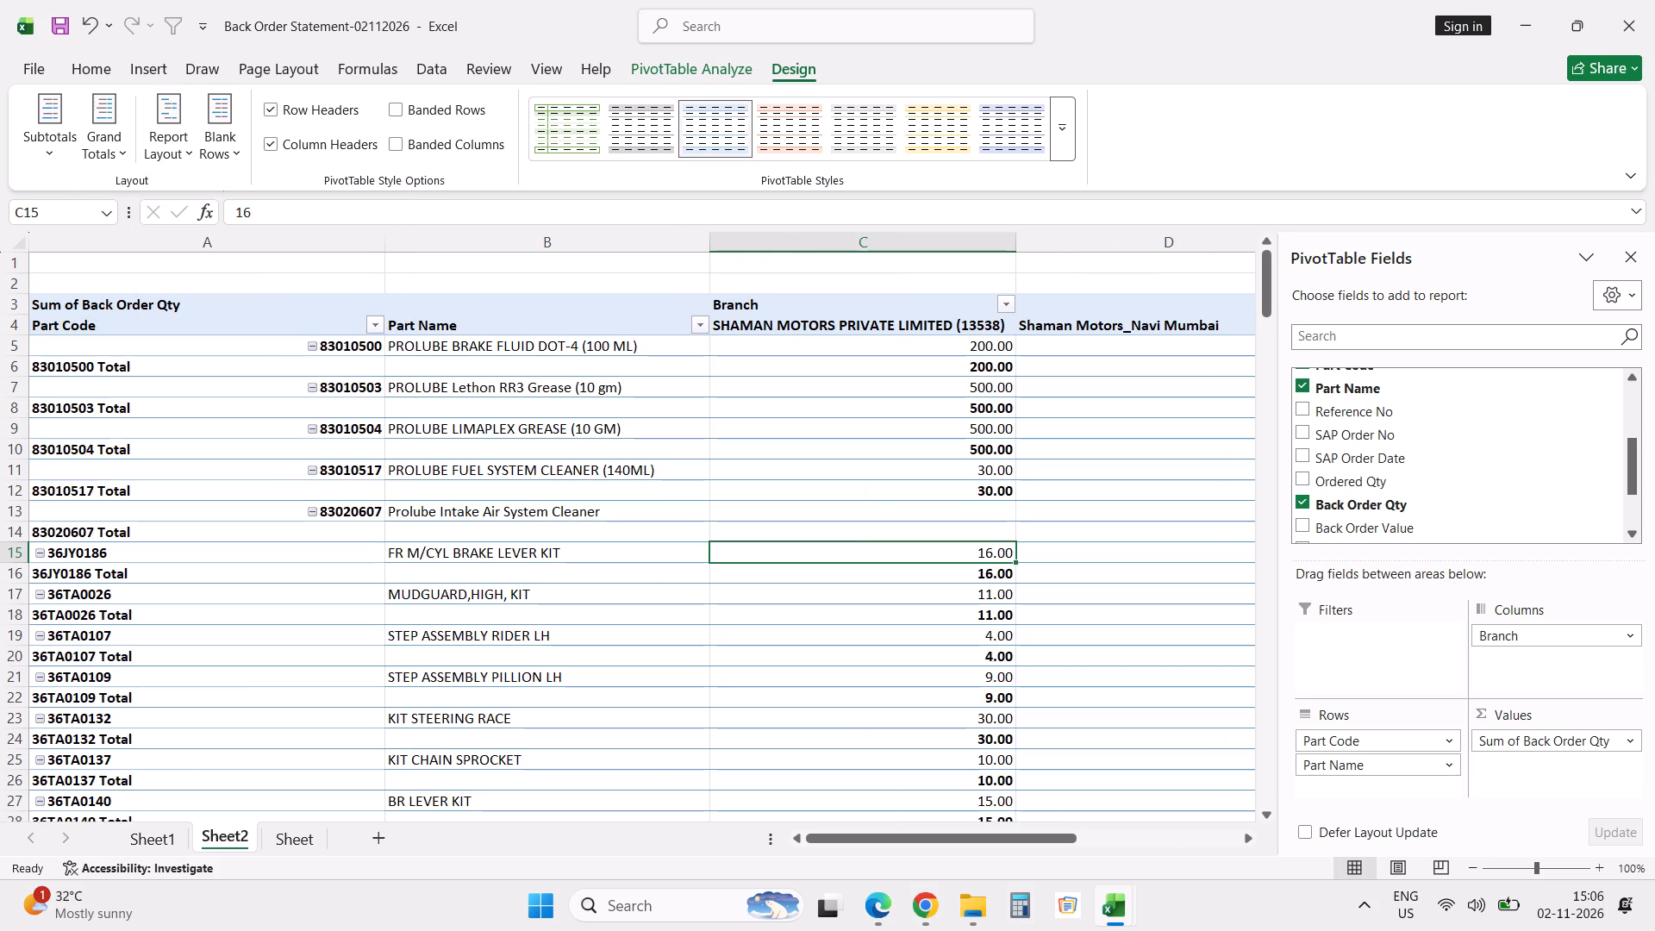
click(249, 384)
right_click(249, 384)
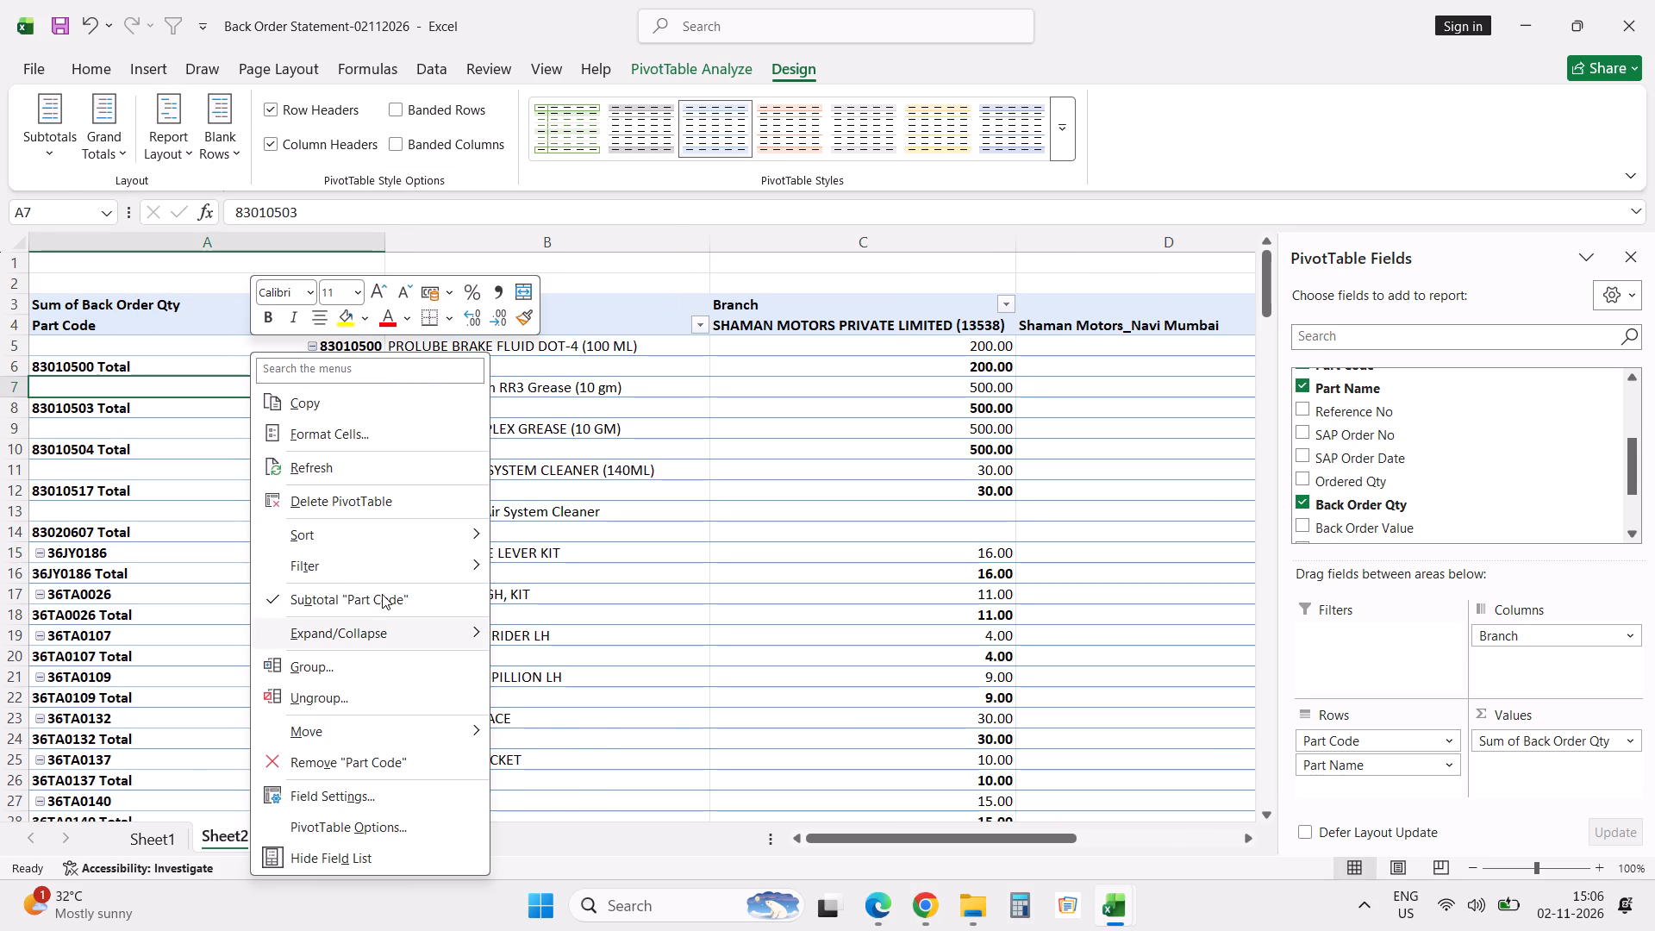
click(382, 594)
Copy all of Sheet2 and paste it over itself as values only, replacing the PivotTable.
key(ctrl+a)
key(ctrl+a)
key(ctrl+a)
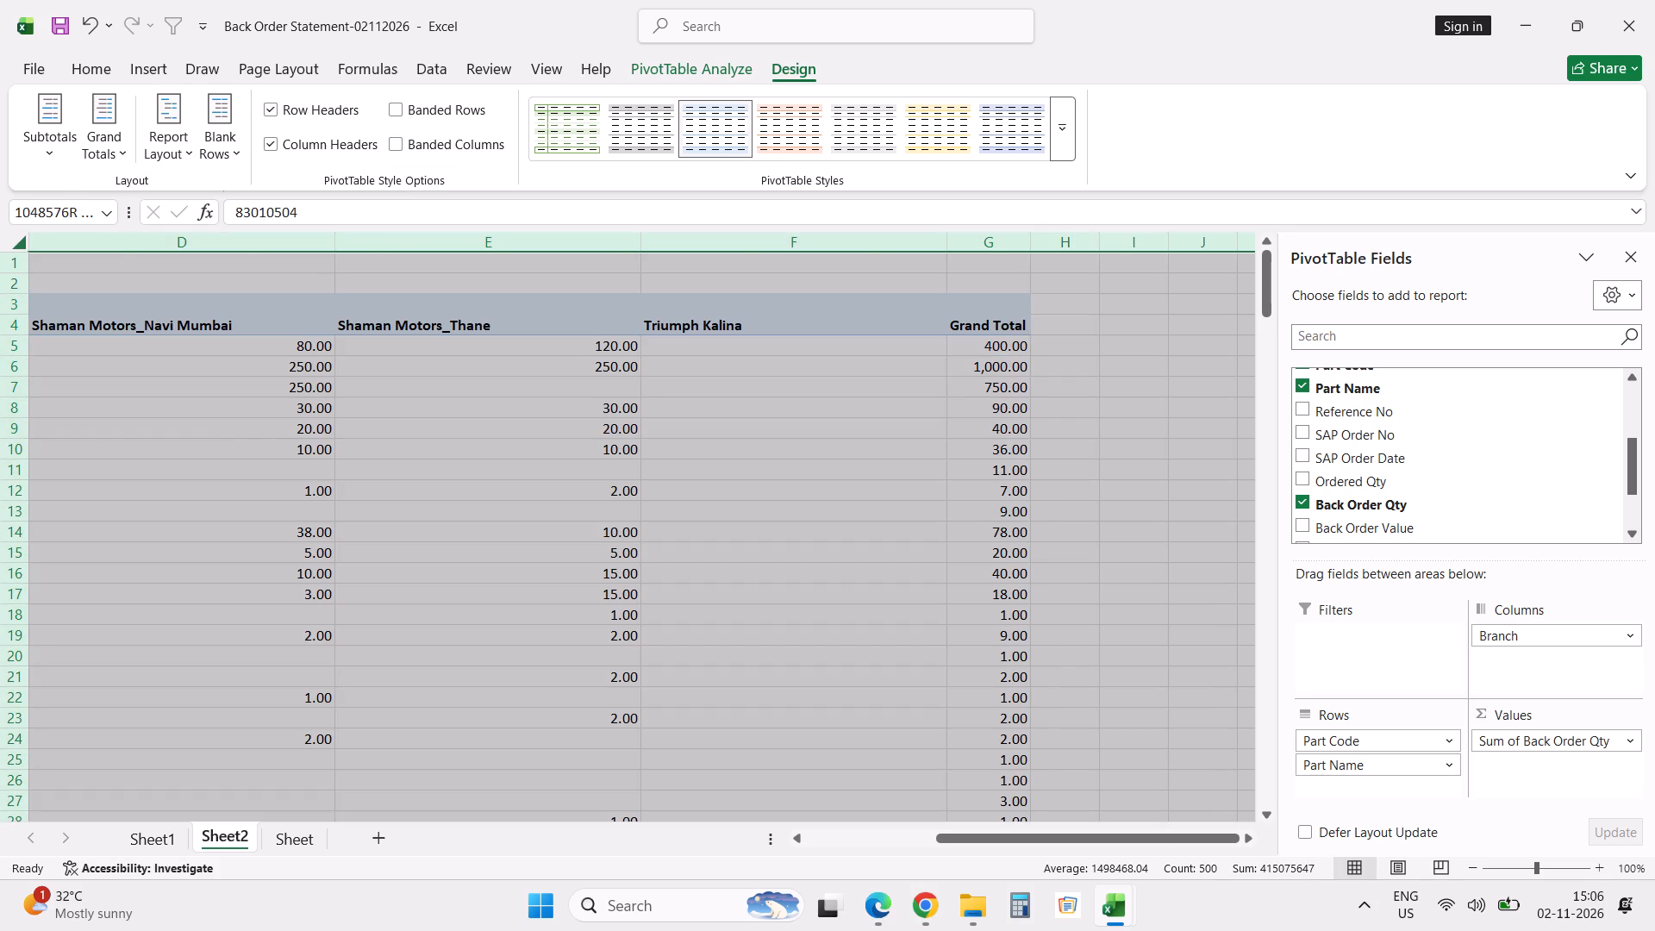
key(ctrl+c)
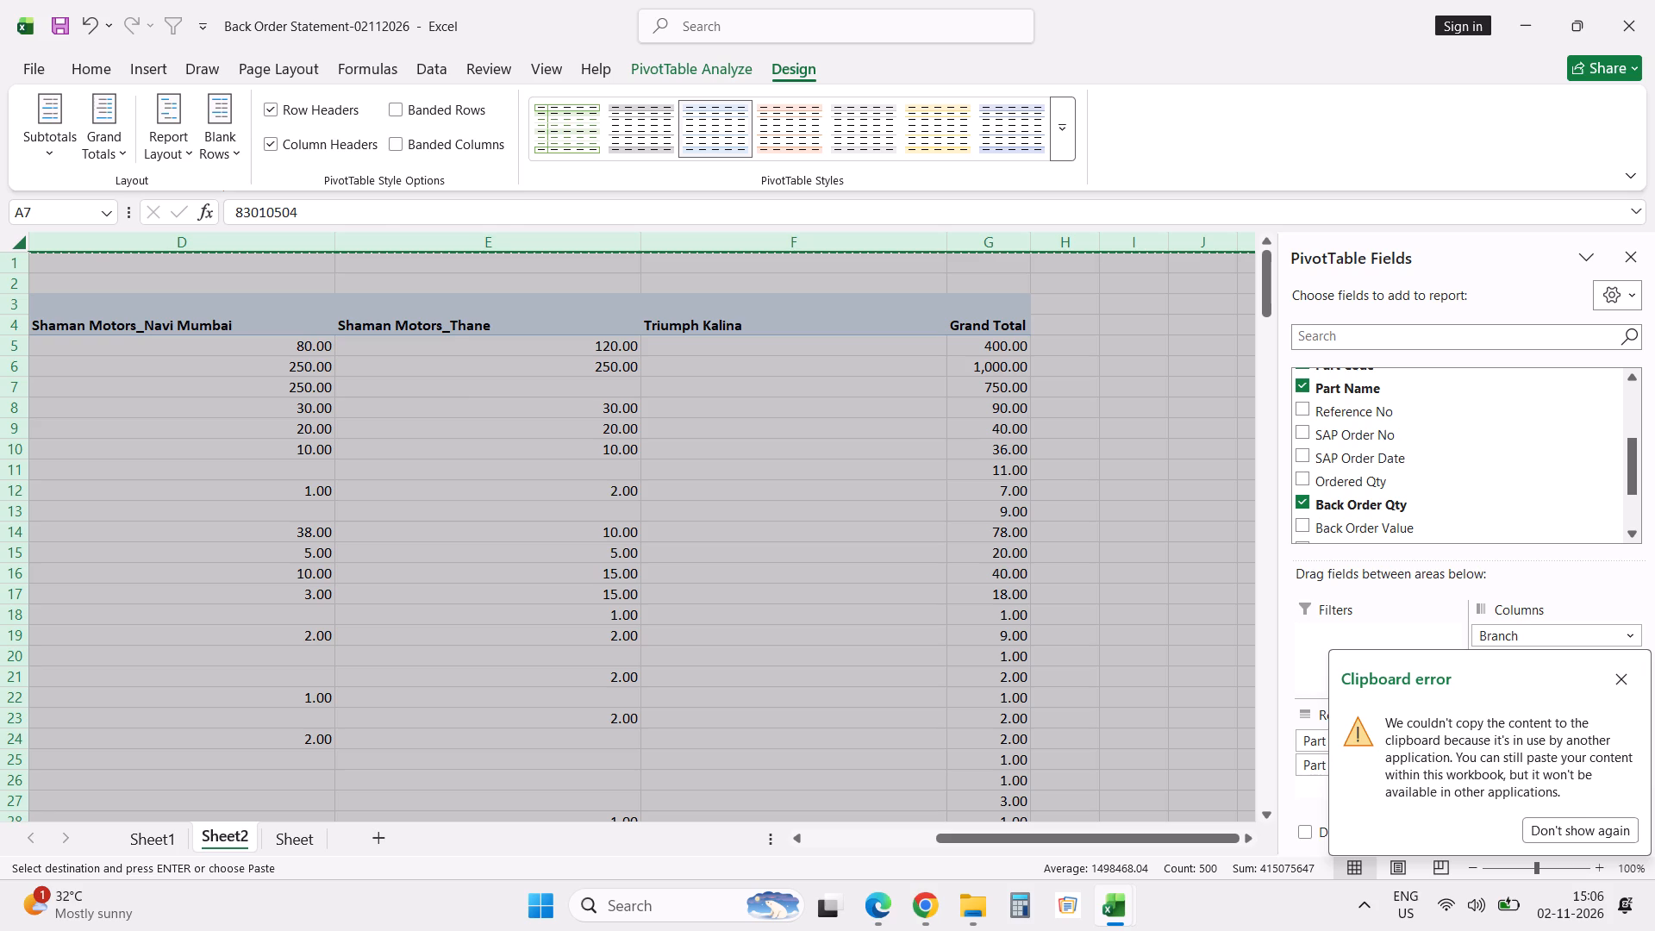
right_click(218, 267)
click(307, 414)
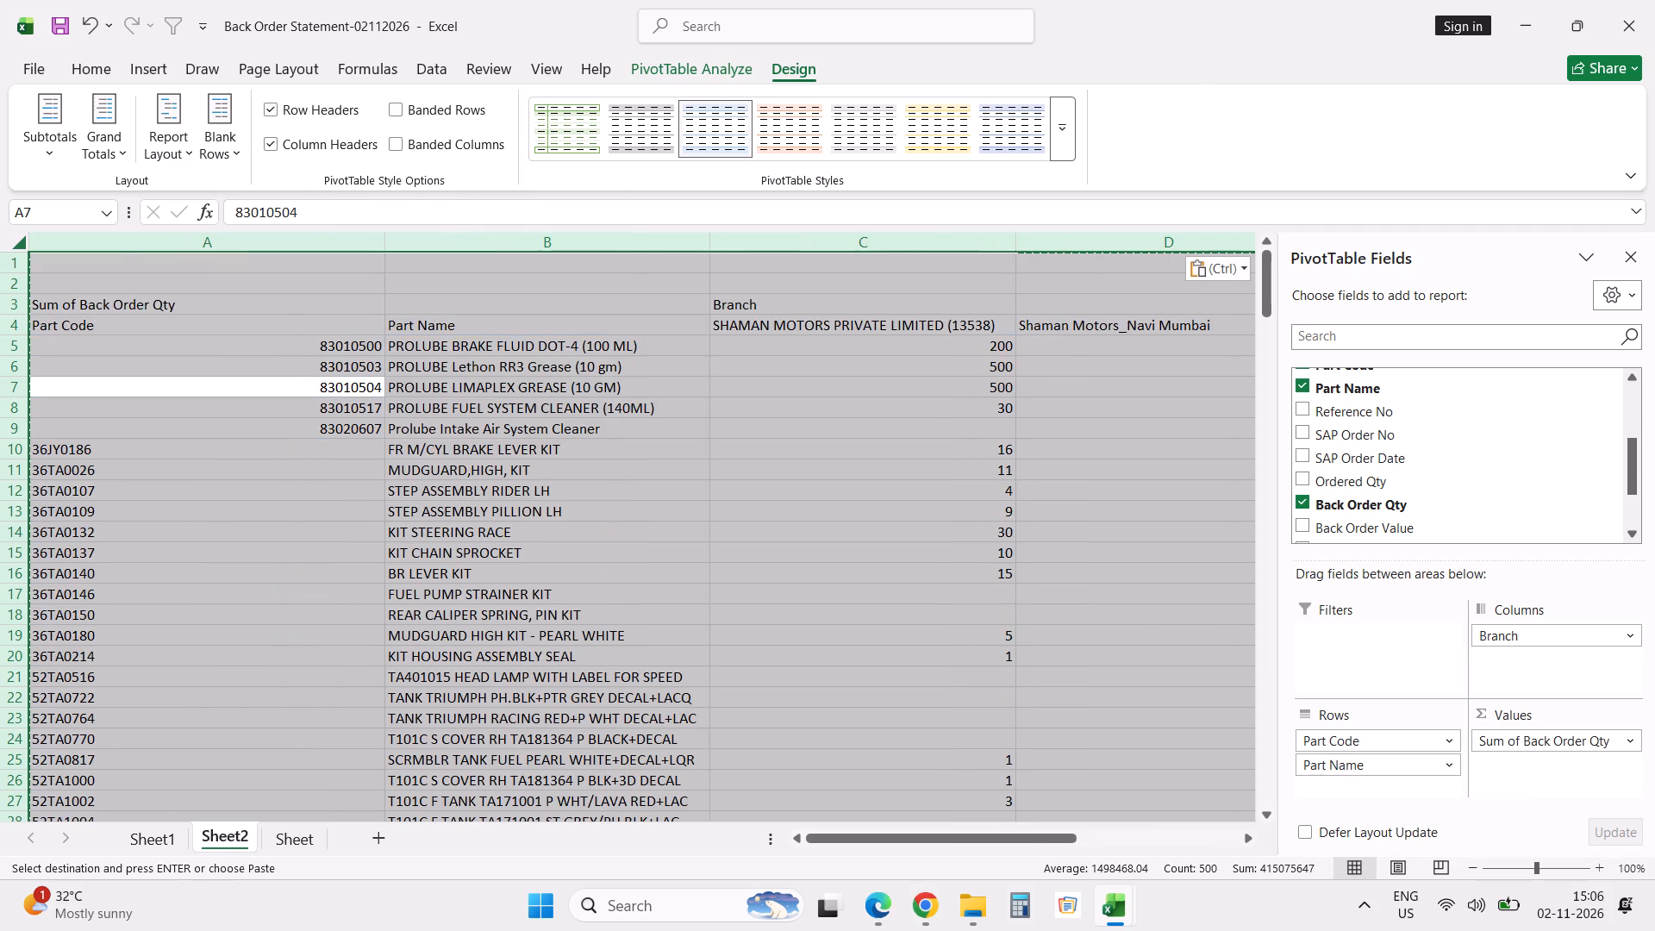
Replace all blank cells with 0 in the branch and Grand Total quantities, range C5:G114 on Sheet2.
click(864, 330)
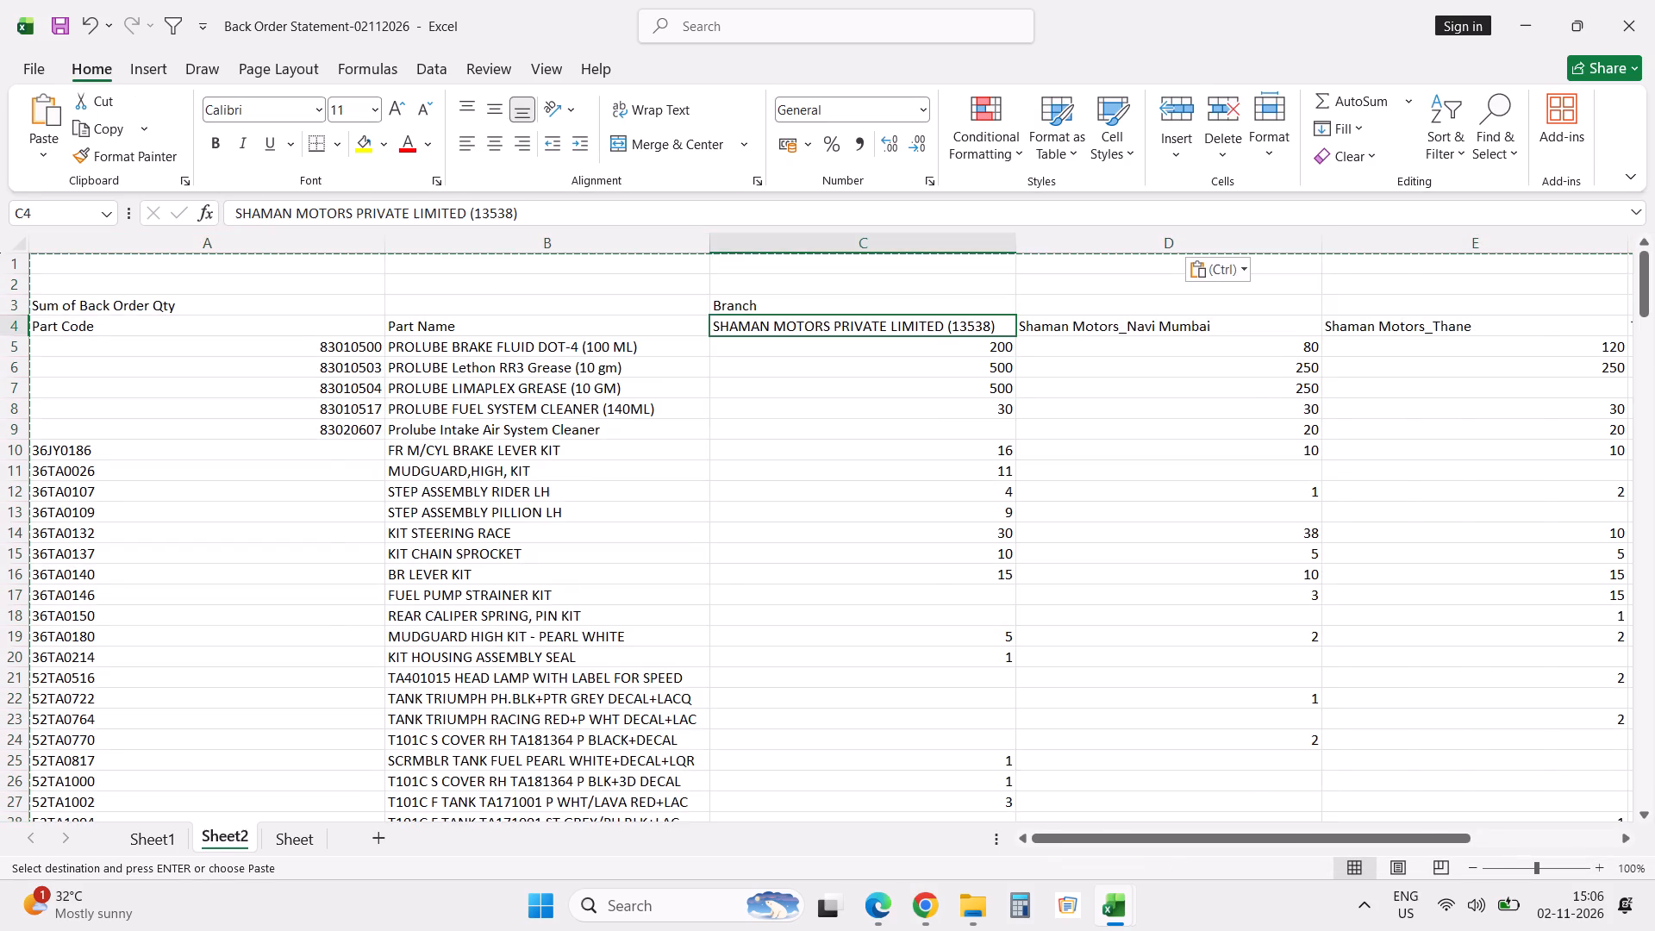
key(ctrl+Right)
key(Down)
key(ctrl+shift+Down)
key(shift+Left)
key(shift+Left)
key(shift+Left)
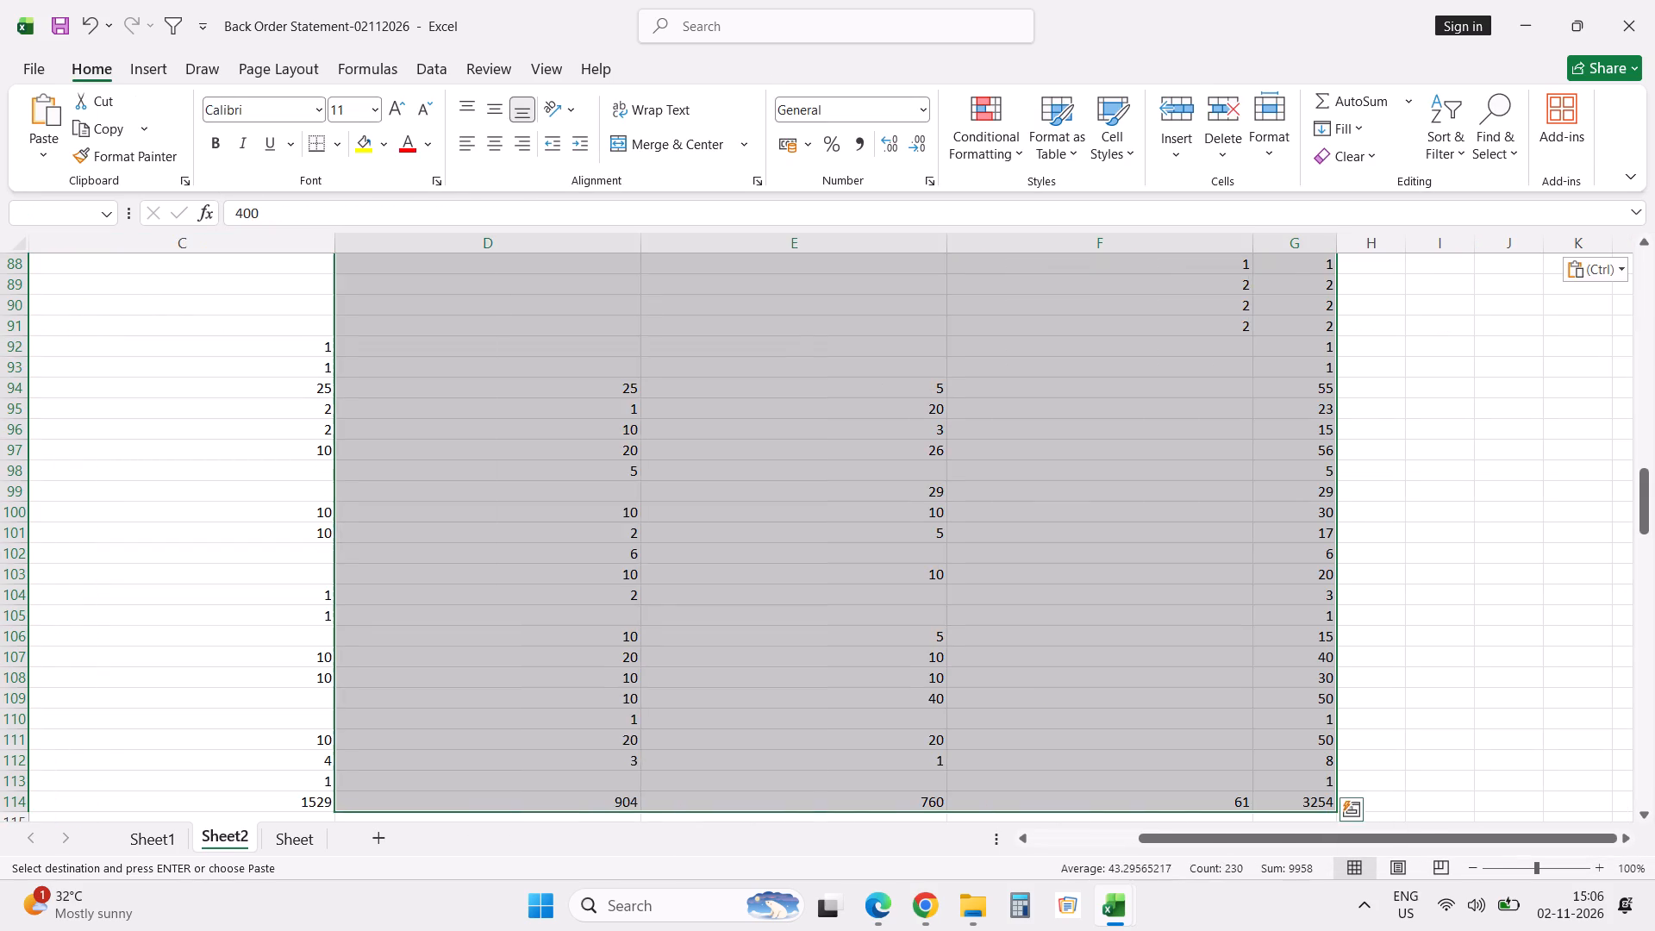
key(shift+Left)
key(shift+Left)
key(shift+Right)
key(ctrl+h)
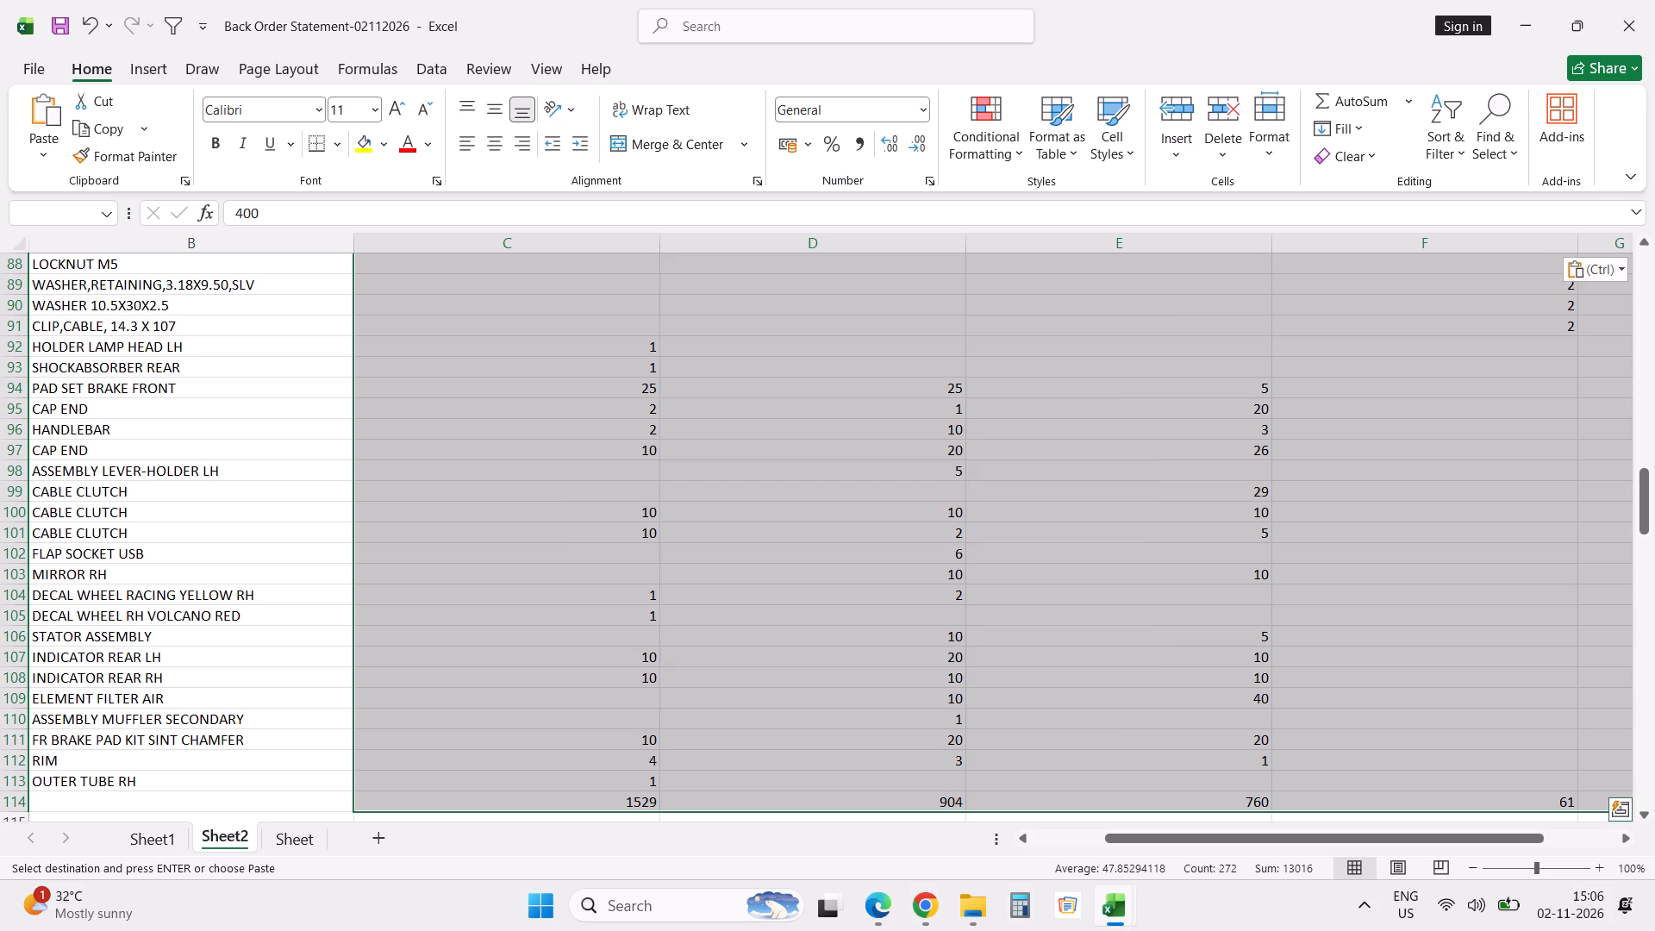
key(shift+Tab)
key(Delete)
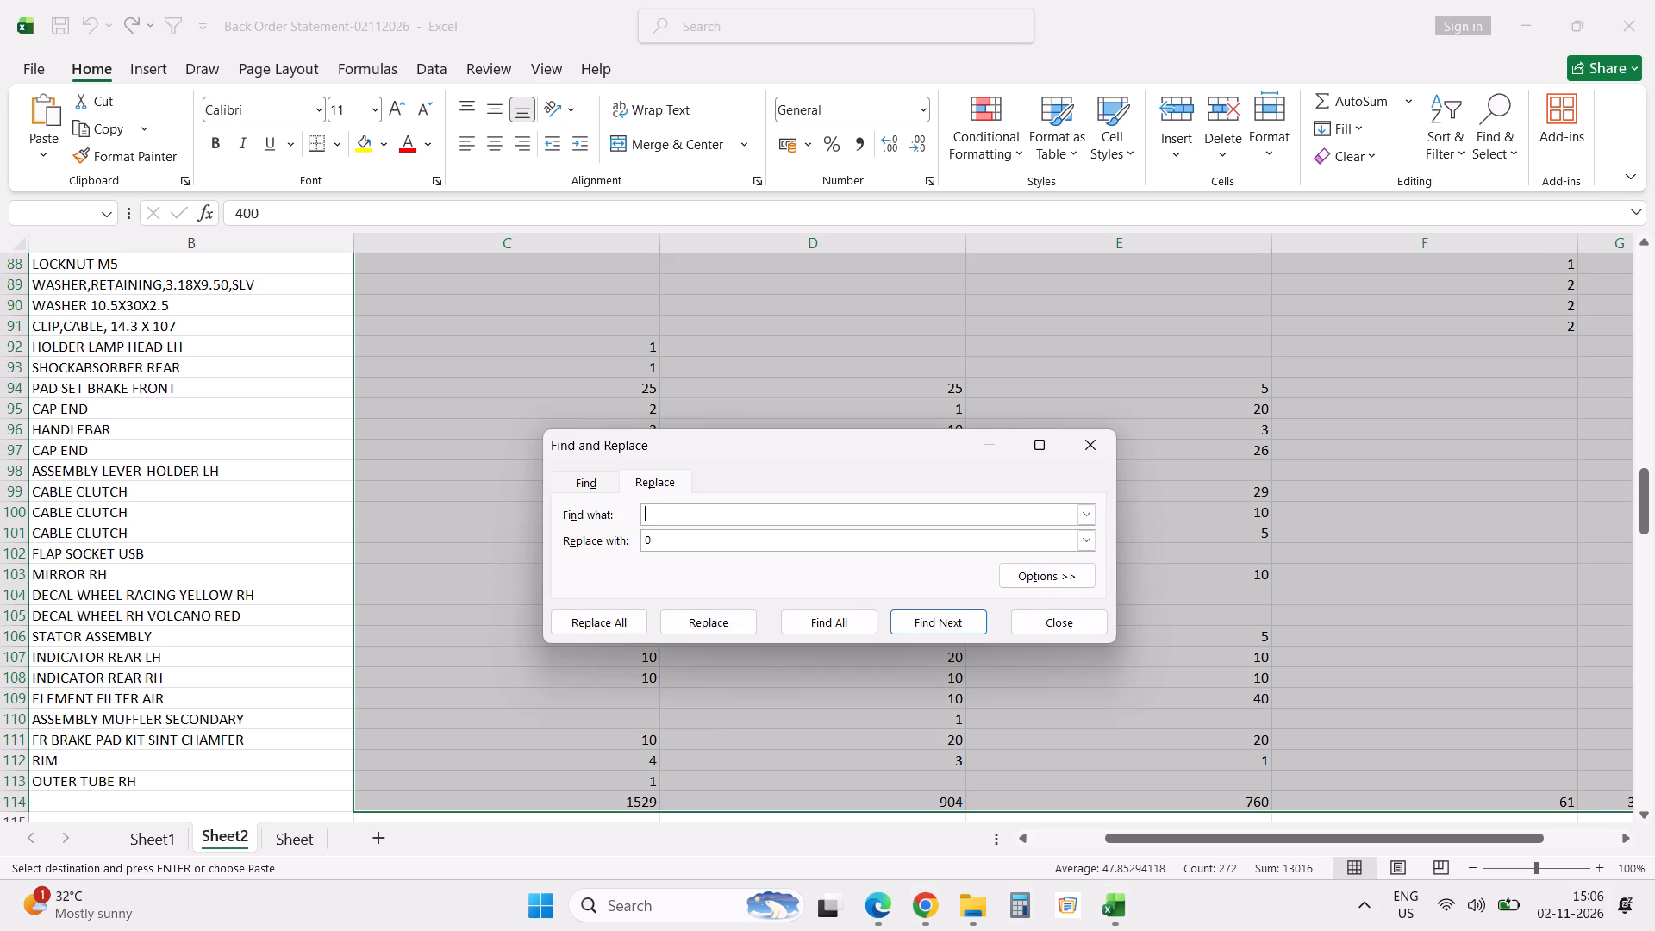
key(alt+a)
key(Escape)
key(Escape)
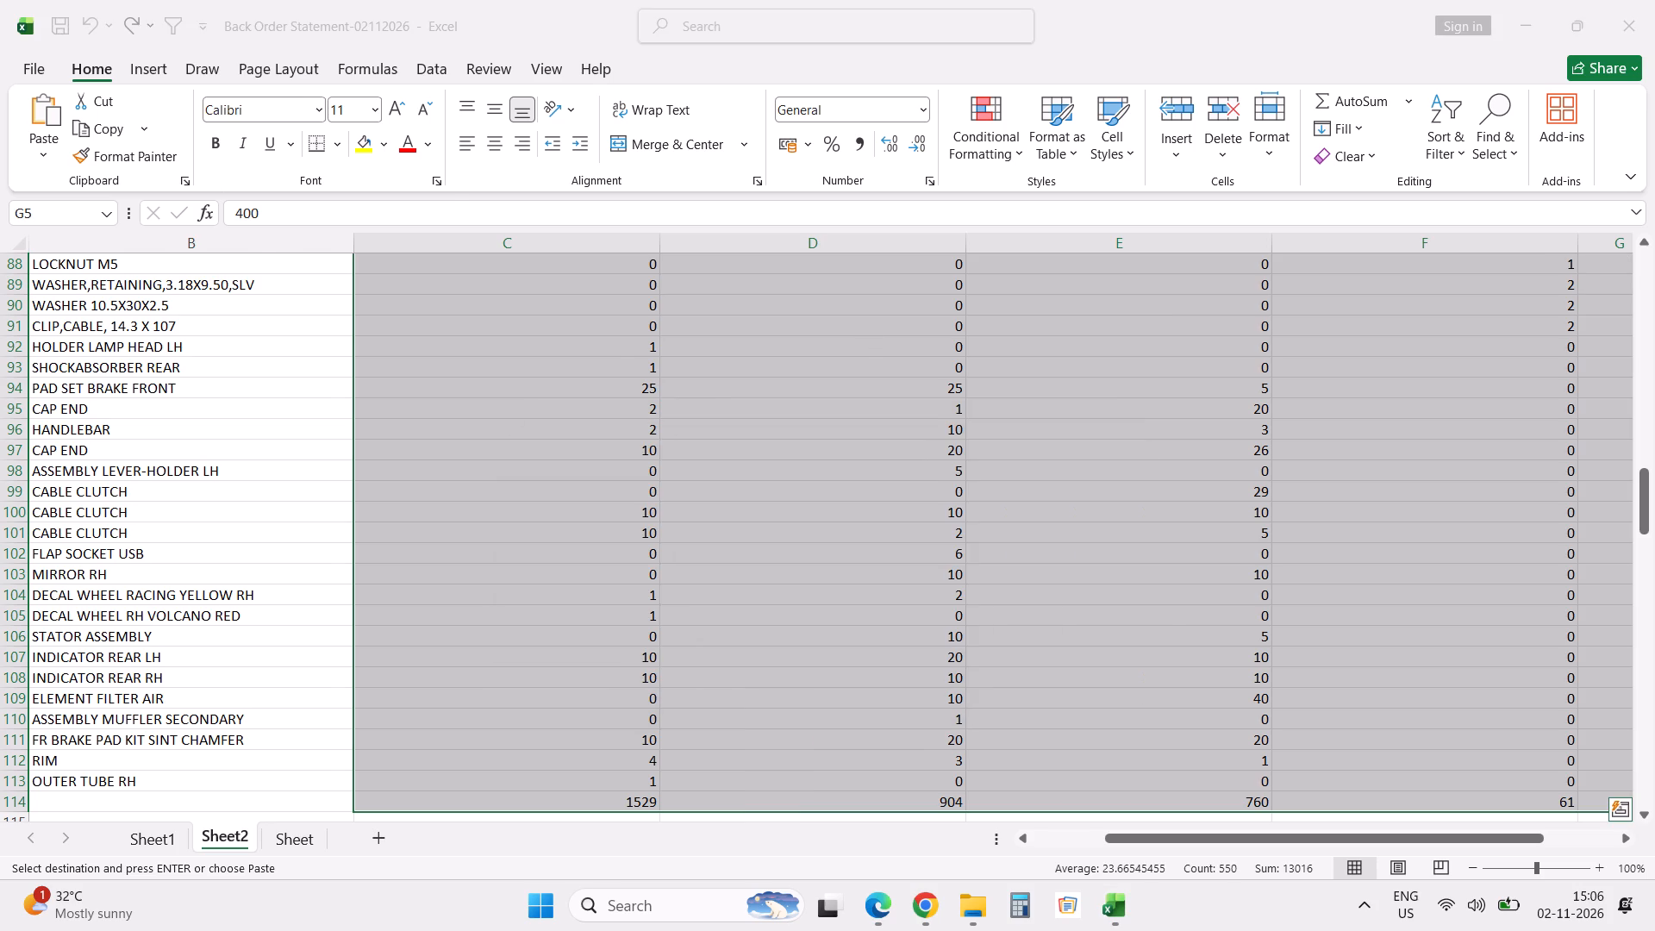
Examine the columns of the back order summary alongside the BO column layout in the Small Bike 30 Oct Order sheet.
key(ctrl+Up)
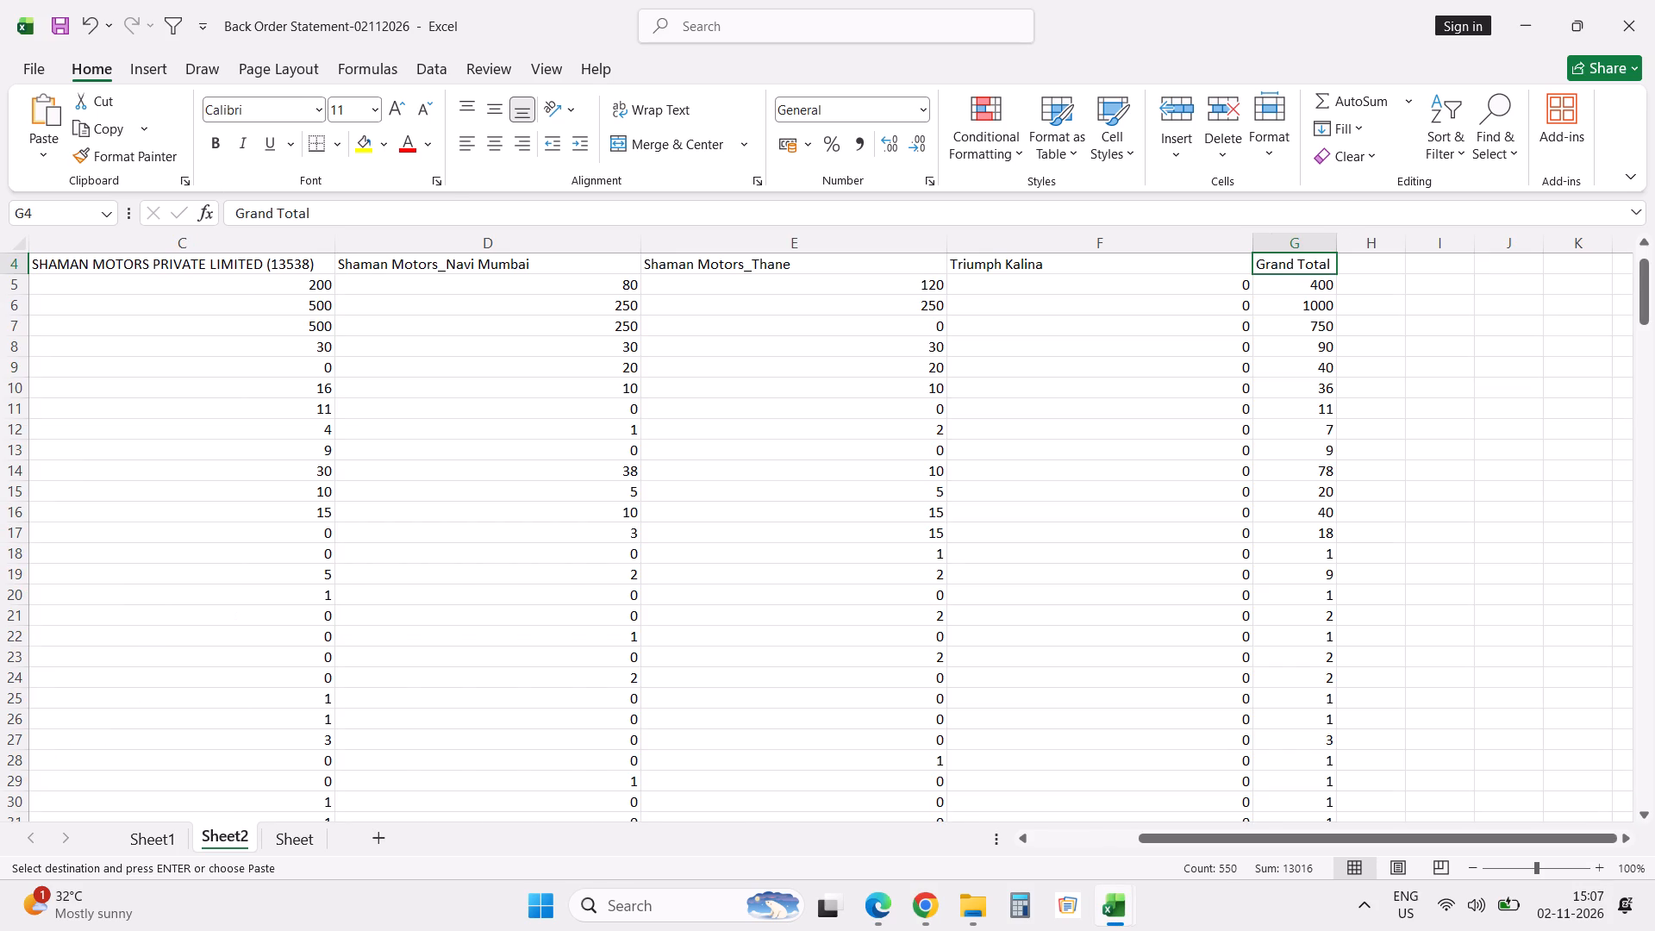
click(838, 259)
key(ctrl+Left)
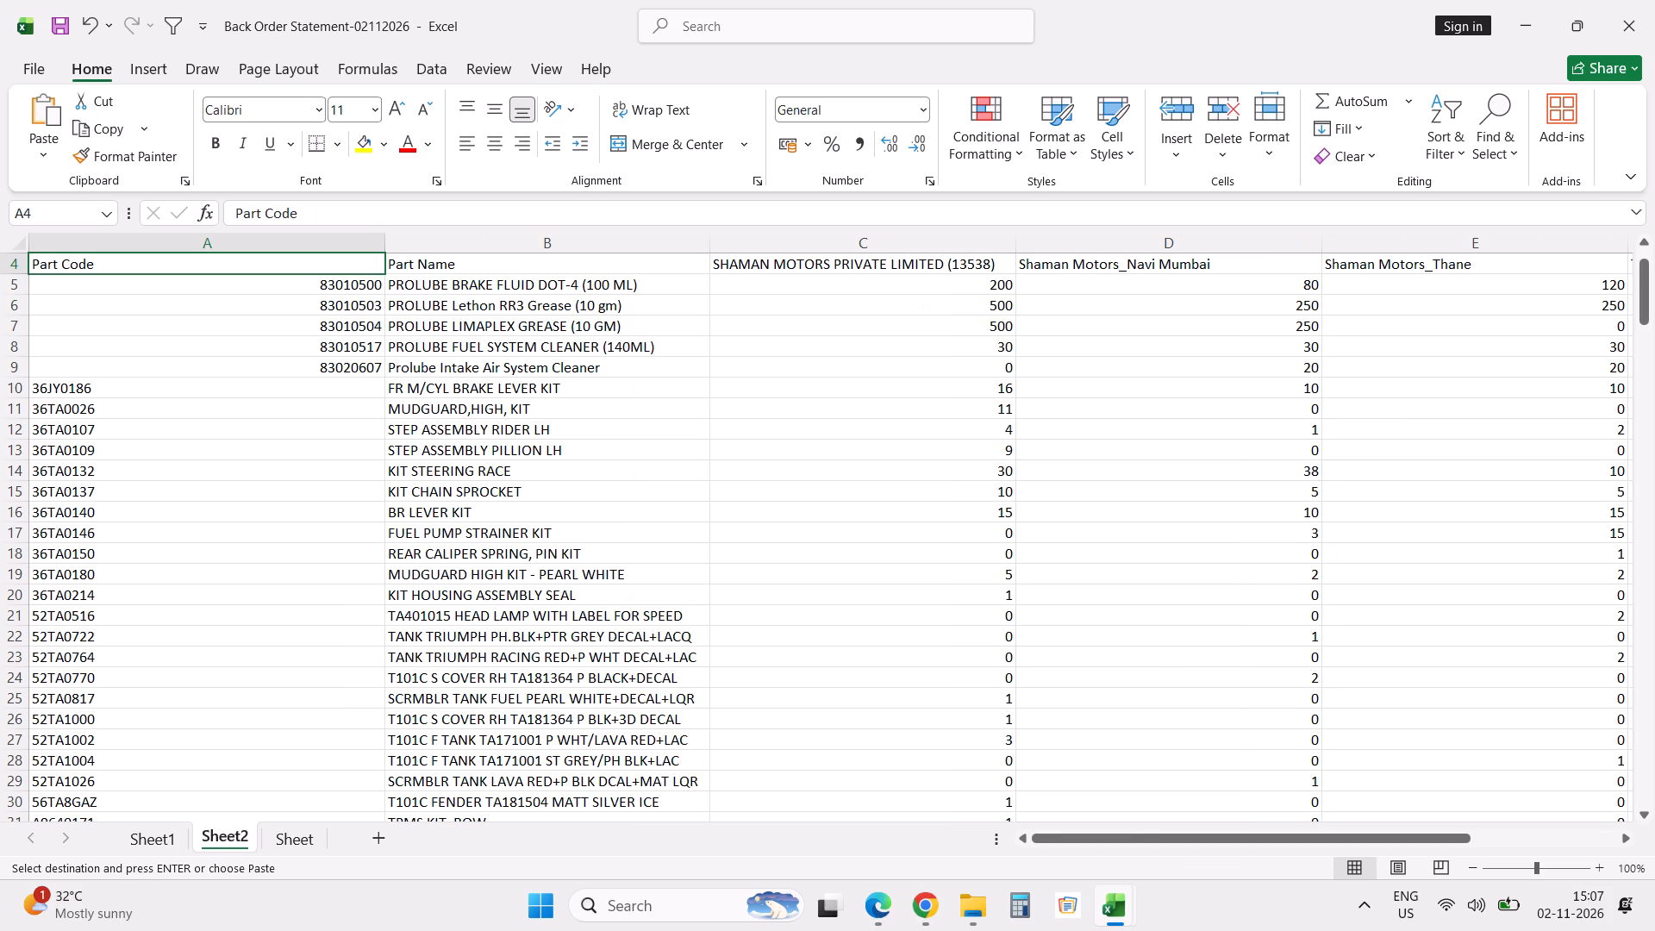
key(alt+Tab)
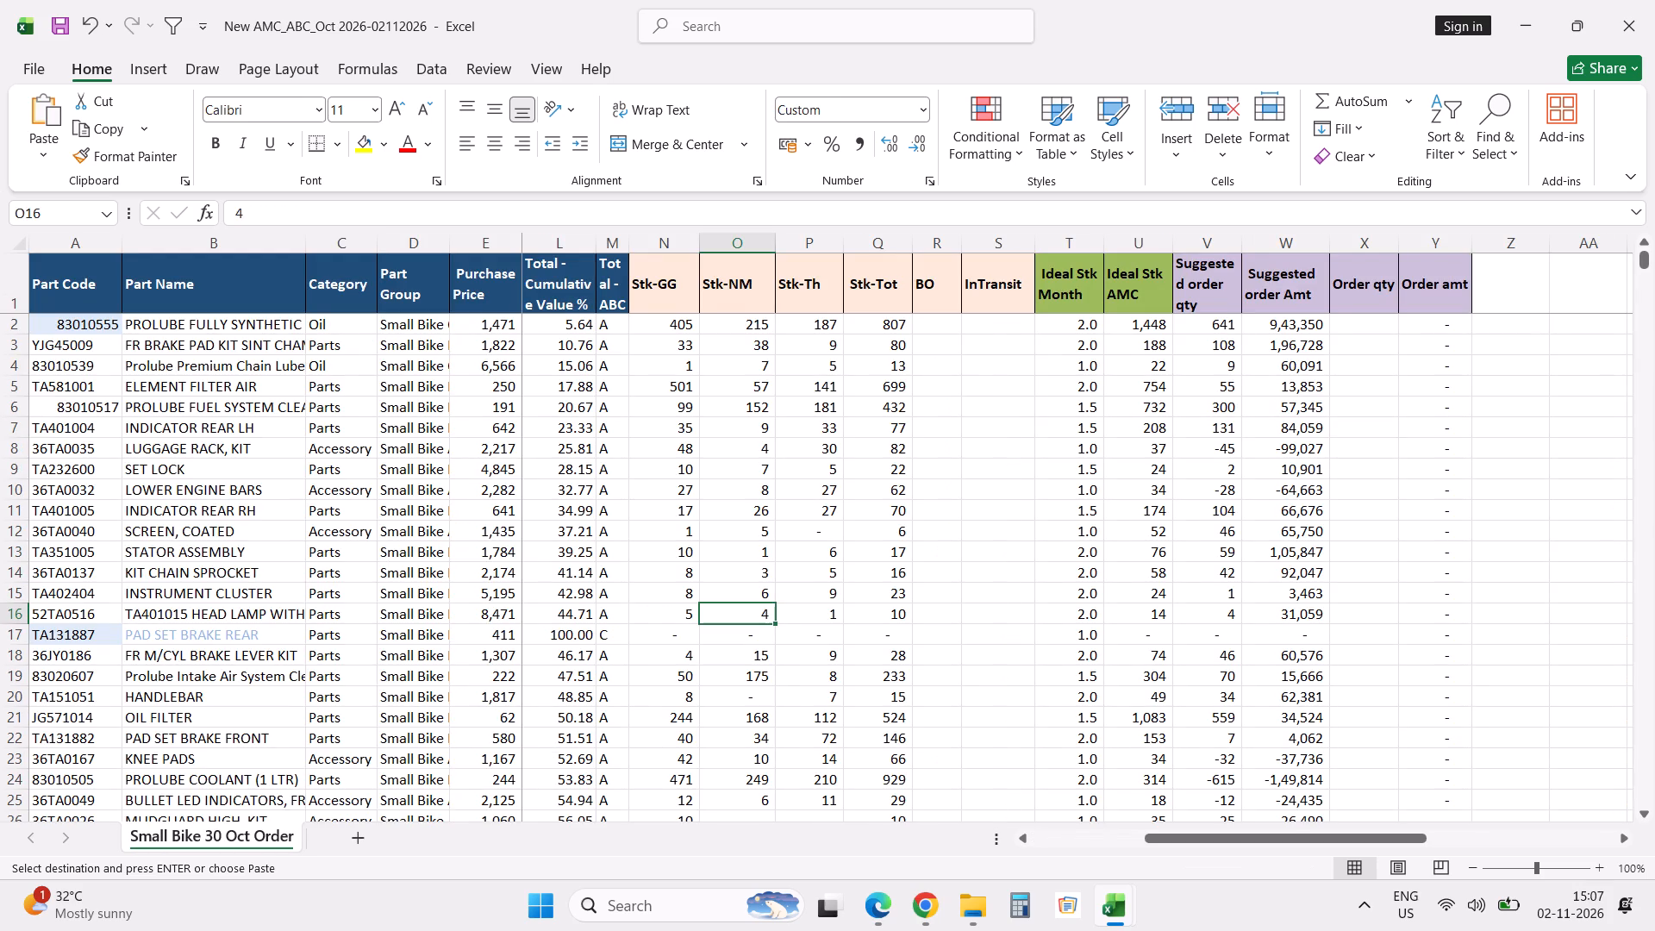
key(alt+Tab)
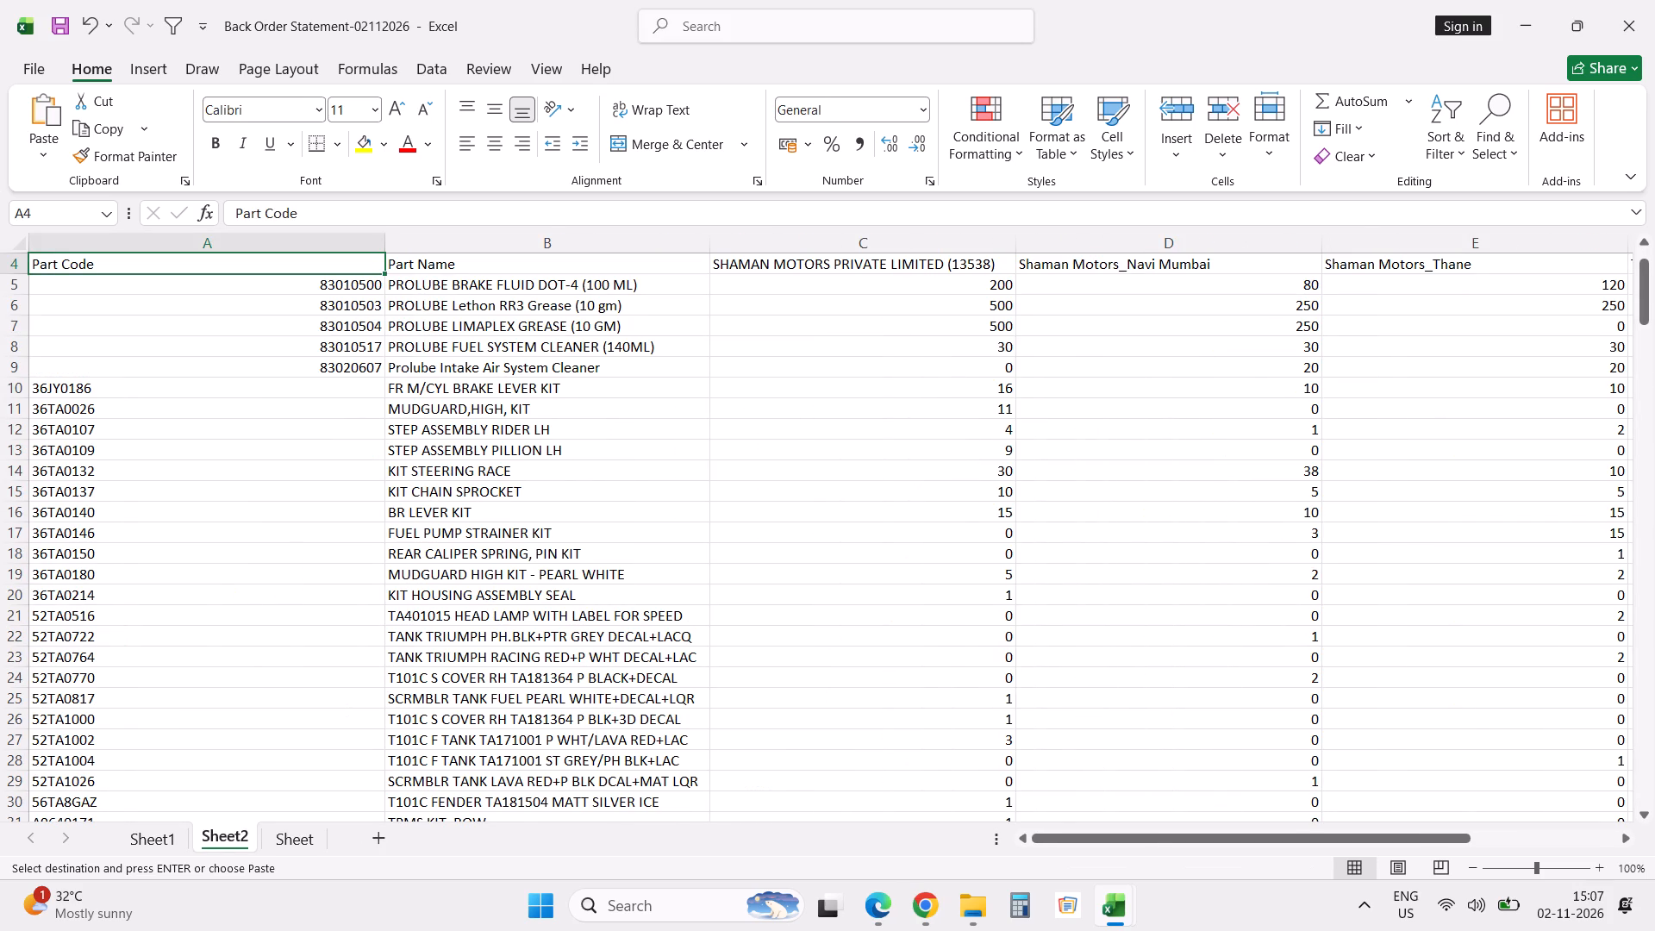
click(1109, 288)
key(Right)
key(Right)
key(Right)
key(Right)
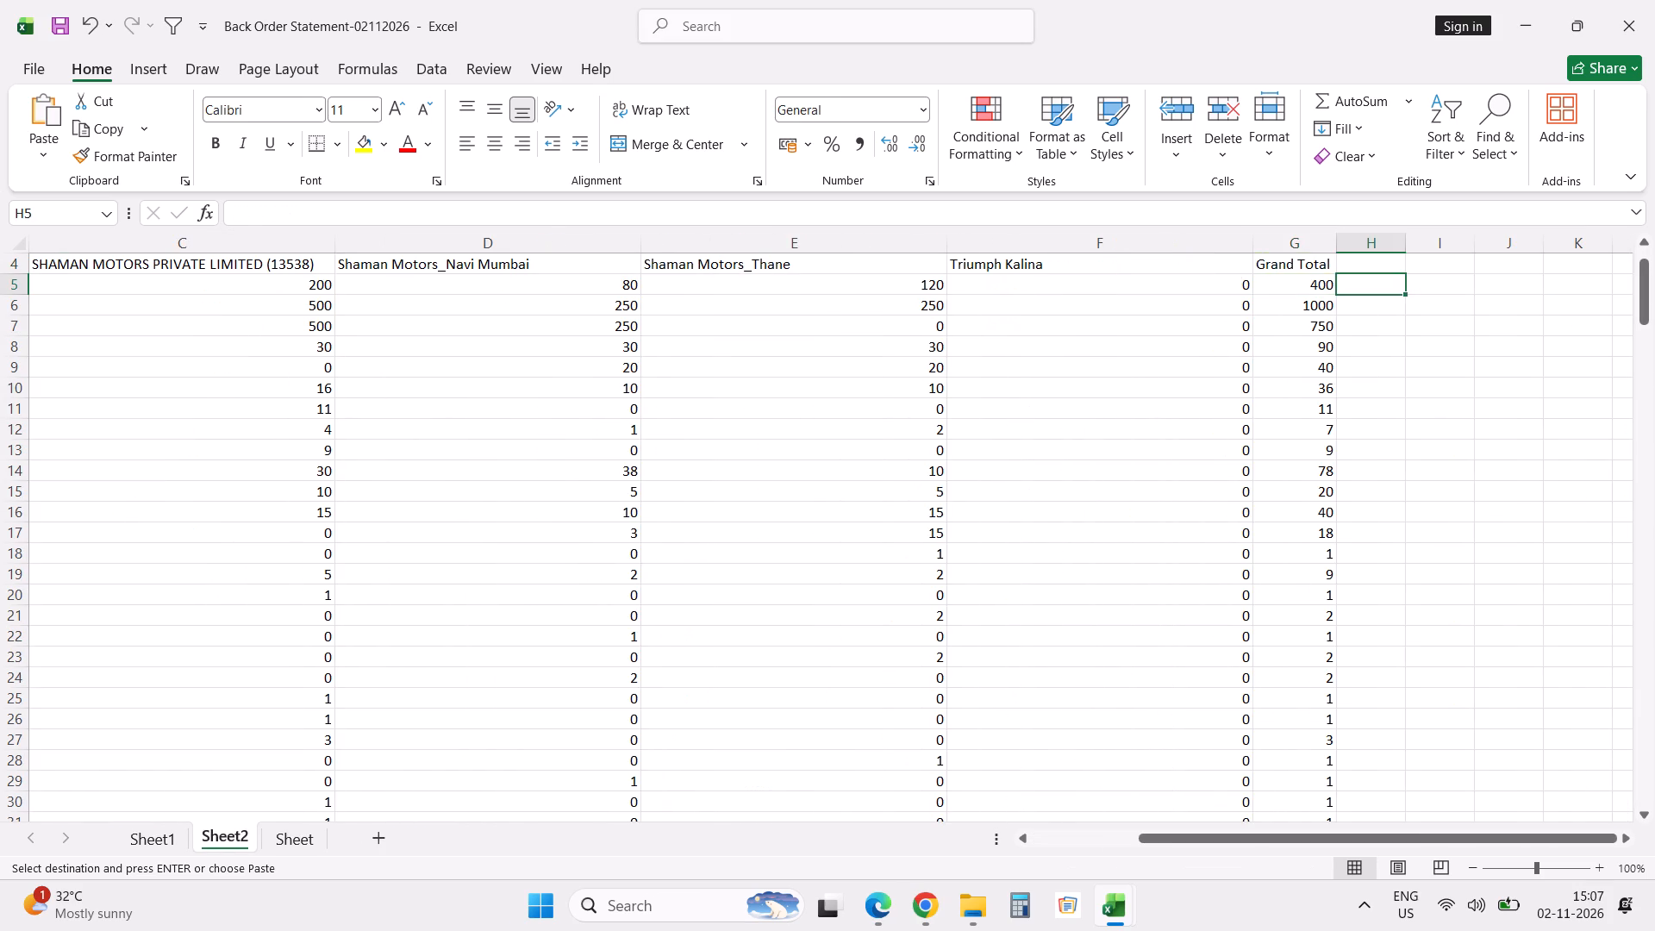
key(Left)
In BO cell R2 of the order workbook, enter a VLOOKUP of A2 in the statement's Sheet2 range $A$5:$G$114, column 7, exact match.
key(alt+Tab)
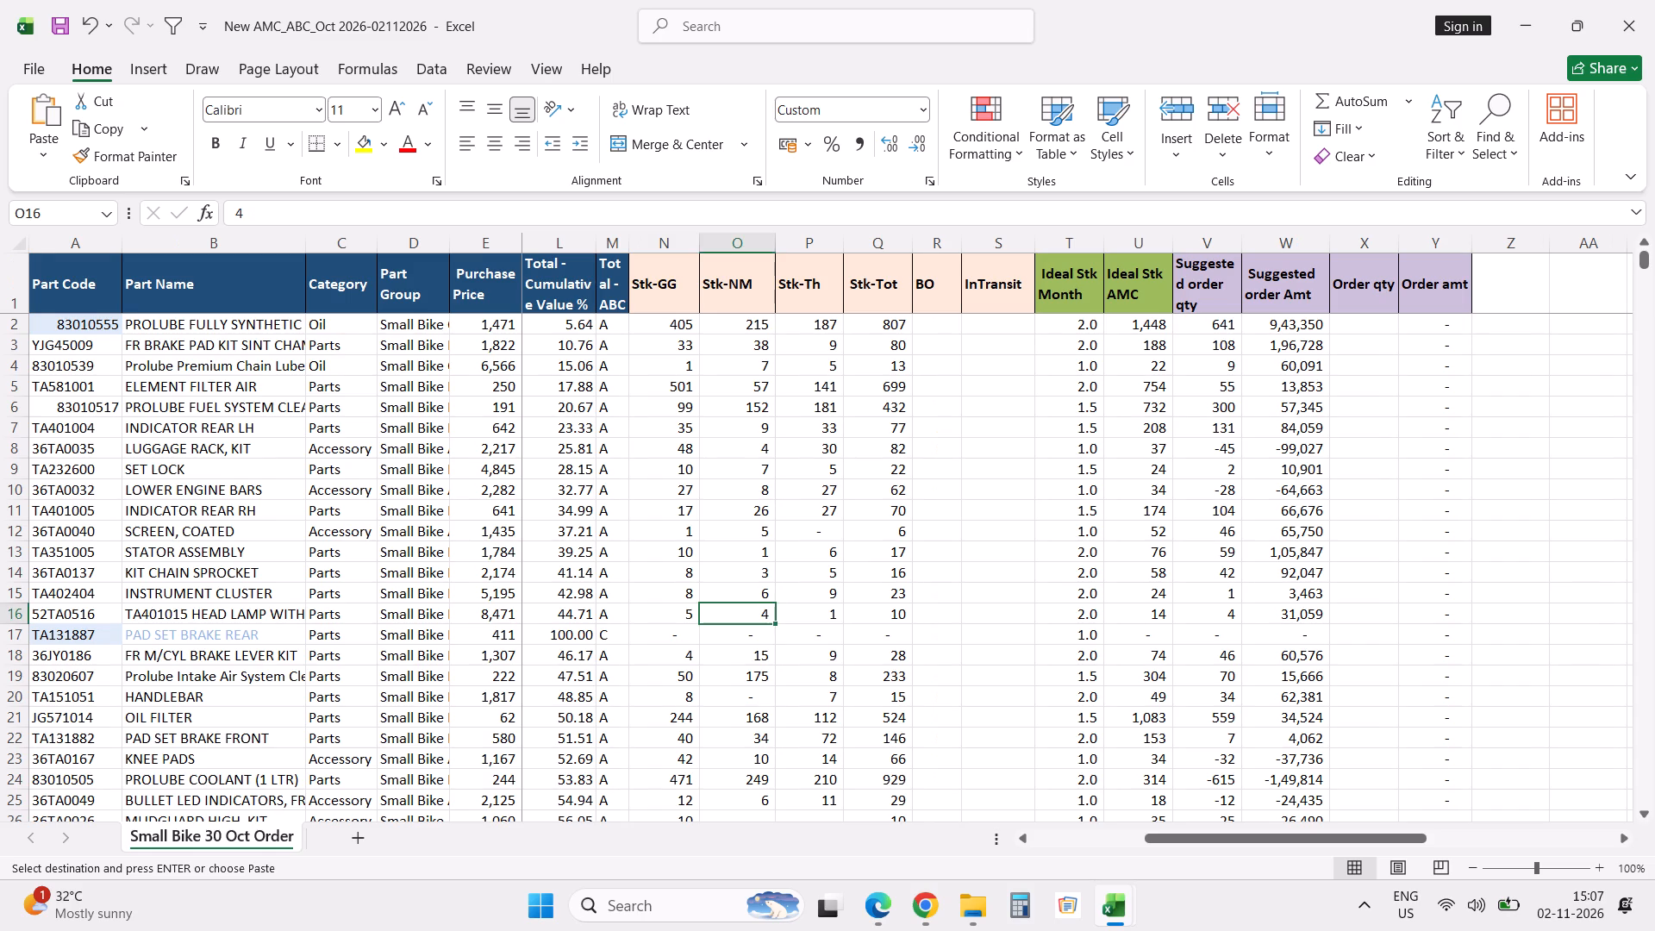
click(942, 284)
key(Down)
text(=vlo)
key(Tab)
click(80, 325)
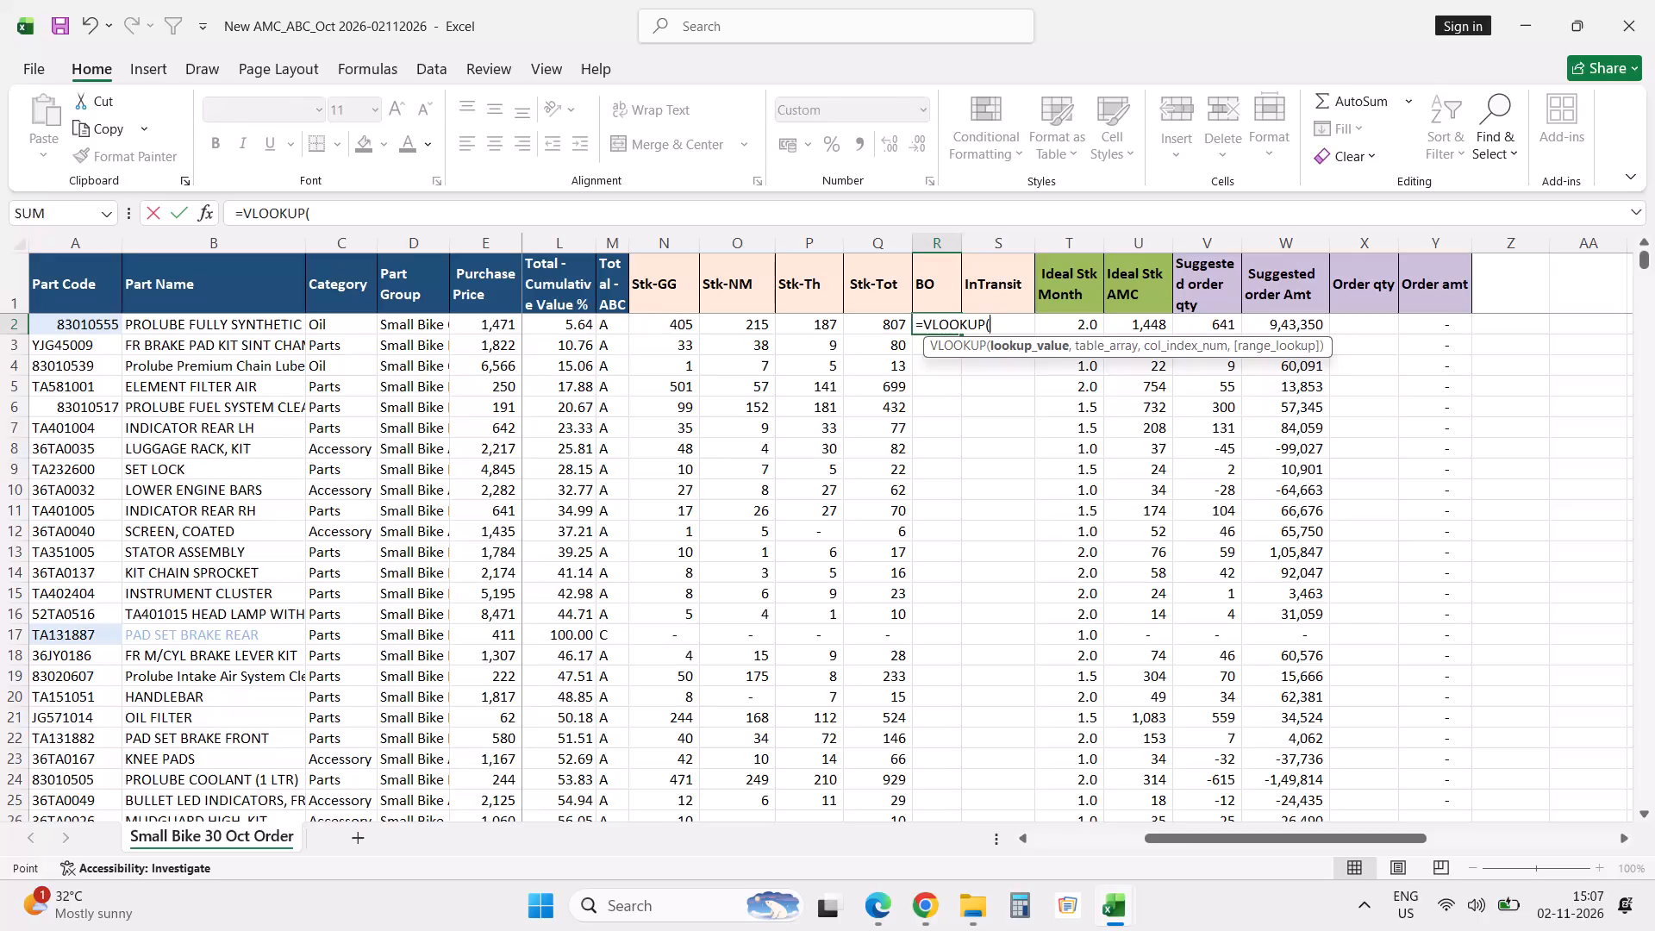
key(comma)
key(alt+Tab)
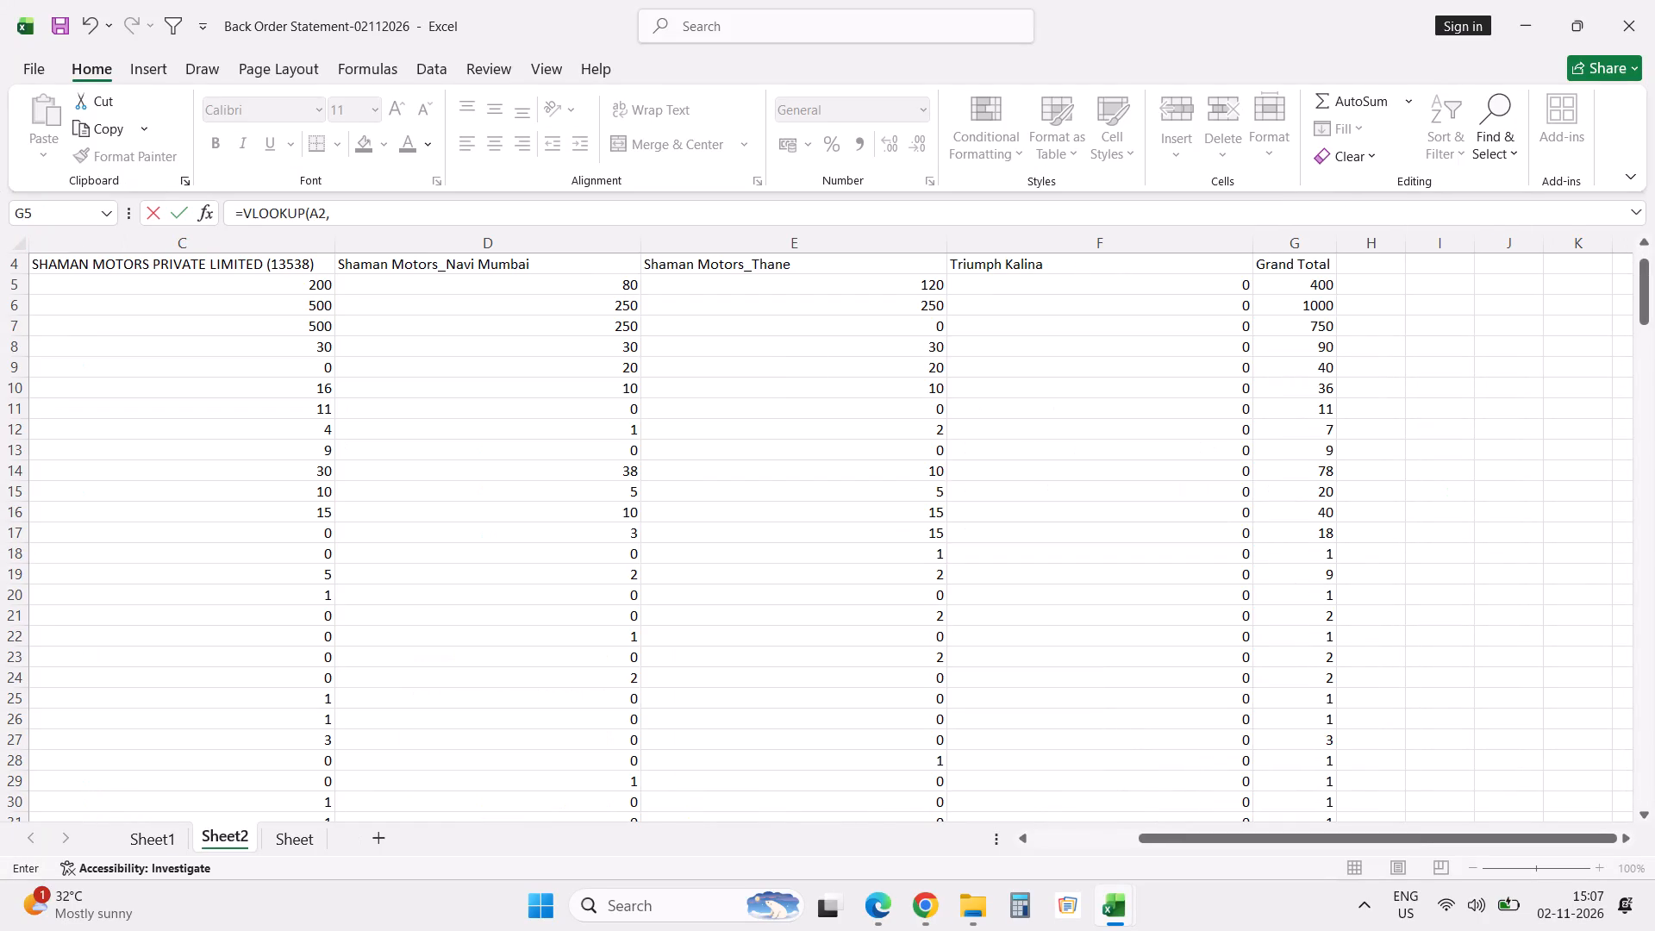
triple_click(1024, 841)
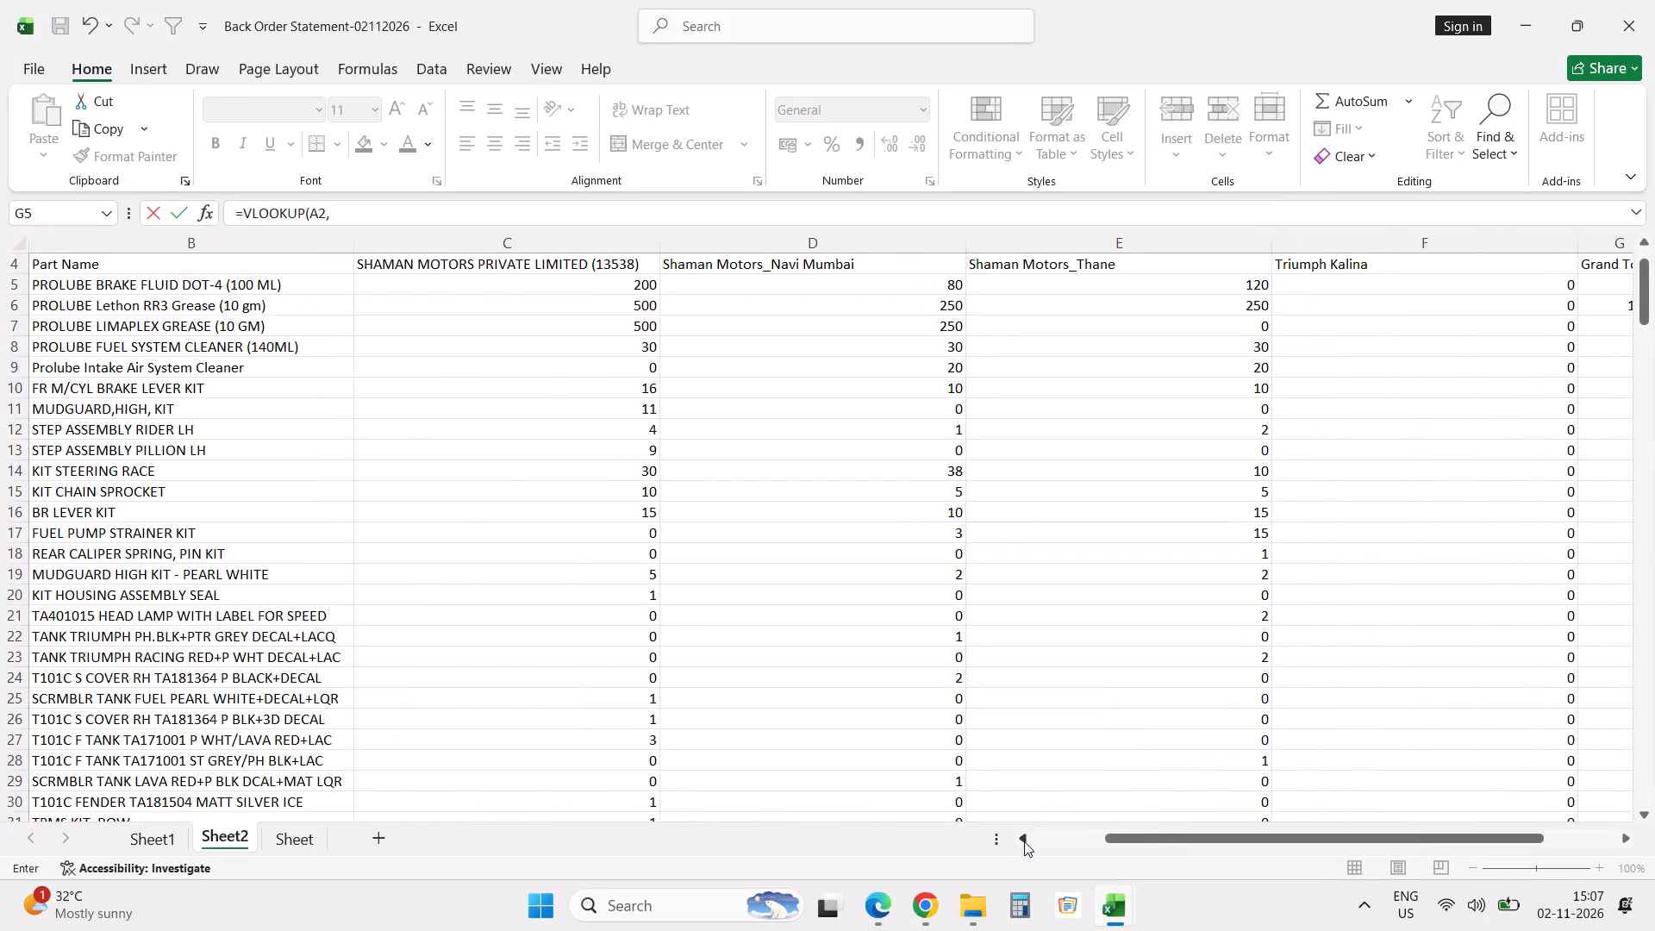
click(348, 291)
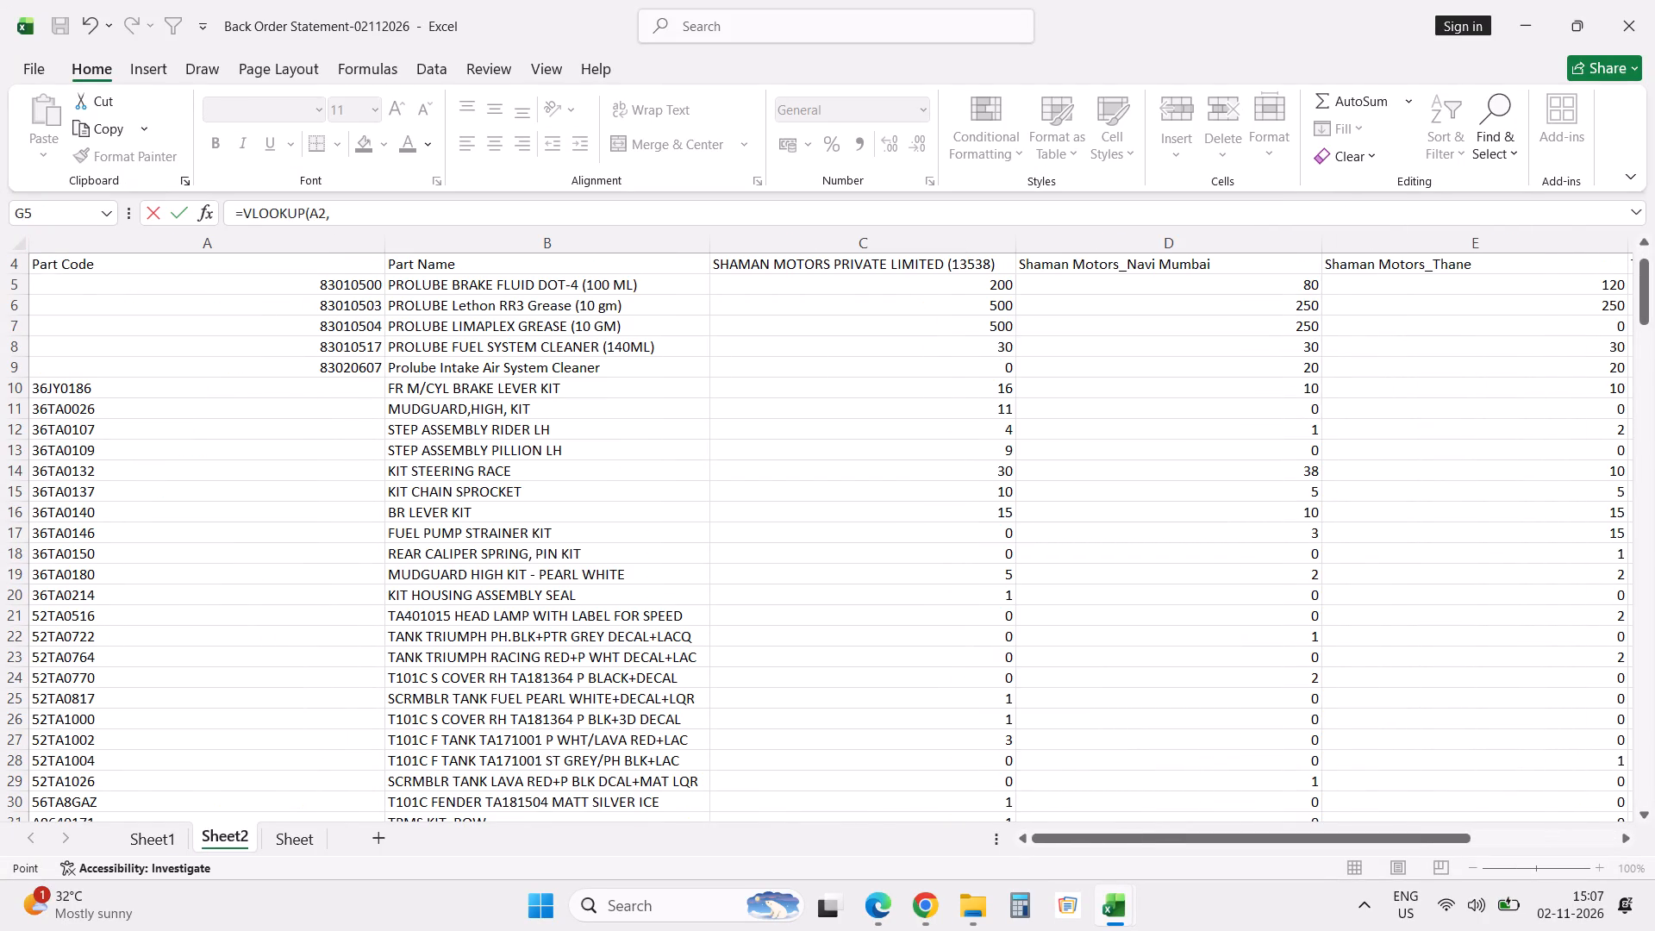
key(shift+Right)
key(shift+Right)
key(shift+Right)
key(shift+Right)
key(shift+Right)
key(shift+Right)
key(shift+Right)
key(shift+Right)
key(shift+Right)
key(shift+Right)
key(shift+Left)
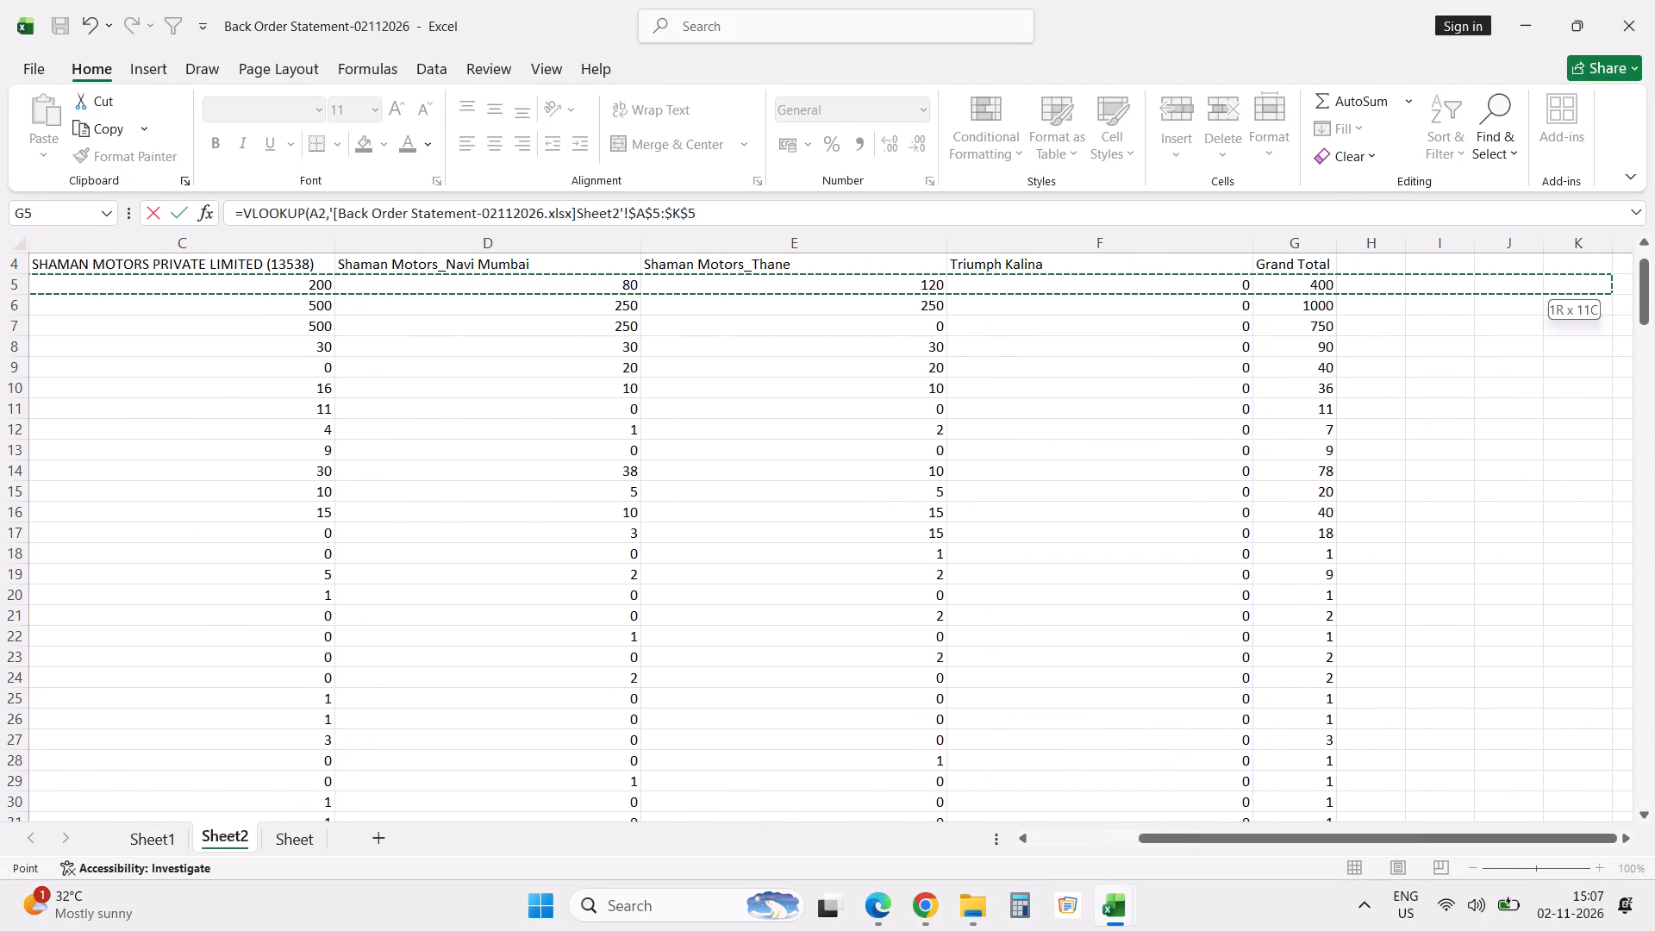
key(shift+Left)
key(shift+Left)
key(shift+Left)
key(ctrl+shift+Down)
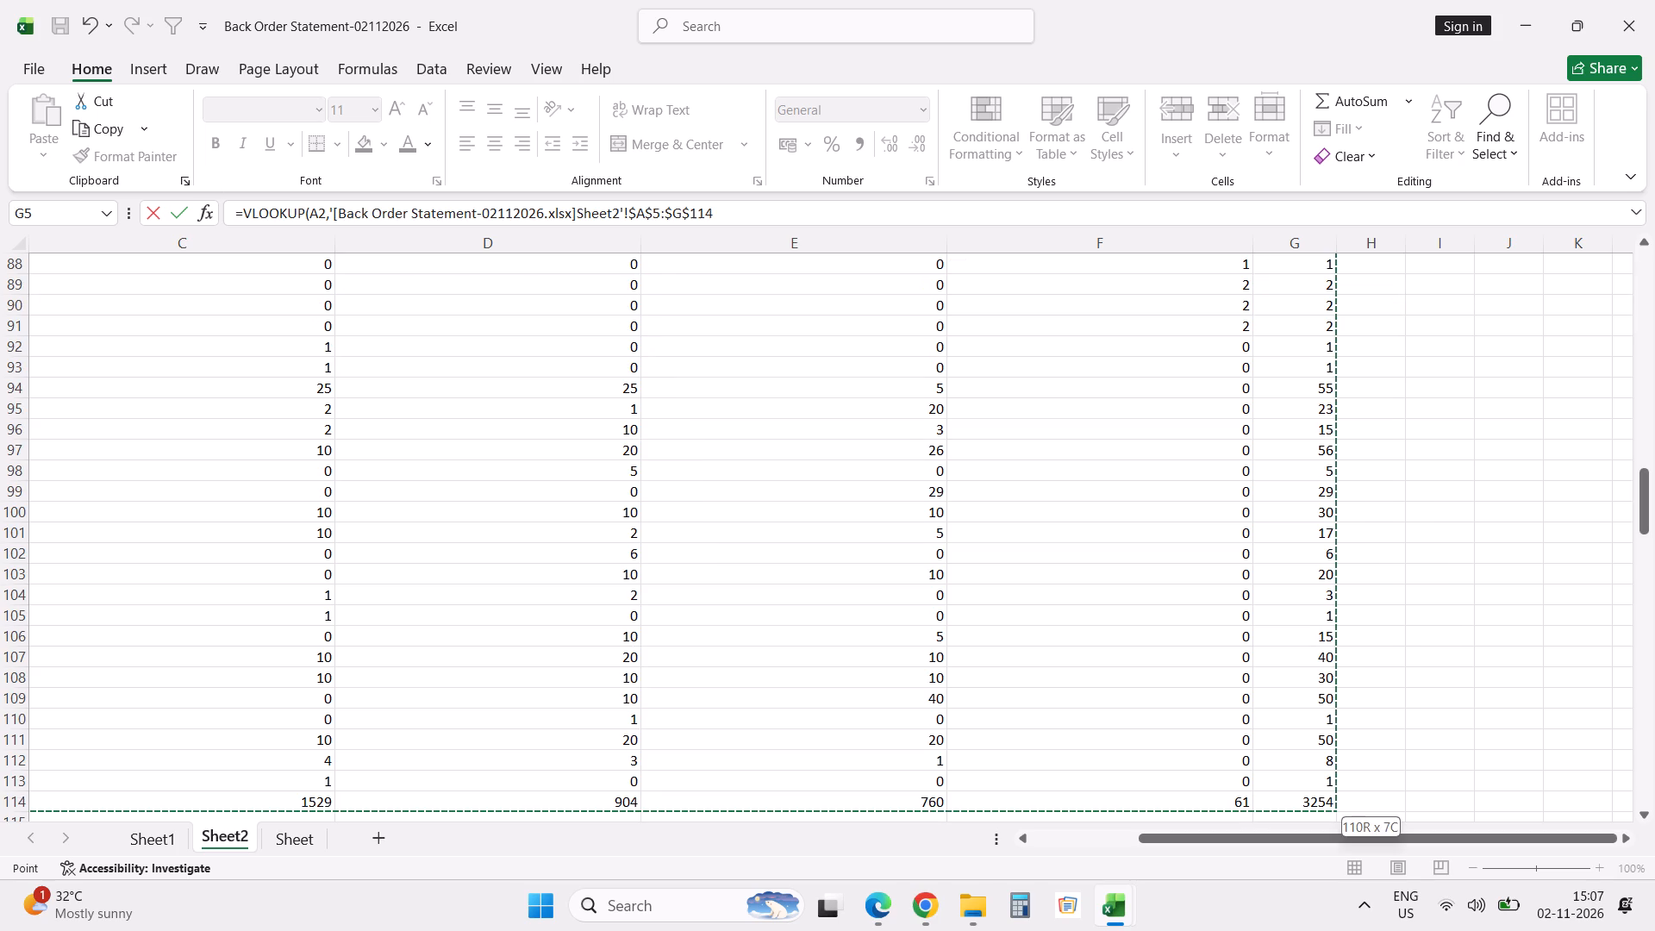
text(,7,0)
key(Return)
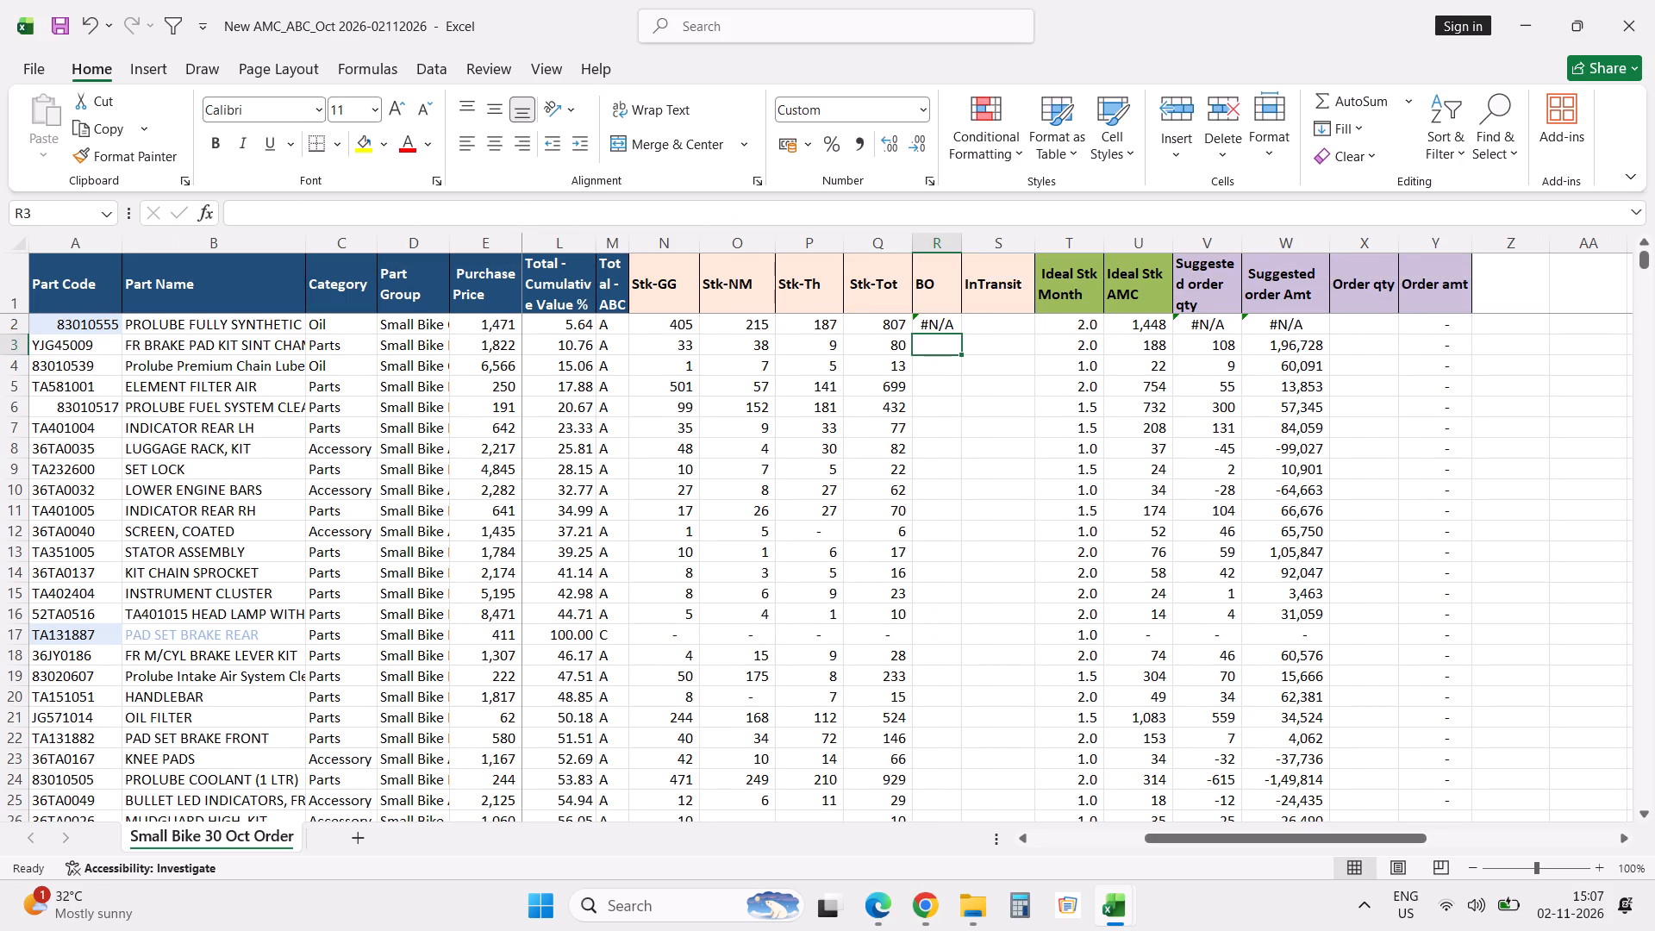
Fill the BO lookup formula from R2 down the column for all parts.
click(942, 329)
double_click(965, 334)
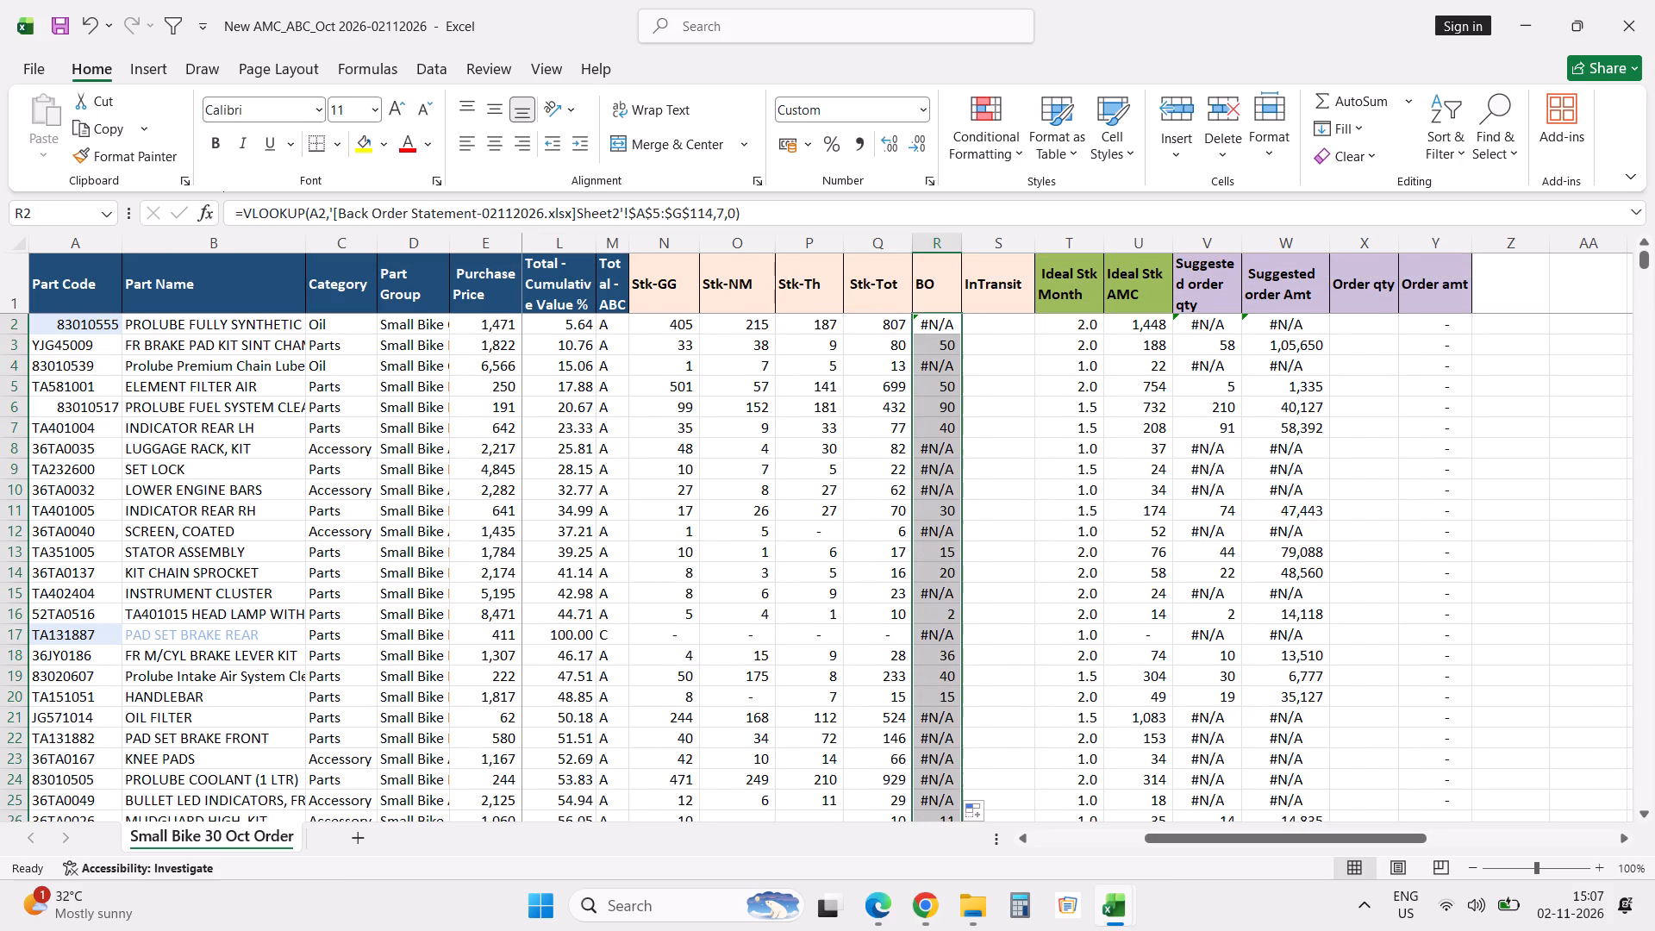
Add filters to the order sheet's header row and filter the BO column to only #N/A rows.
click(939, 291)
text(dff)
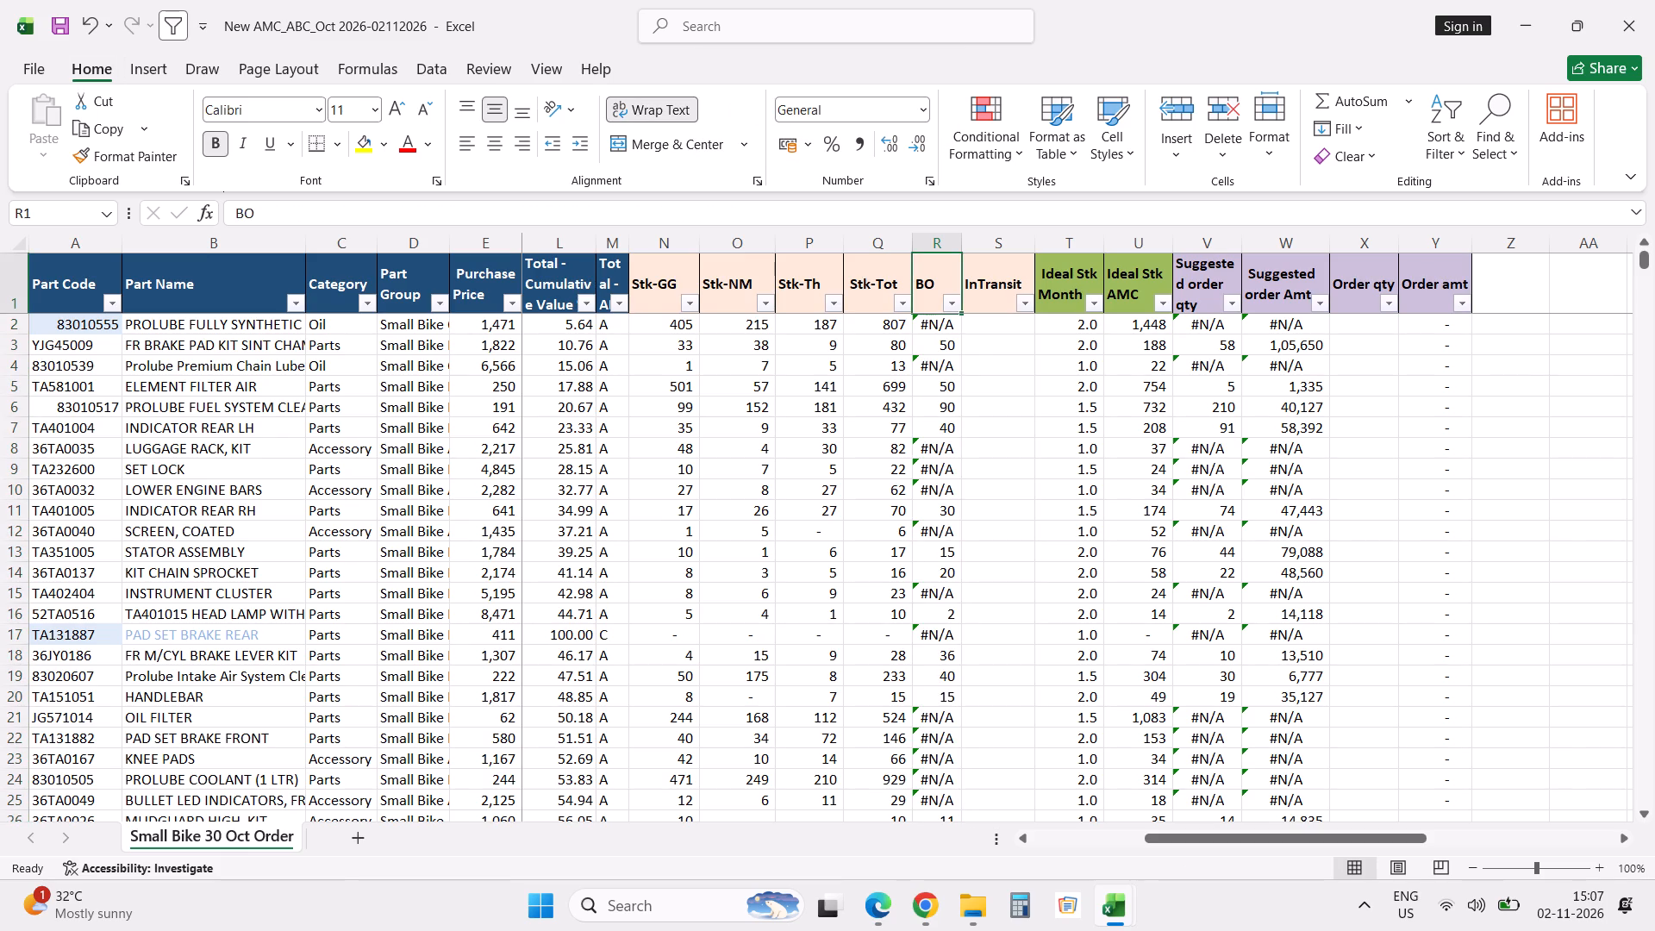
click(950, 303)
click(786, 578)
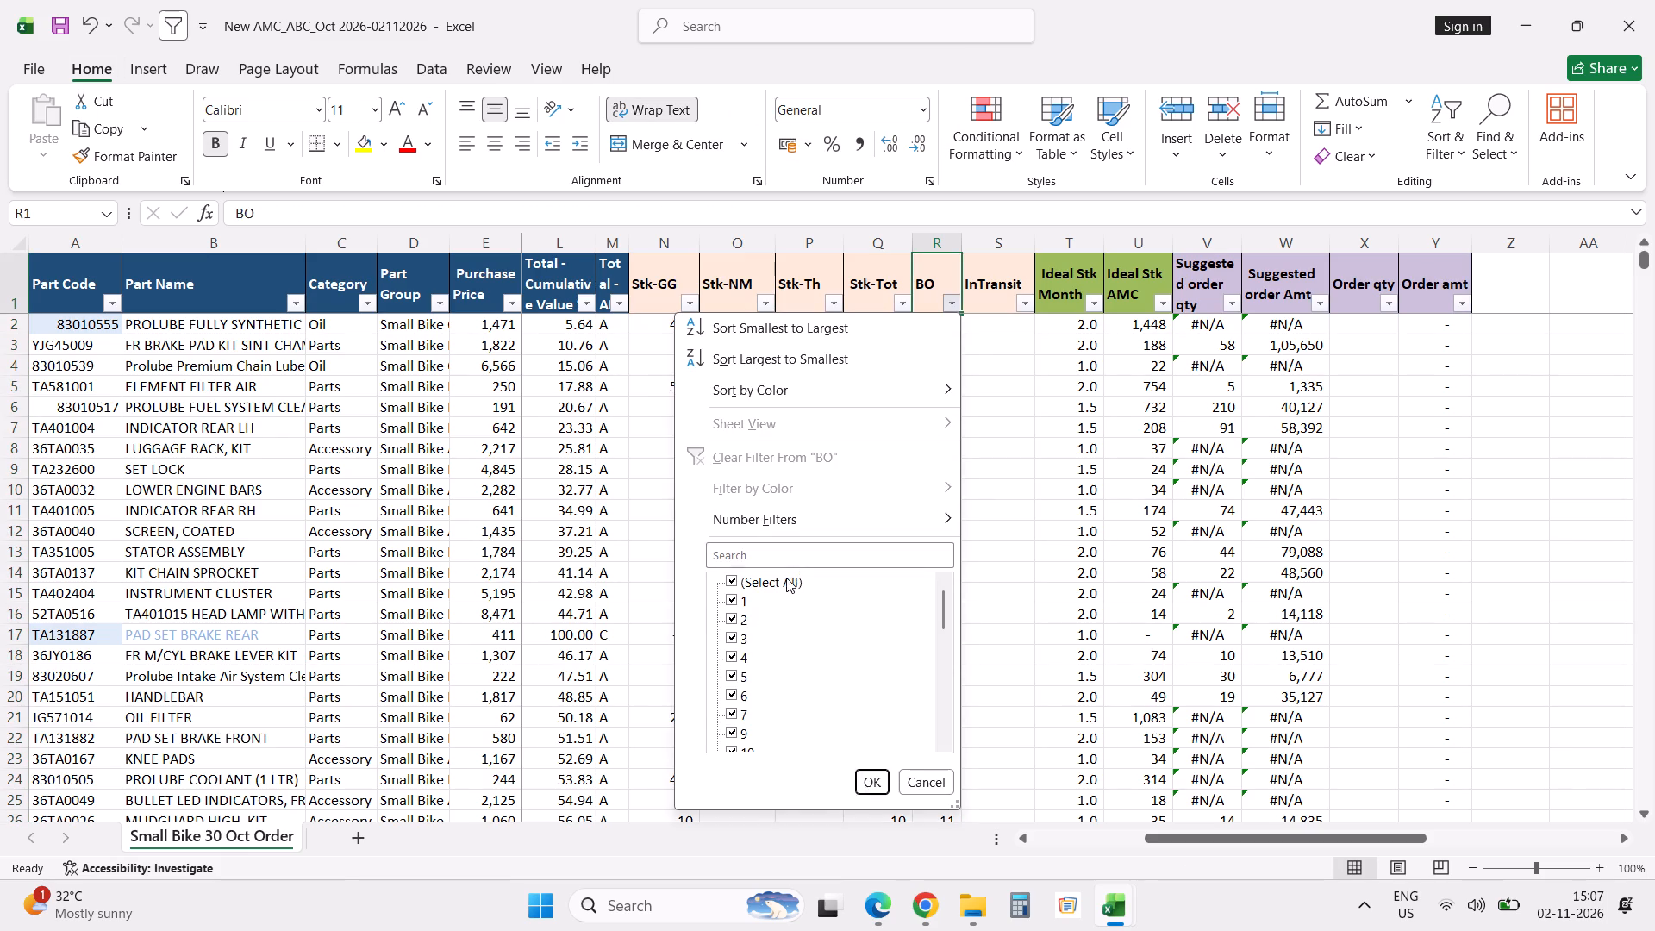
drag(941, 610, 943, 703)
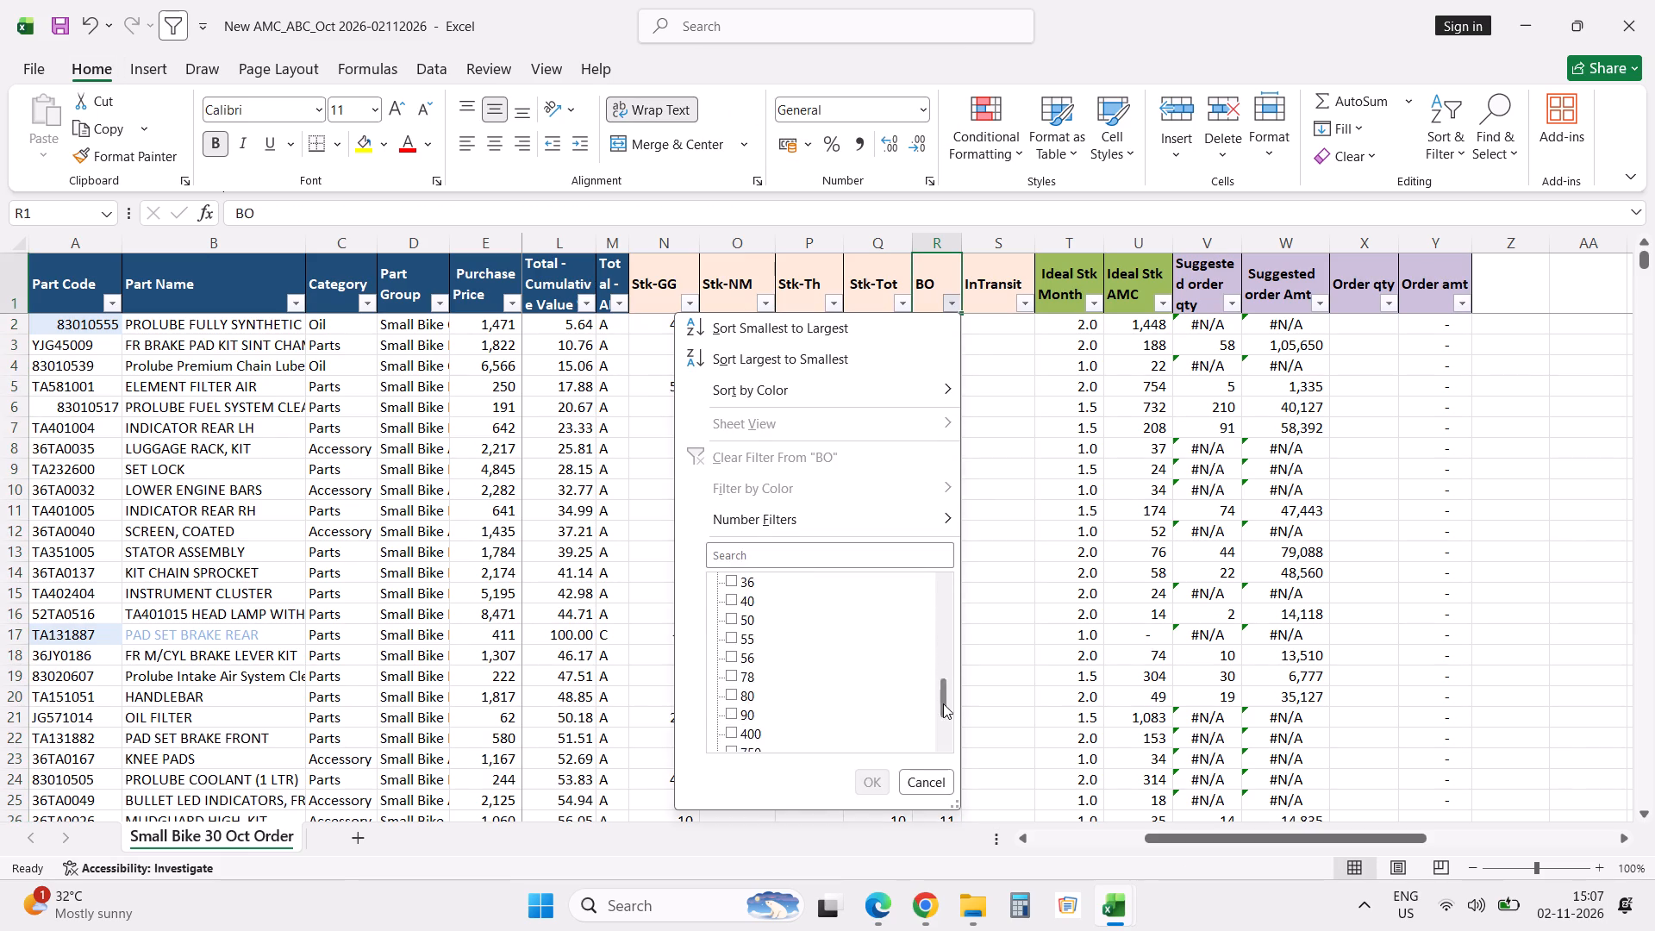
drag(943, 703, 946, 737)
click(757, 716)
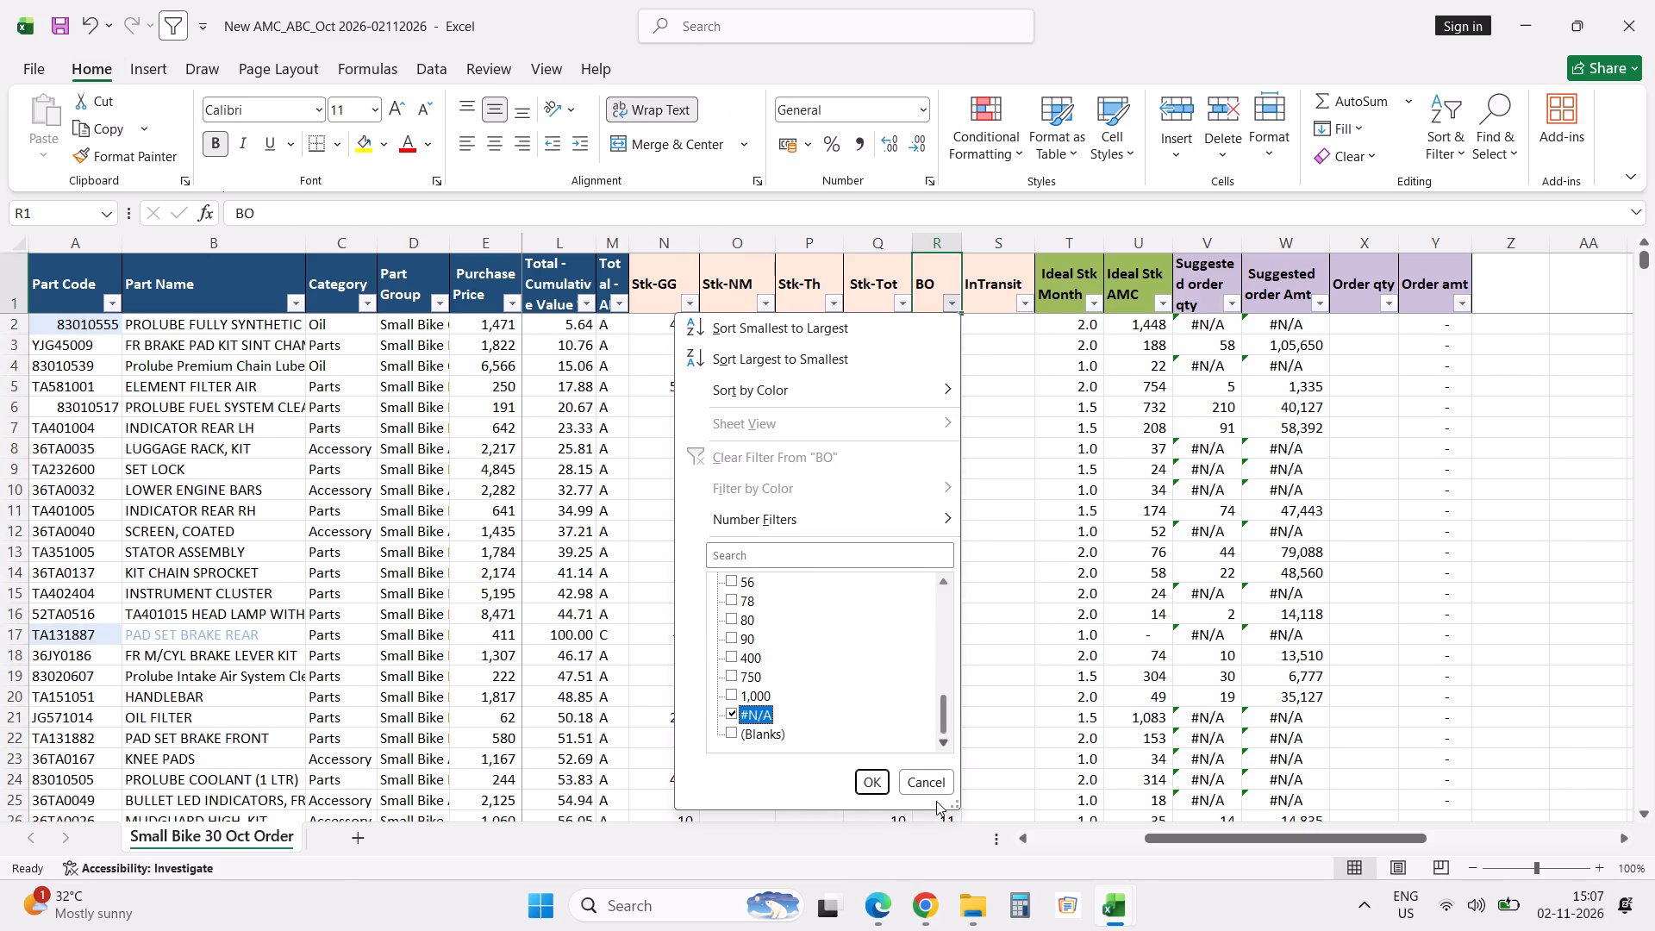
click(873, 778)
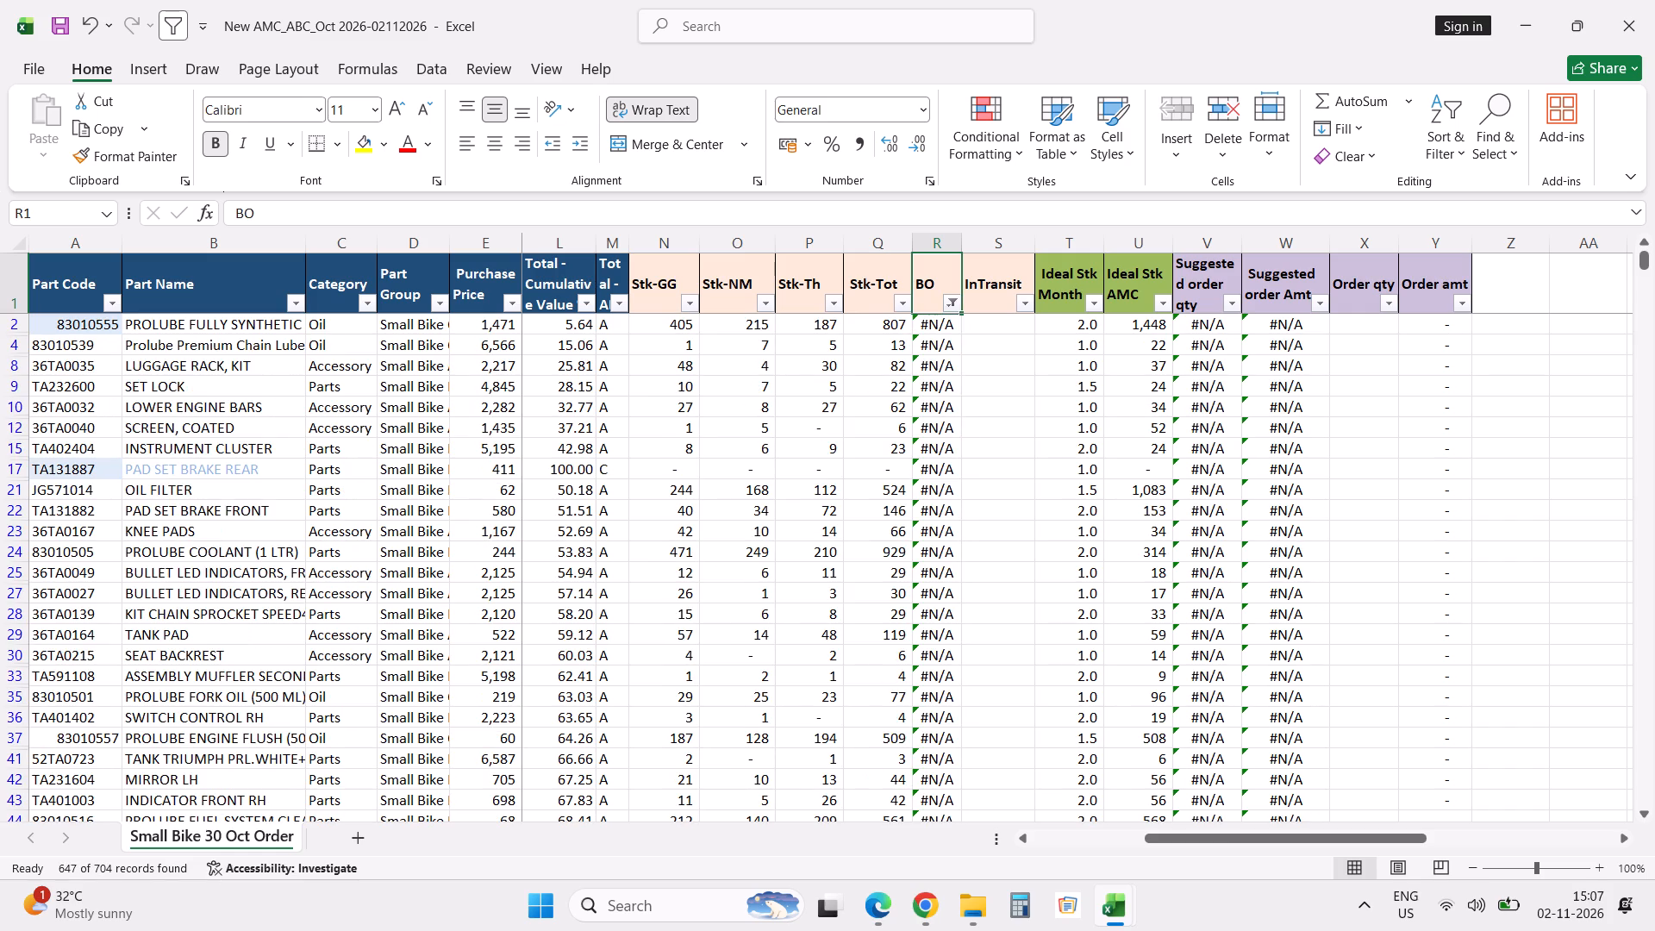
Search the back order statement's Sheet2 for part code 83010555 copied from A2, and return to the order workbook.
click(97, 328)
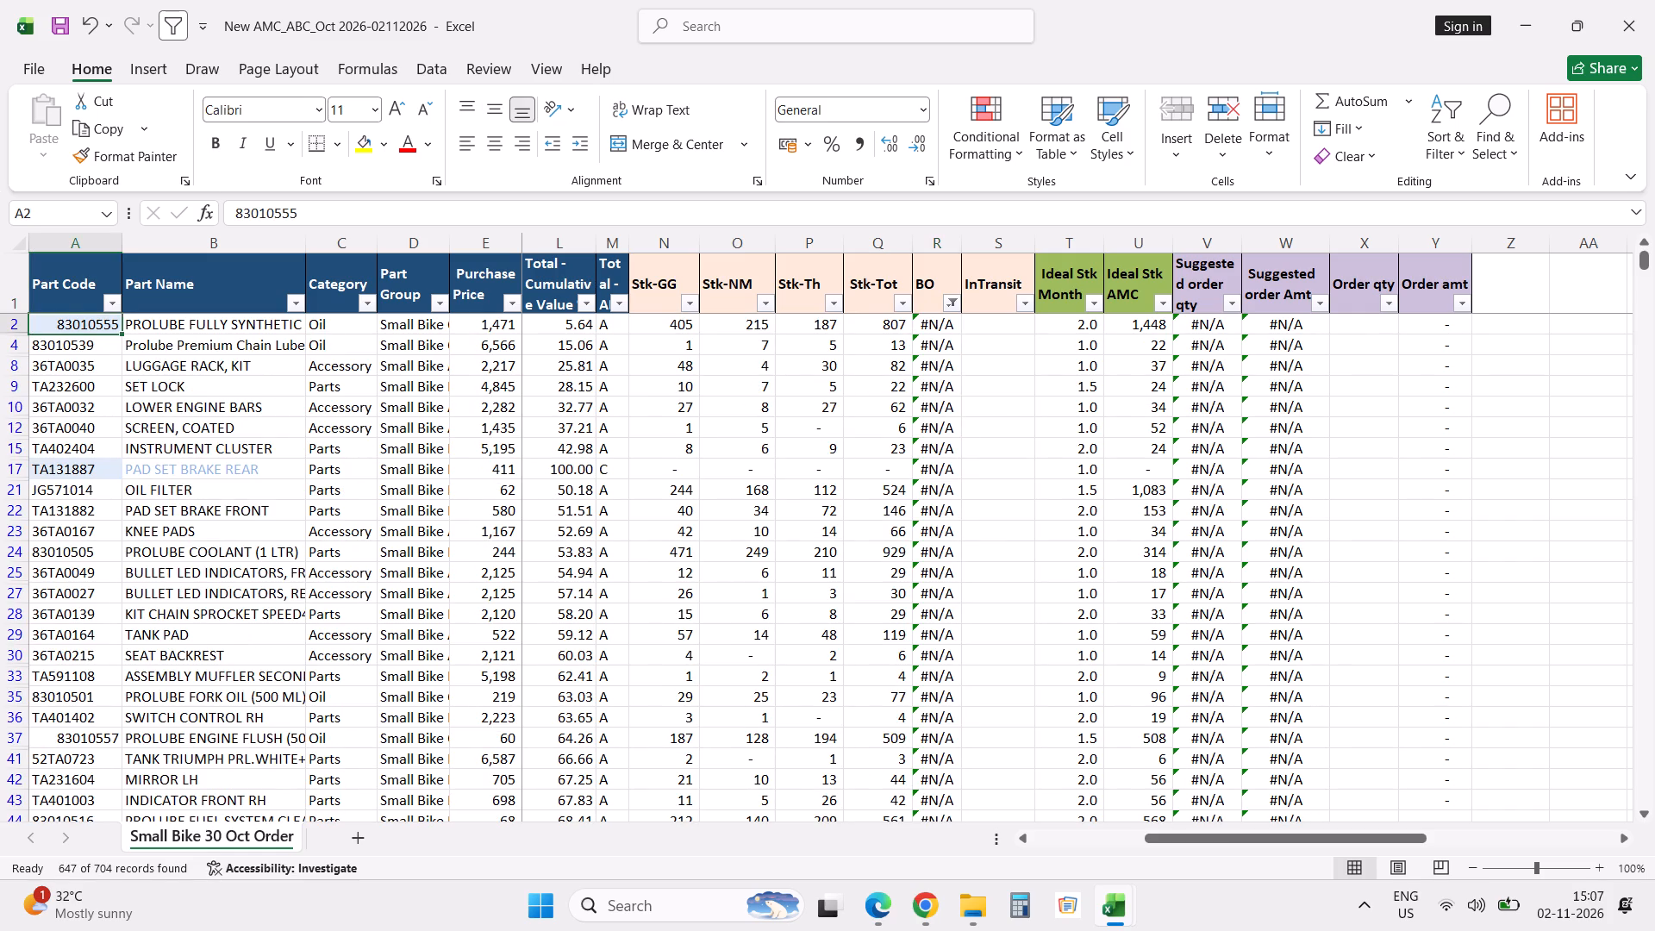
key(ctrl+c)
key(alt+Tab)
key(ctrl+f)
key(ctrl+v)
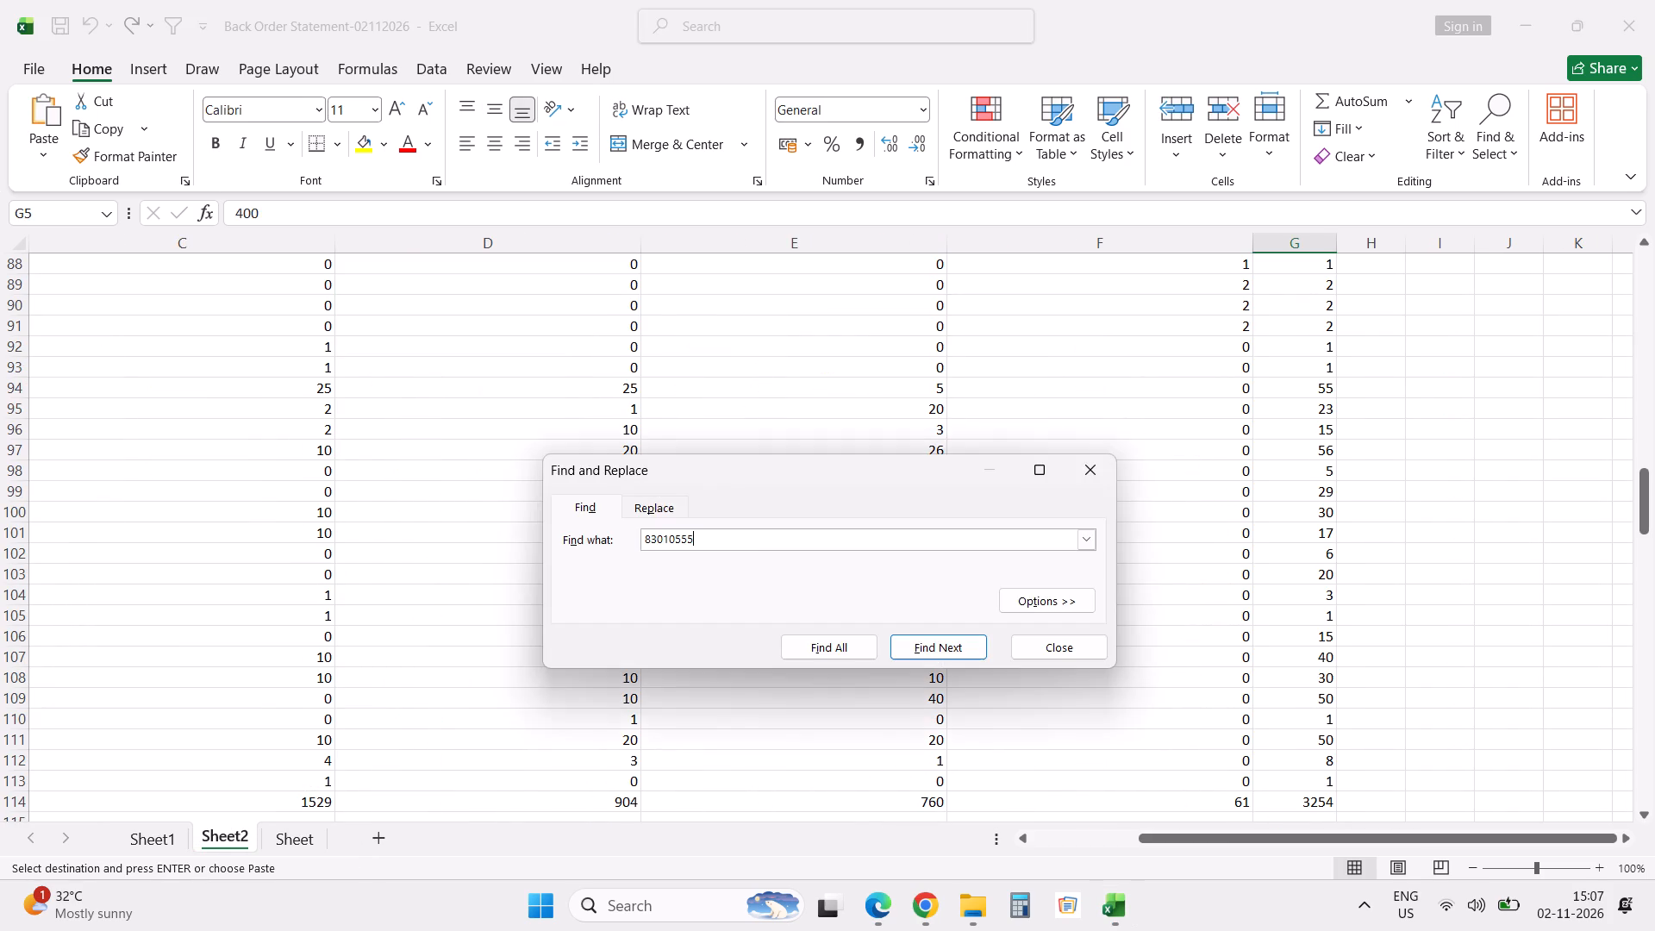
key(Return)
key(Escape)
key(Escape)
key(alt+Tab)
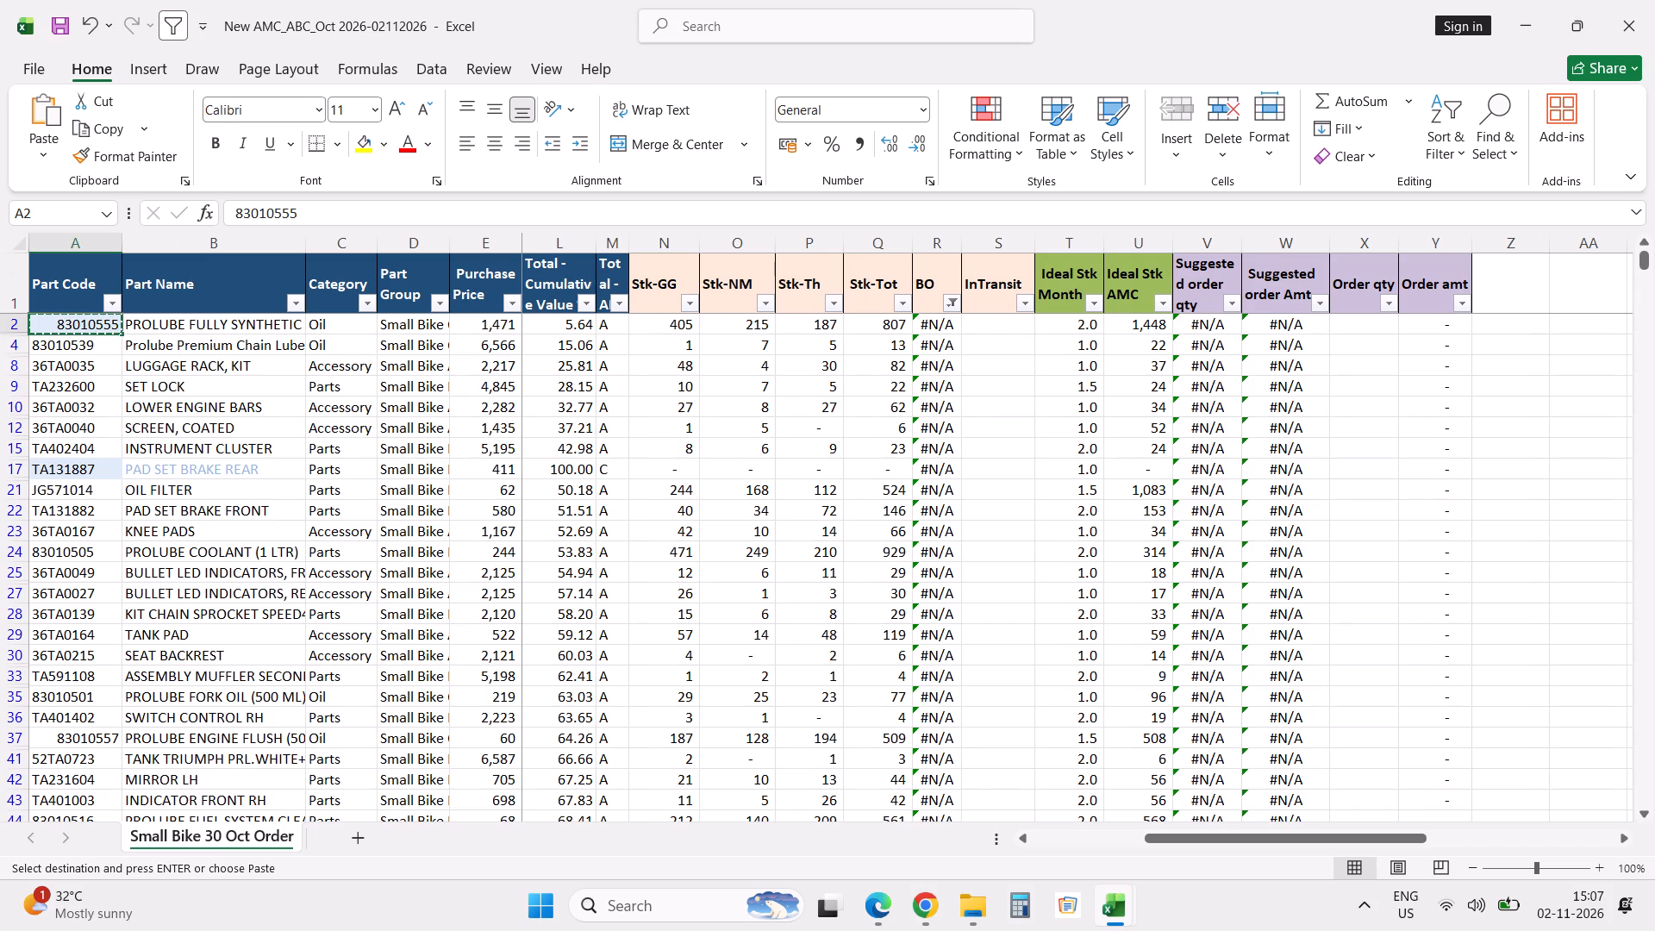
Examine the part codes and stock rows that have #N/A in the BO column.
scroll(179, 584, down, 3)
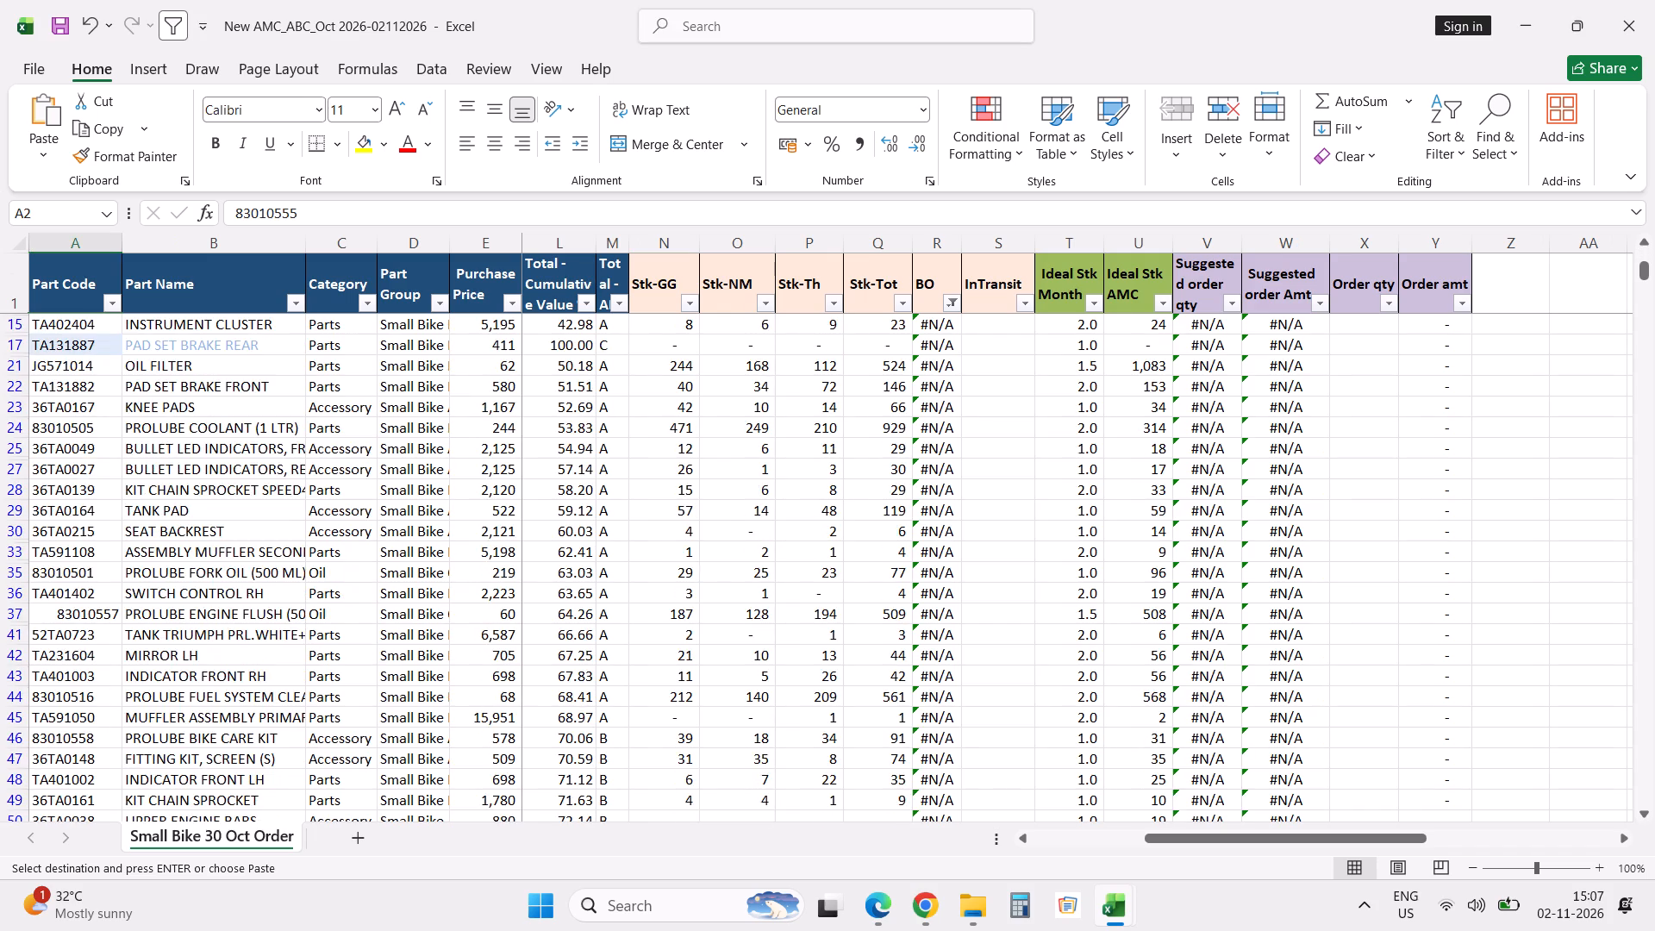
scroll(179, 584, down, 5)
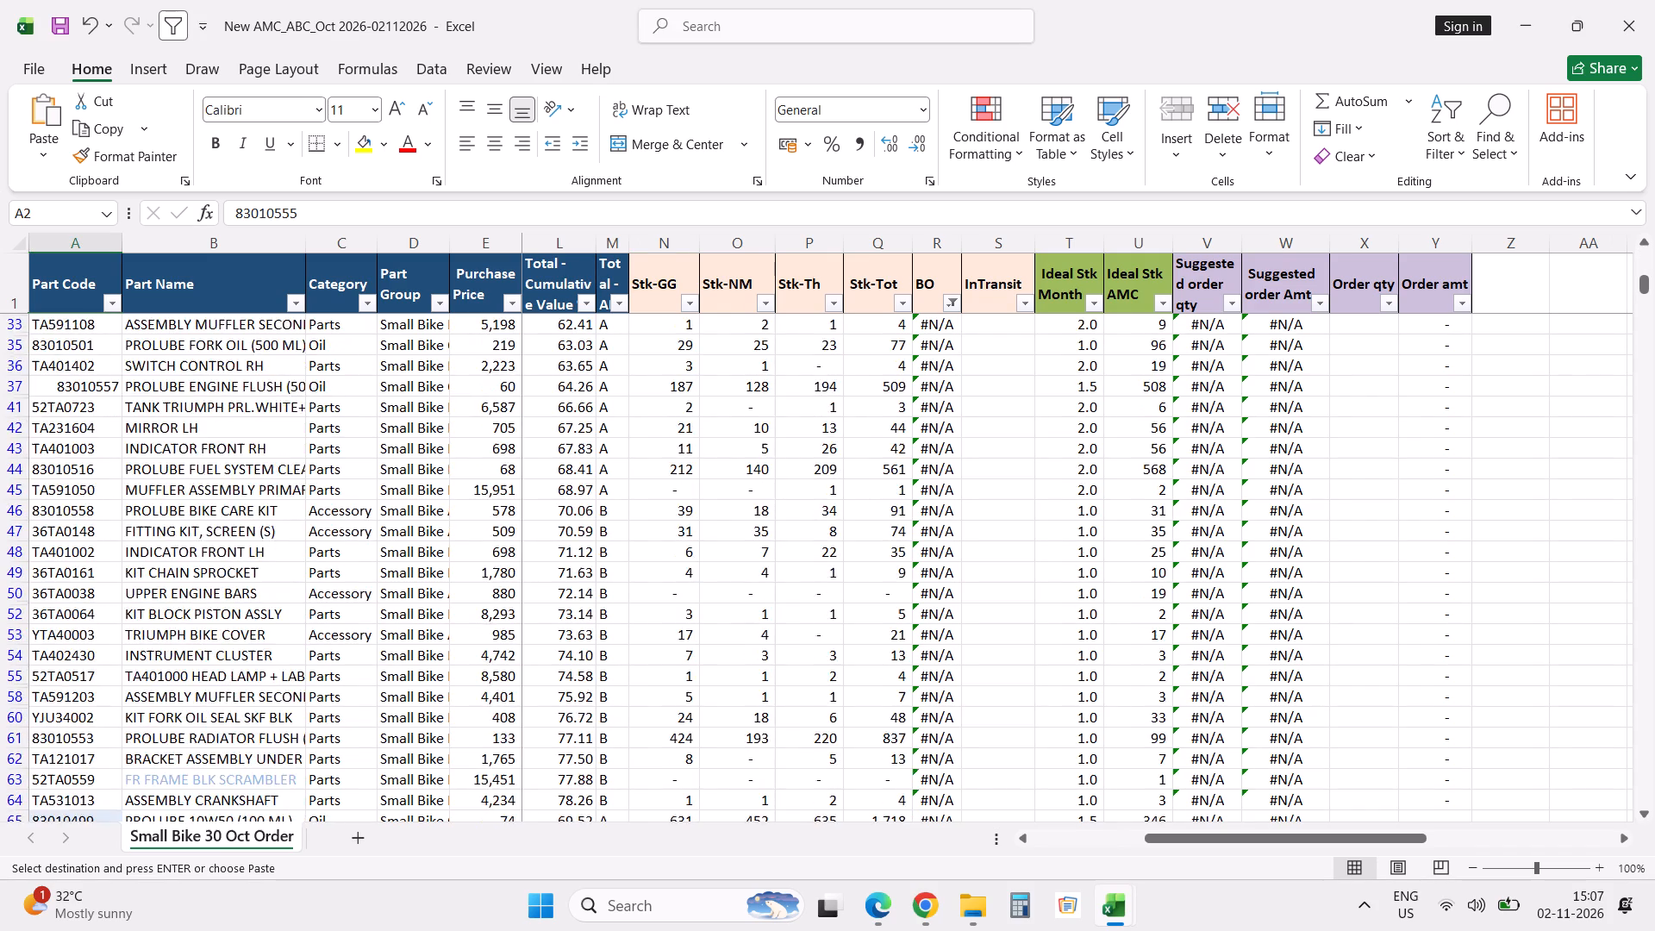
scroll(179, 584, down, 4)
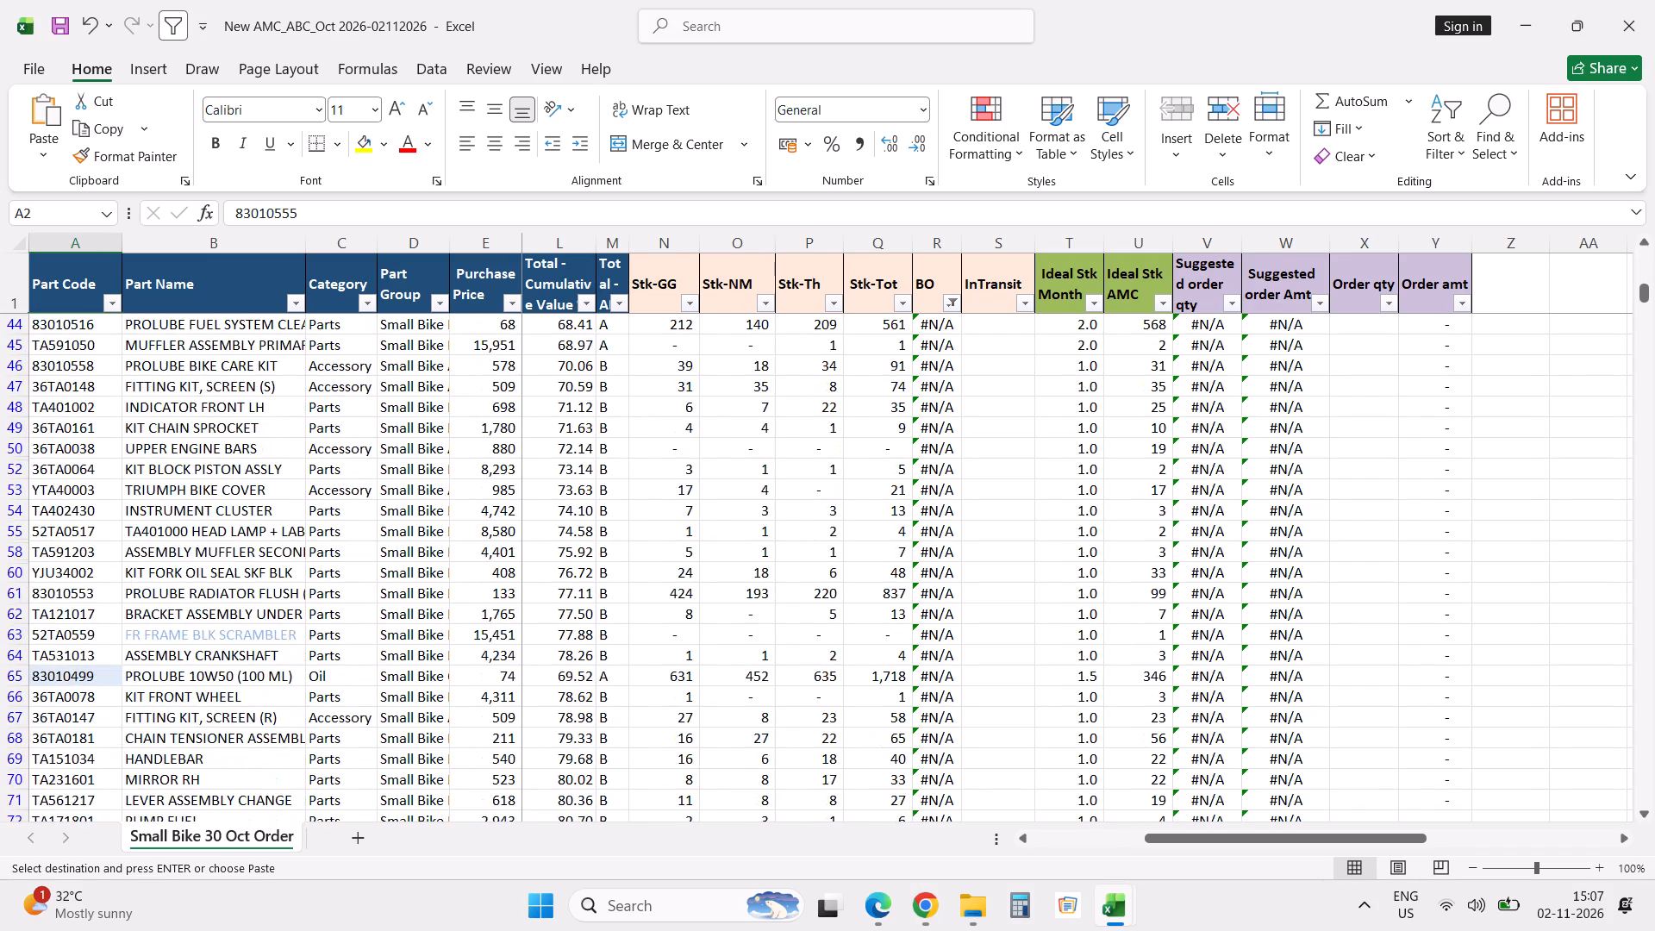
scroll(179, 584, down, 2)
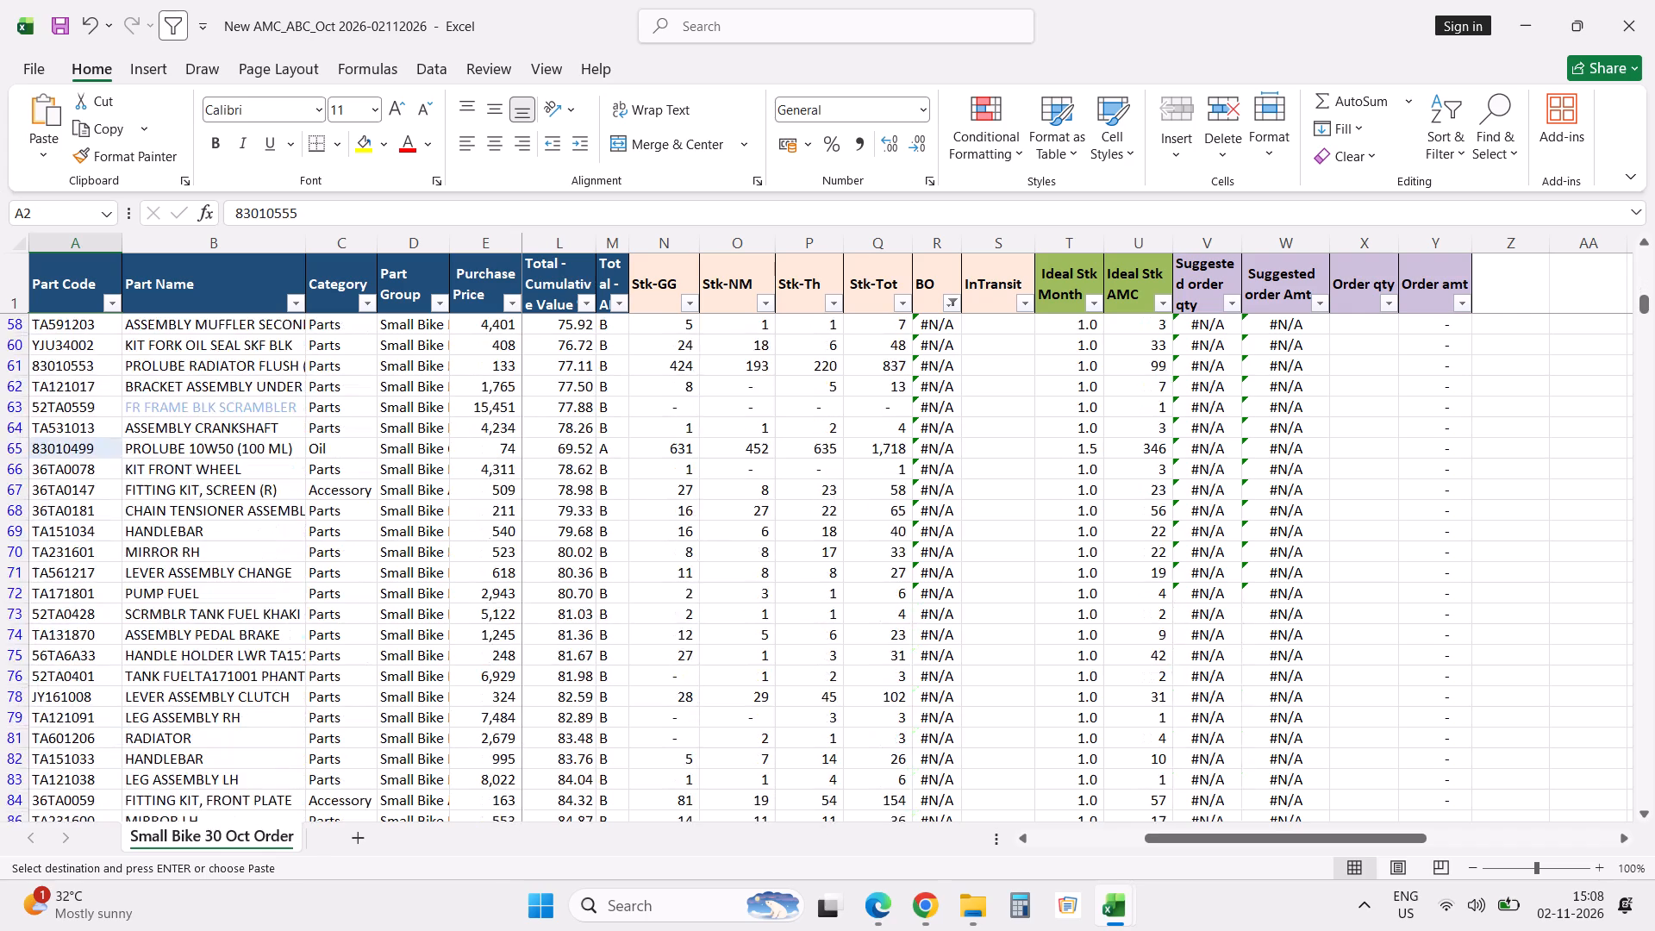
scroll(179, 584, down, 7)
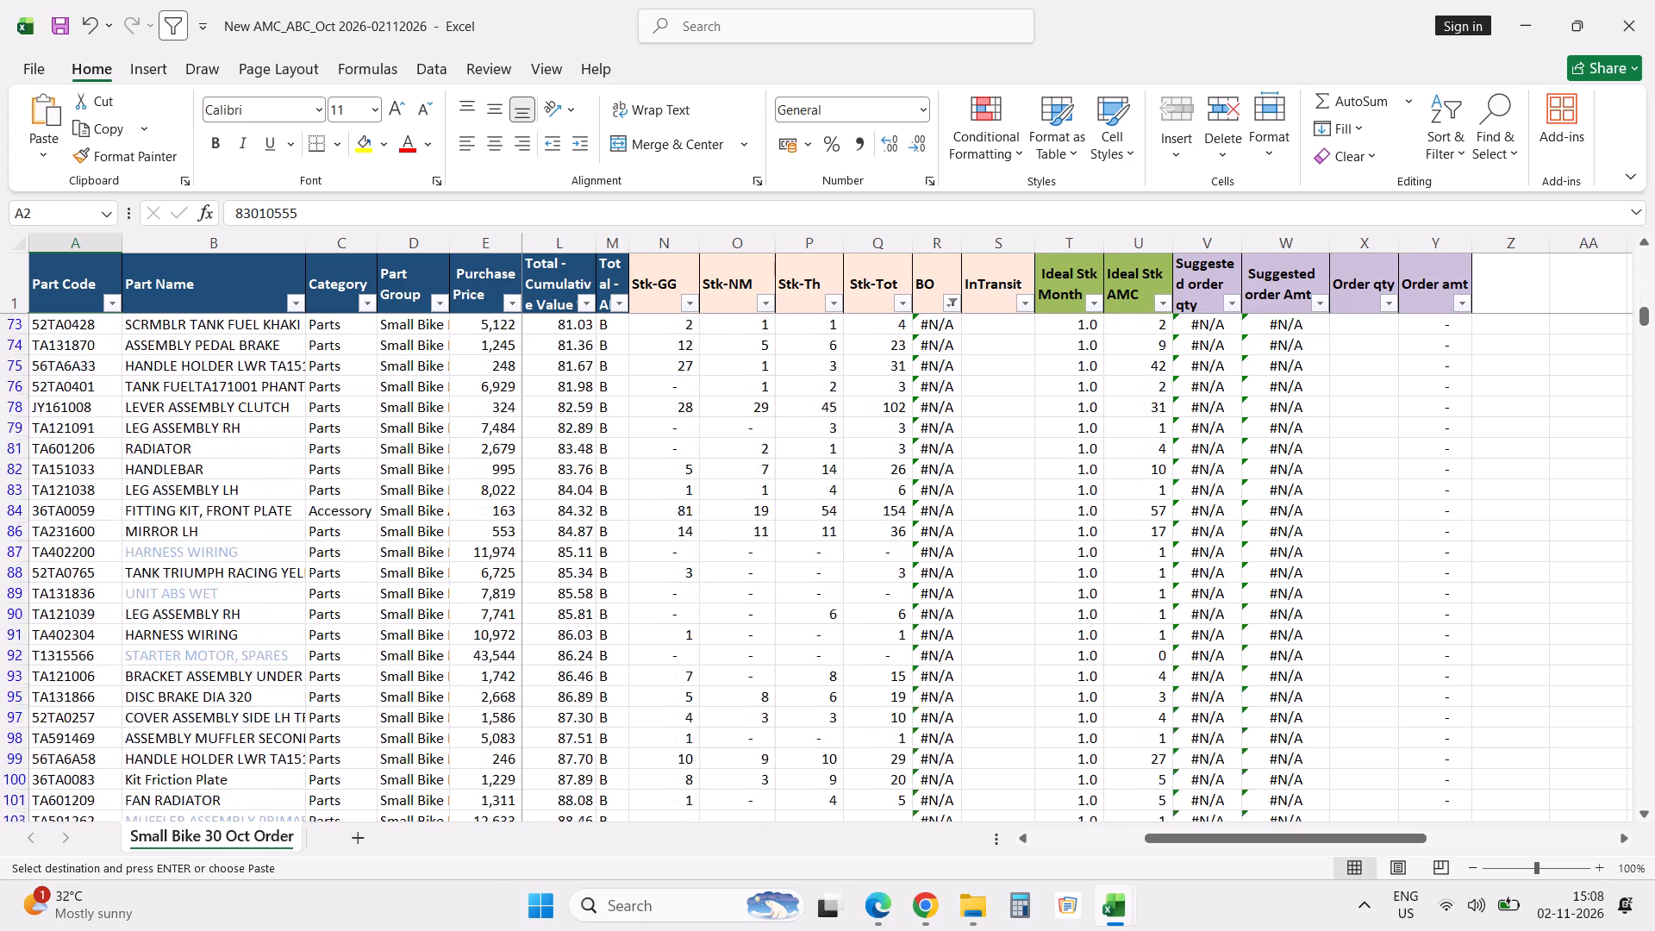
scroll(179, 584, down, 7)
scroll(179, 584, up, 13)
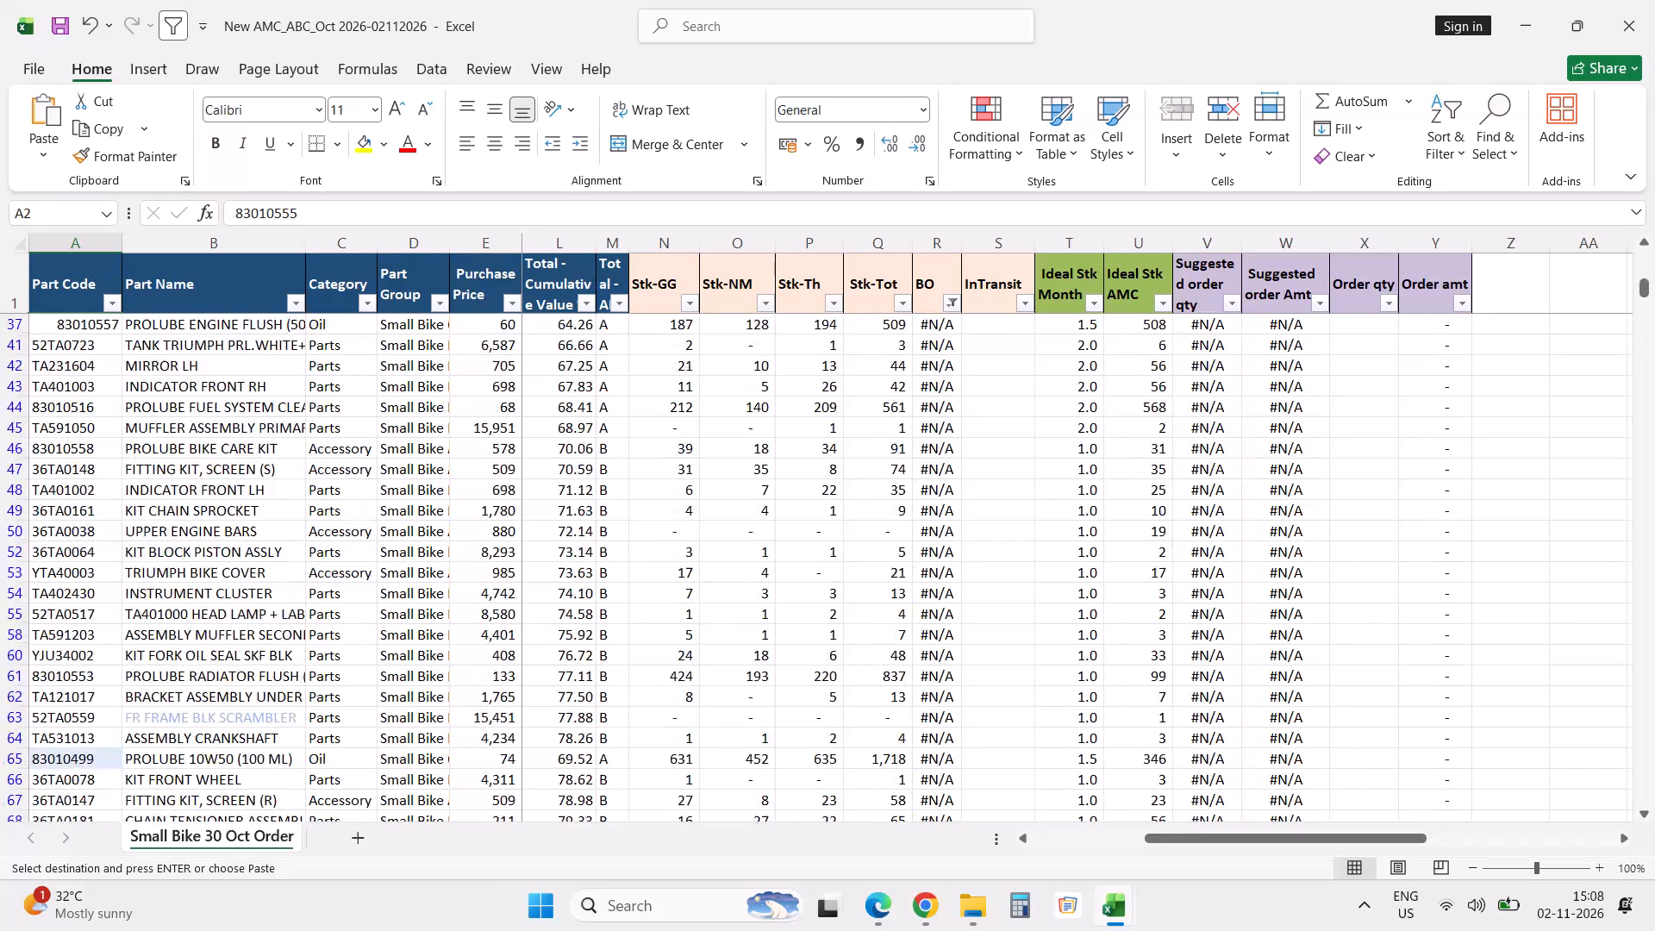
scroll(179, 584, up, 20)
scroll(179, 584, up, 20)
scroll(179, 584, up, 20)
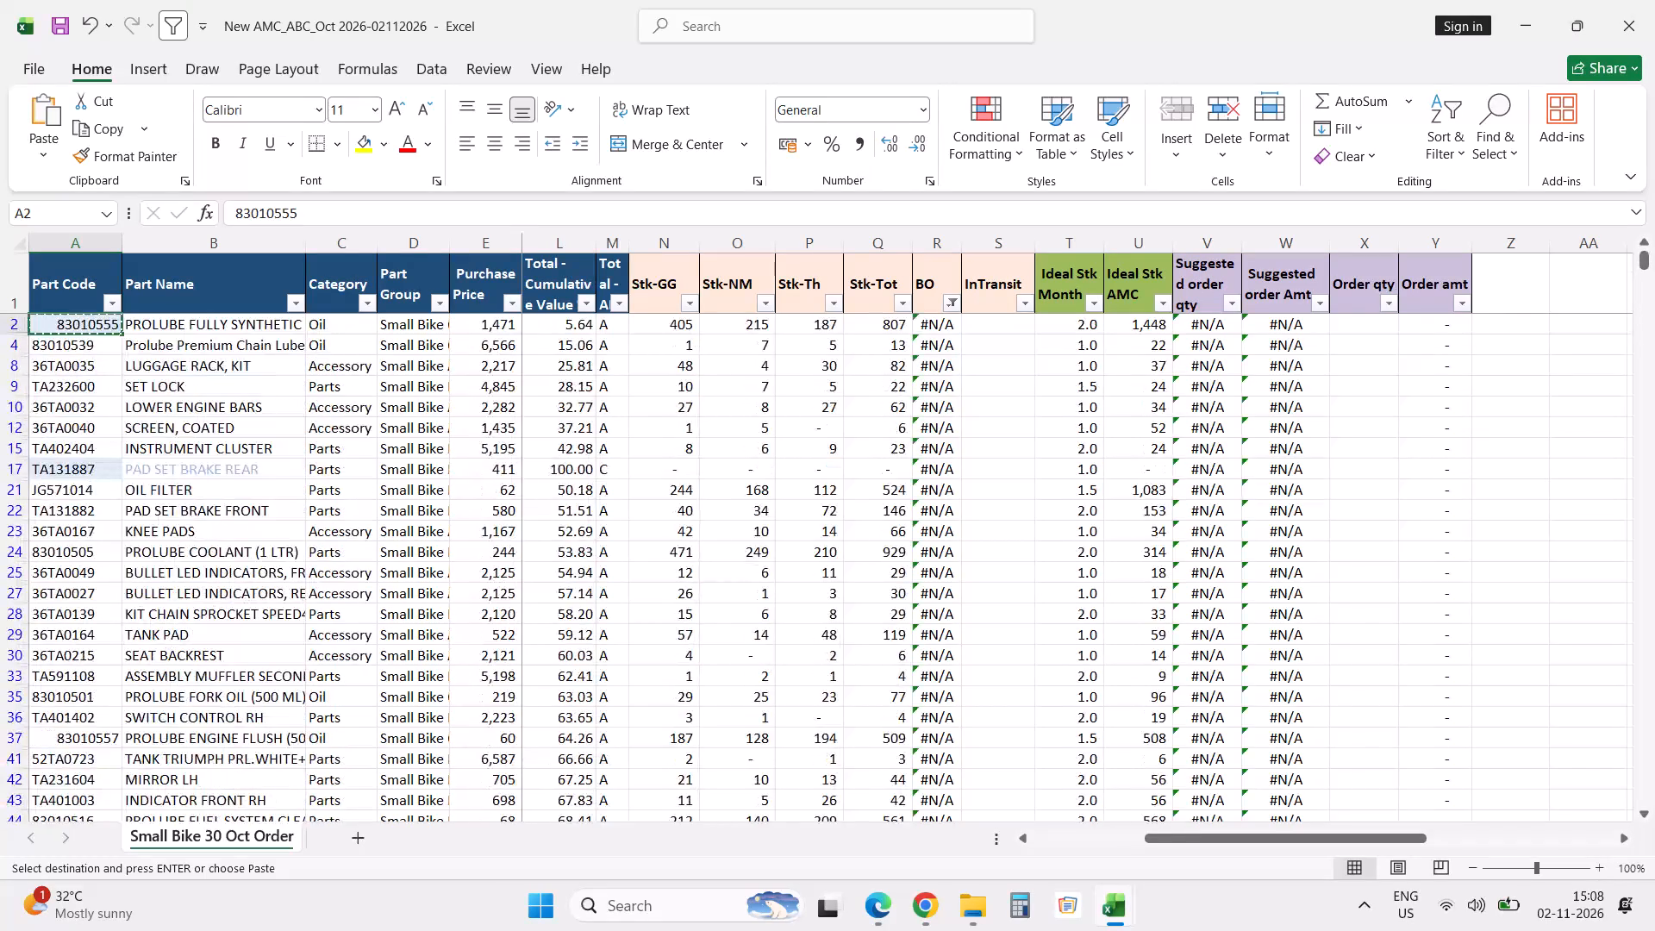
click(110, 303)
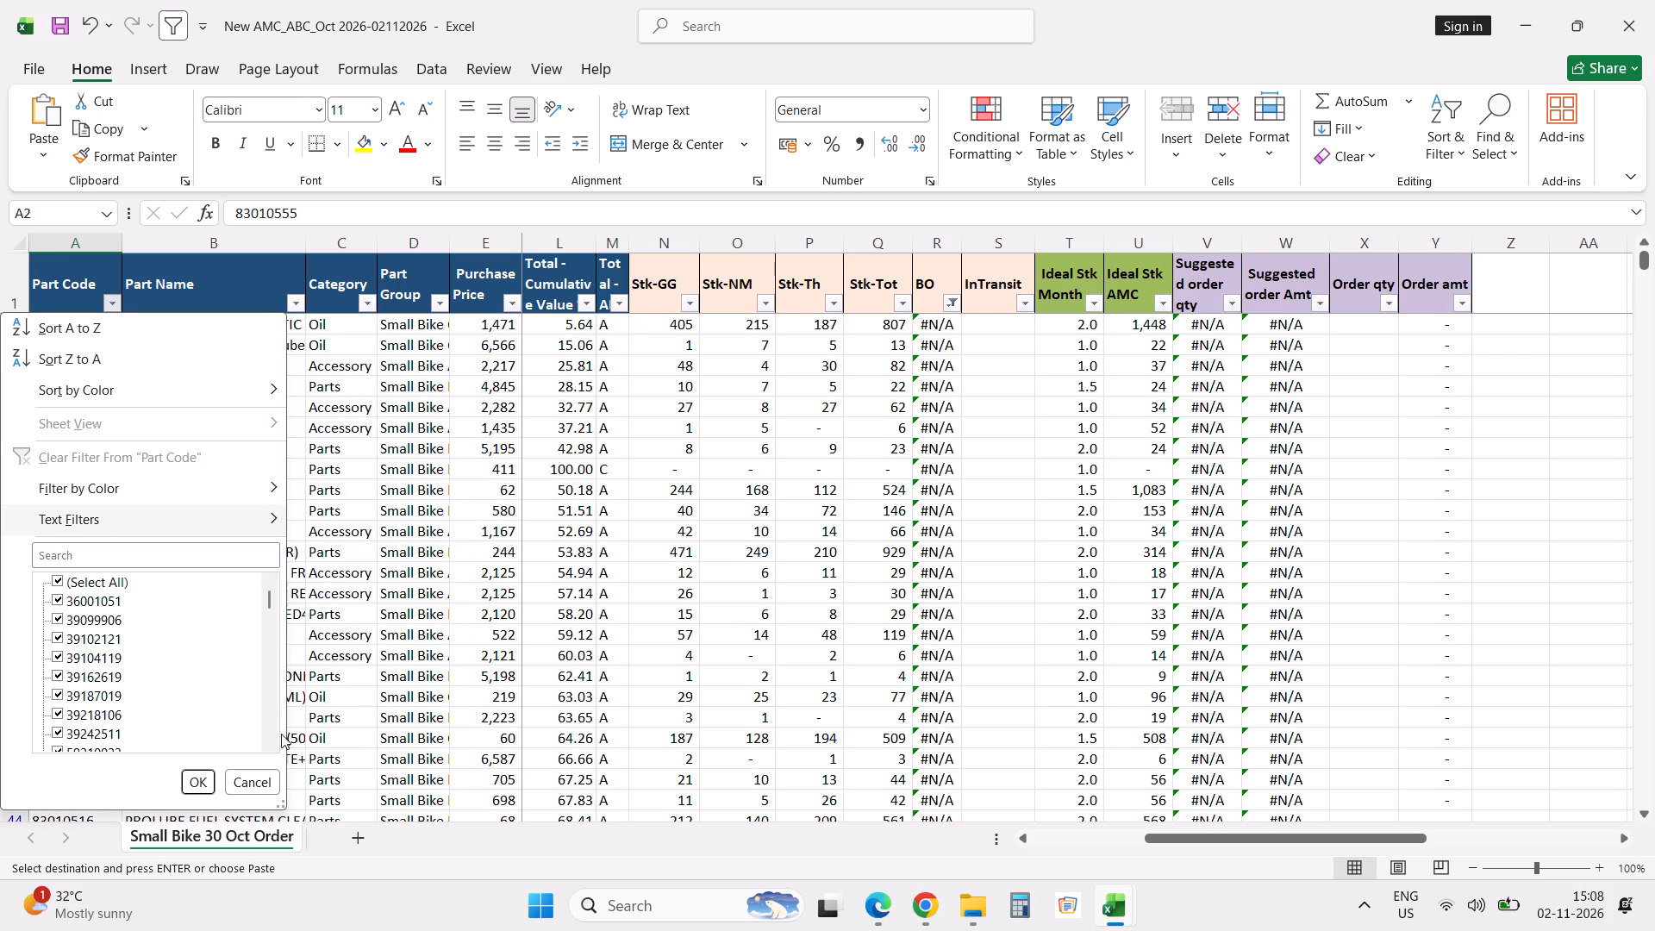
click(603, 631)
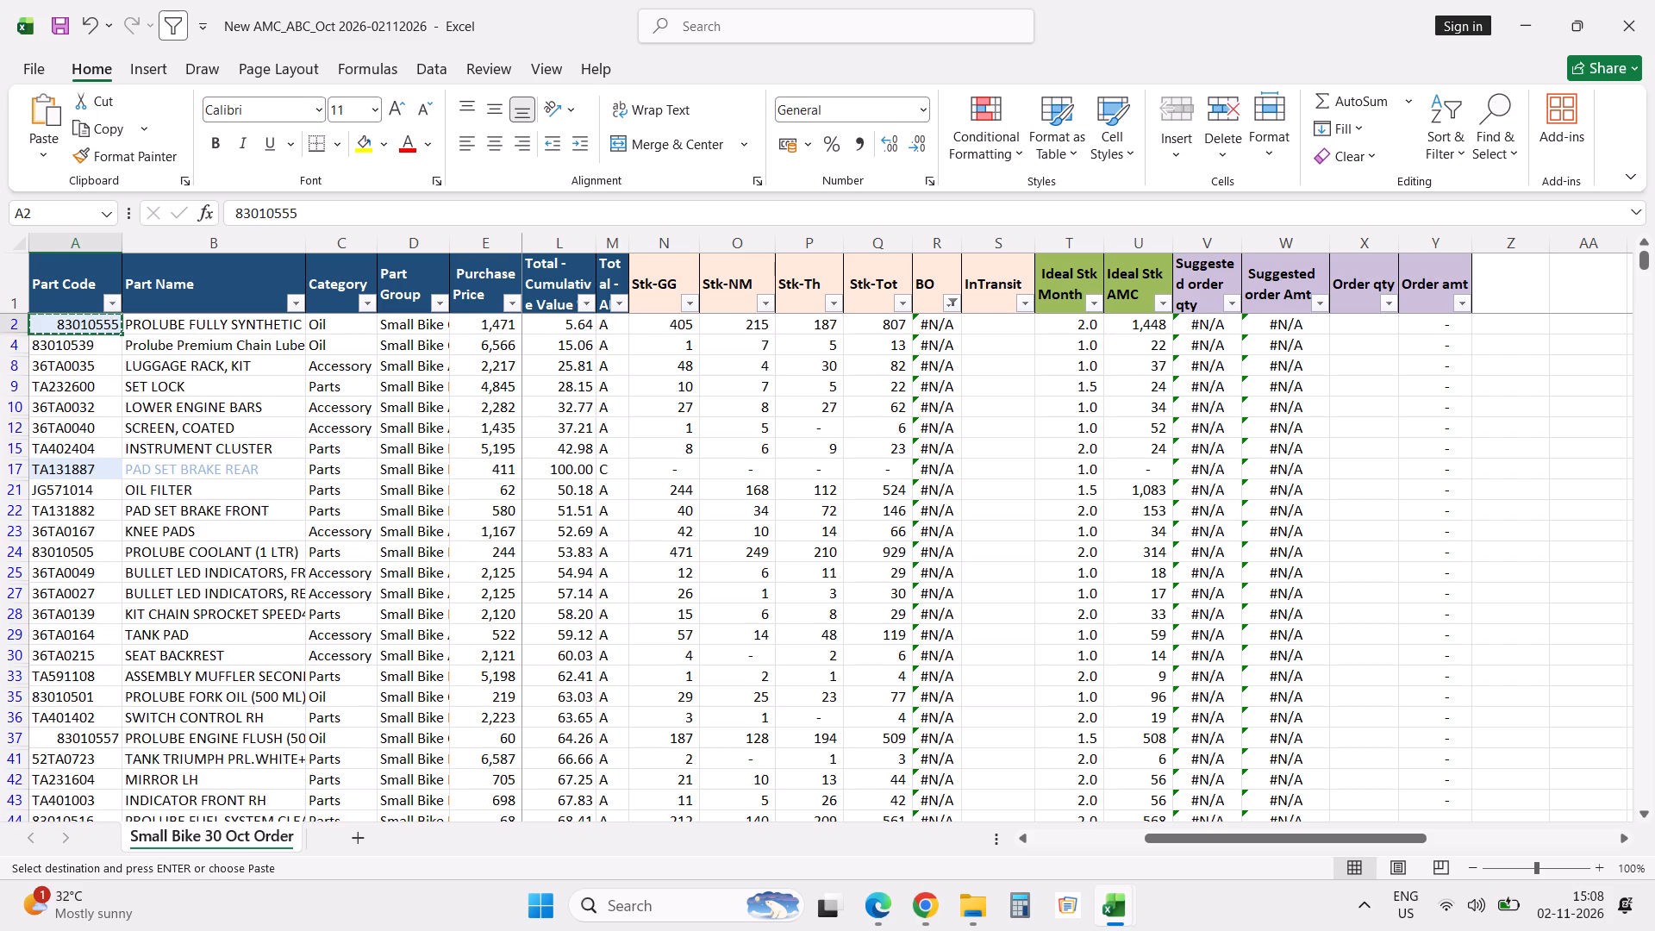
Reset the BO column filter to show all parts.
click(957, 297)
click(789, 586)
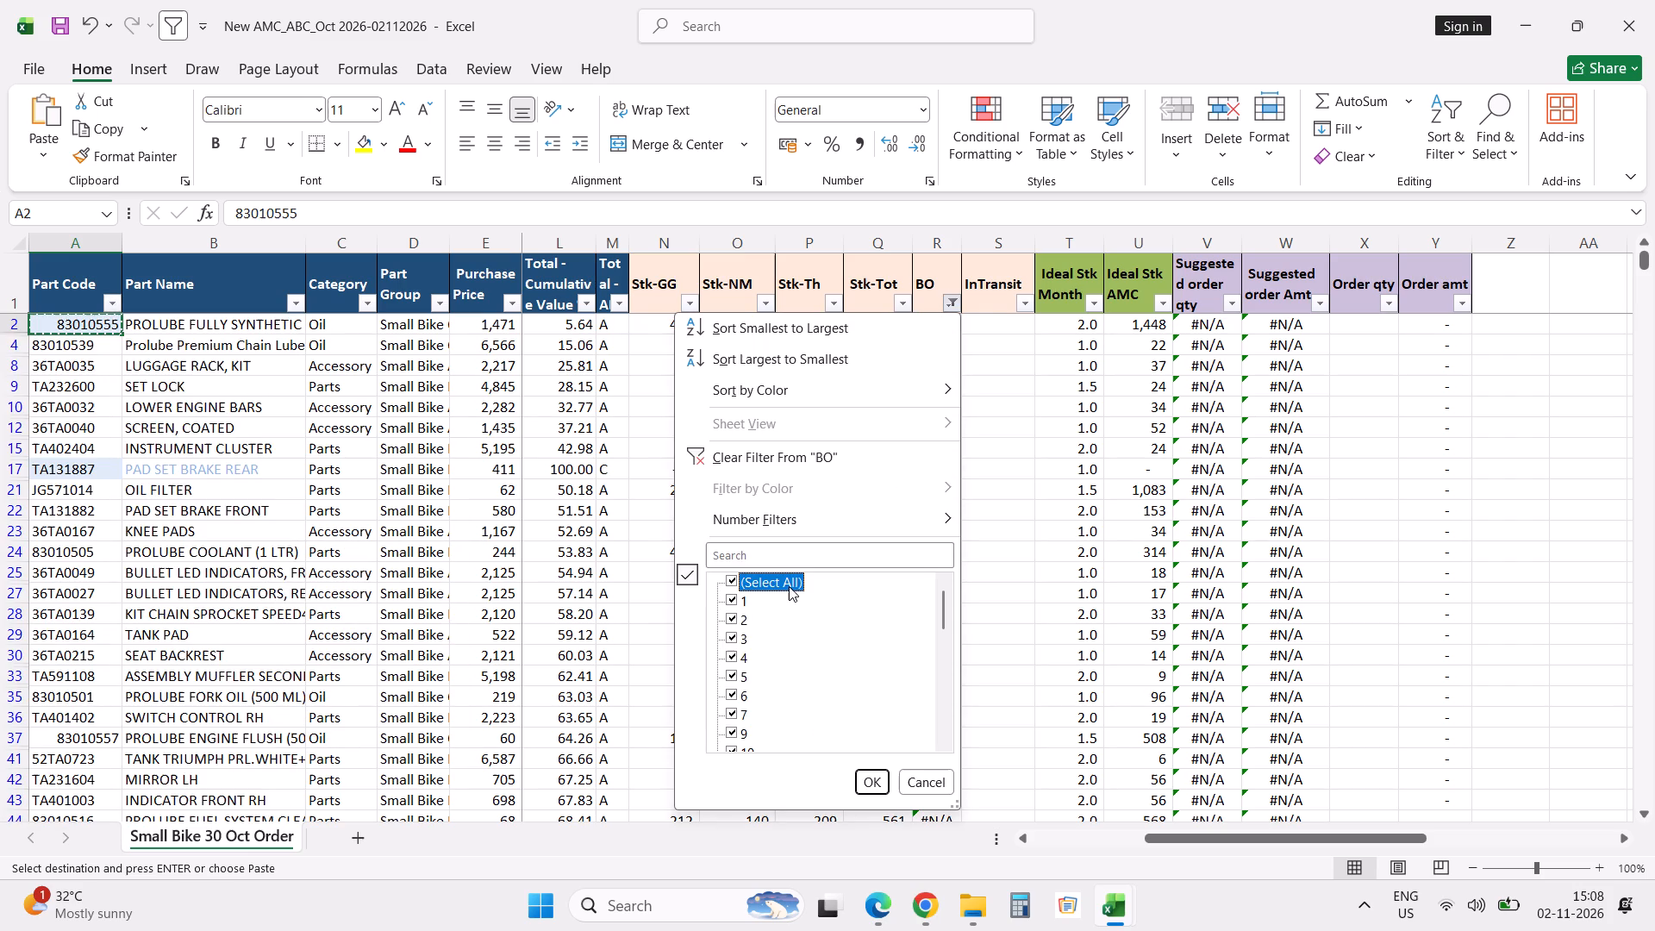
click(874, 788)
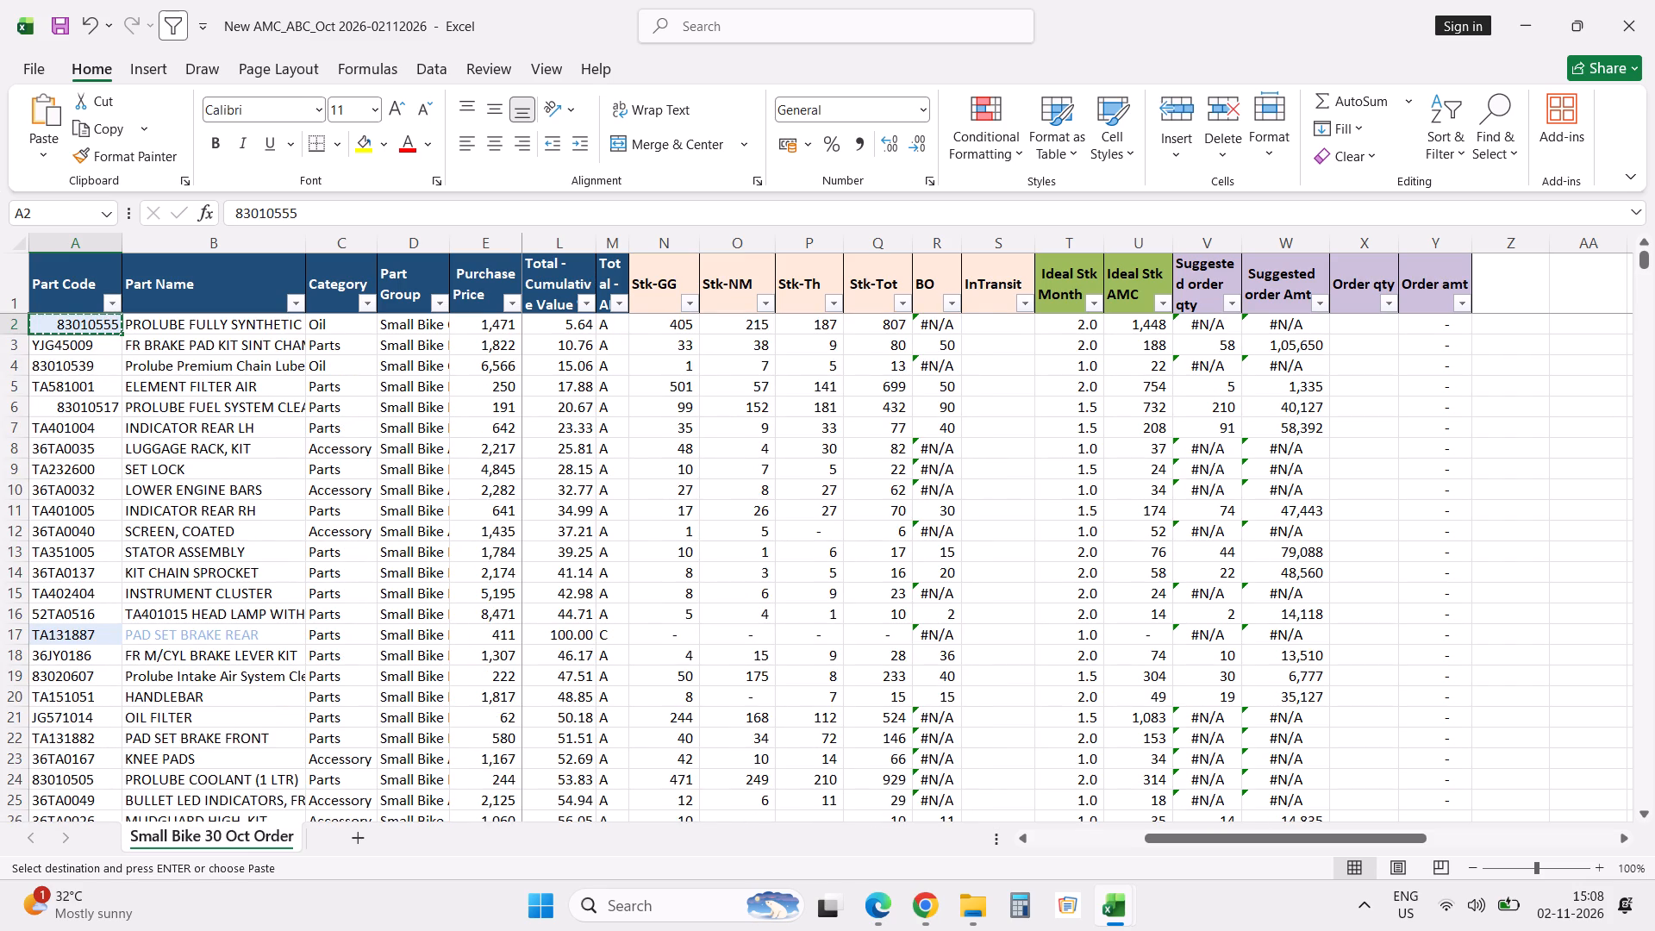
Convert the BO lookup formulas from R2 down the column to static values.
click(937, 286)
key(Down)
key(ctrl+shift+Down)
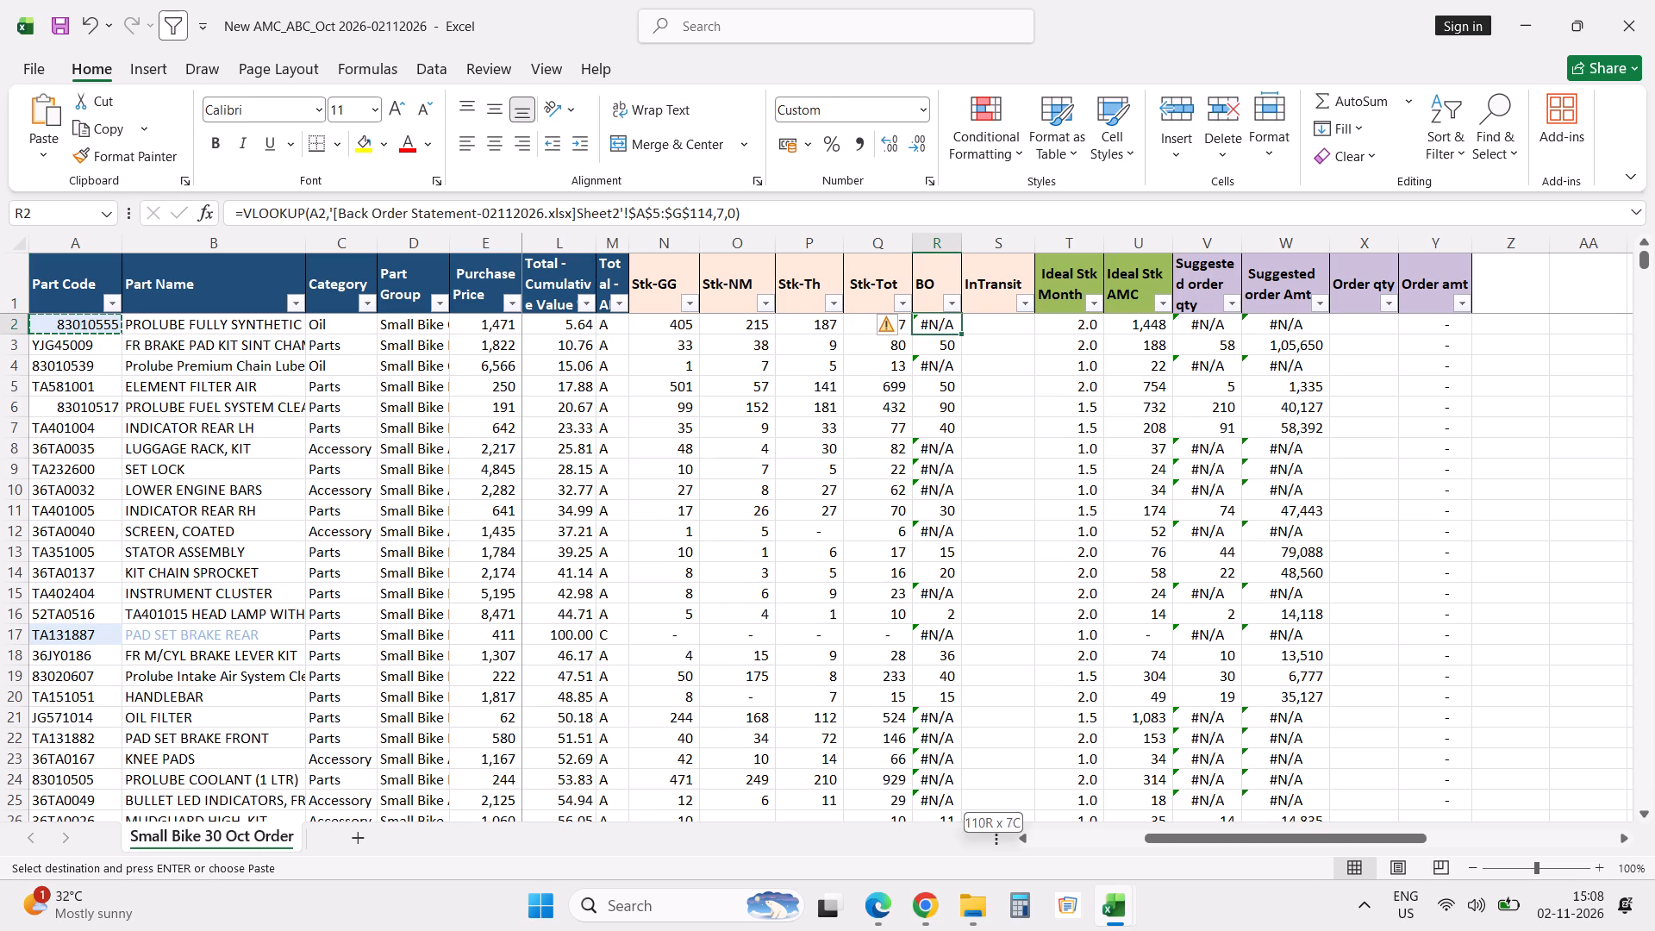
key(ctrl+c)
key(Up)
key(Down)
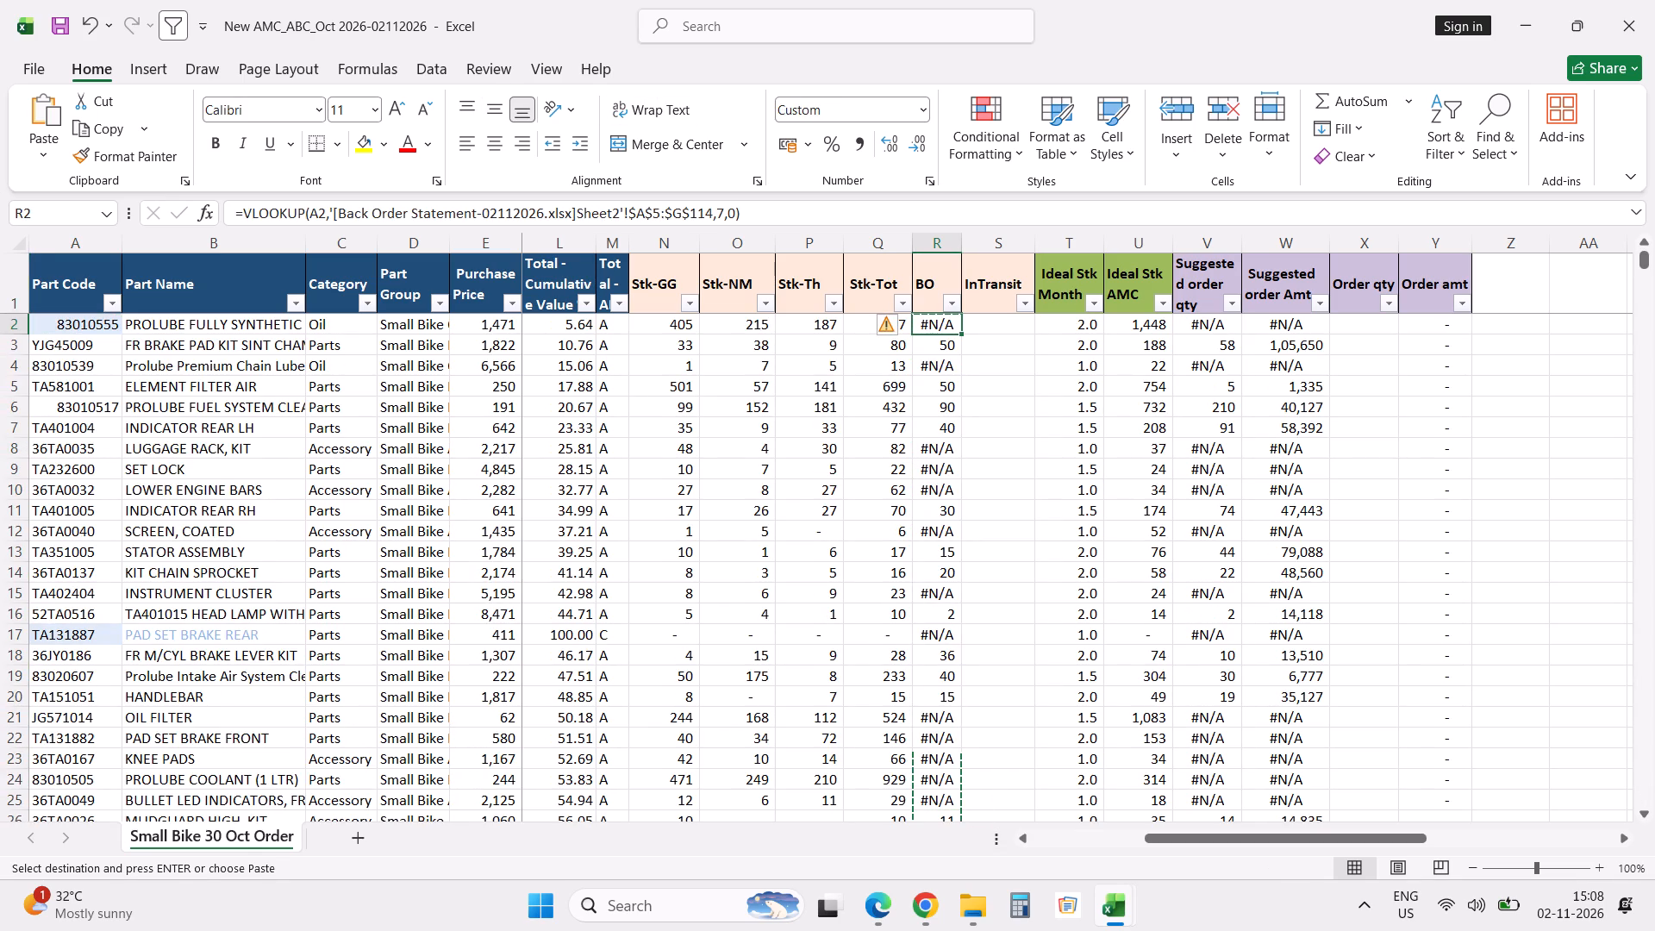
right_click(939, 324)
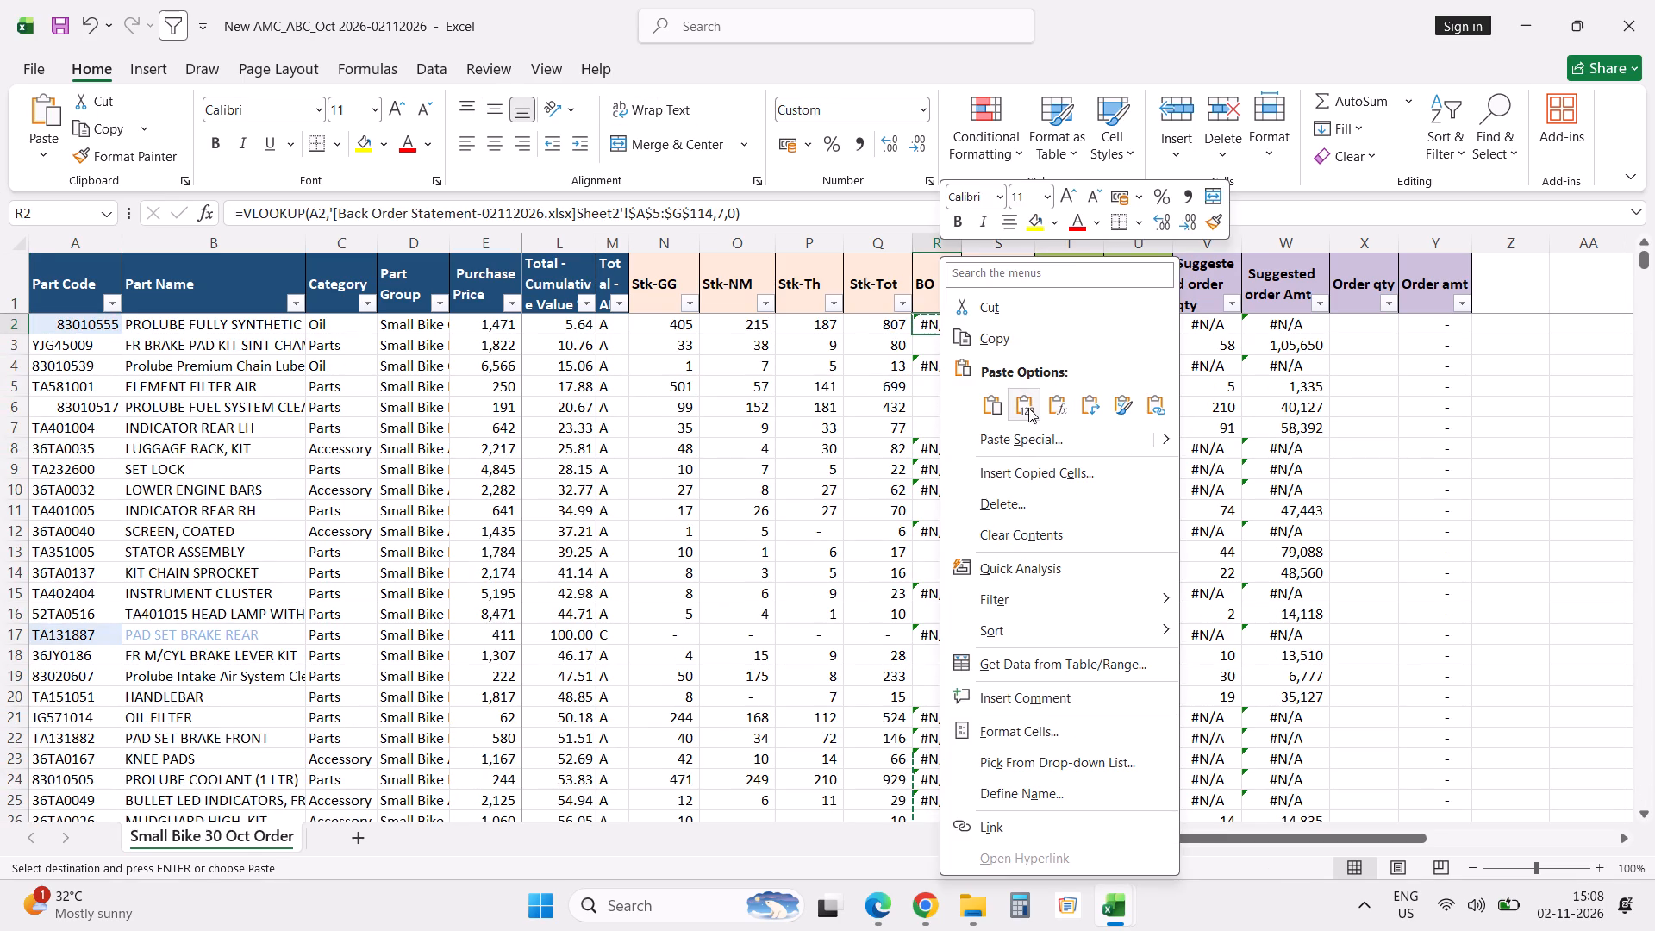
click(1028, 408)
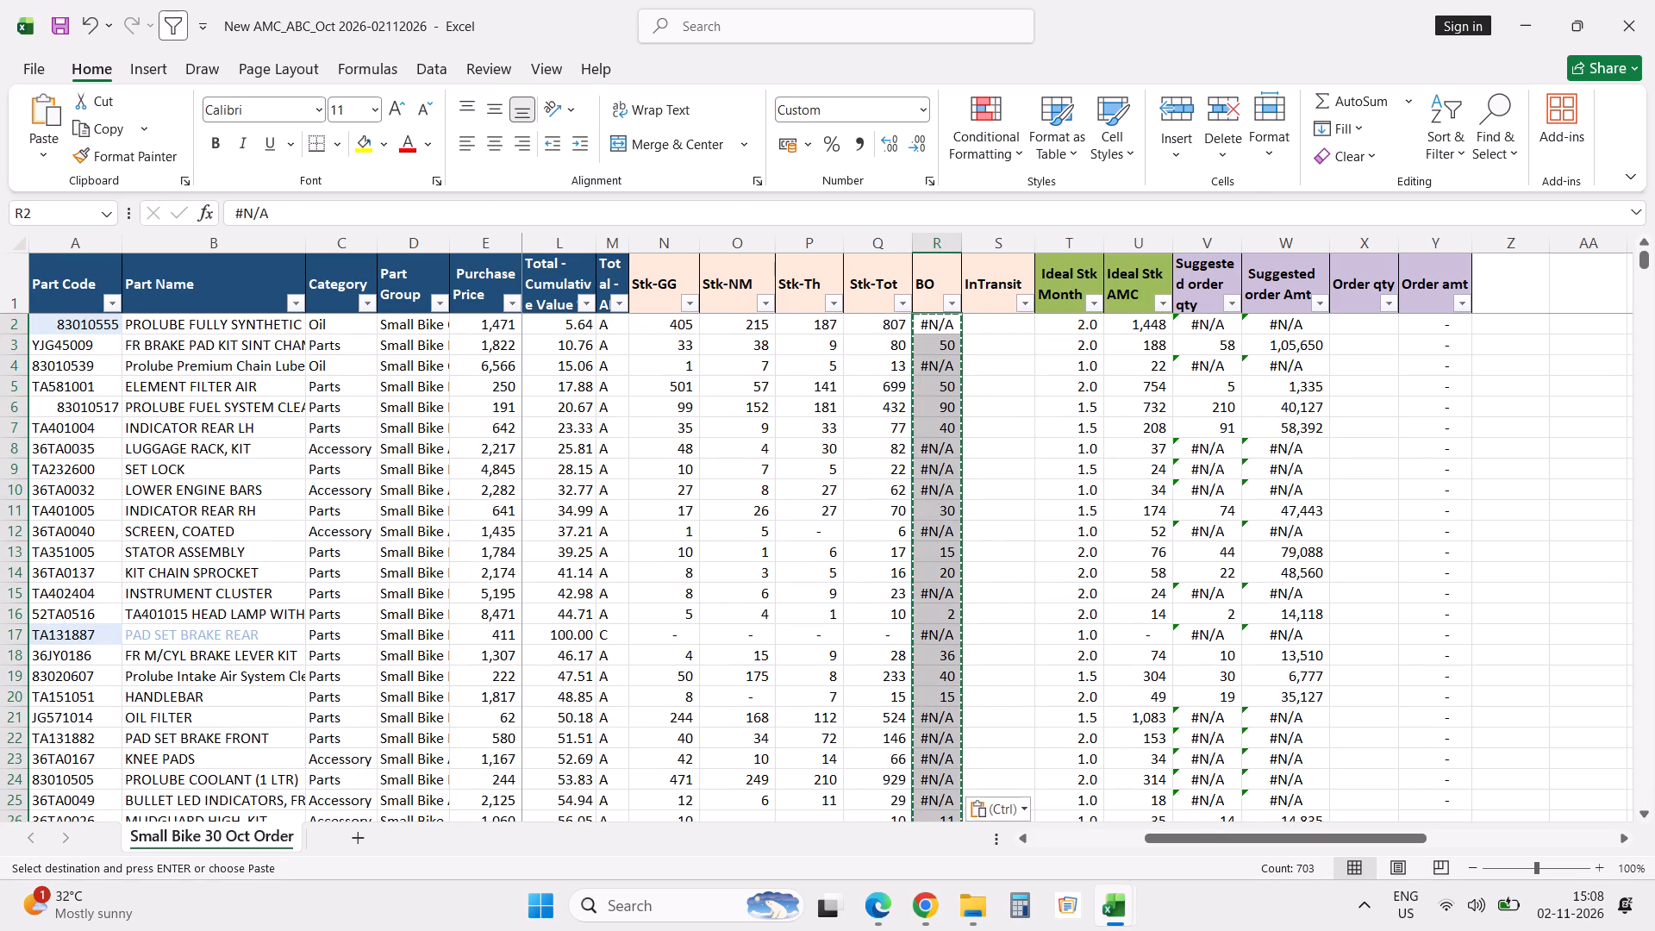
Replace every #N/A in the BO column with 0.
key(ctrl+h)
key(shift+Tab)
text(#n/a)
key(alt+a)
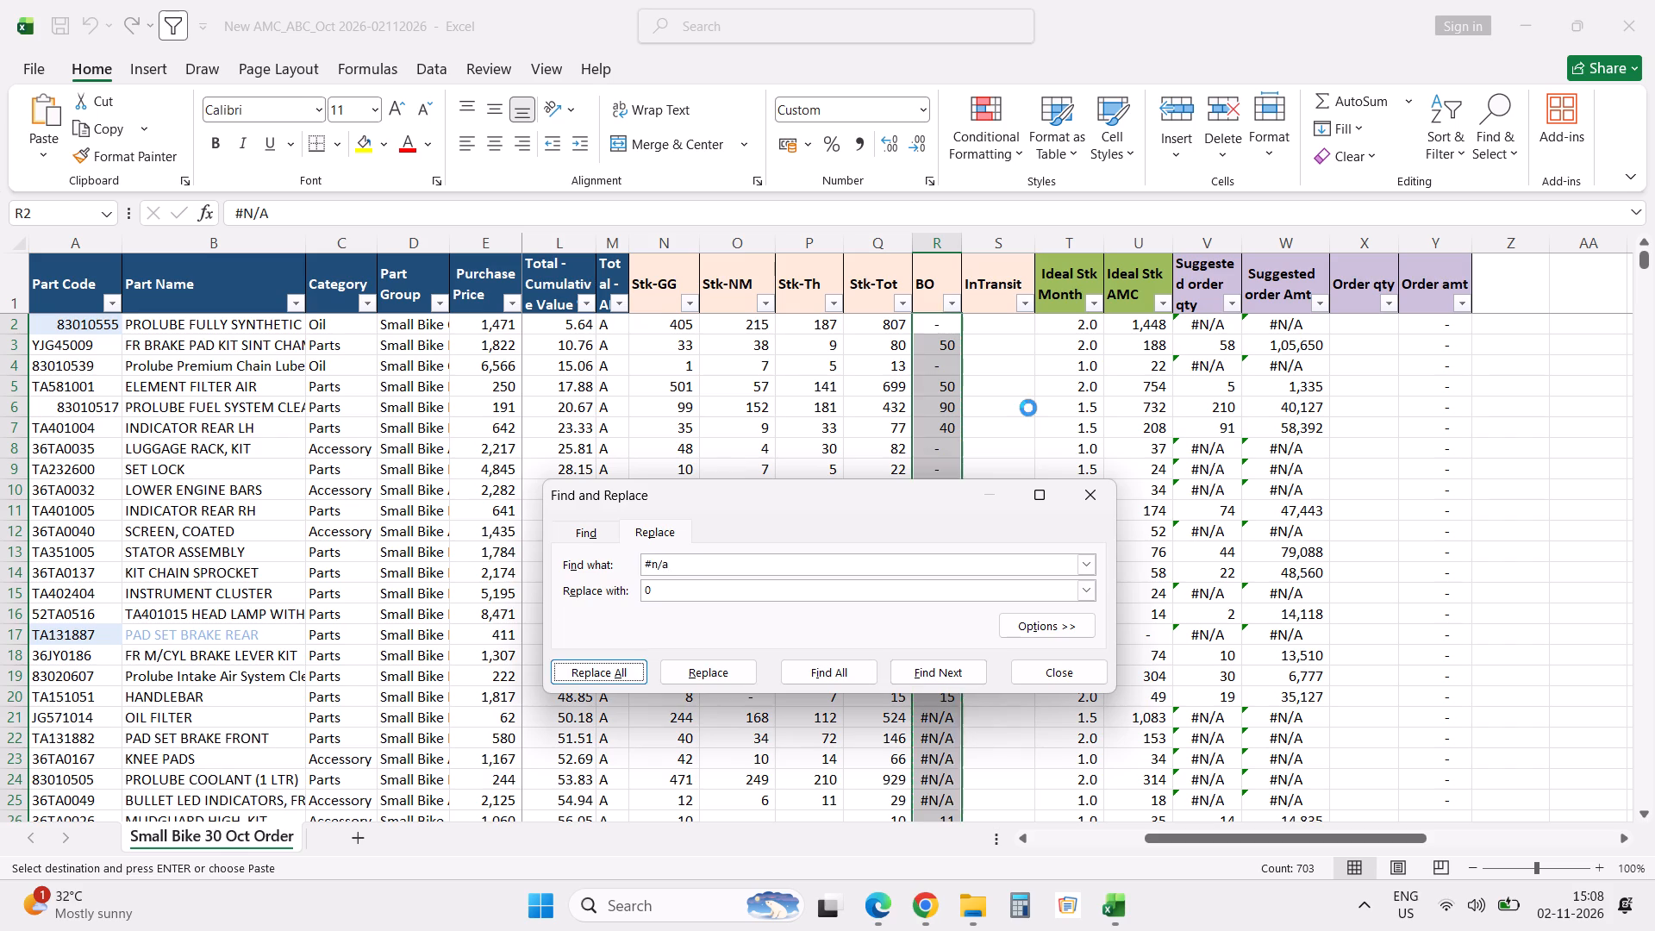
key(Escape)
key(Escape)
In the back order statement, check the sum of Grand Total quantities G5:G113 without the total row, and return to the order workbook.
key(alt+Tab)
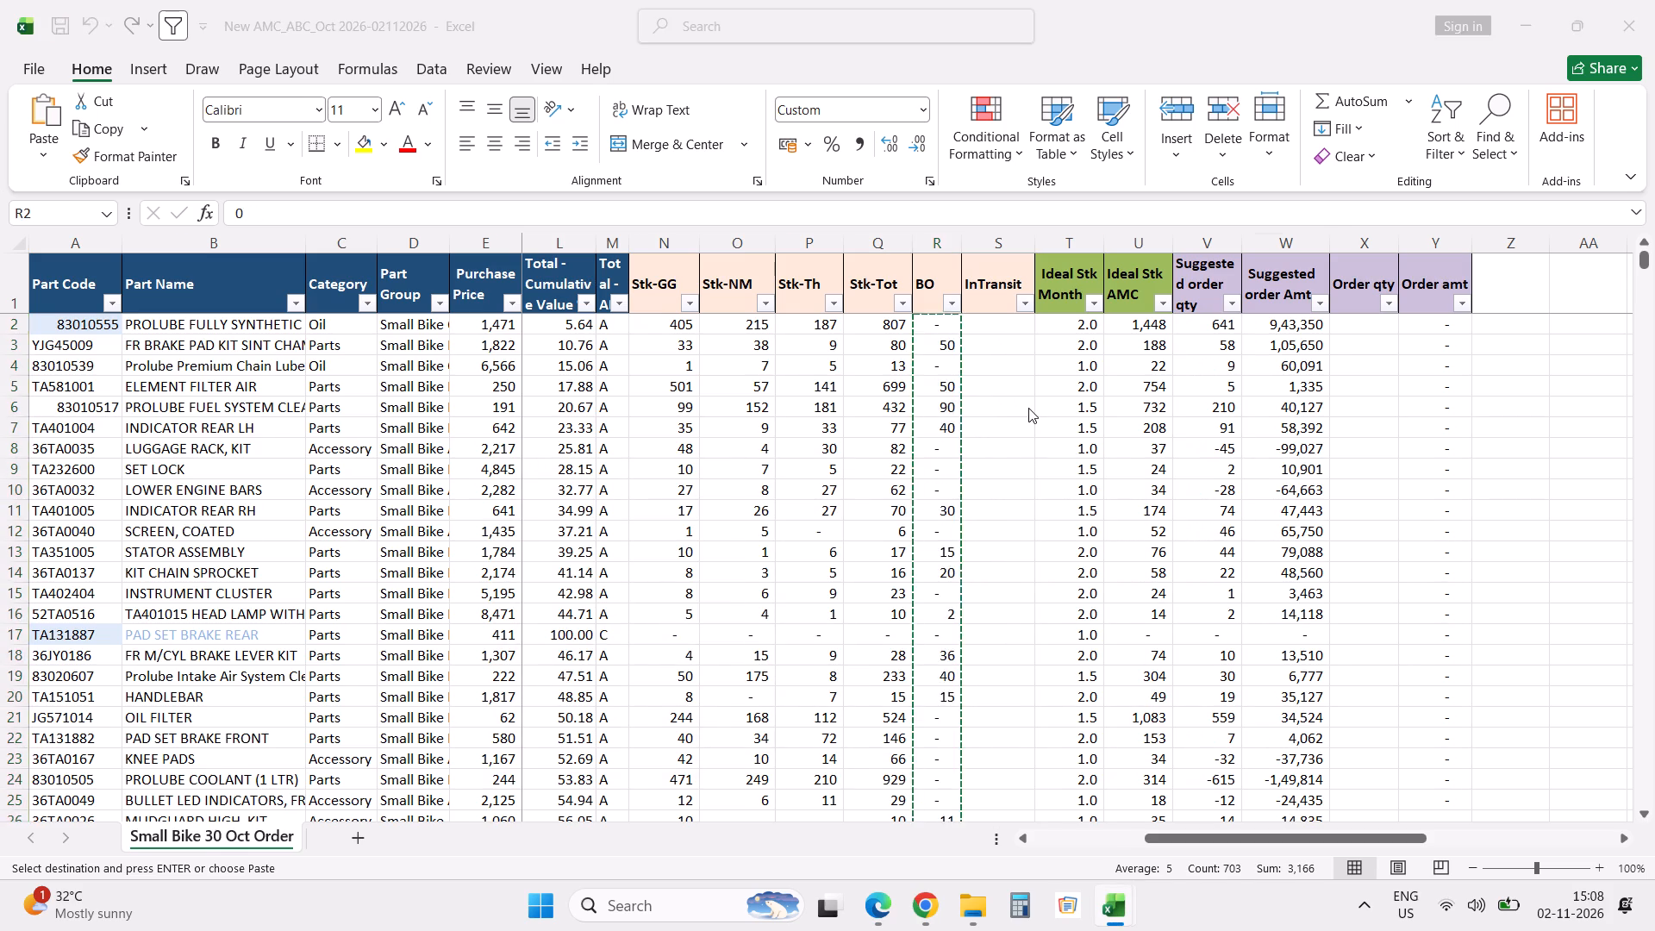
click(1311, 244)
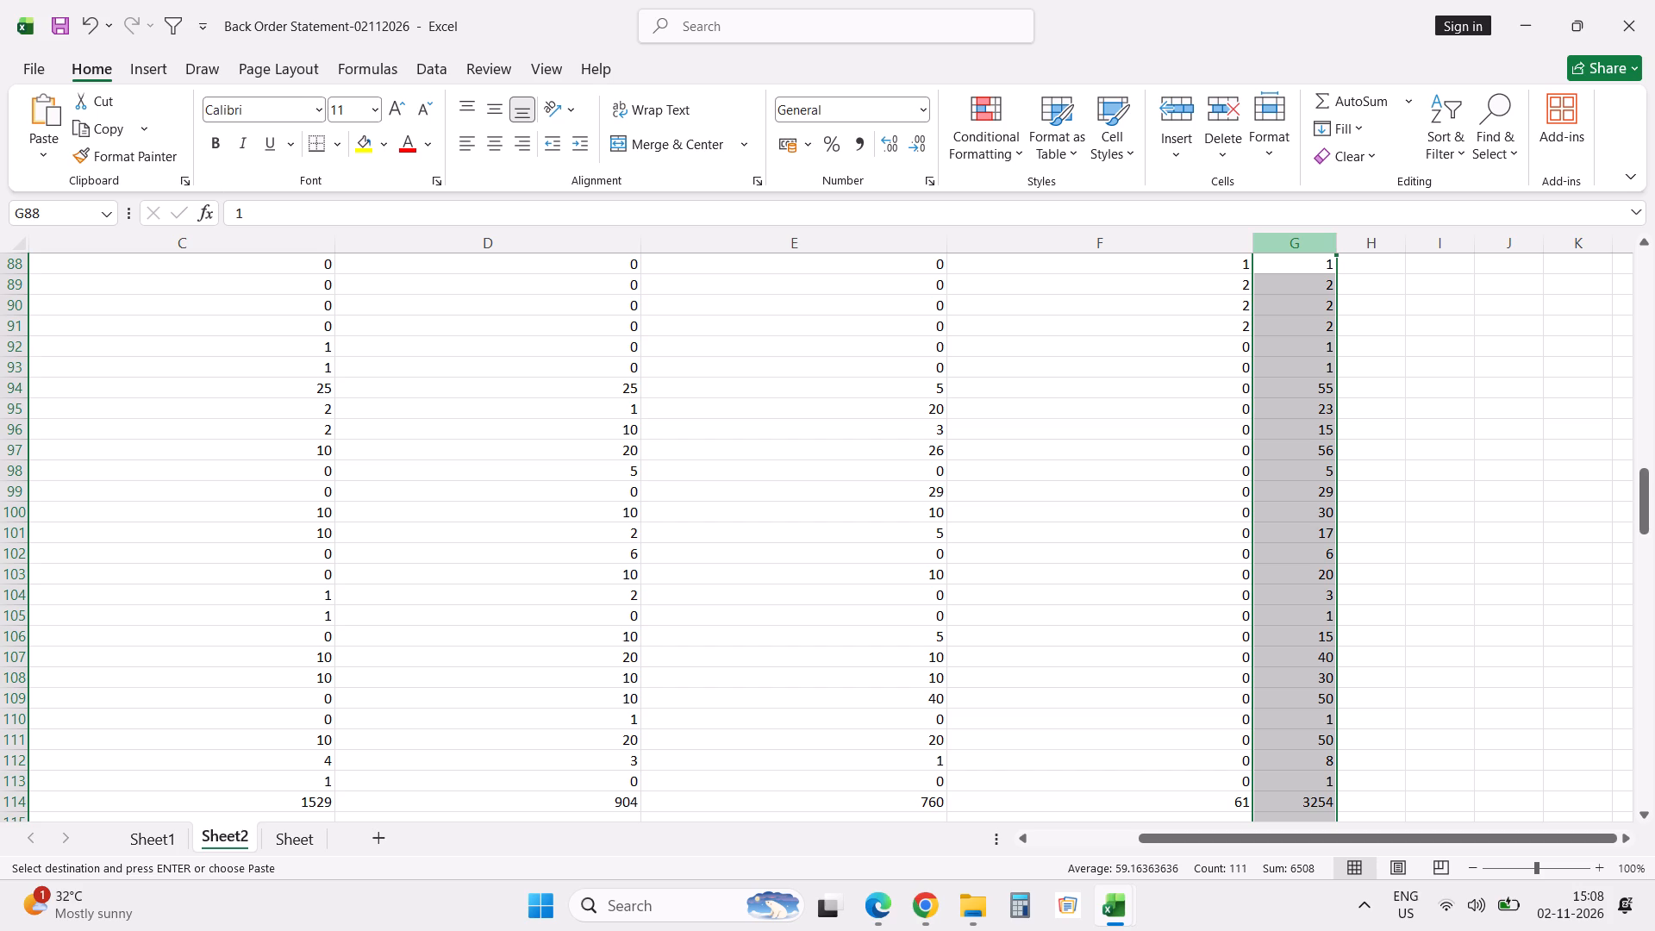
key(Up)
key(Down)
key(Up)
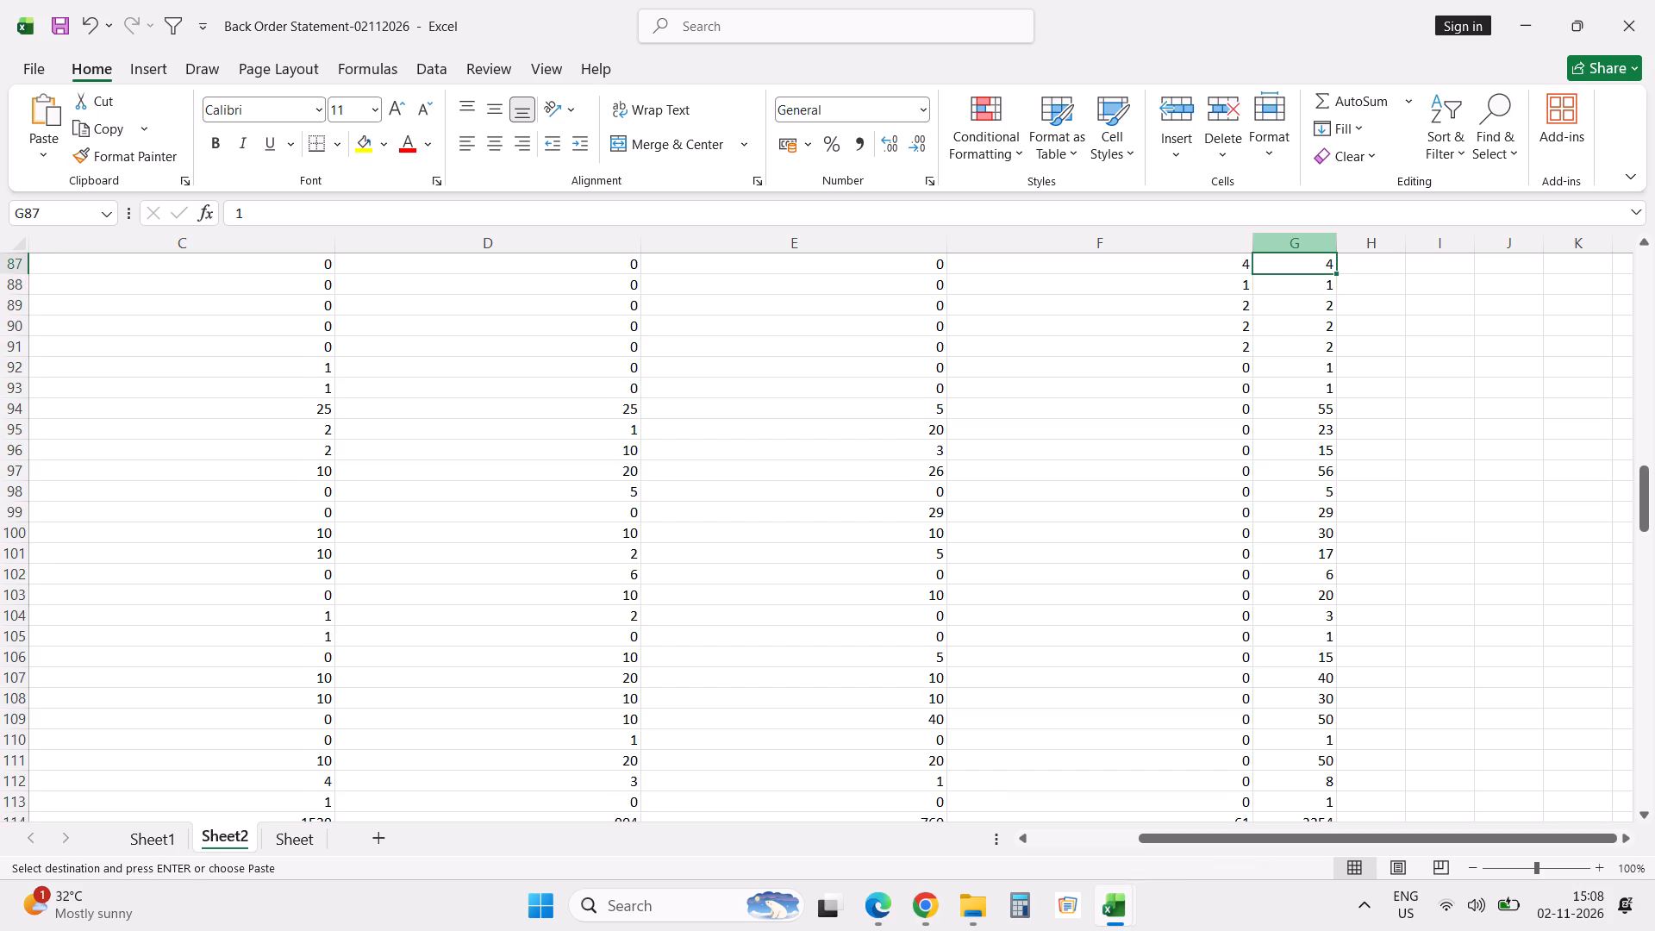
key(Up)
key(ctrl+Up)
key(Down)
key(ctrl+shift+Down)
key(shift+Up)
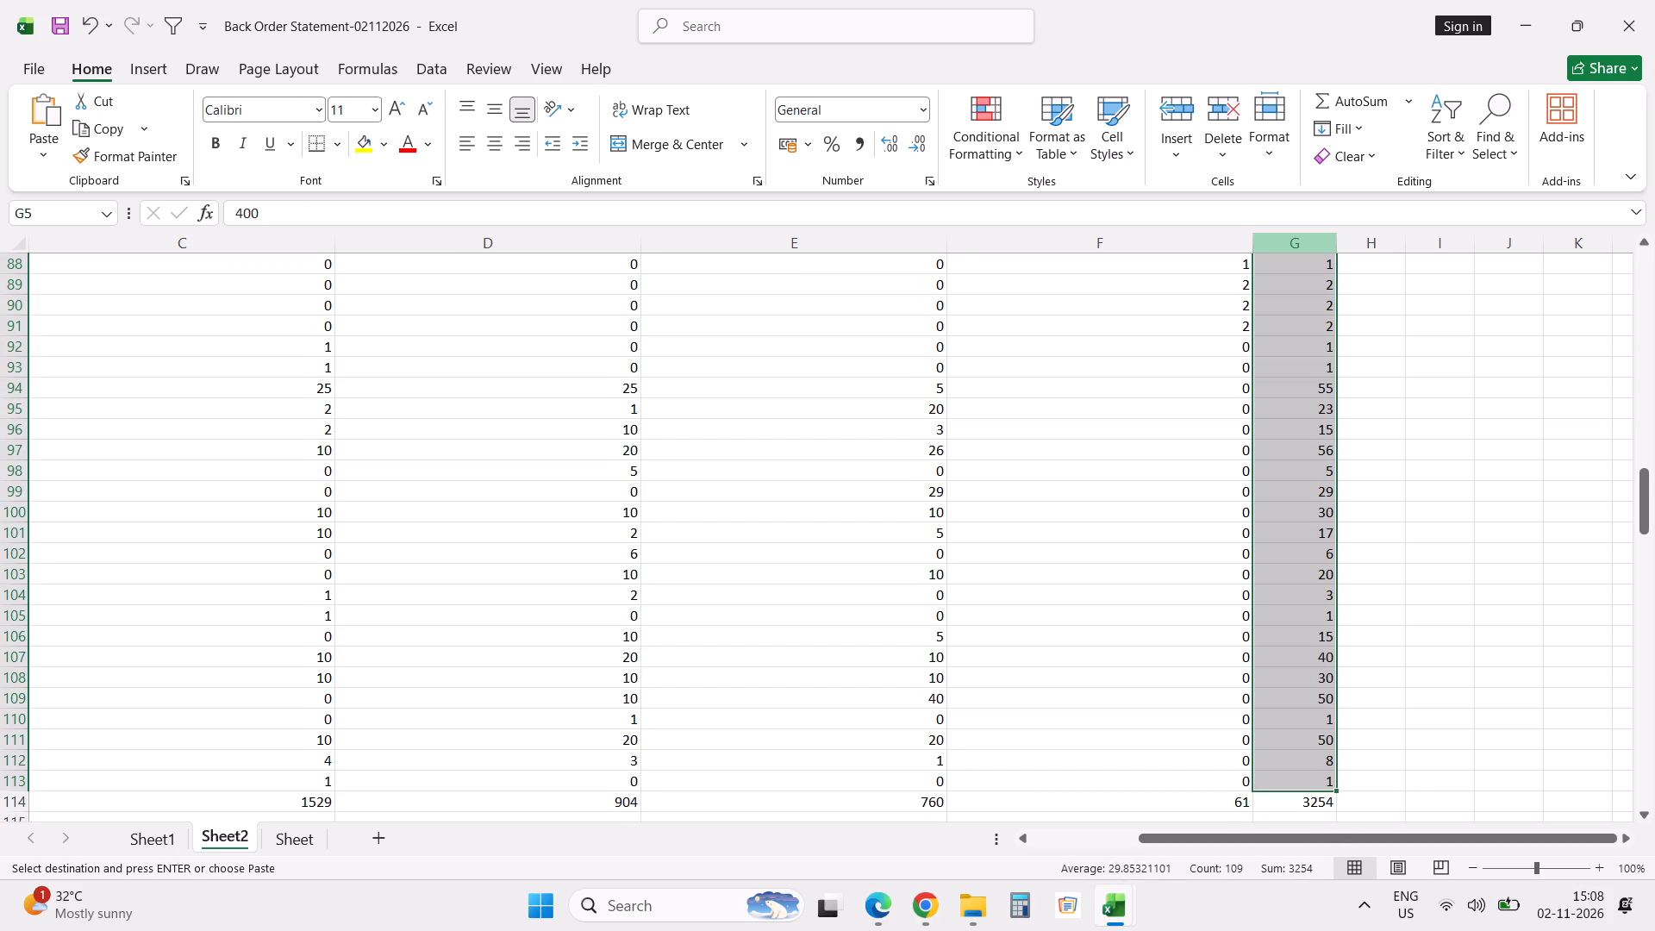
key(alt+Tab)
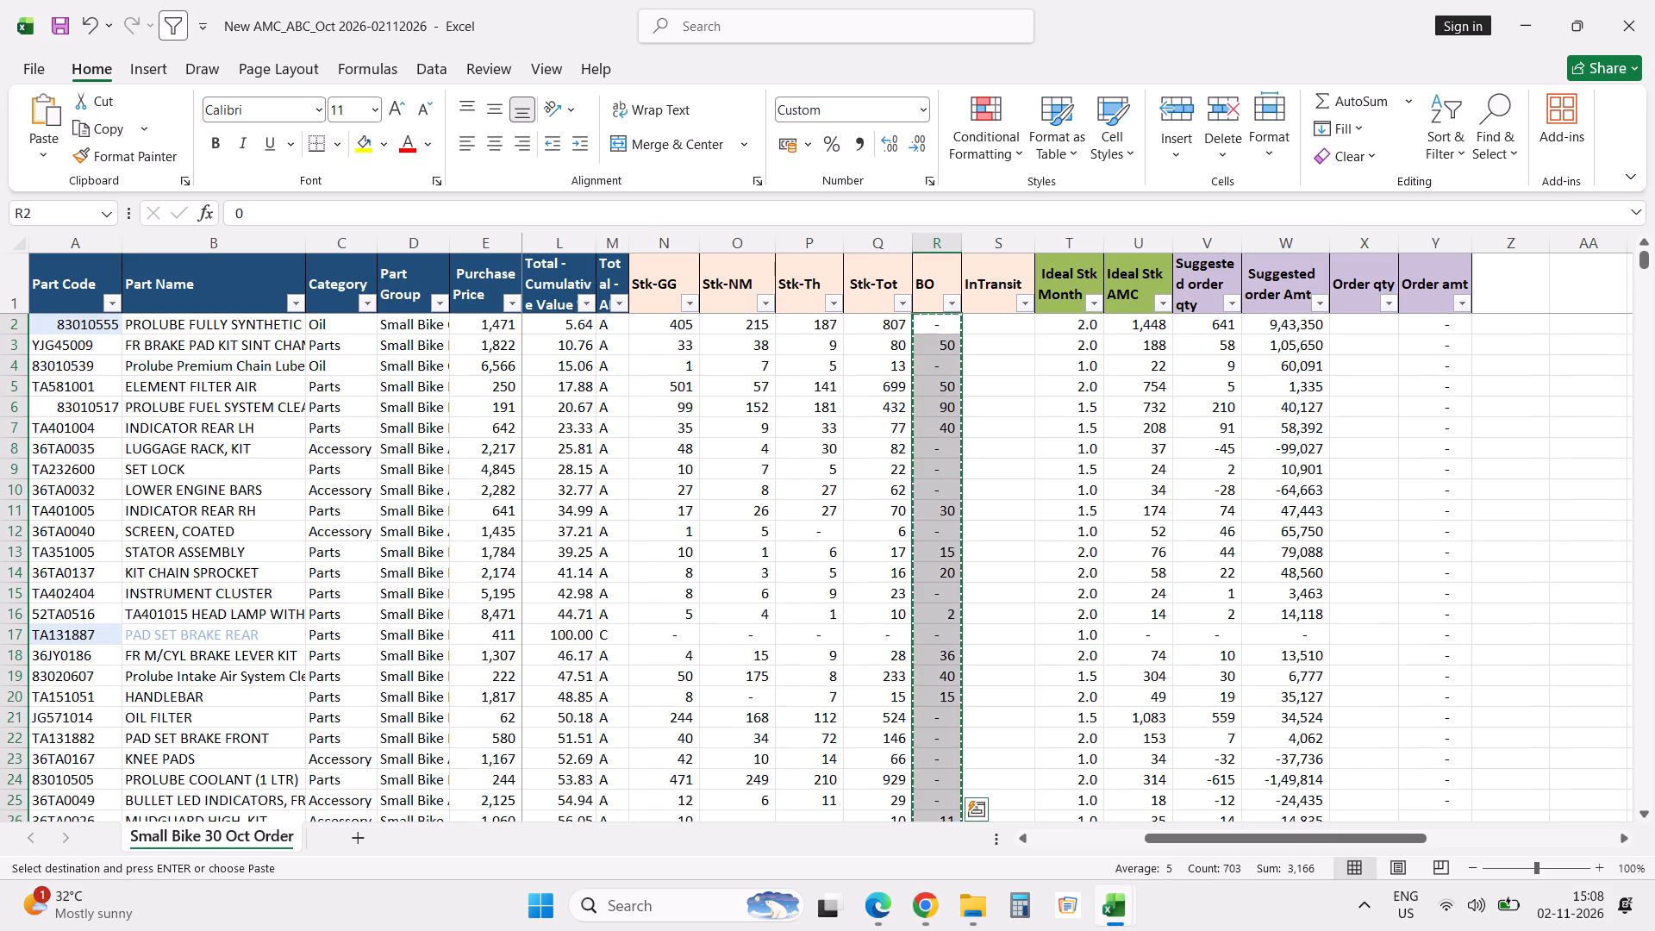
Filter the BO column to the quantities 1,000, 750, 400, 90, 80 and 78, and cancel the copy selection.
click(953, 309)
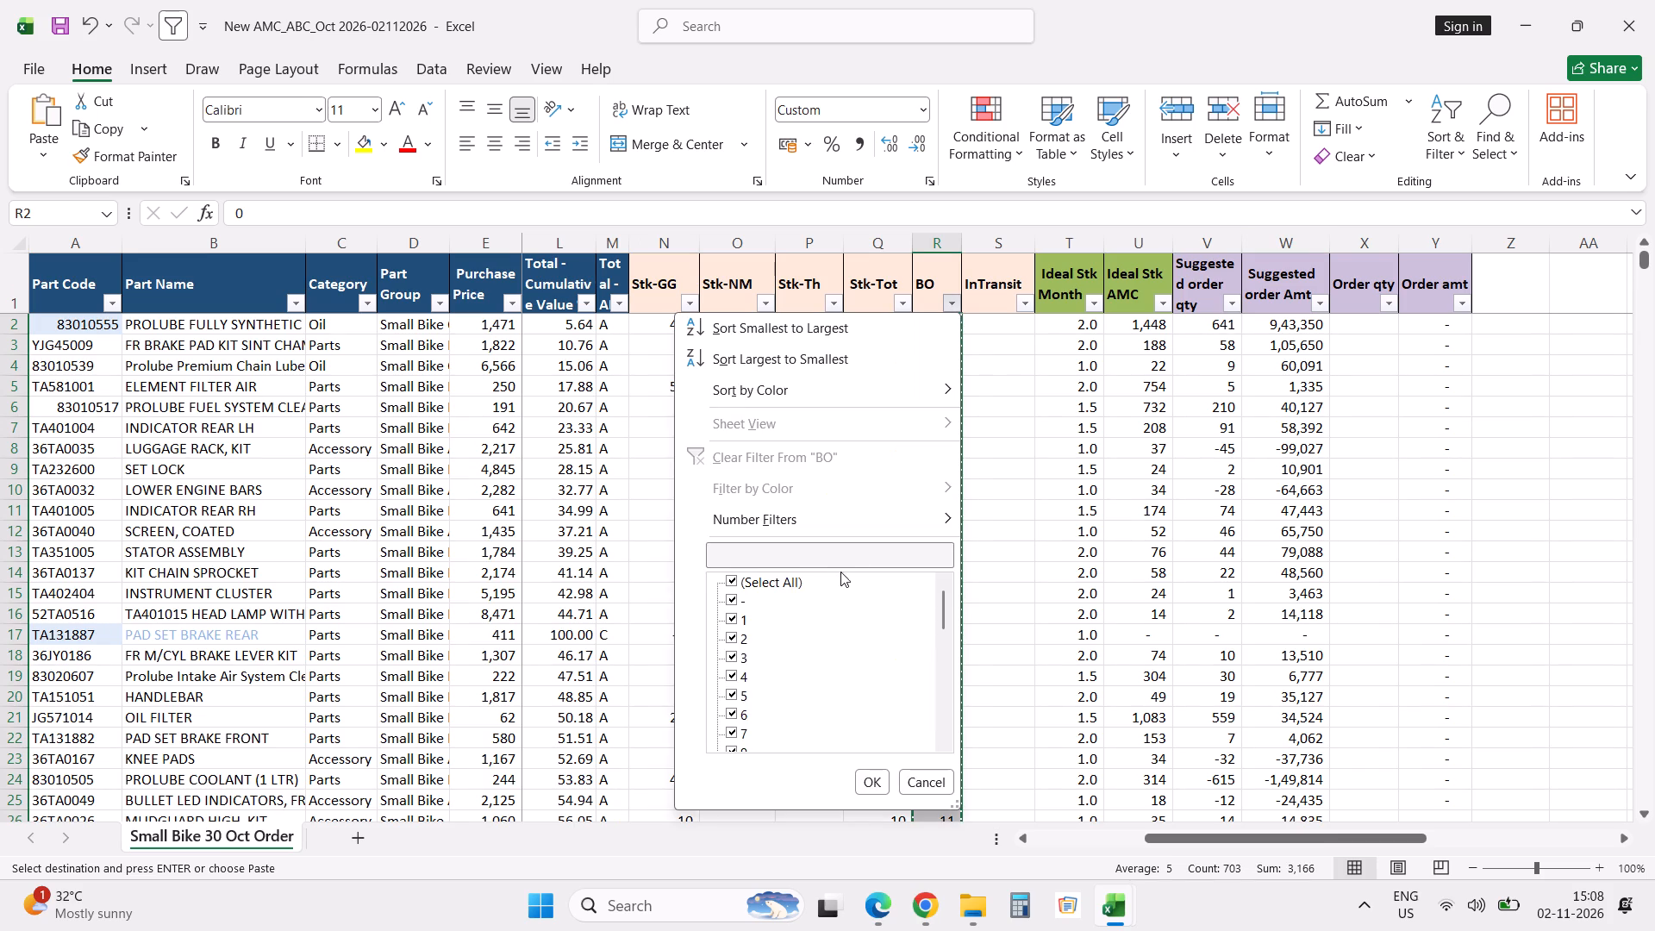
click(781, 579)
drag(942, 607, 945, 700)
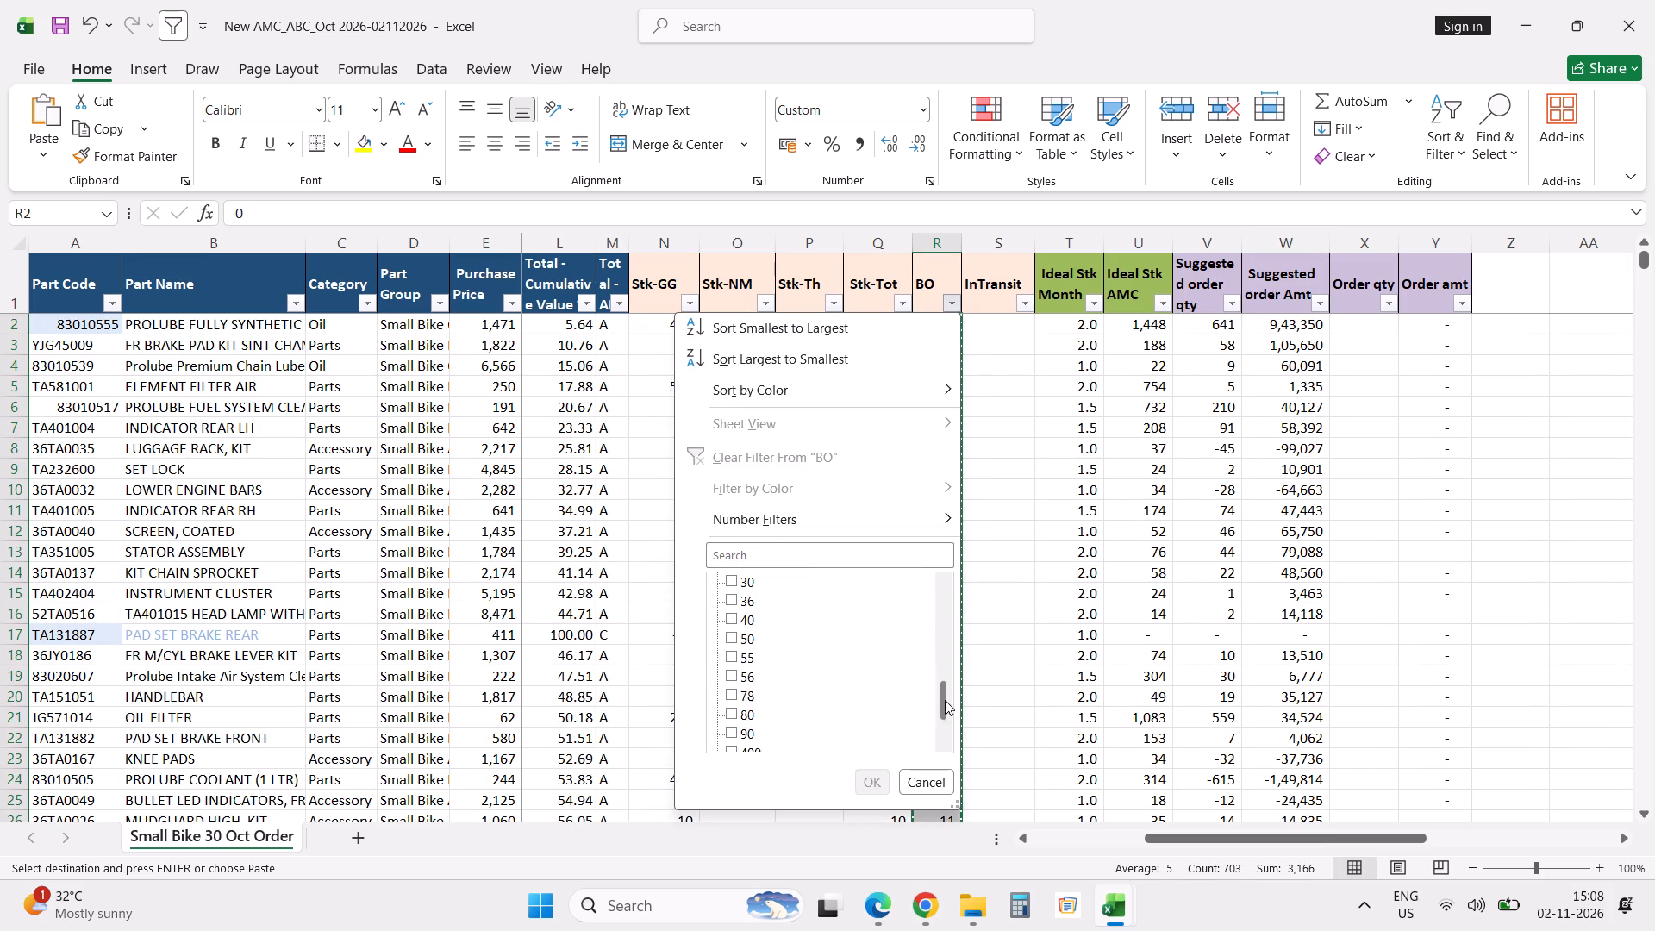
drag(945, 700, 947, 723)
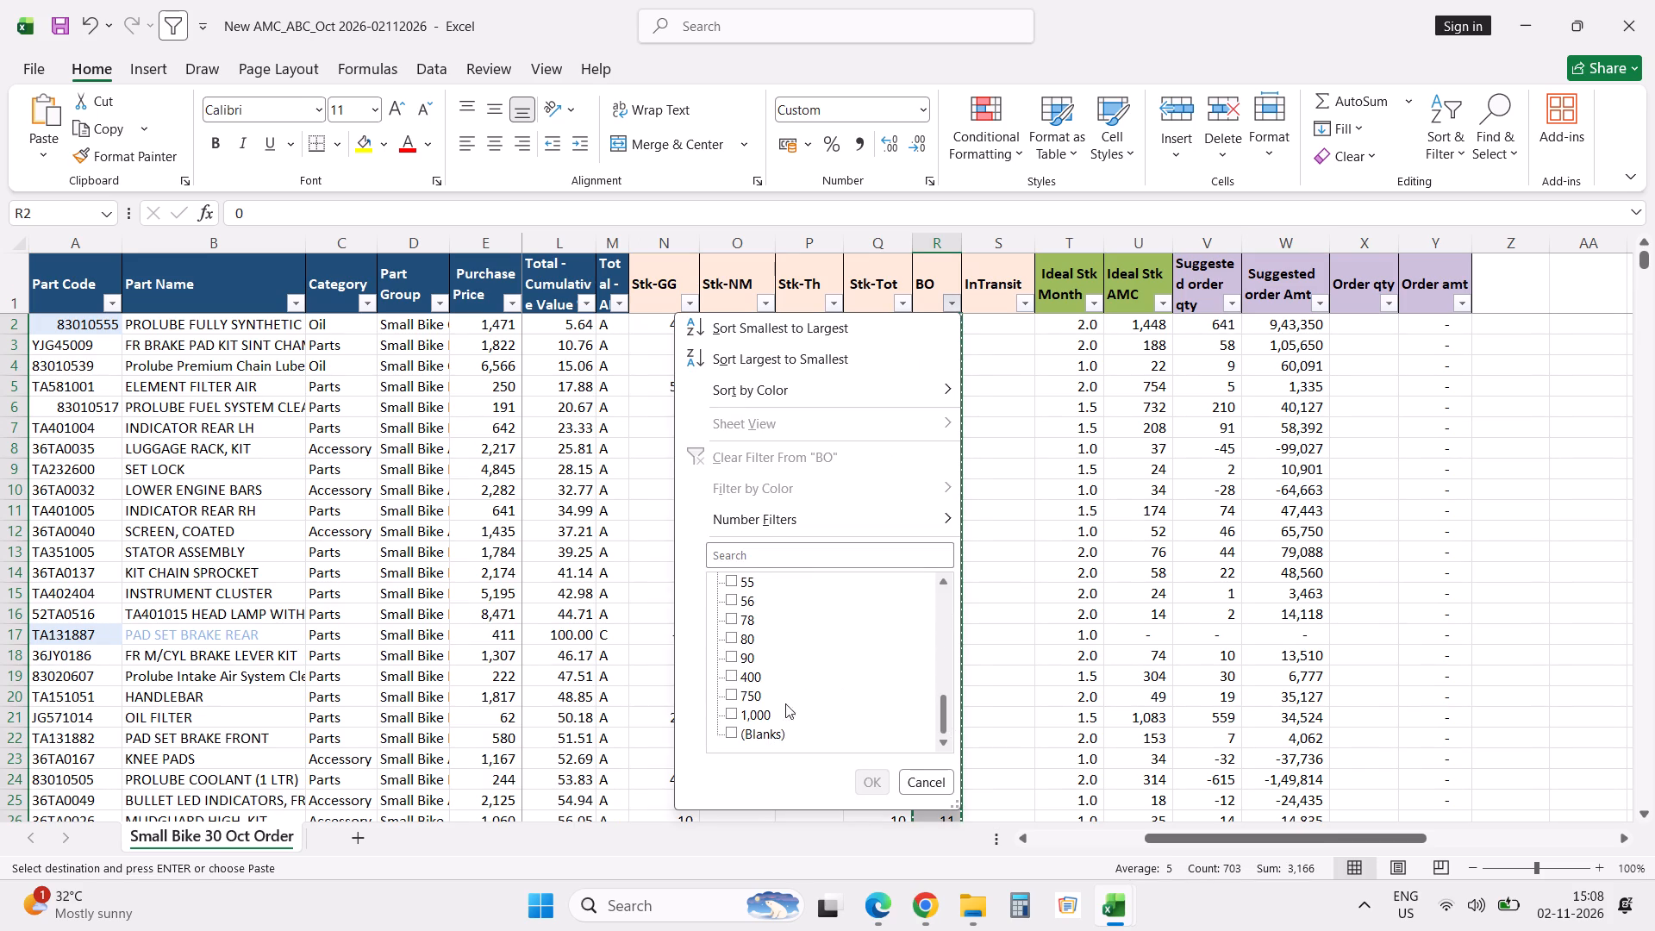
click(772, 714)
key(Up)
key(space)
key(Up)
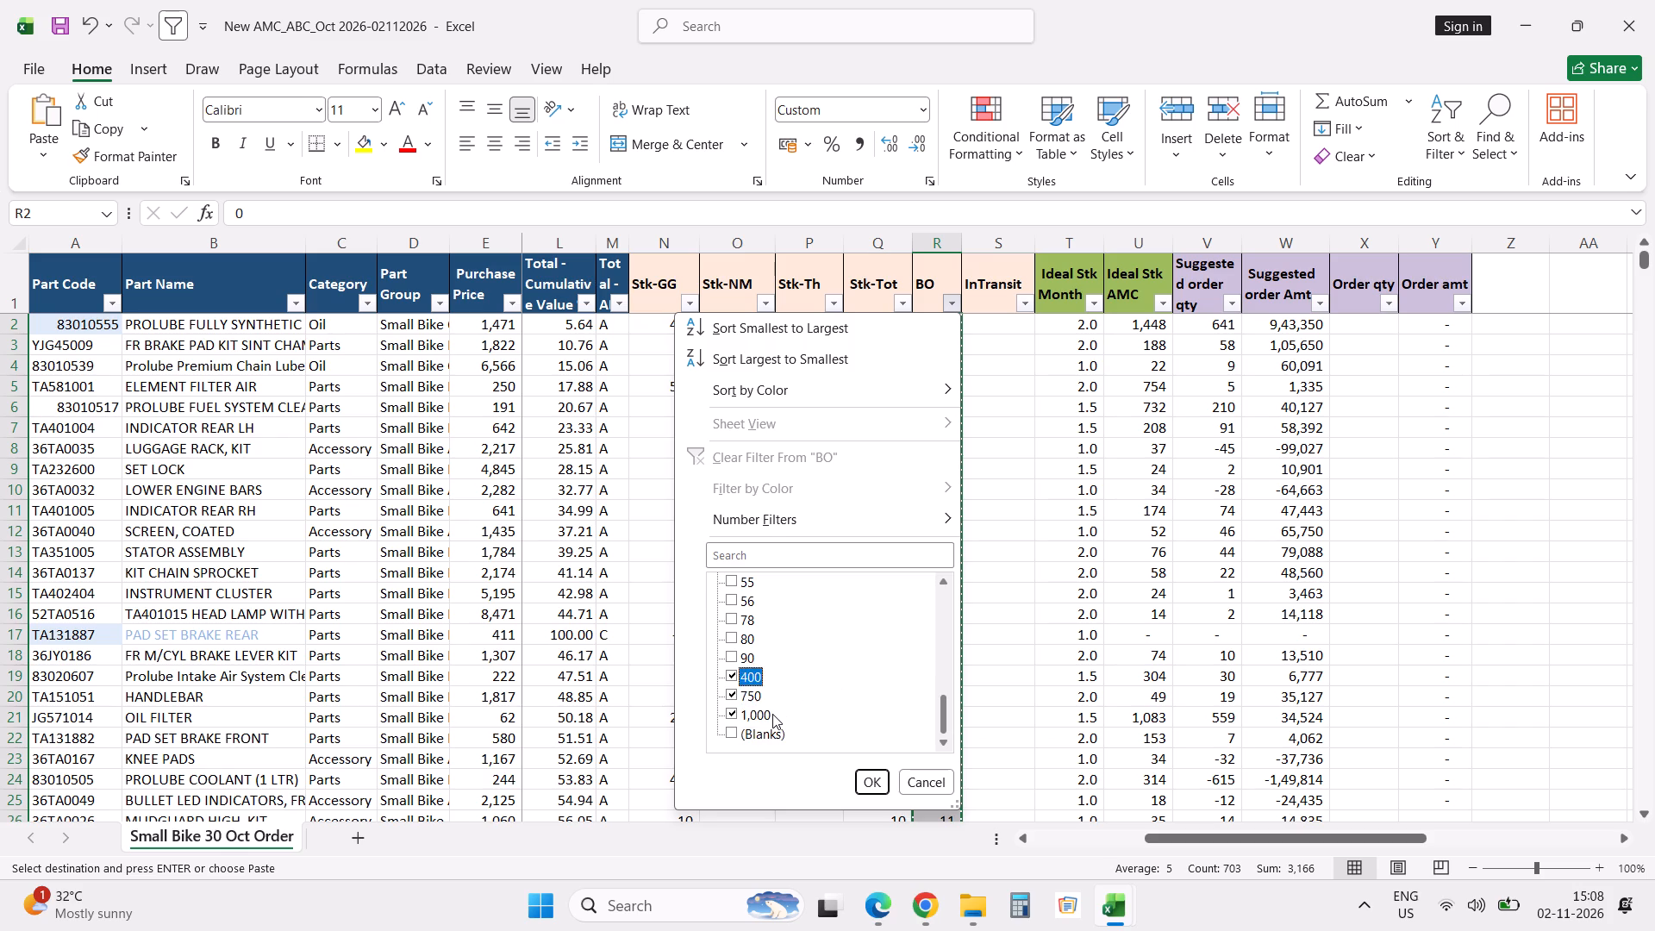
key(space)
key(Up)
key(space)
key(Up)
key(space)
key(Up)
key(space)
key(Up)
key(Return)
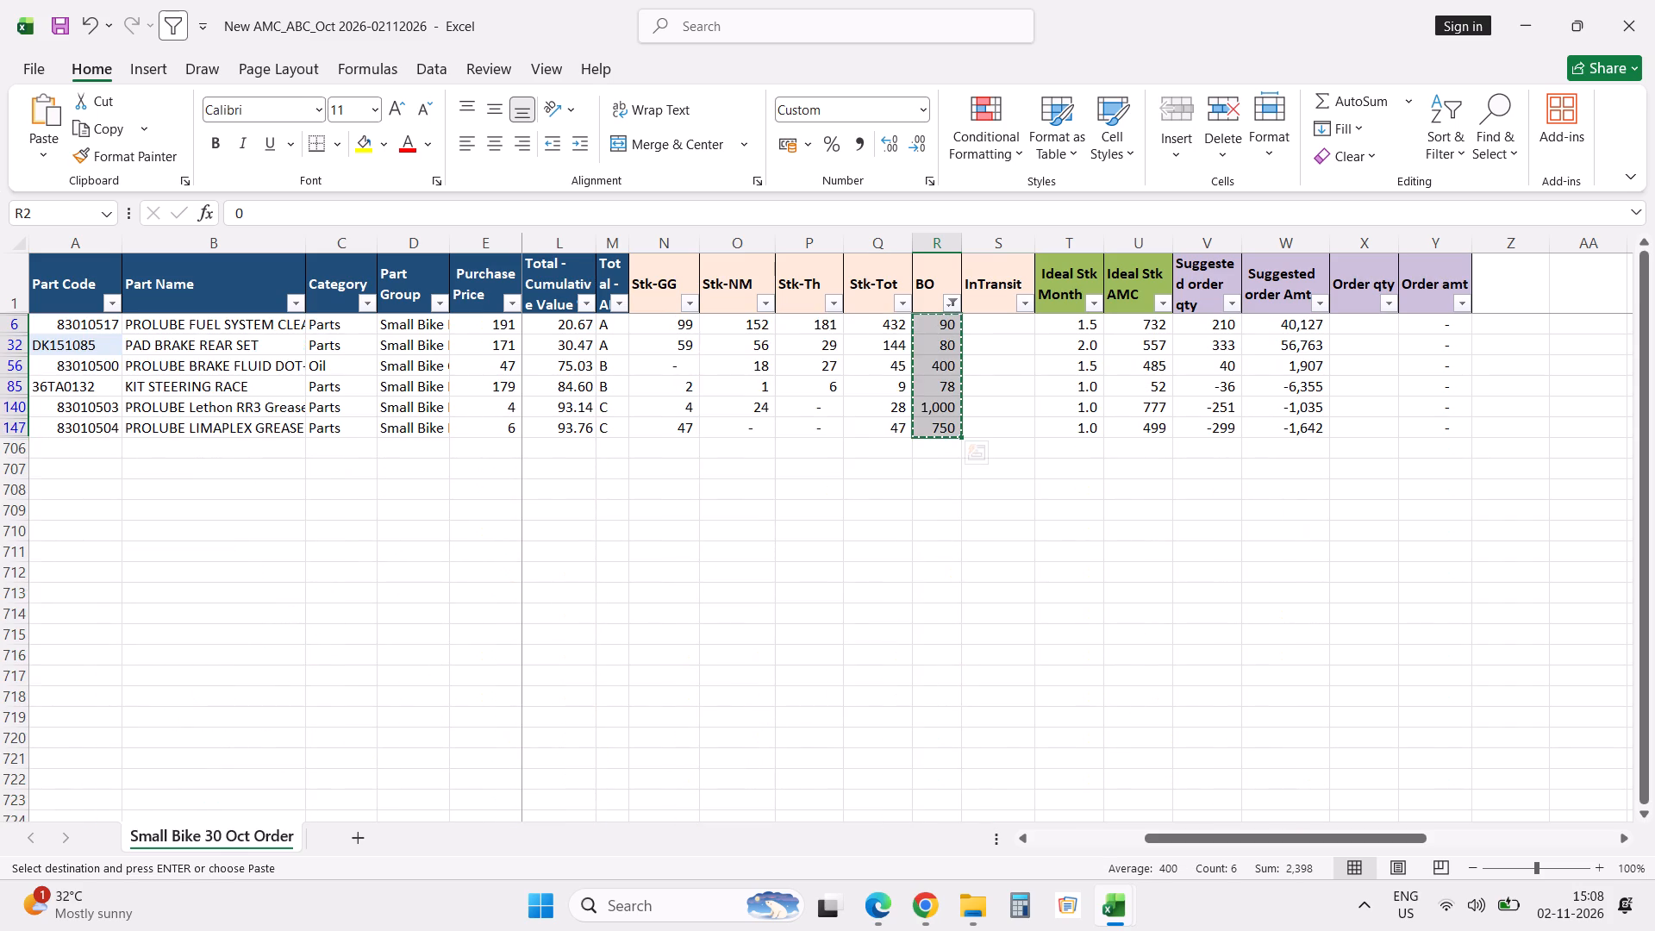
scroll(772, 714, up, 9)
click(868, 647)
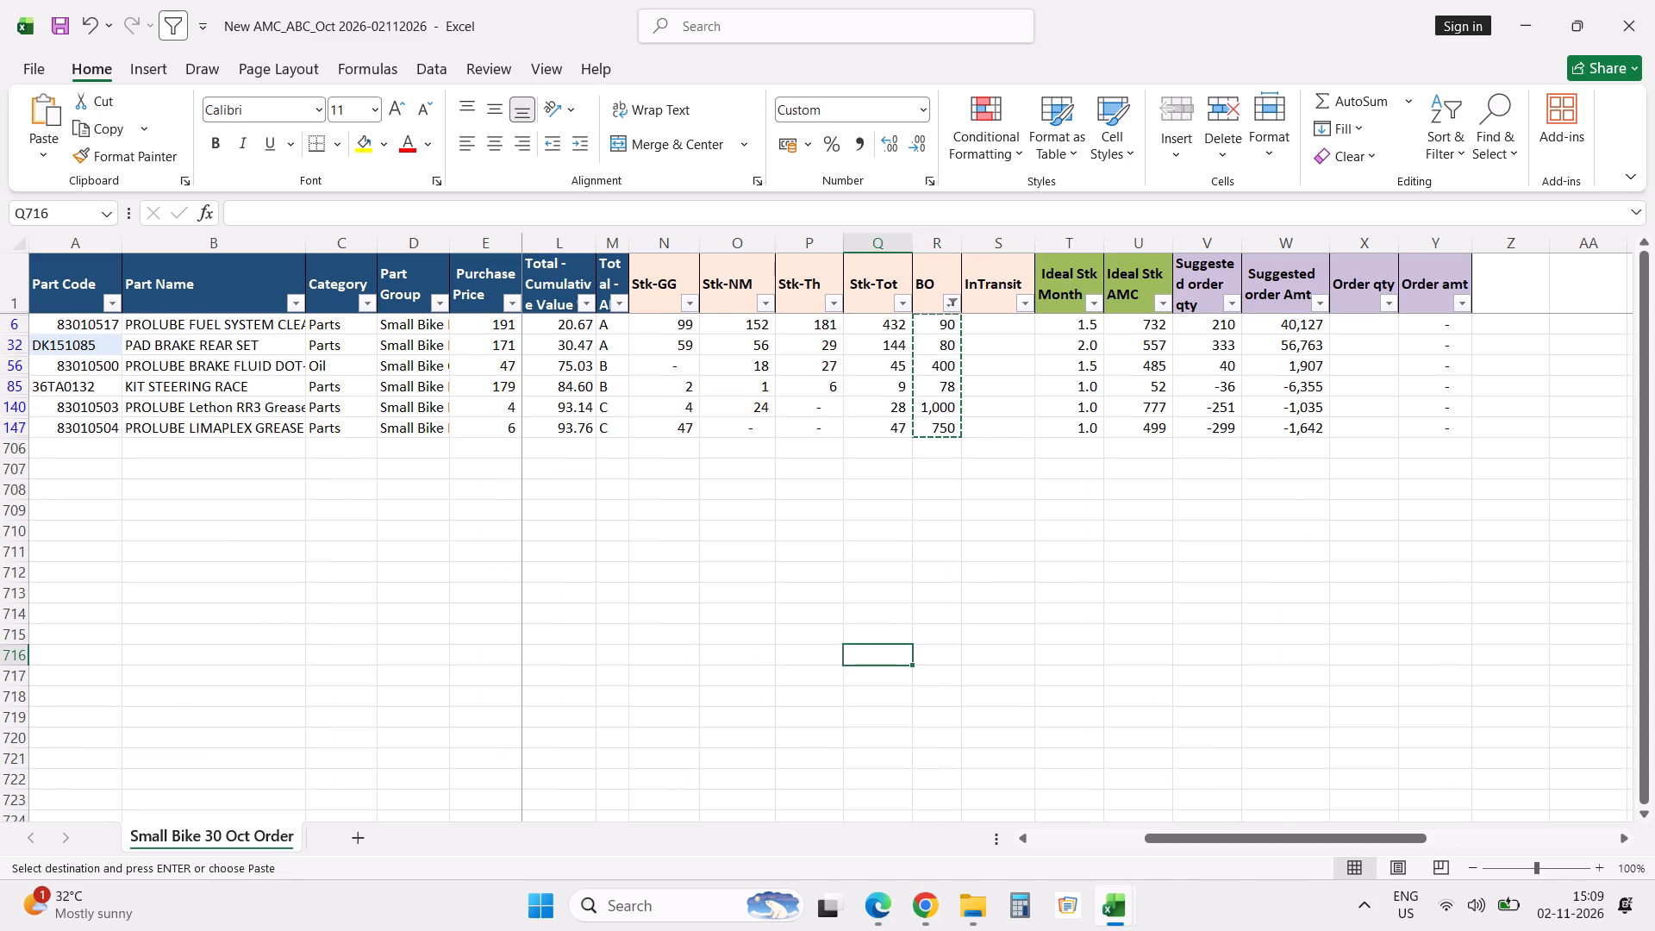
key(Escape)
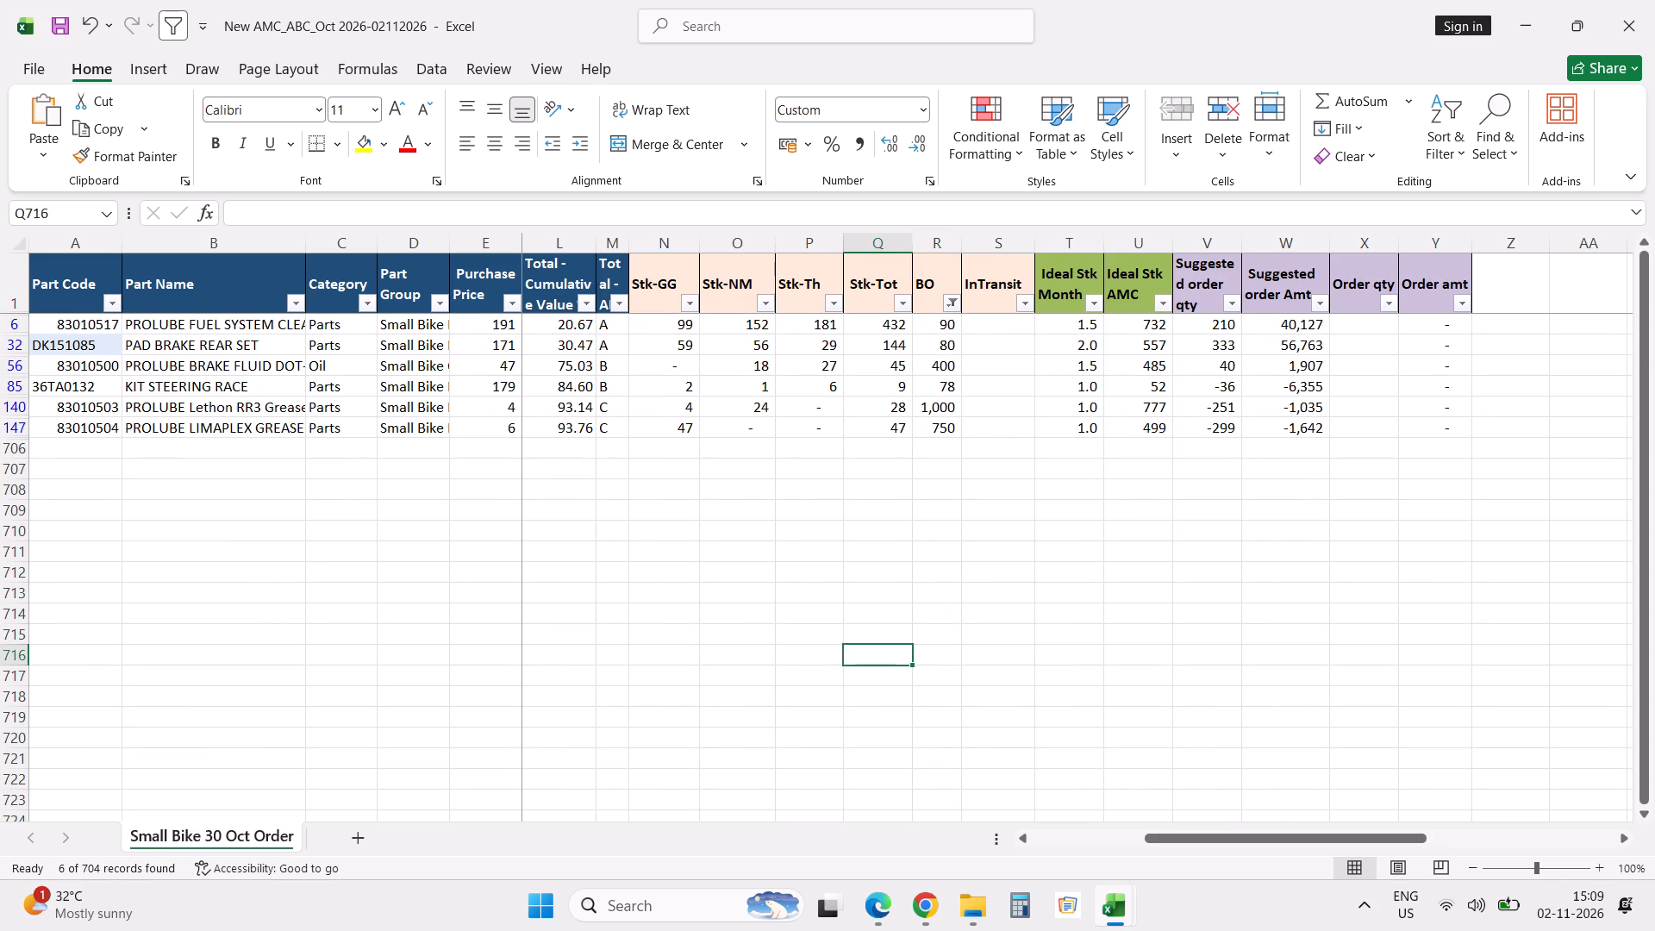
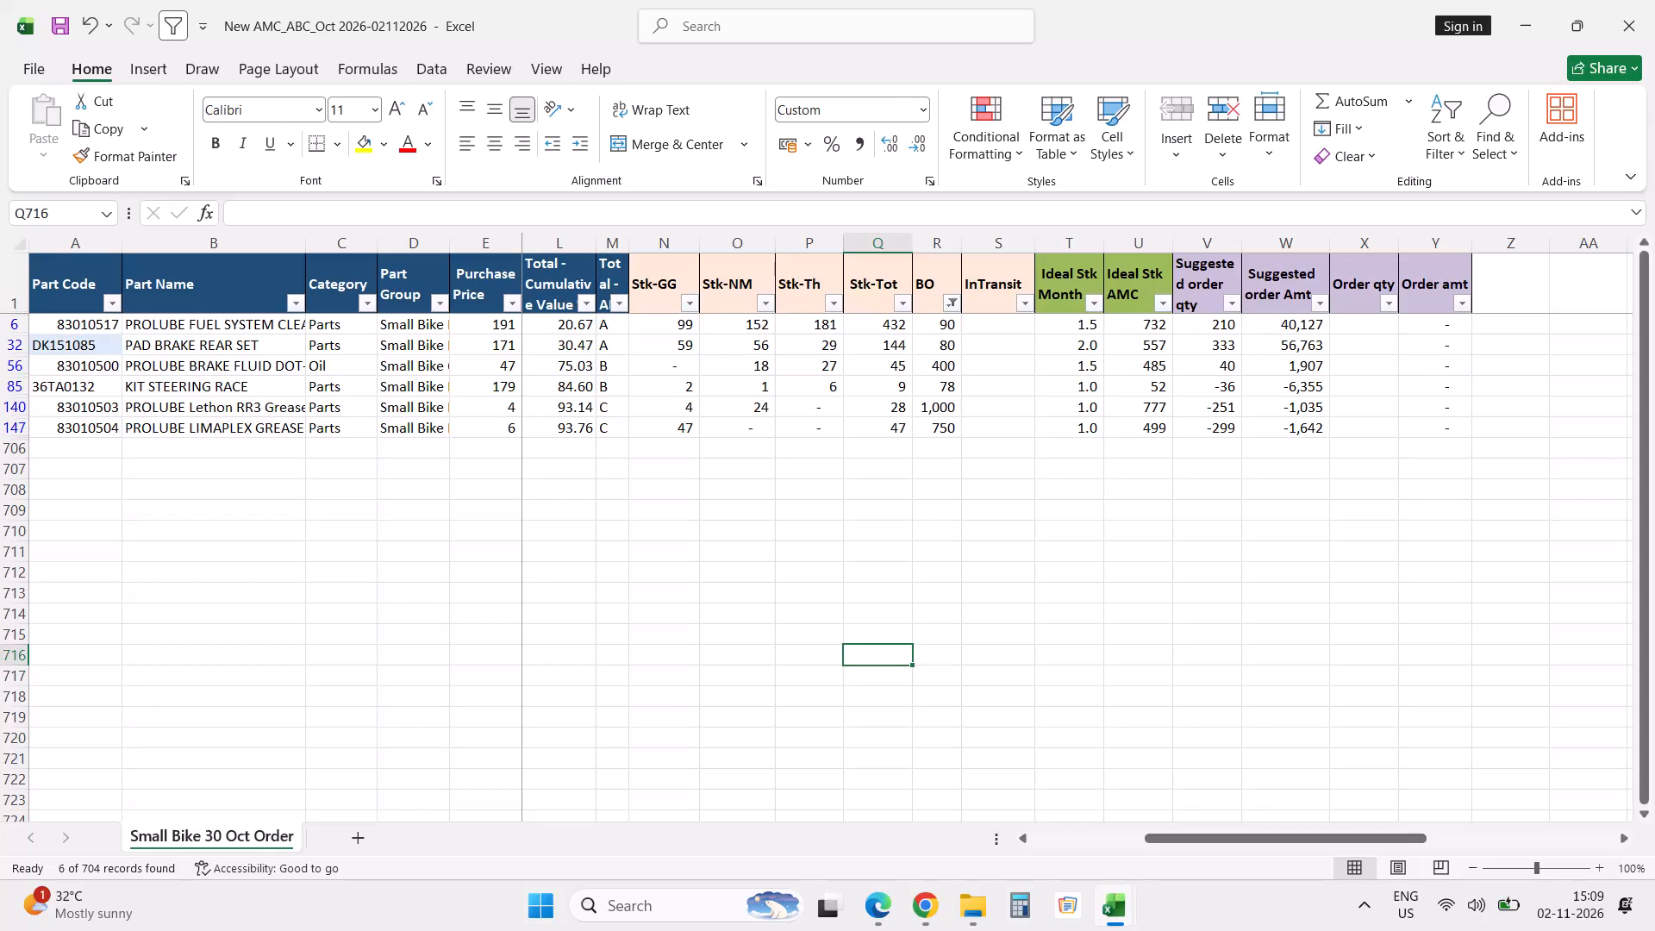
Open the Spare In-Transit Statement-02112026 workbook from the Funds Statement folder in Downloads.
click(972, 907)
click(1126, 797)
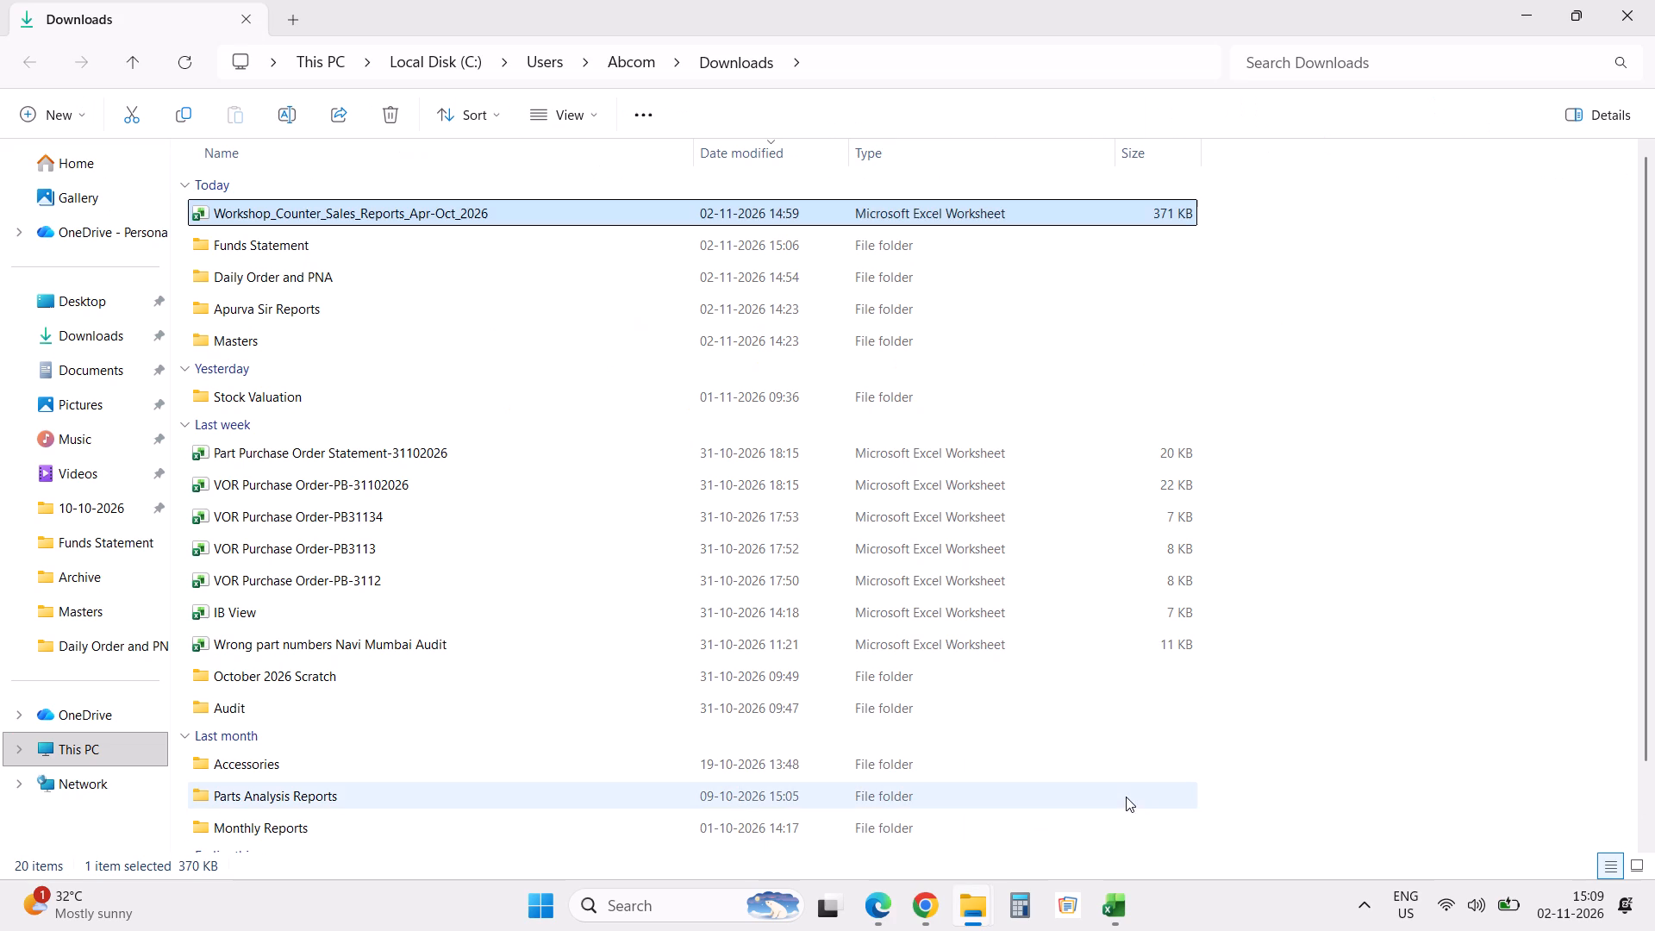
double_click(319, 250)
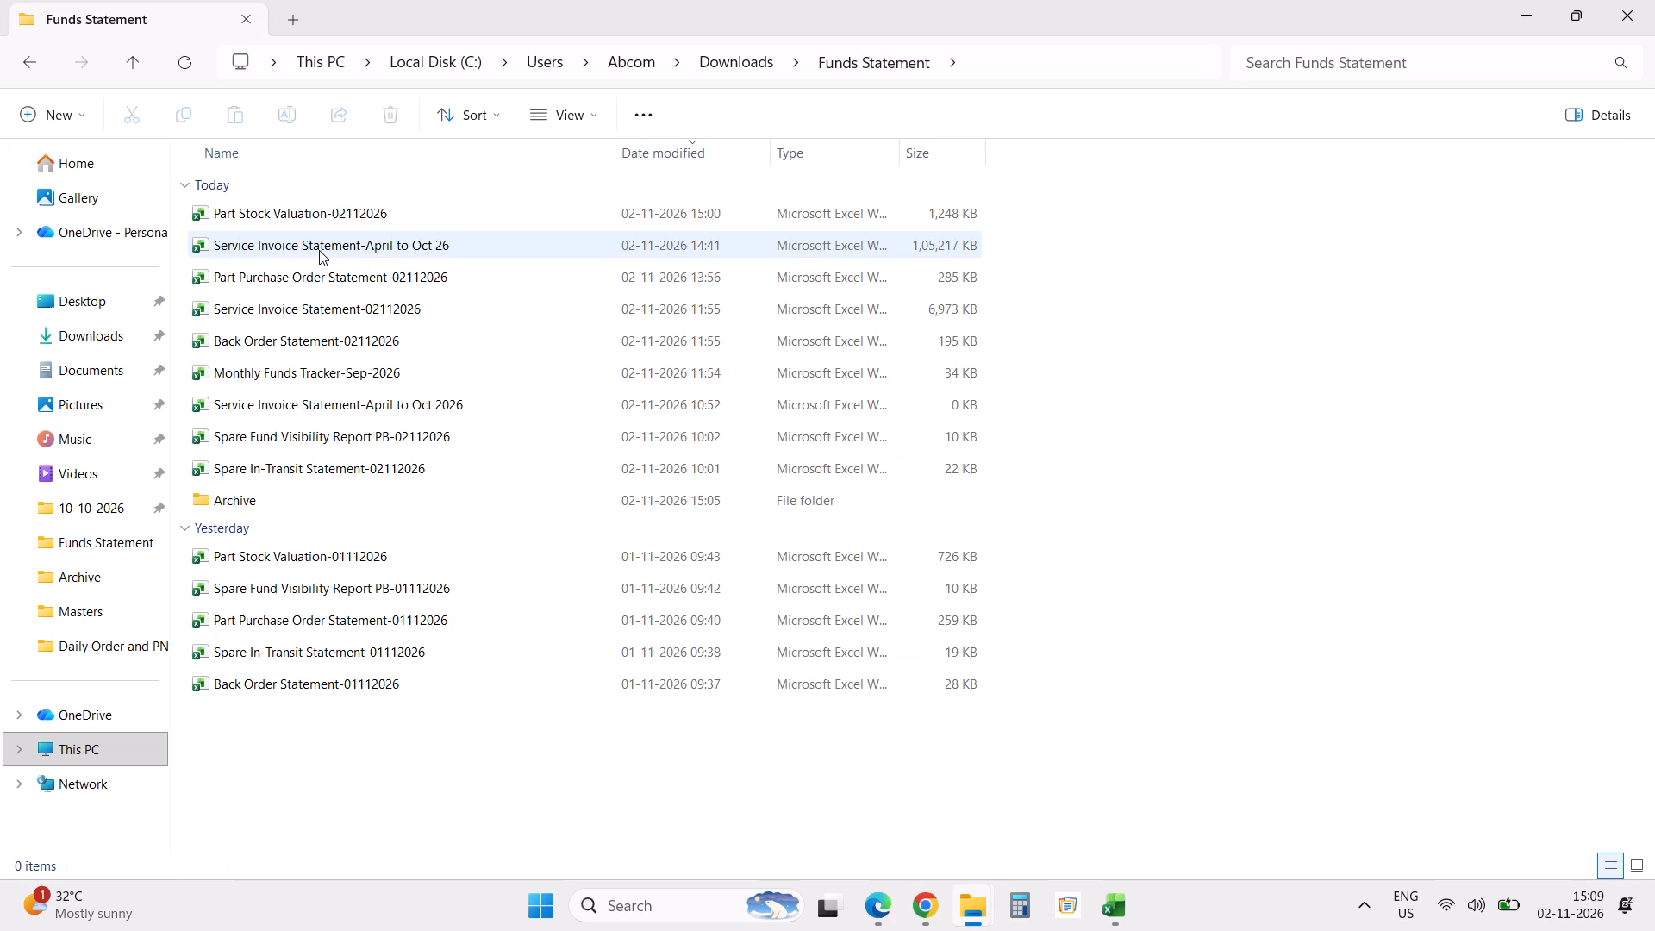
double_click(360, 469)
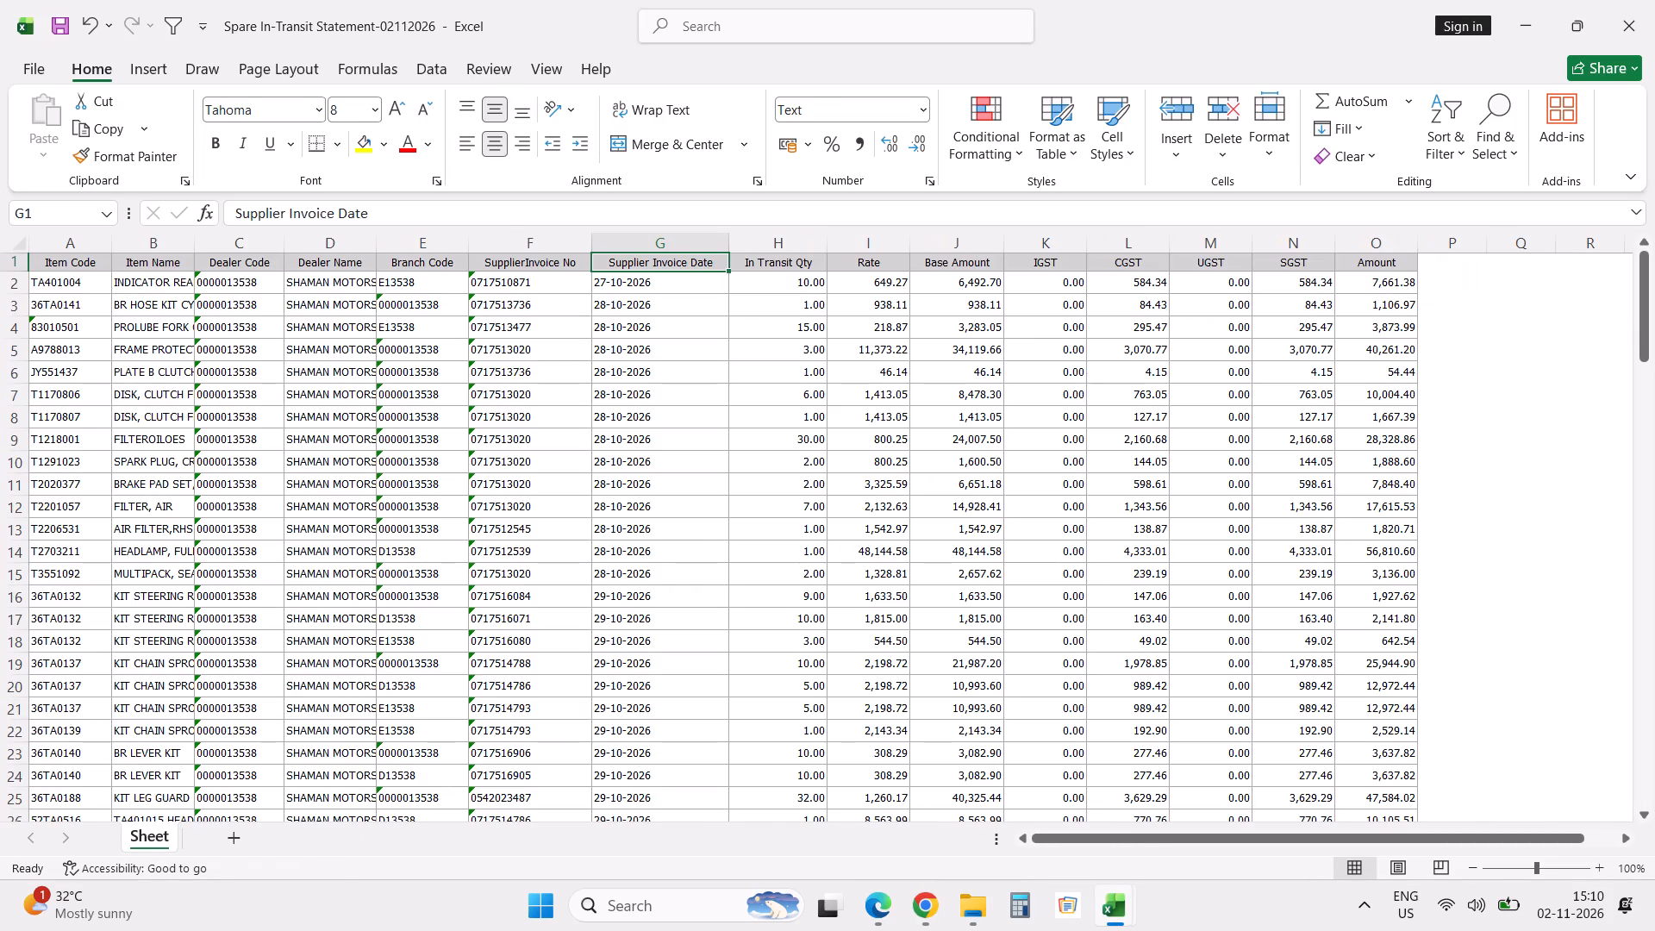
Create a PivotTable on a new sheet from A1:O124, with Item Code as rows and the sum of In Transit Qty as values.
key(alt+d)
text(pn)
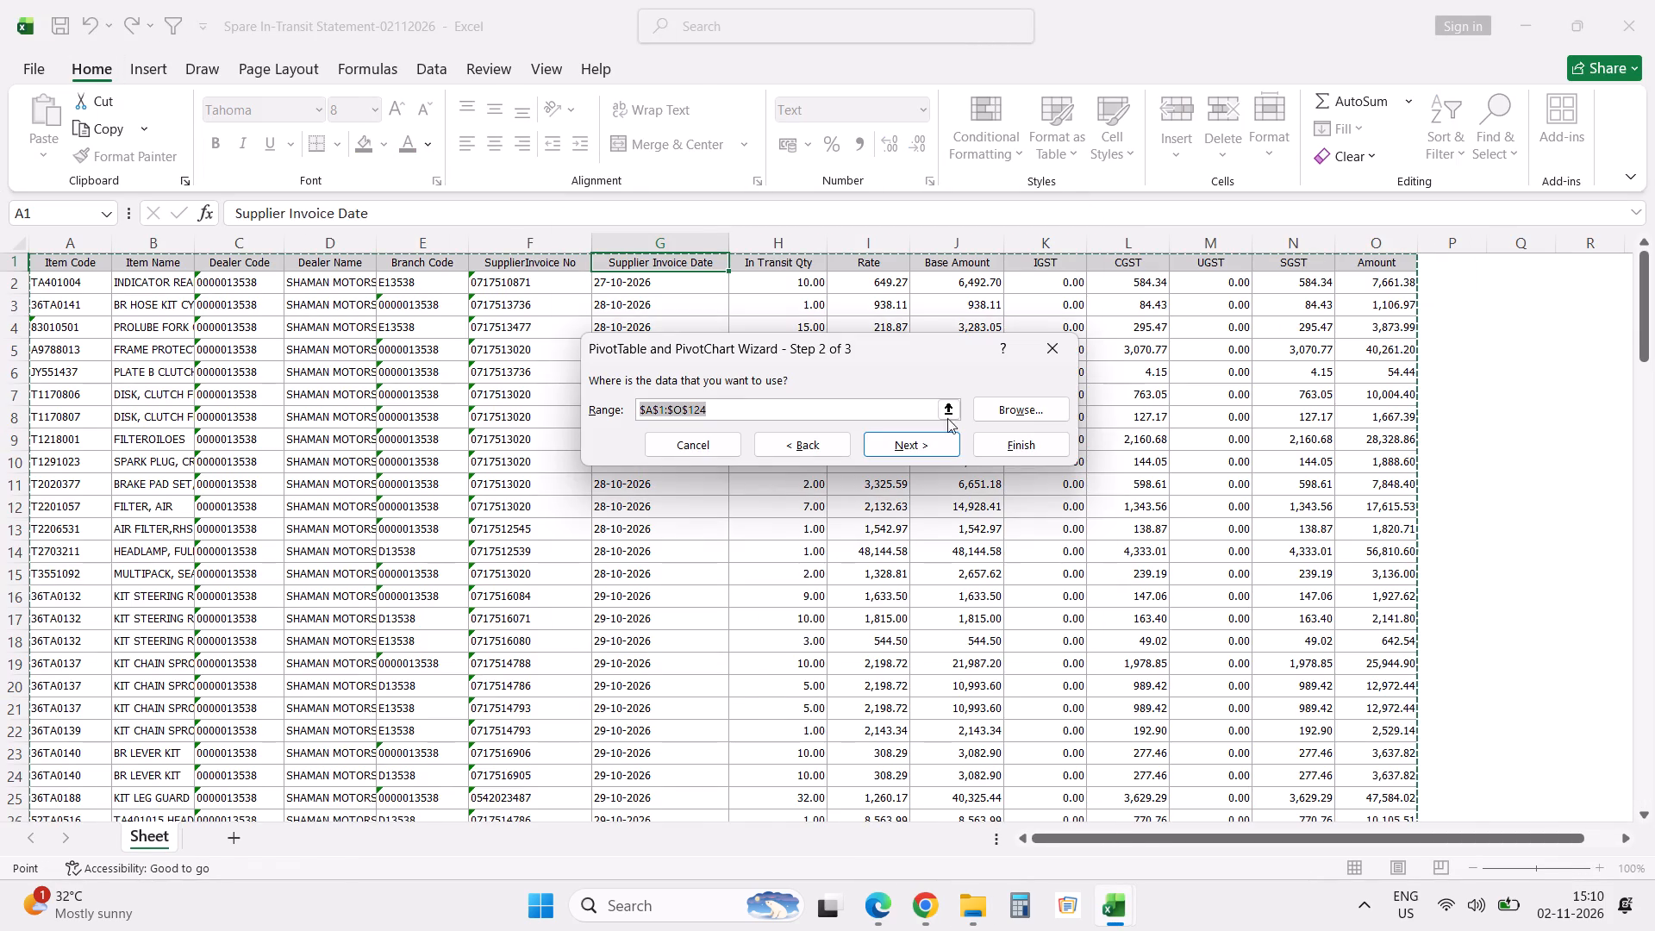
click(1010, 447)
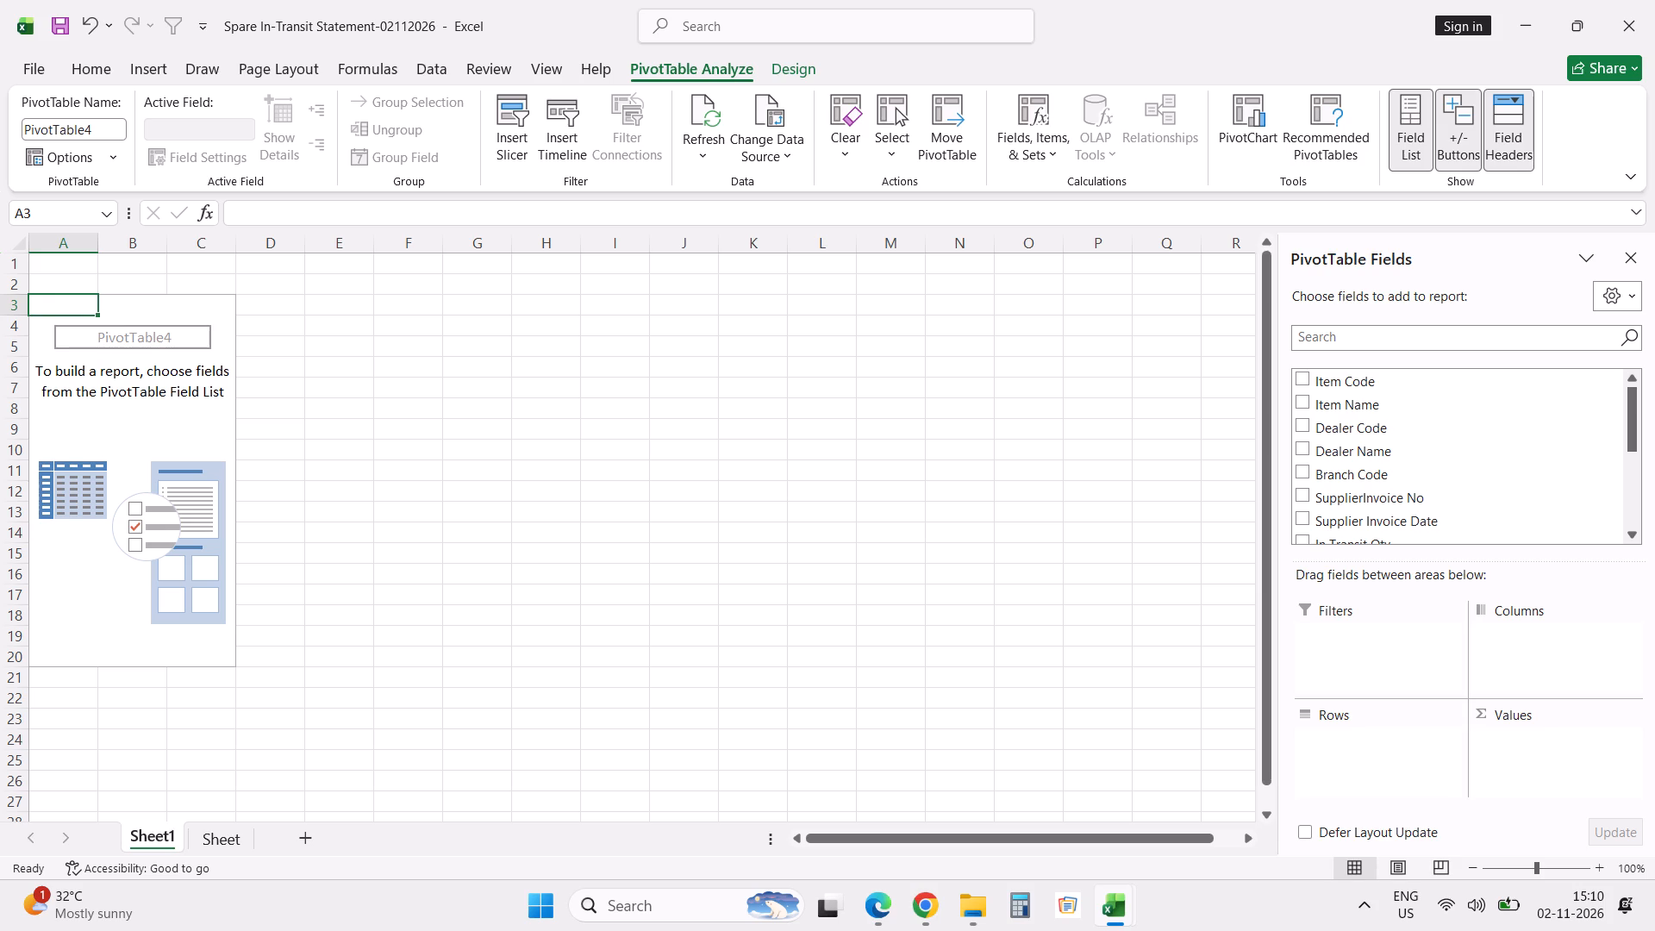
click(1302, 375)
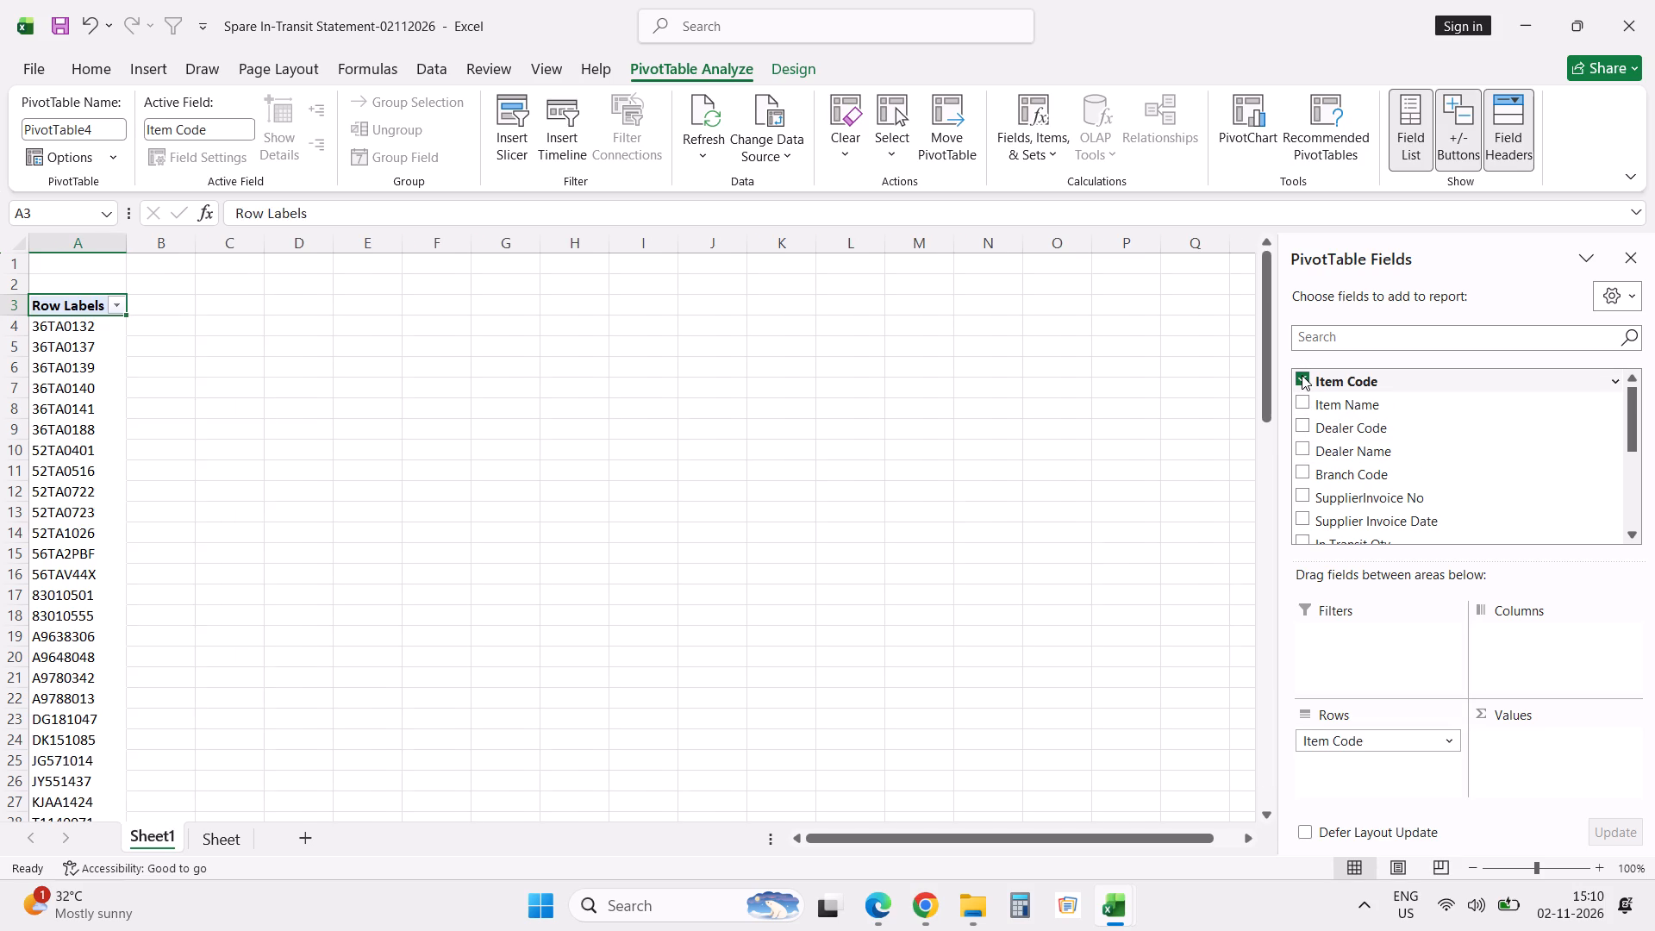
triple_click(1632, 538)
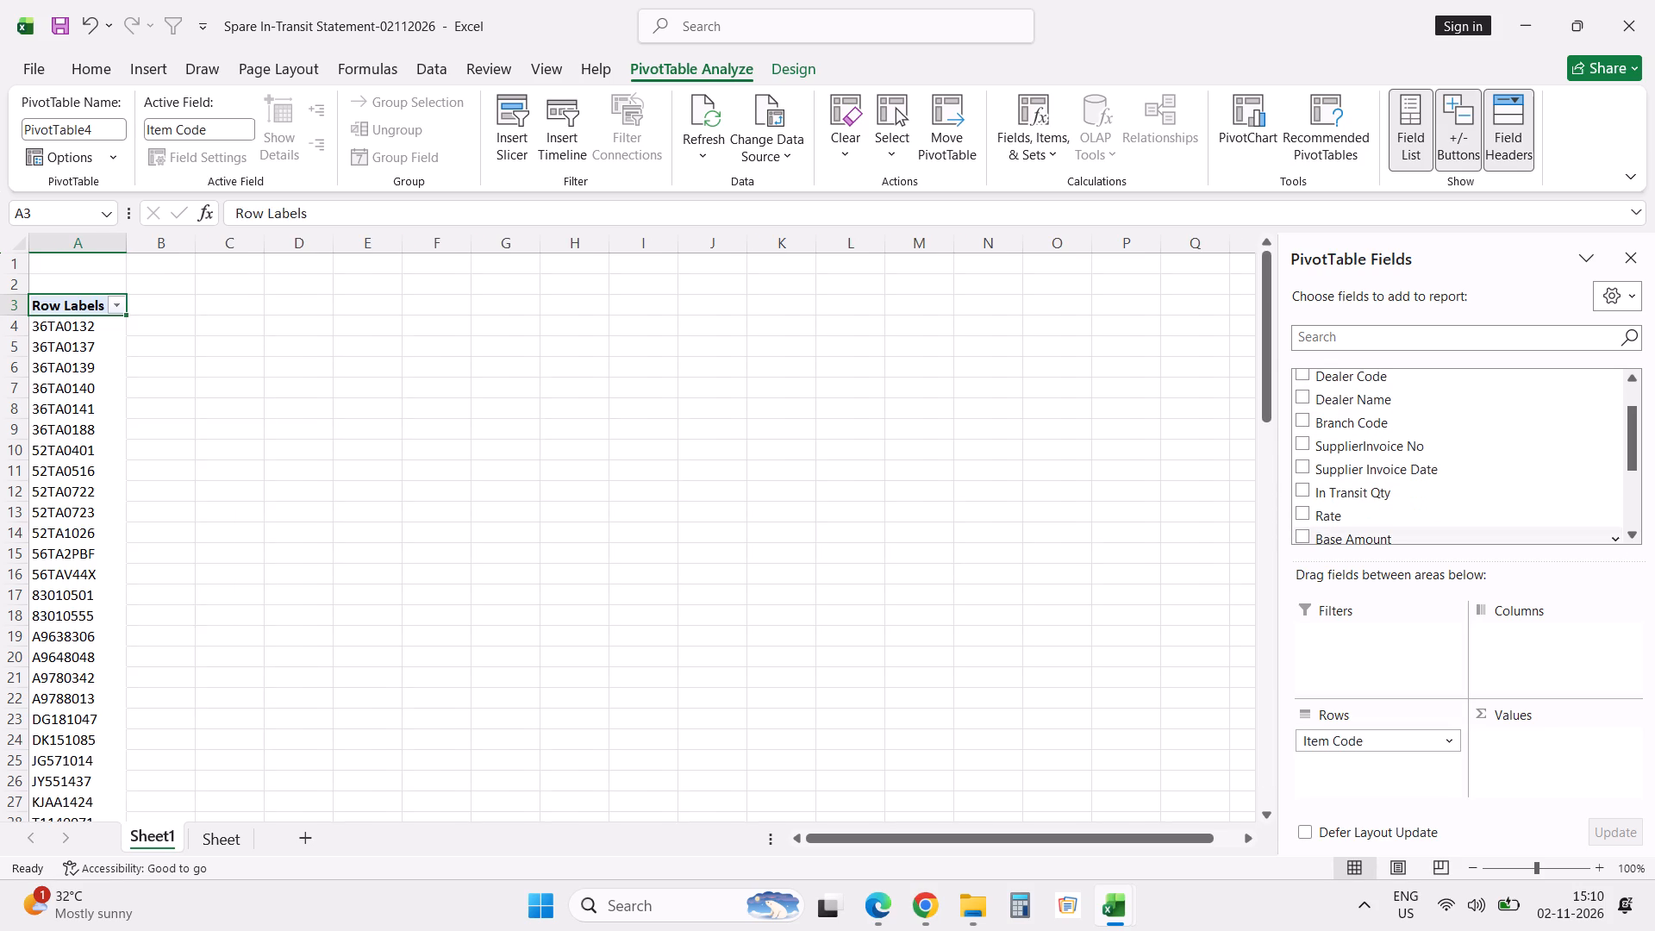
click(1303, 491)
click(816, 584)
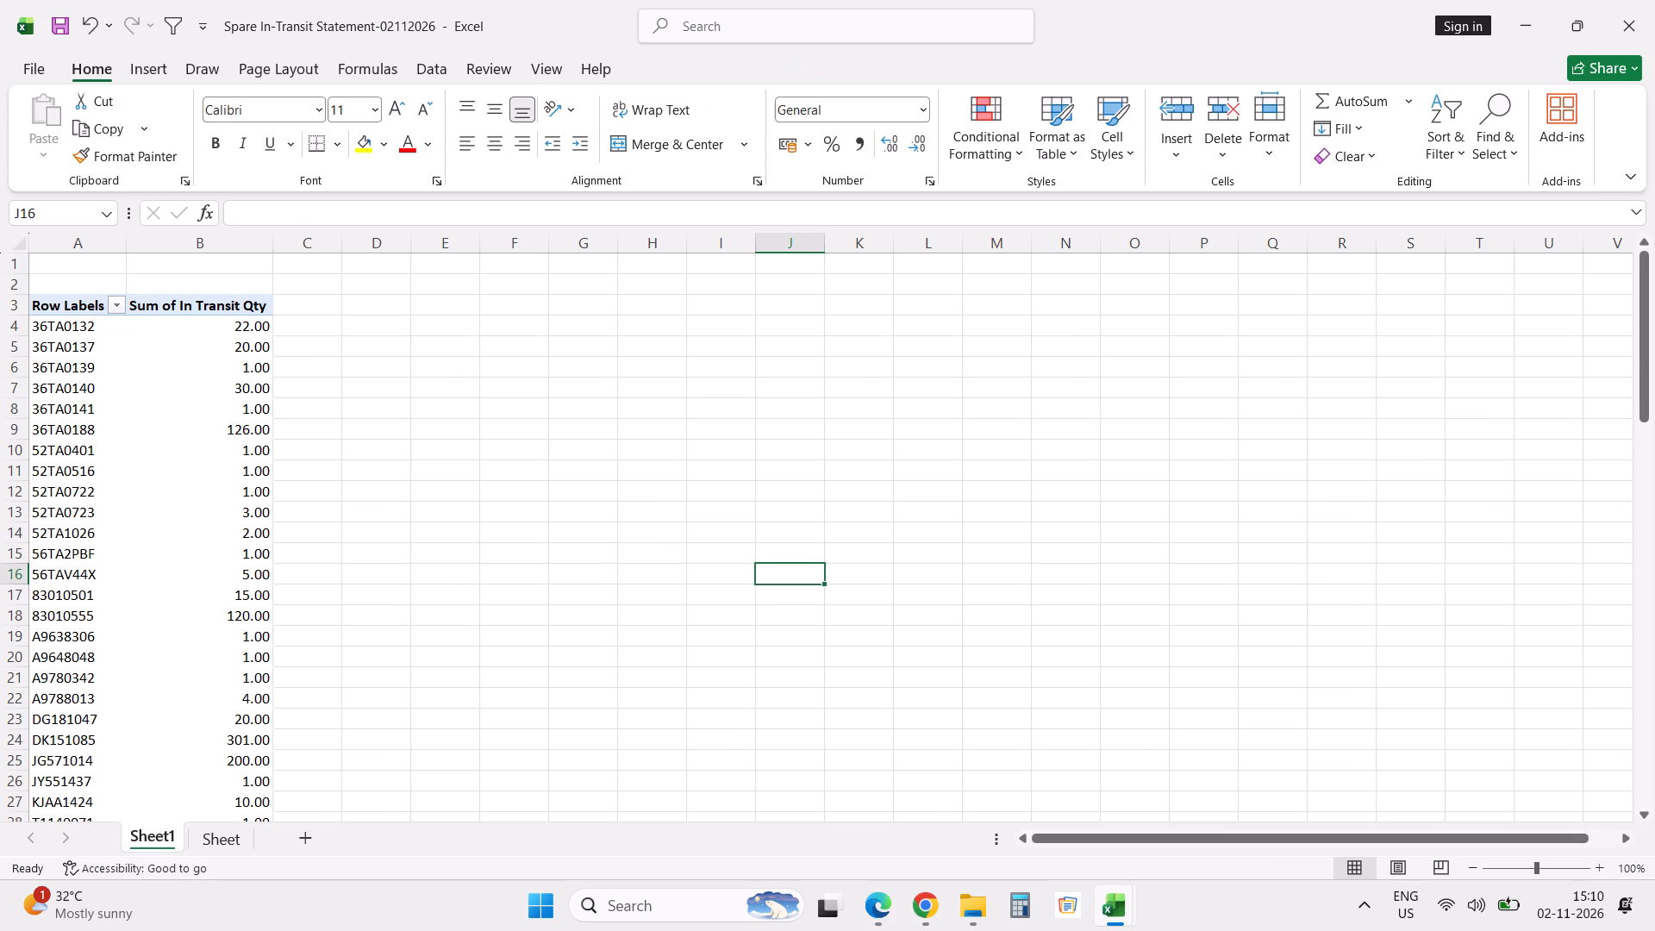
Convert the whole in-transit PivotTable sheet to static values in place.
double_click(816, 584)
key(ctrl+a)
key(ctrl+a)
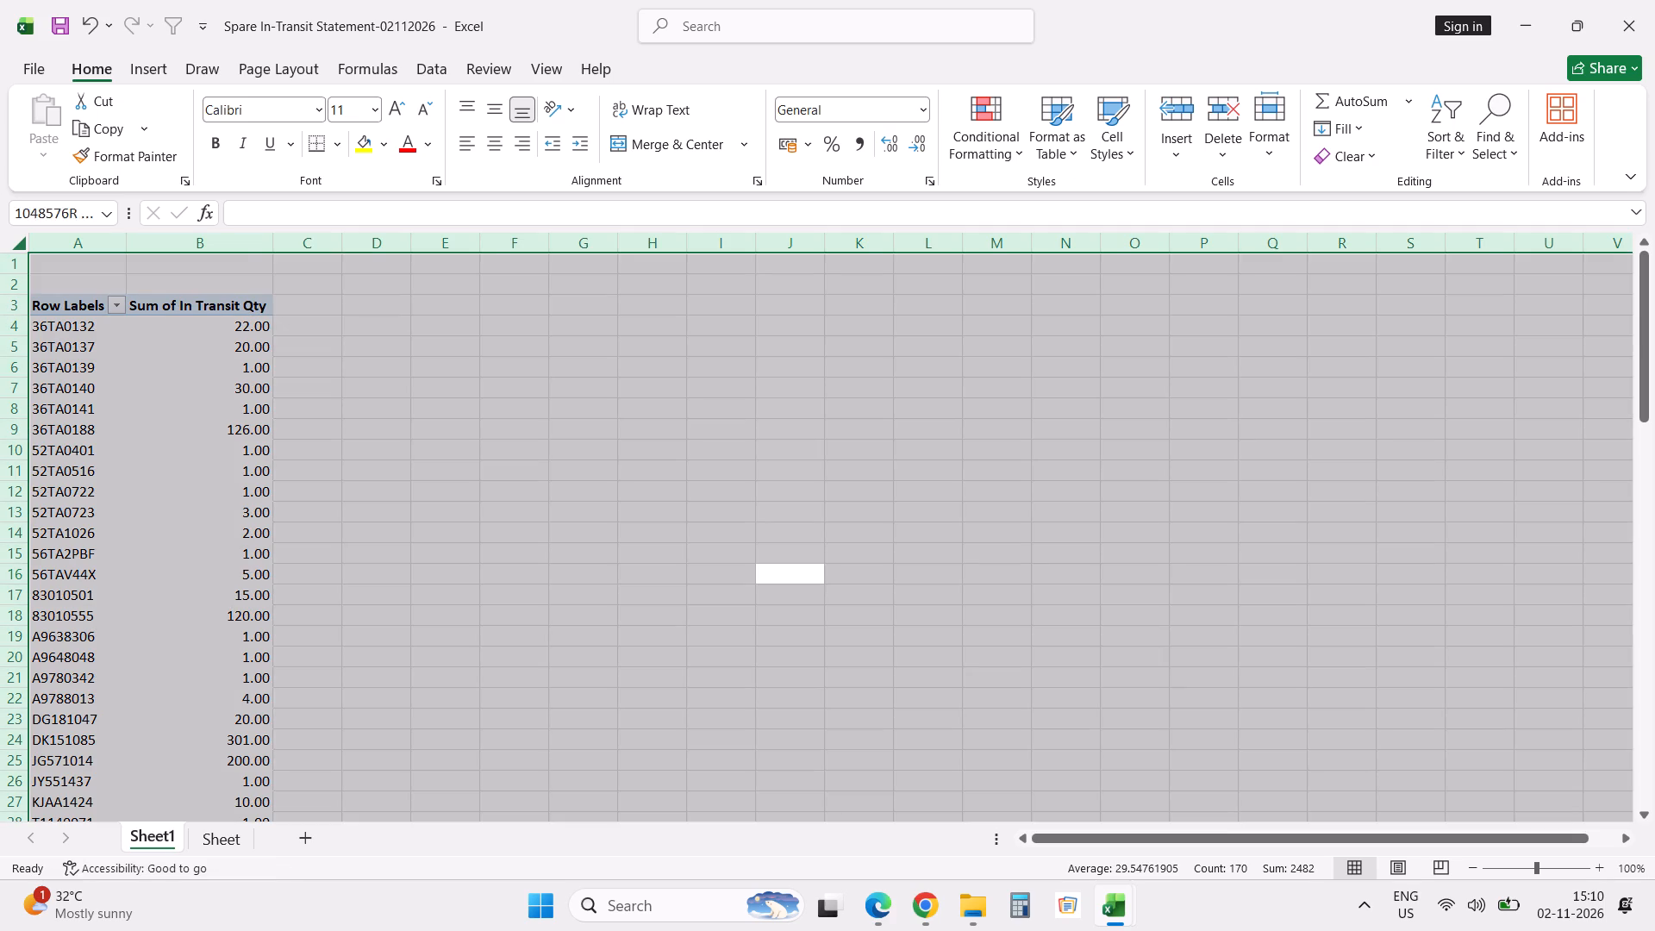
key(ctrl+c)
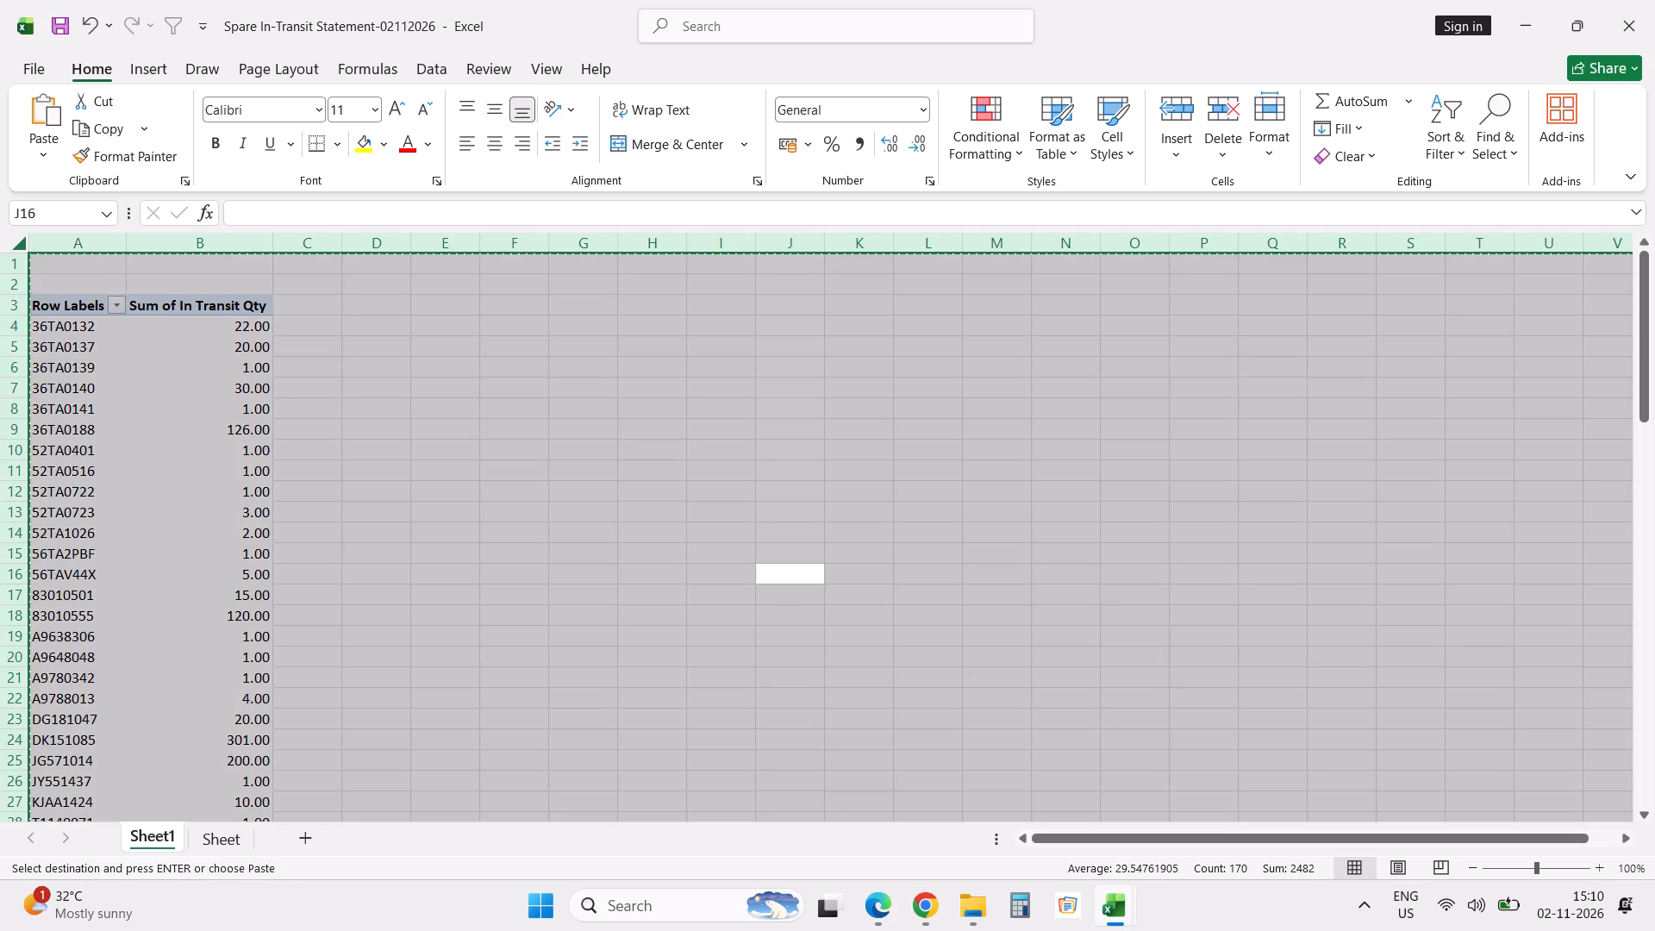
right_click(85, 263)
click(176, 416)
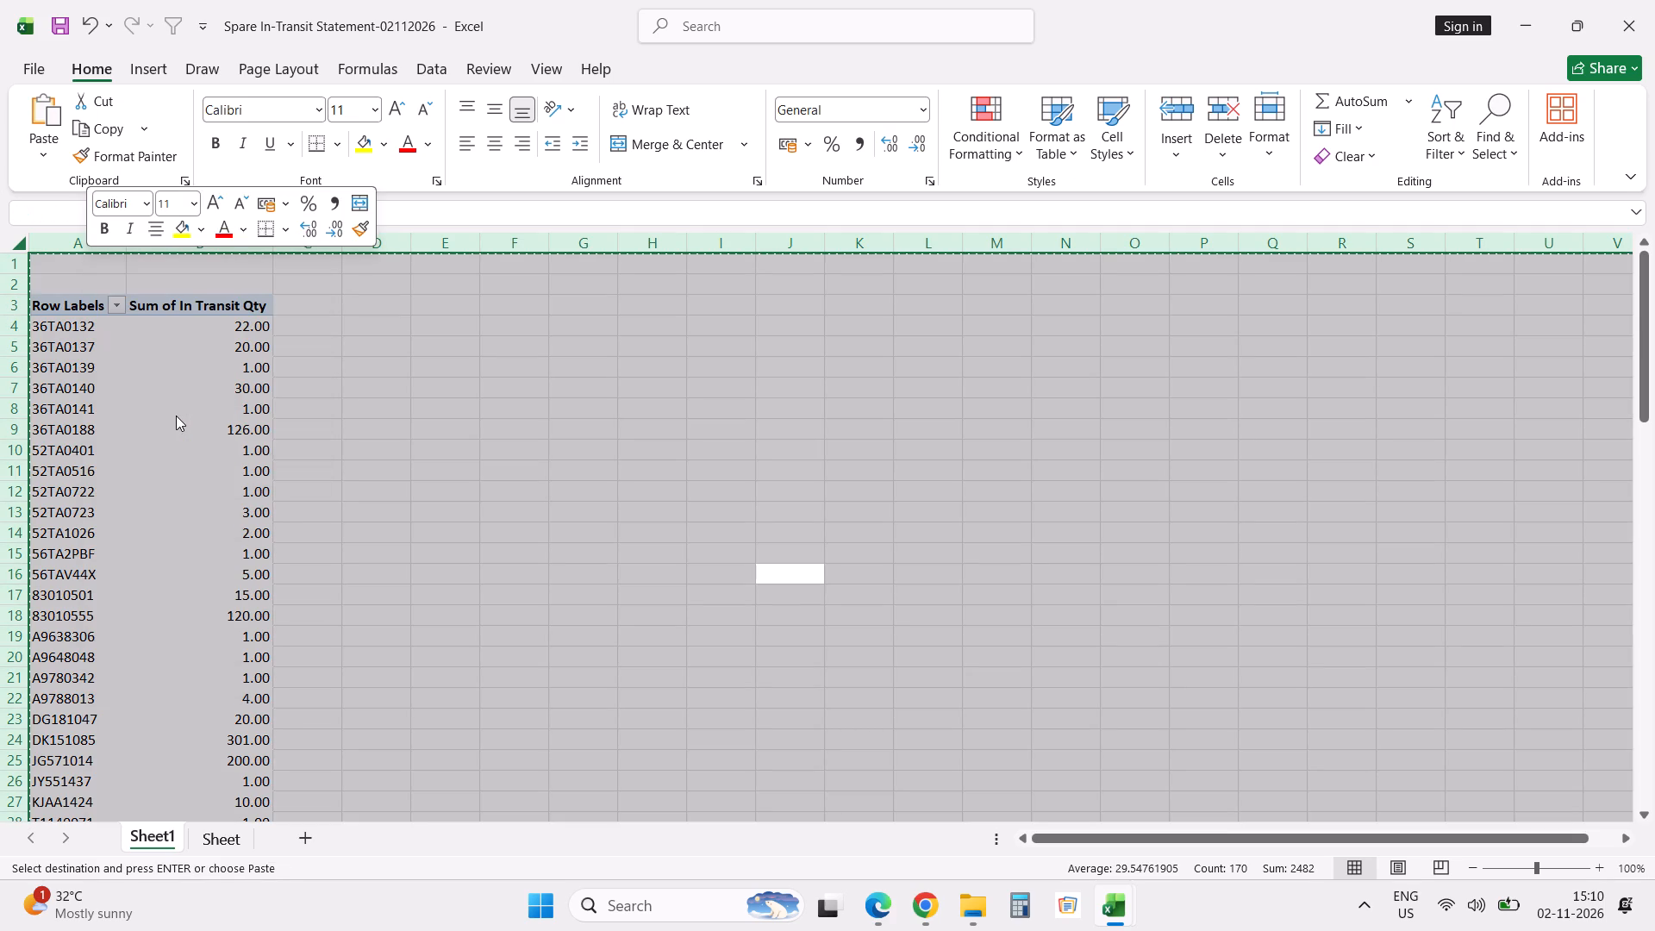
click(77, 328)
Switch back to the small bike order workbook and remove the filters from its data.
key(alt+Tab)
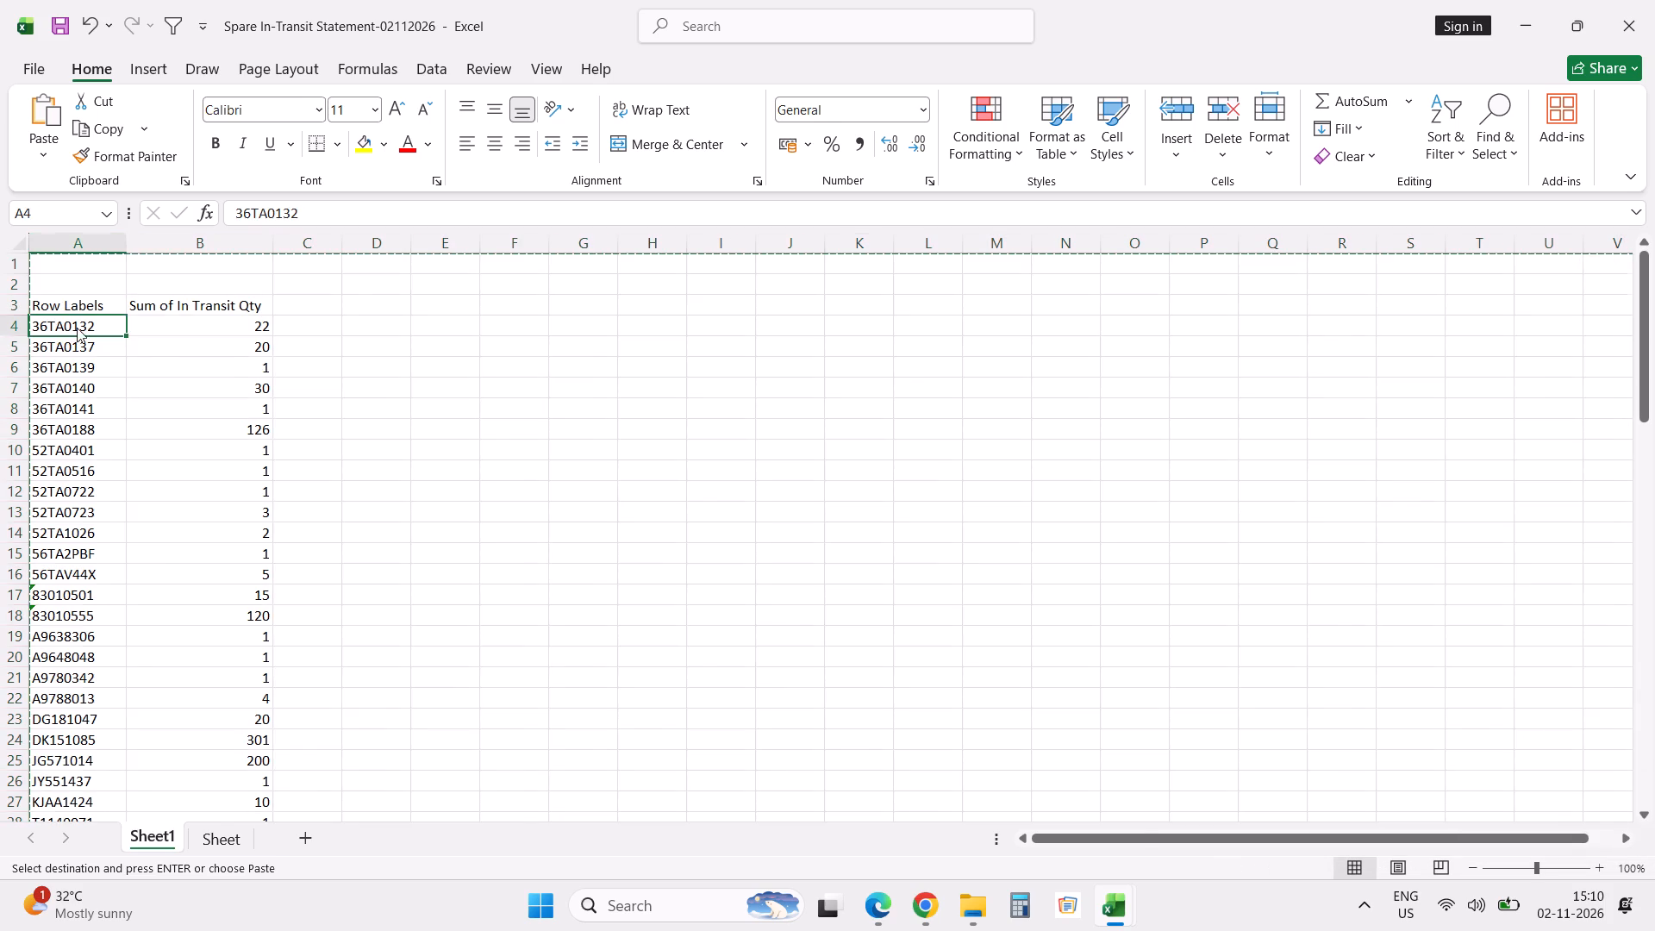
text(dff)
In InTransit S2, enter a VLOOKUP of A2 in the in-transit statement's Sheet1 range $A$4:$B$87, column 2, exact match, and fill it down.
click(1002, 284)
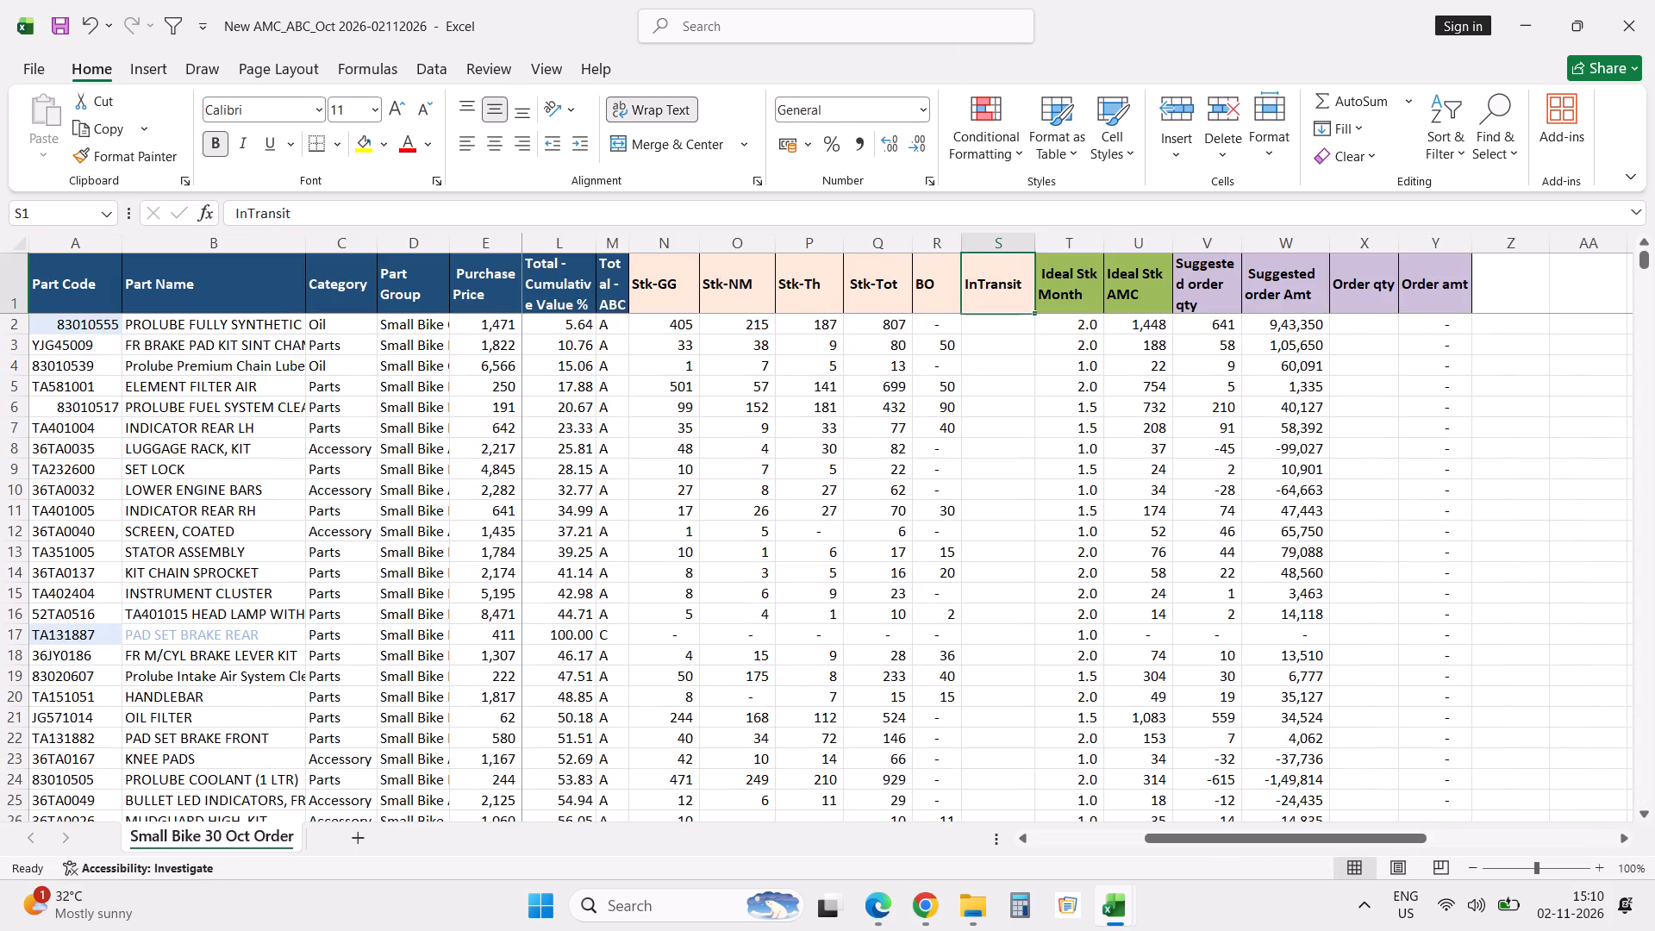
key(Down)
text(=vlo)
key(Tab)
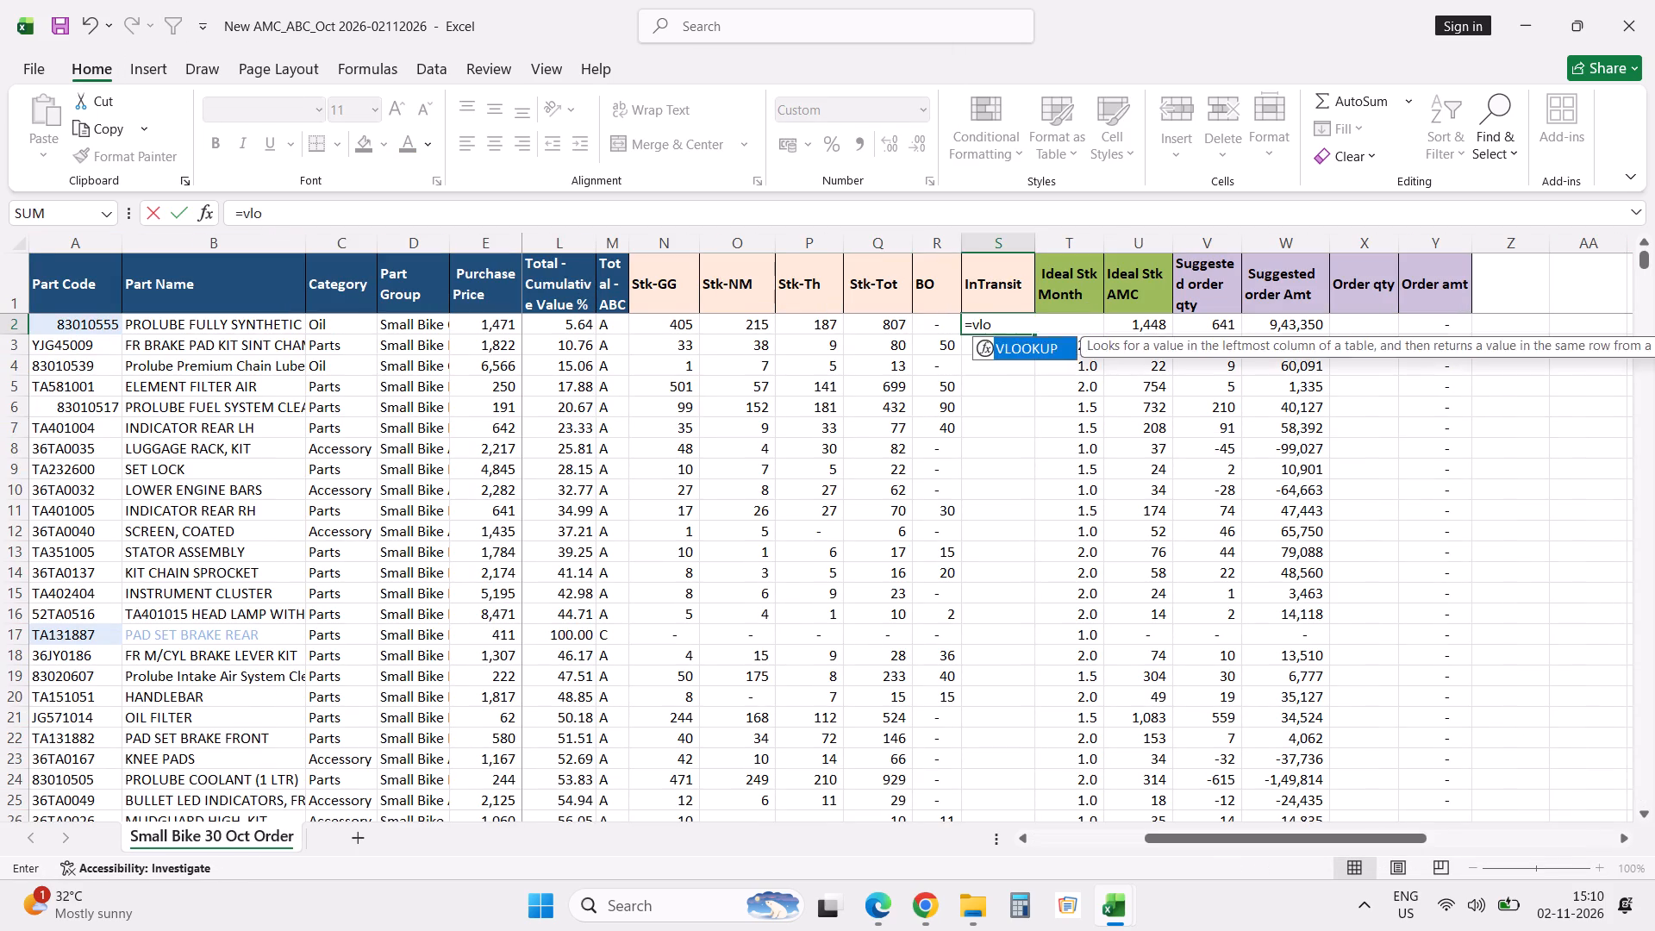
click(58, 325)
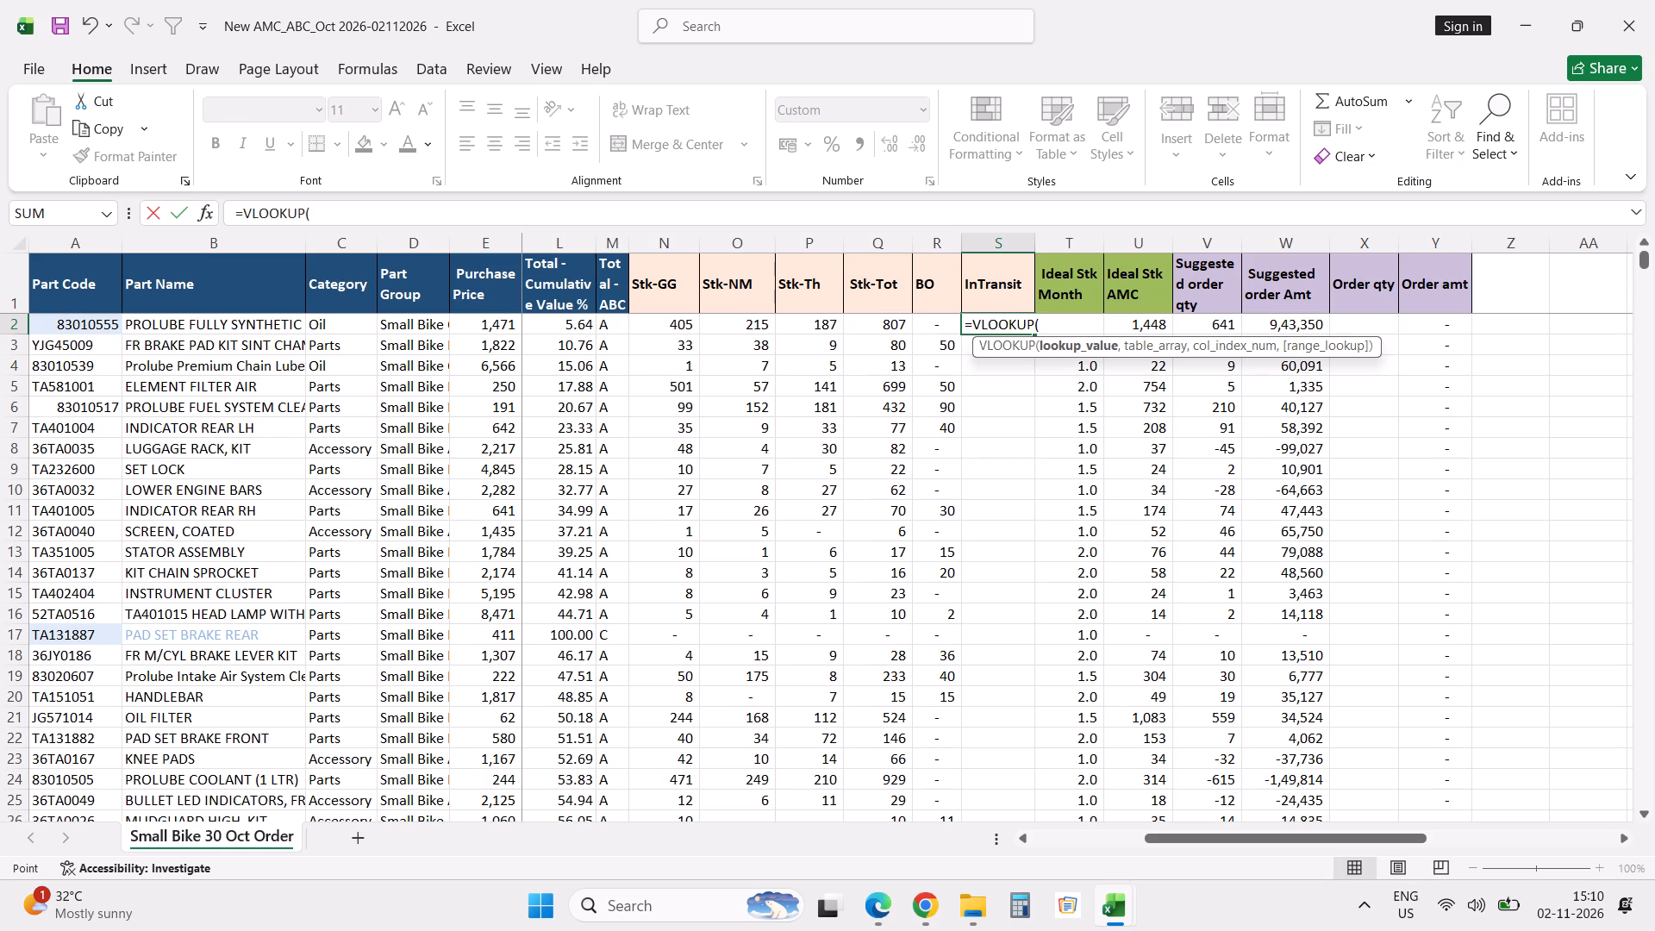
key(comma)
key(alt+Tab)
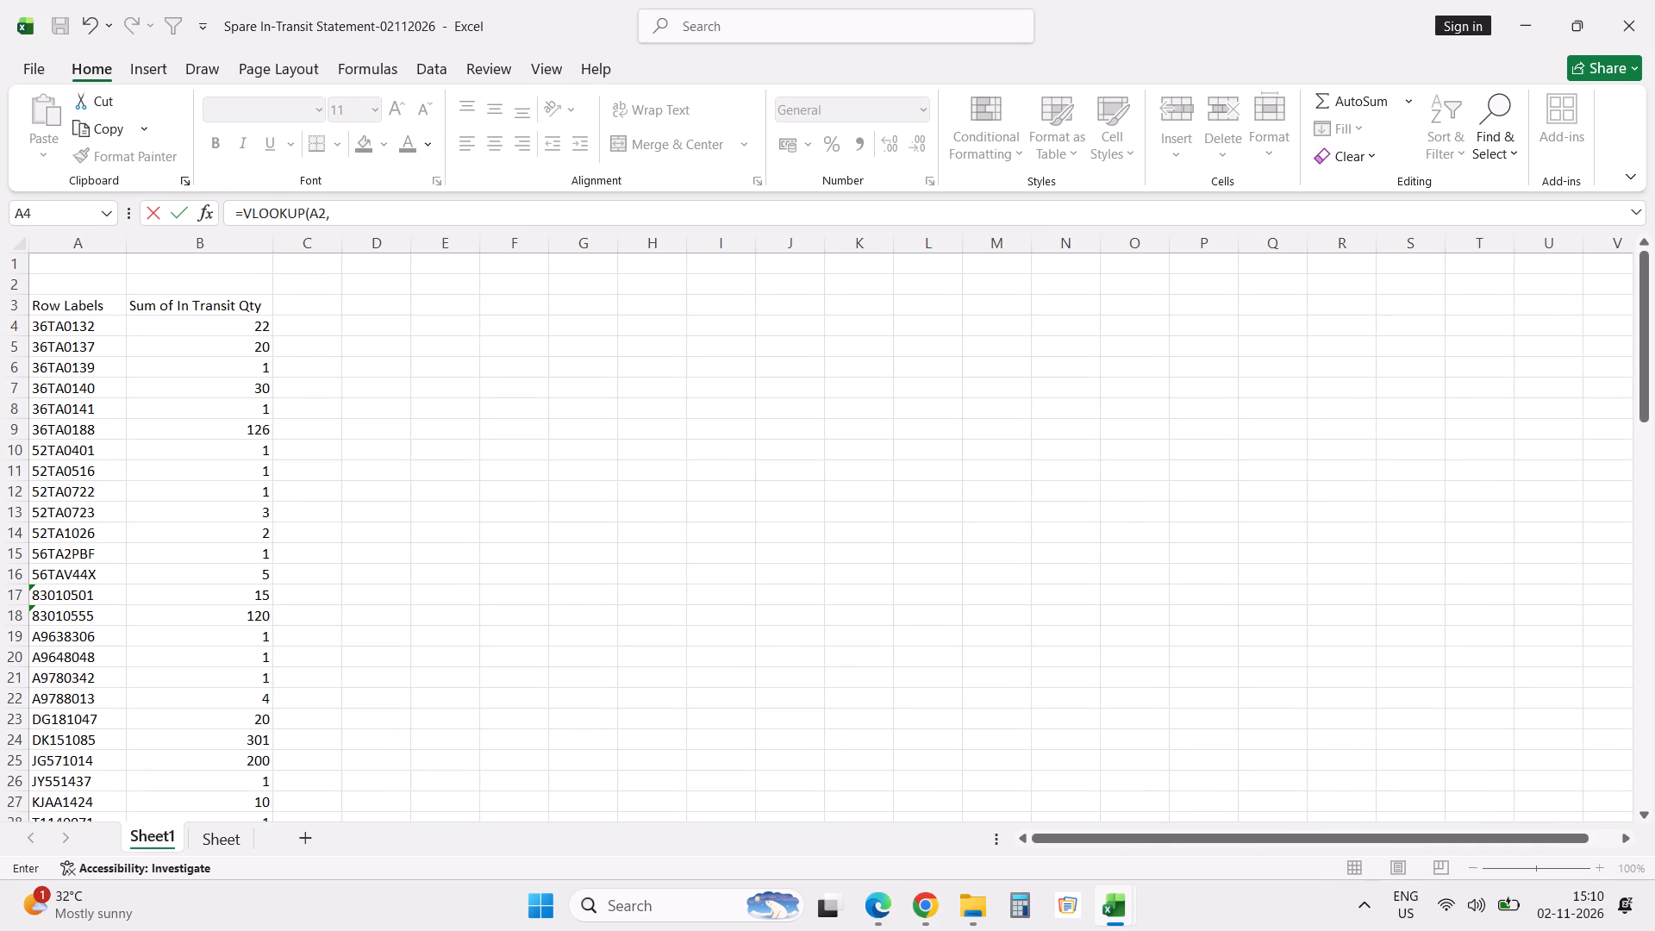
click(58, 325)
key(shift+Right)
key(ctrl+shift+Down)
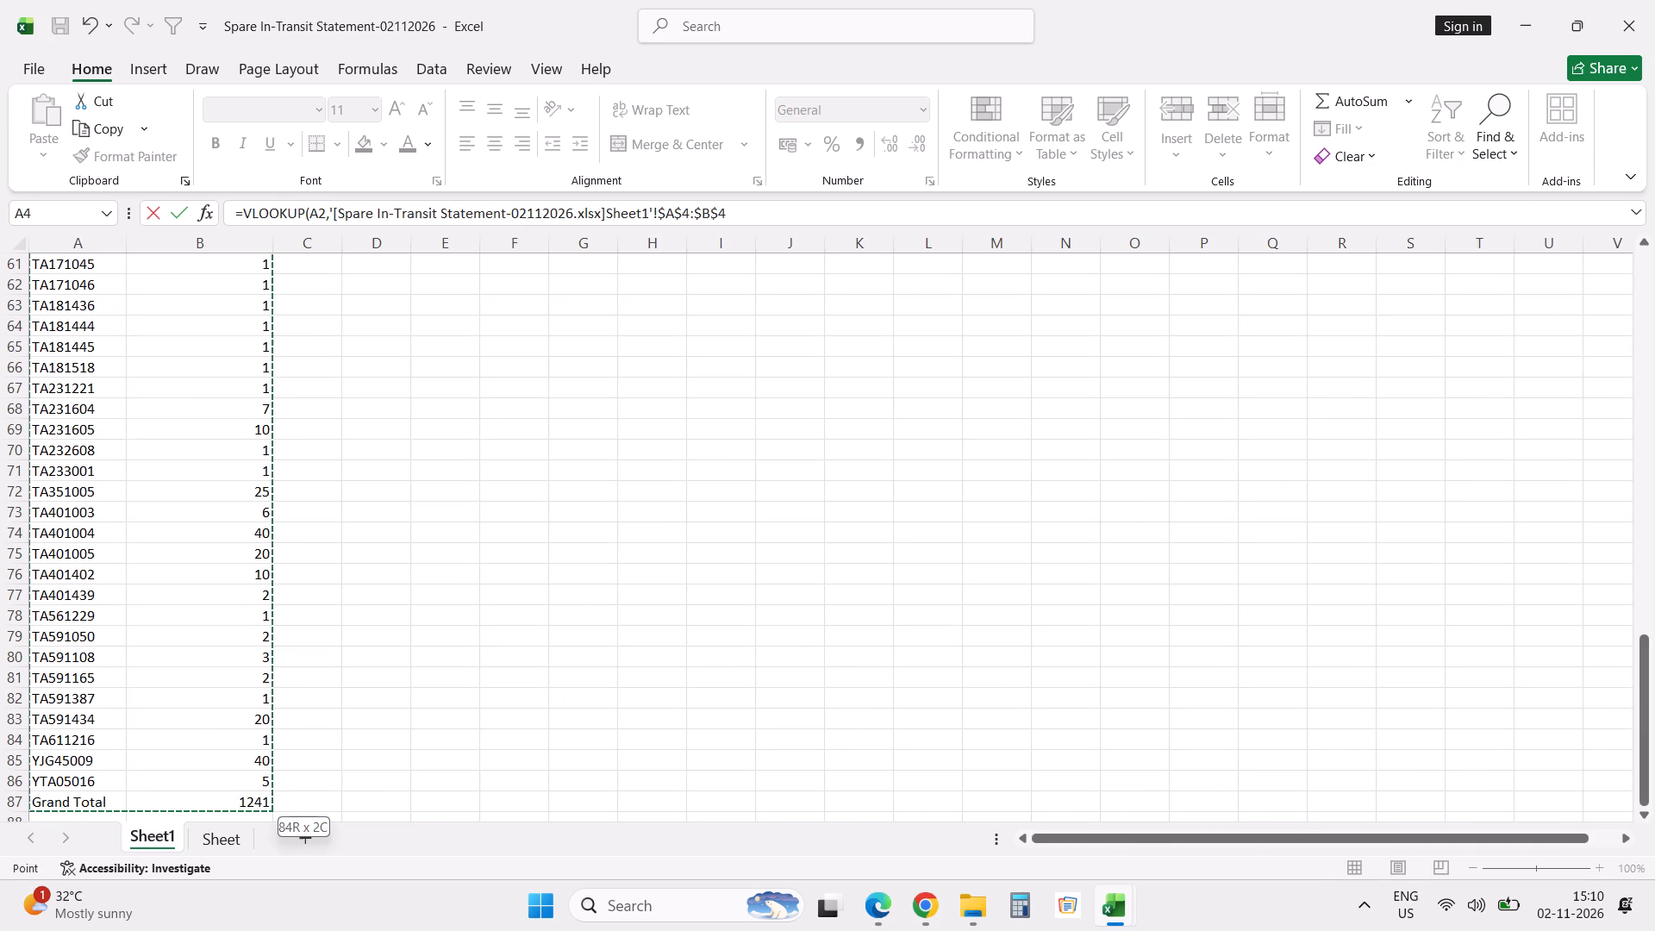
text(,2,0)
key(Return)
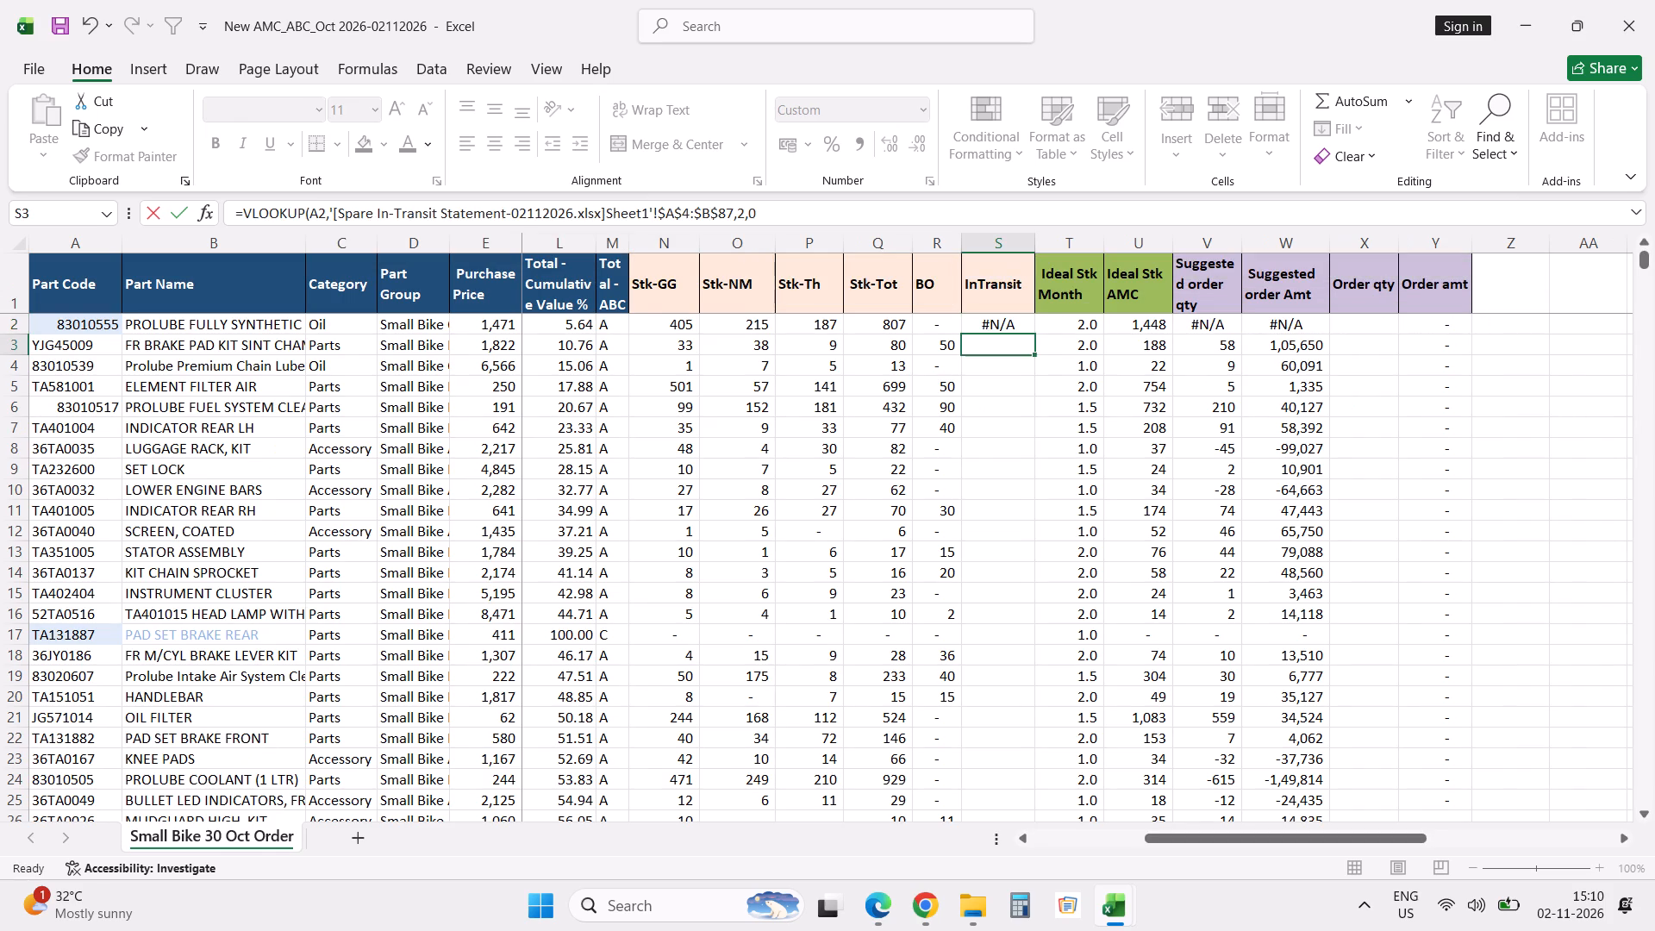
click(1019, 327)
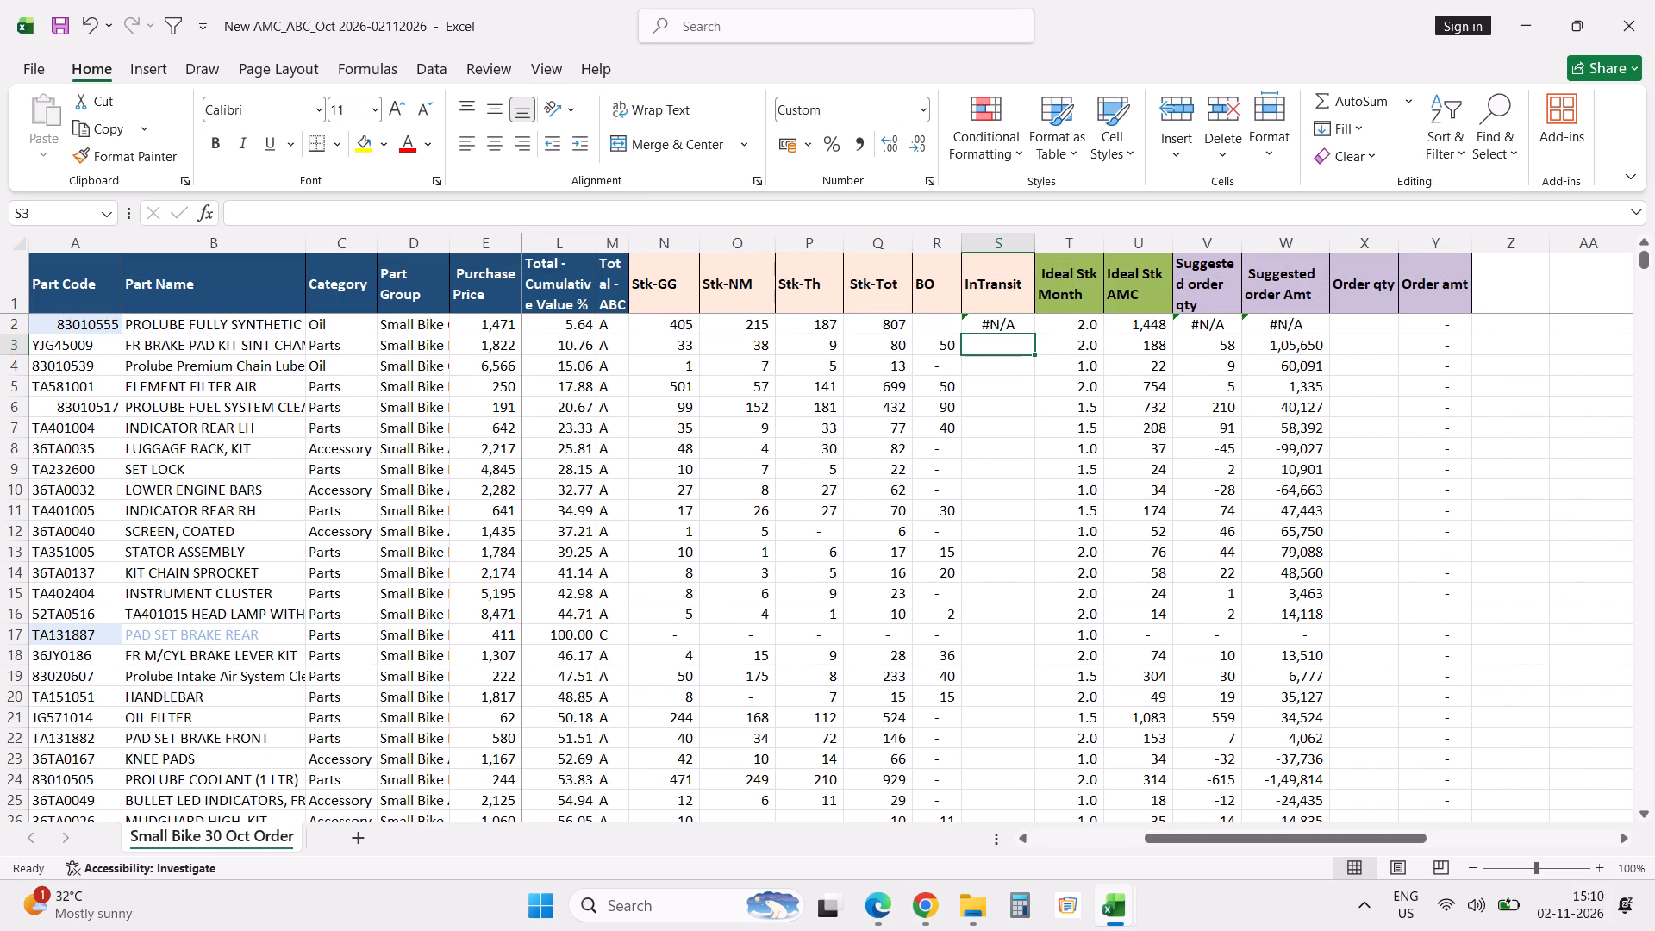
double_click(1038, 333)
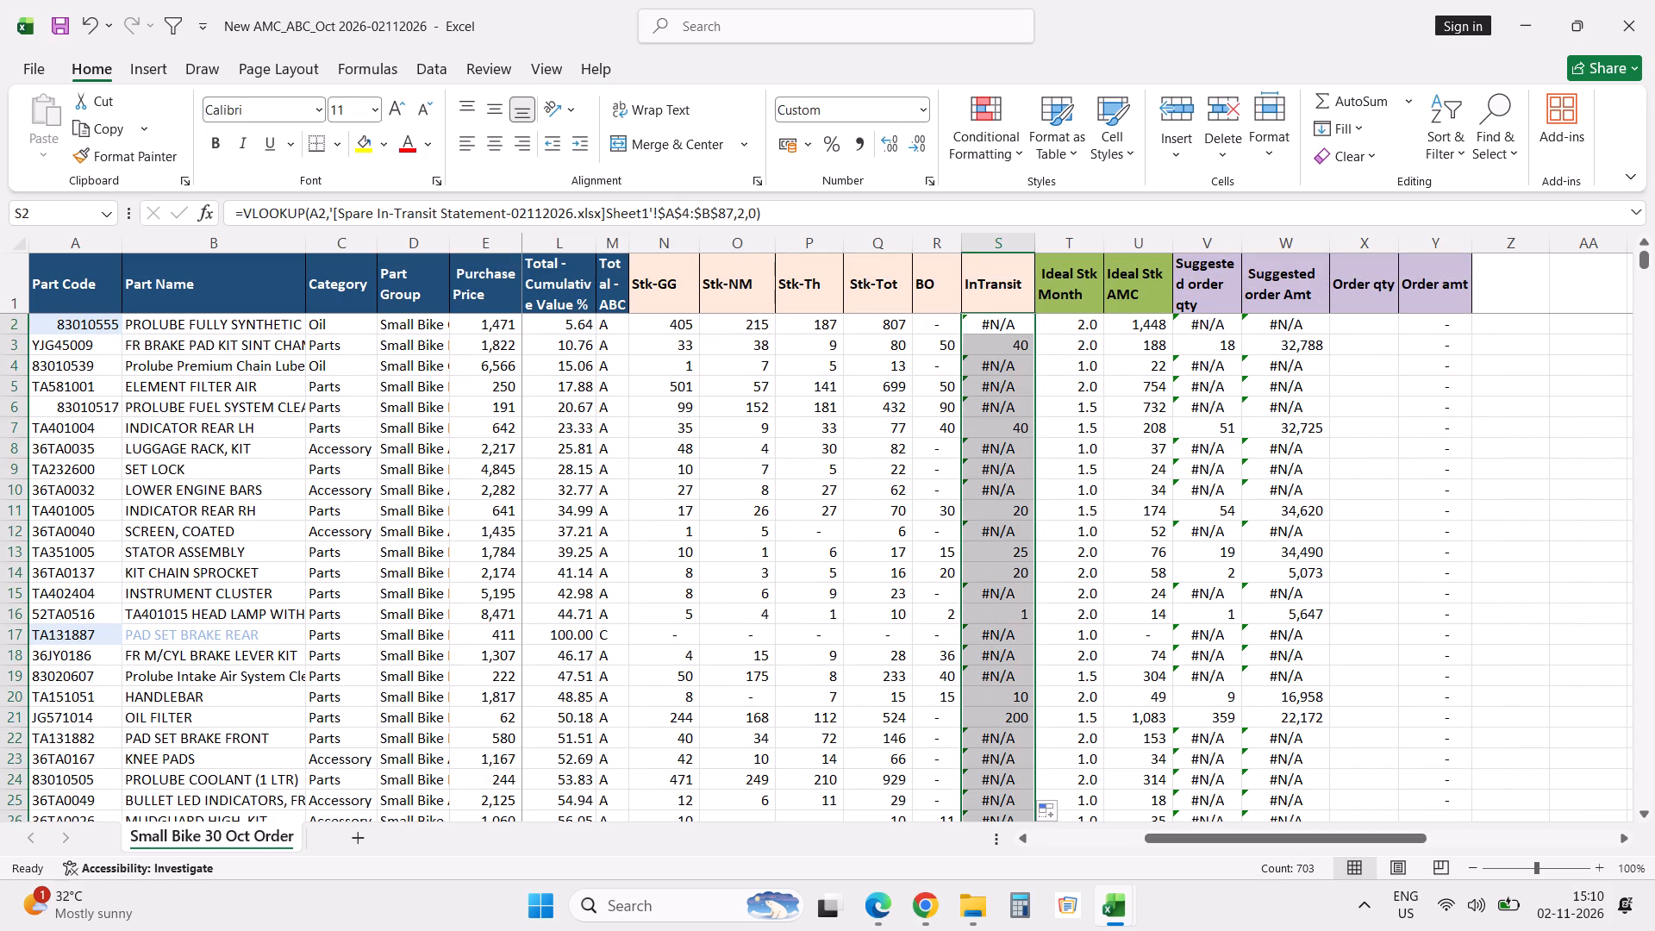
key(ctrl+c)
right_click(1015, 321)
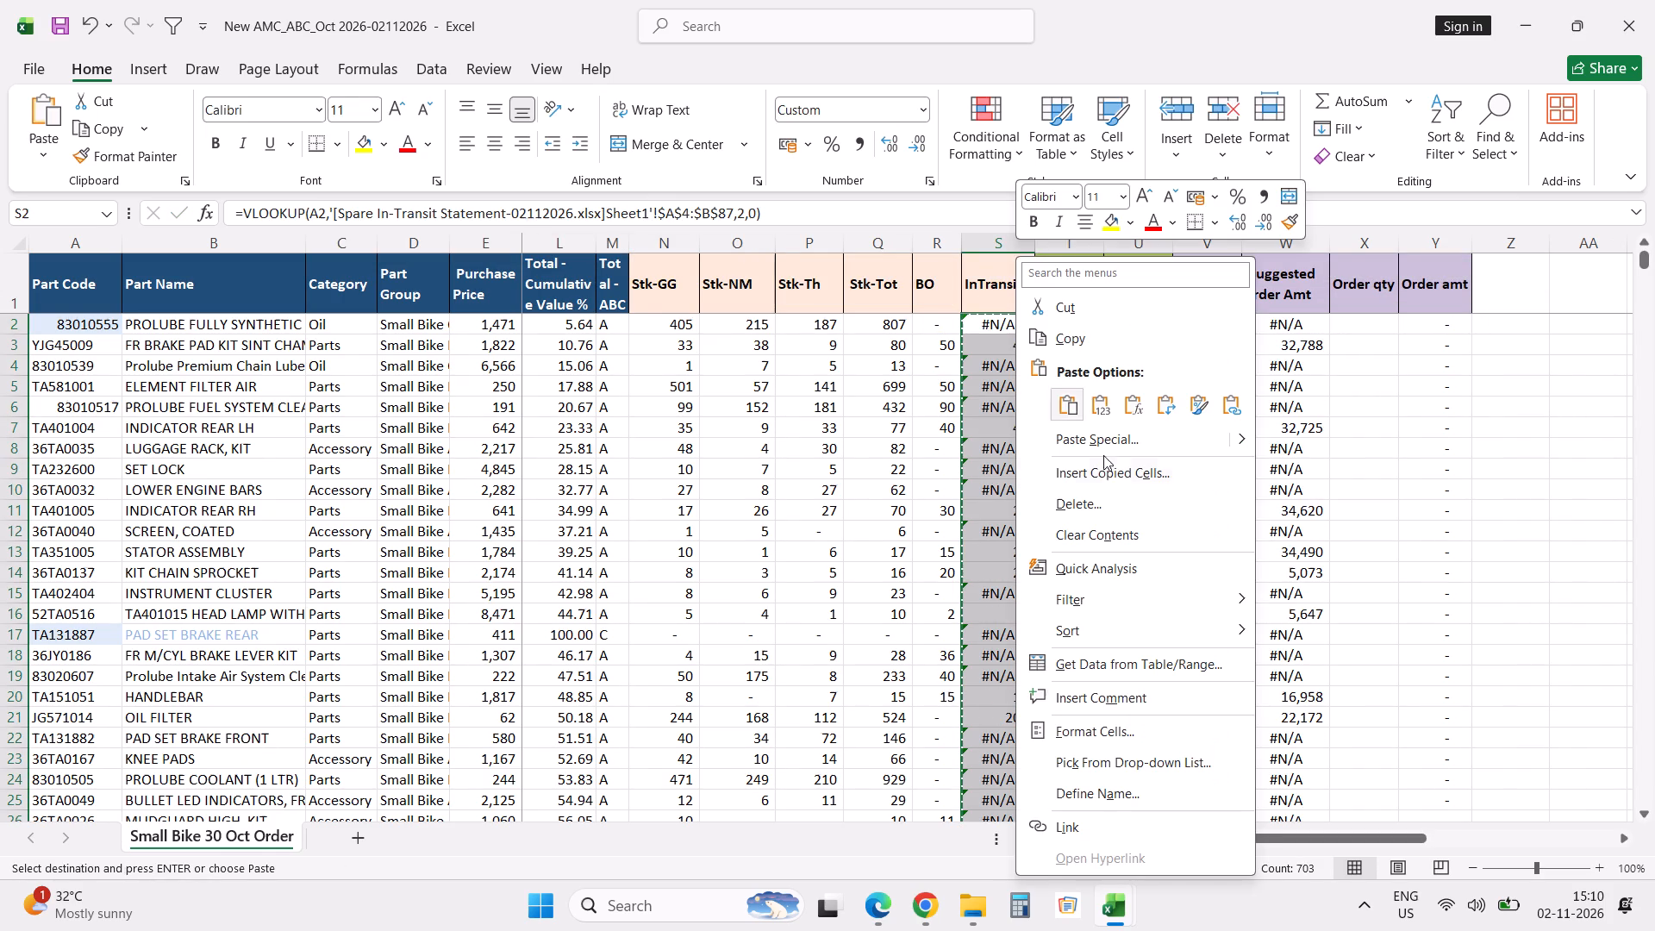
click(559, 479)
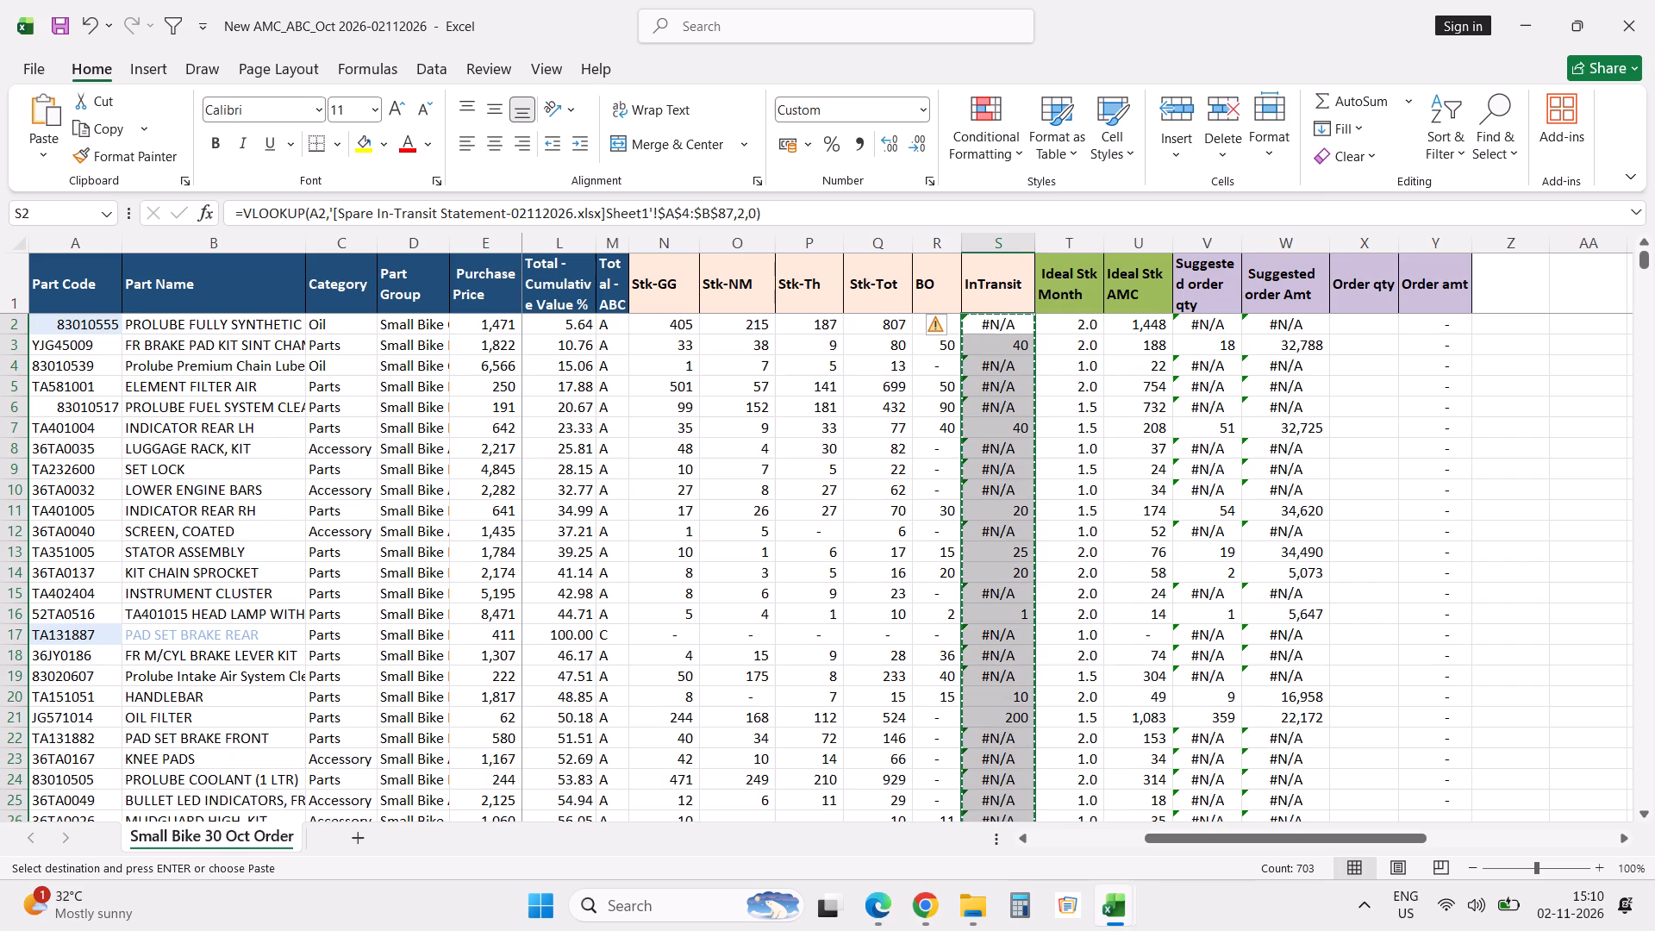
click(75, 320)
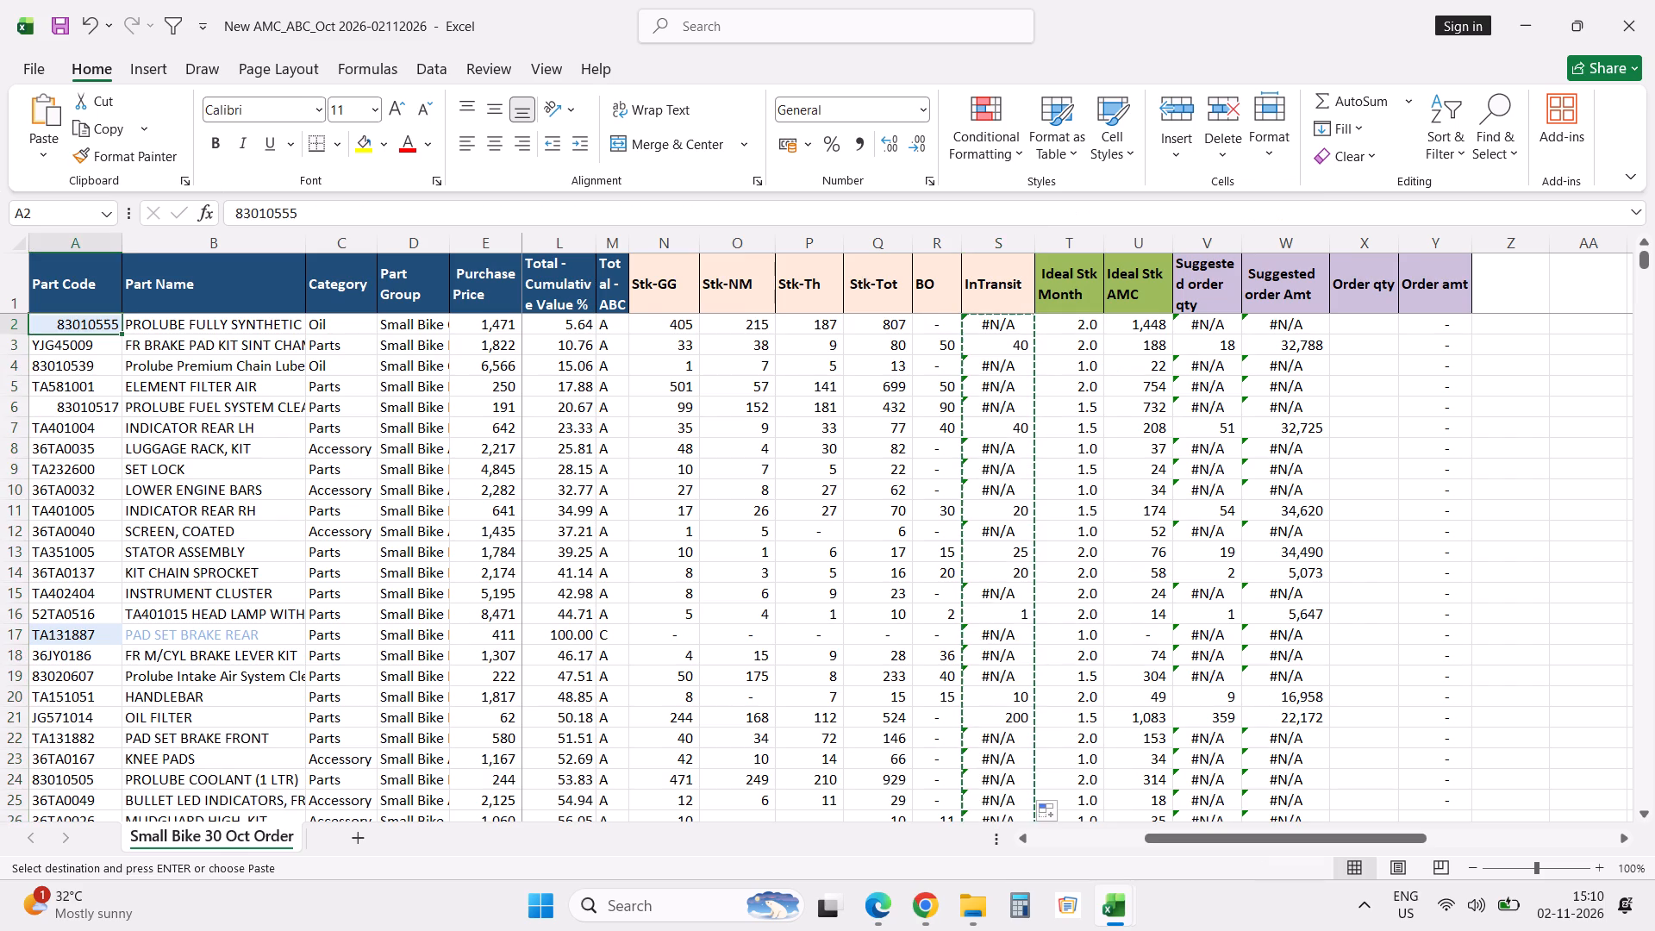
Turn on filters for the header row and filter the InTransit column to #N/A only.
click(89, 293)
key(alt+d)
text(ff)
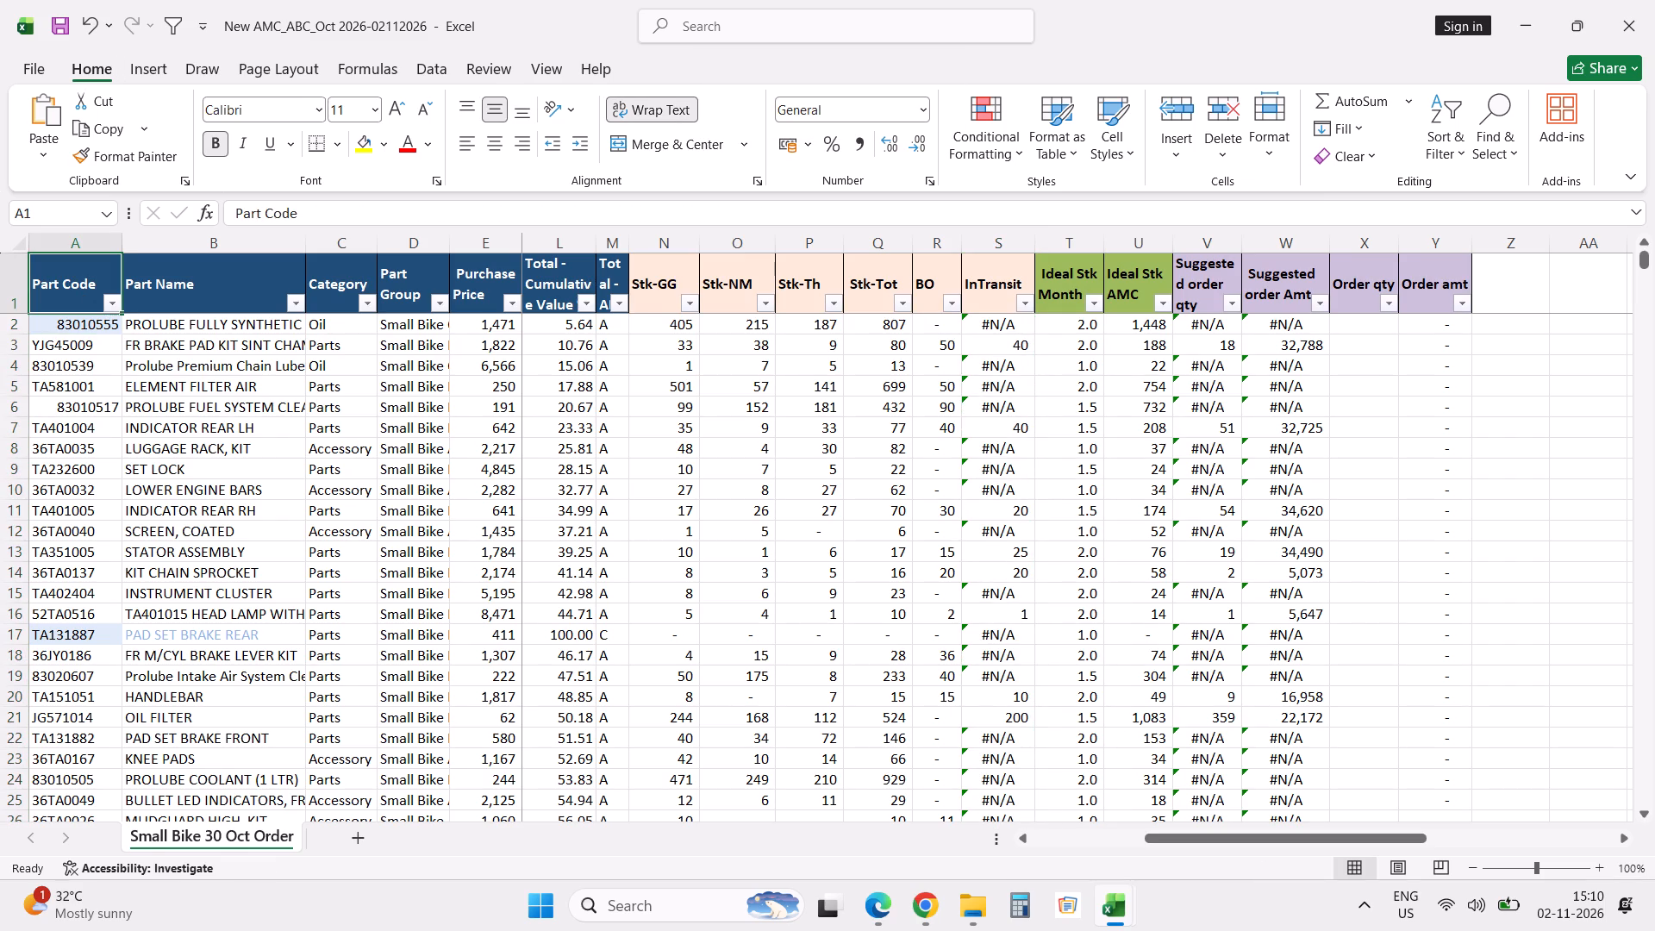
click(1031, 303)
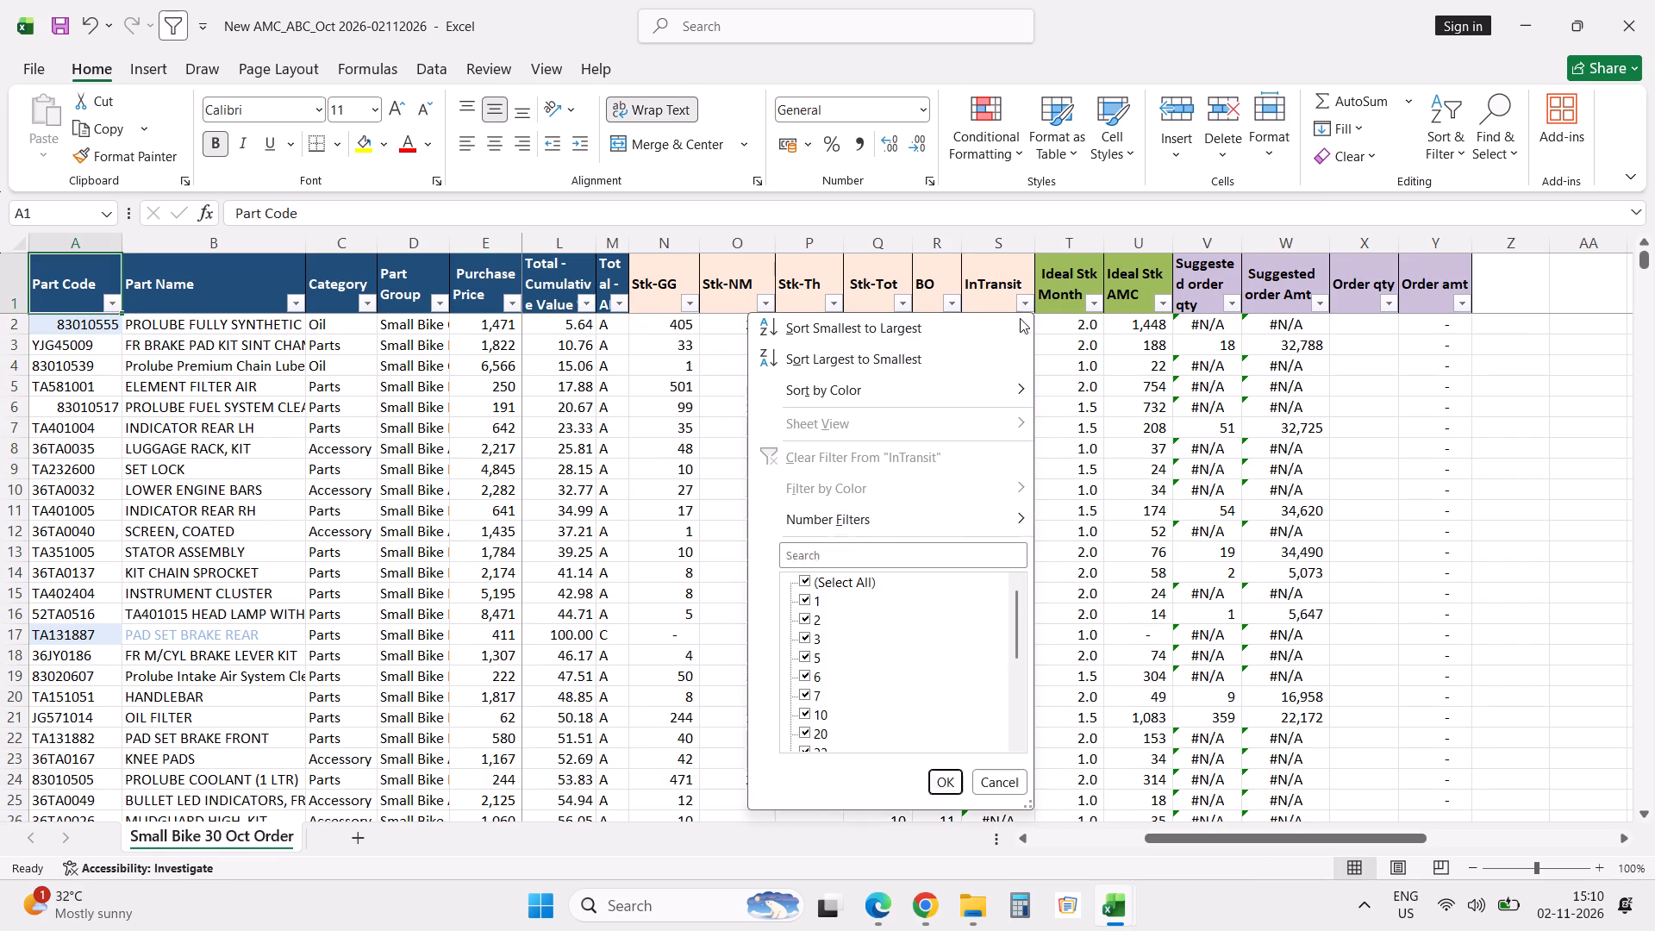
click(859, 585)
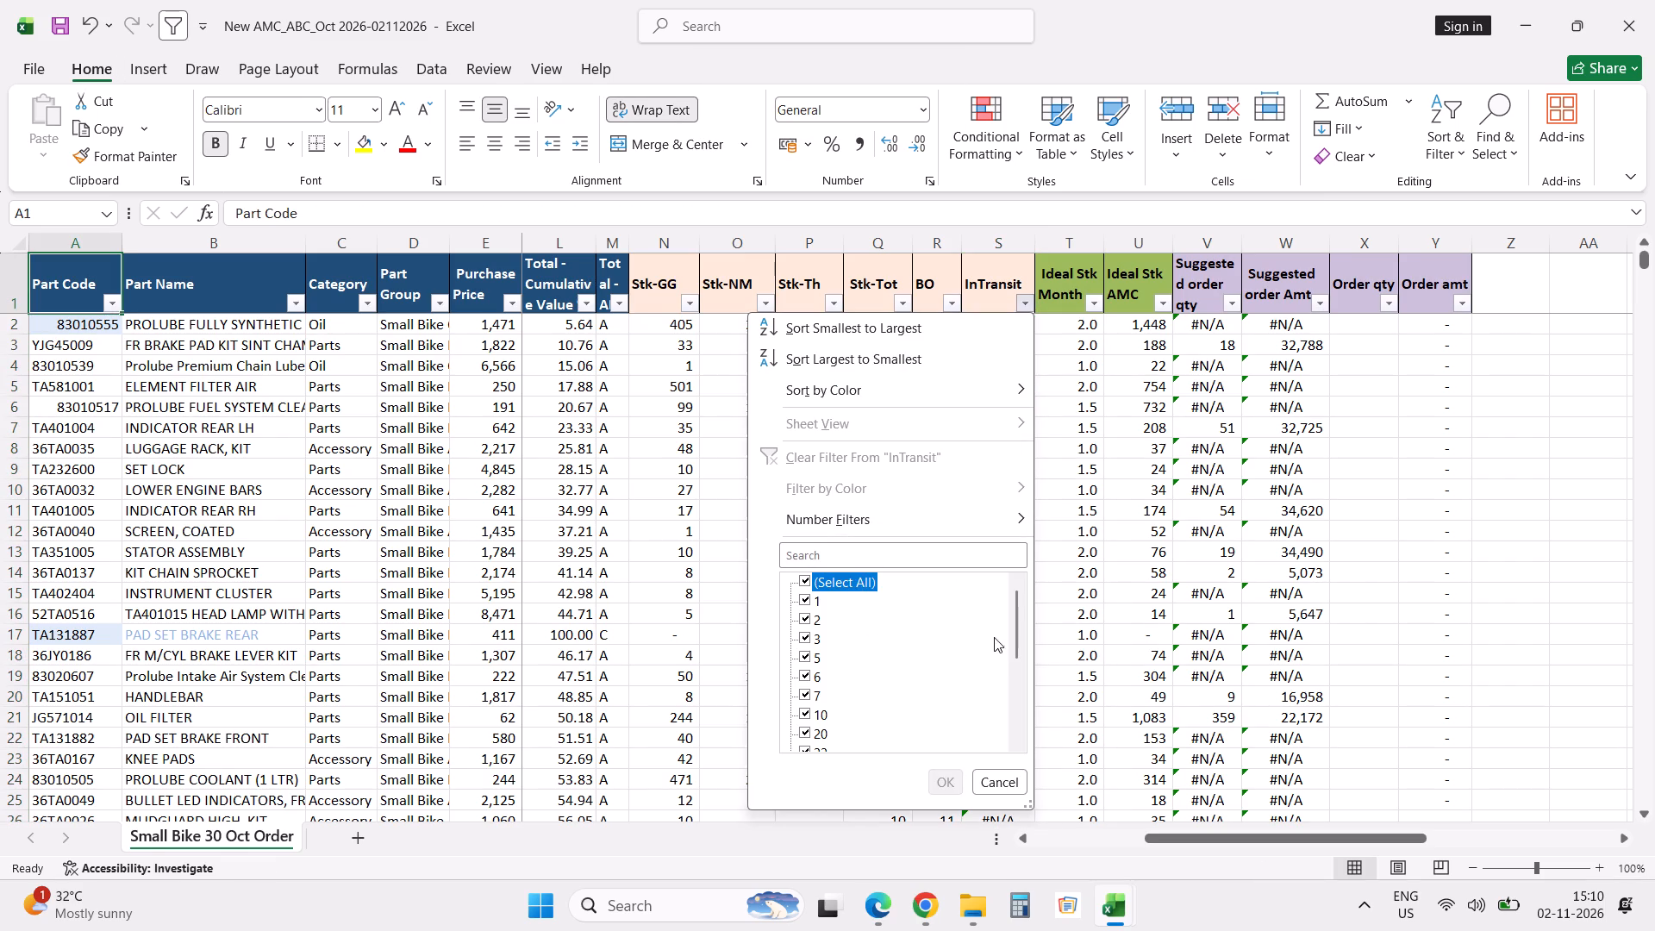
drag(1018, 635, 1013, 780)
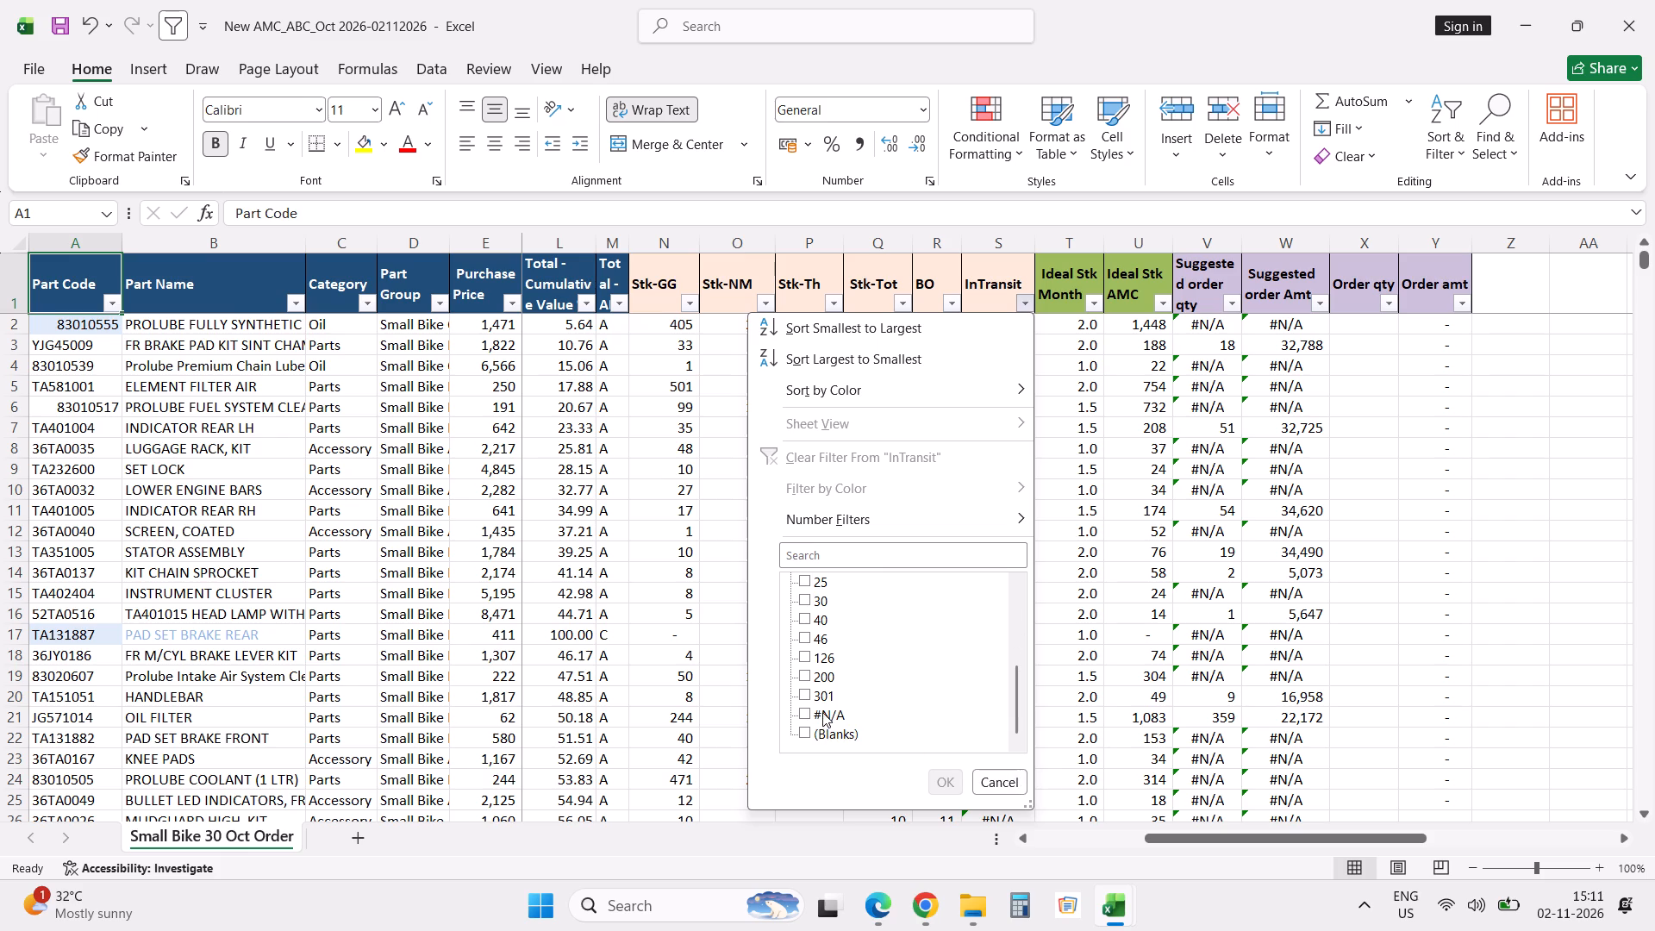
click(822, 712)
click(947, 785)
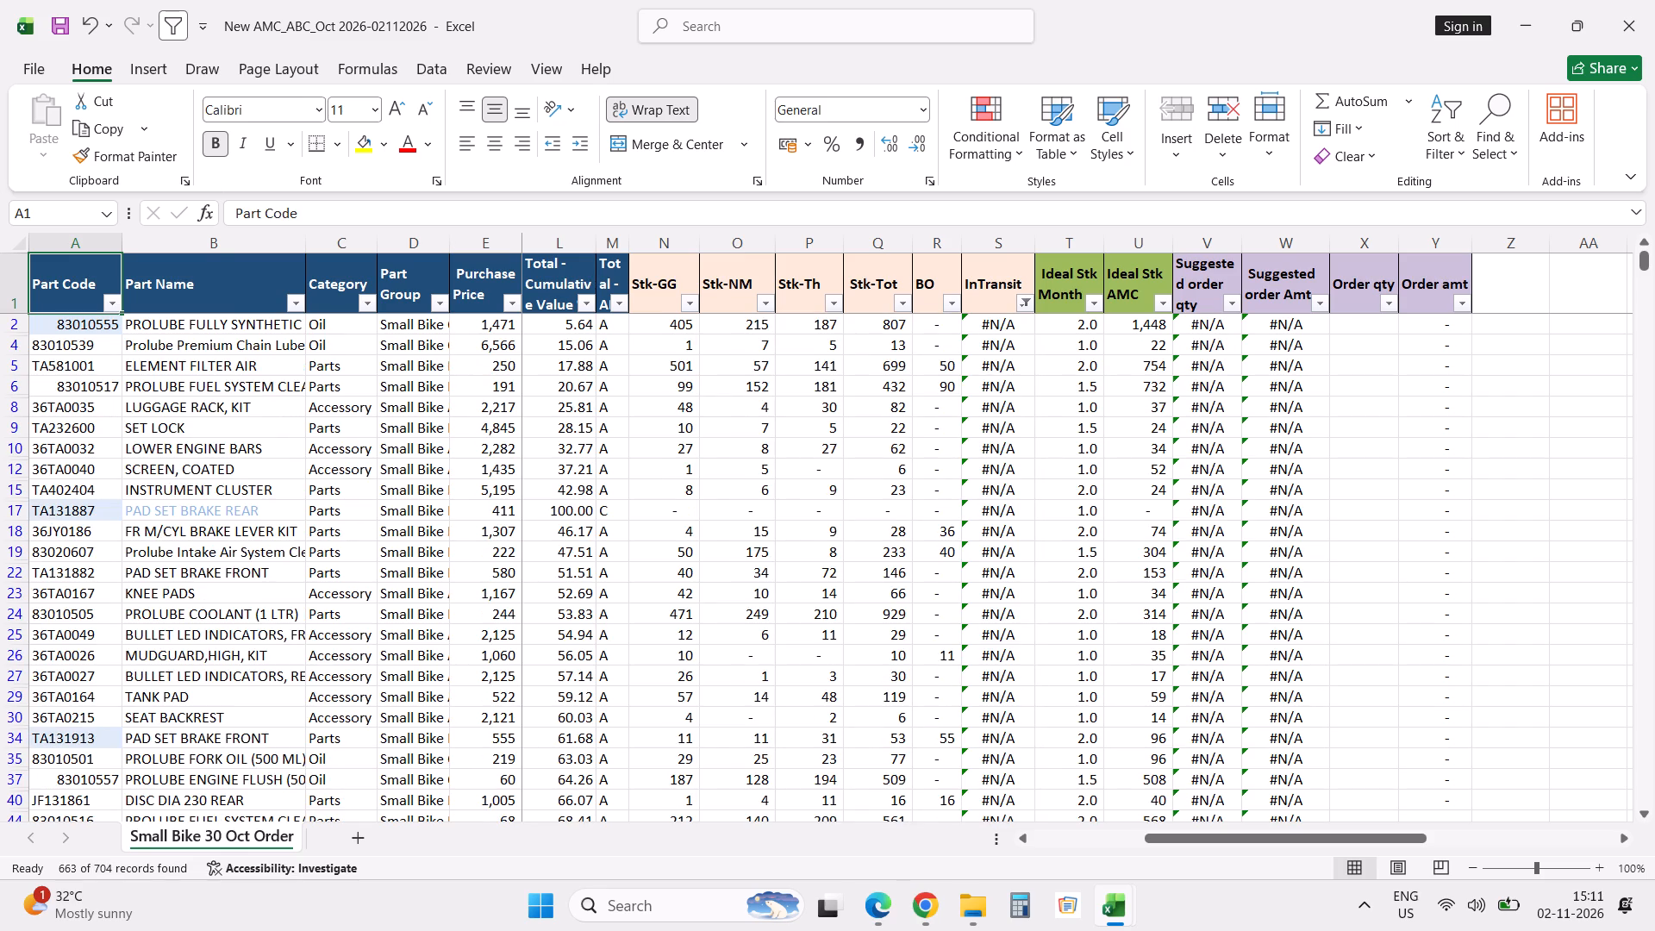
Format part code 83010555 in A2 as Text and re-enter the cell so it is stored as text.
triple_click(81, 320)
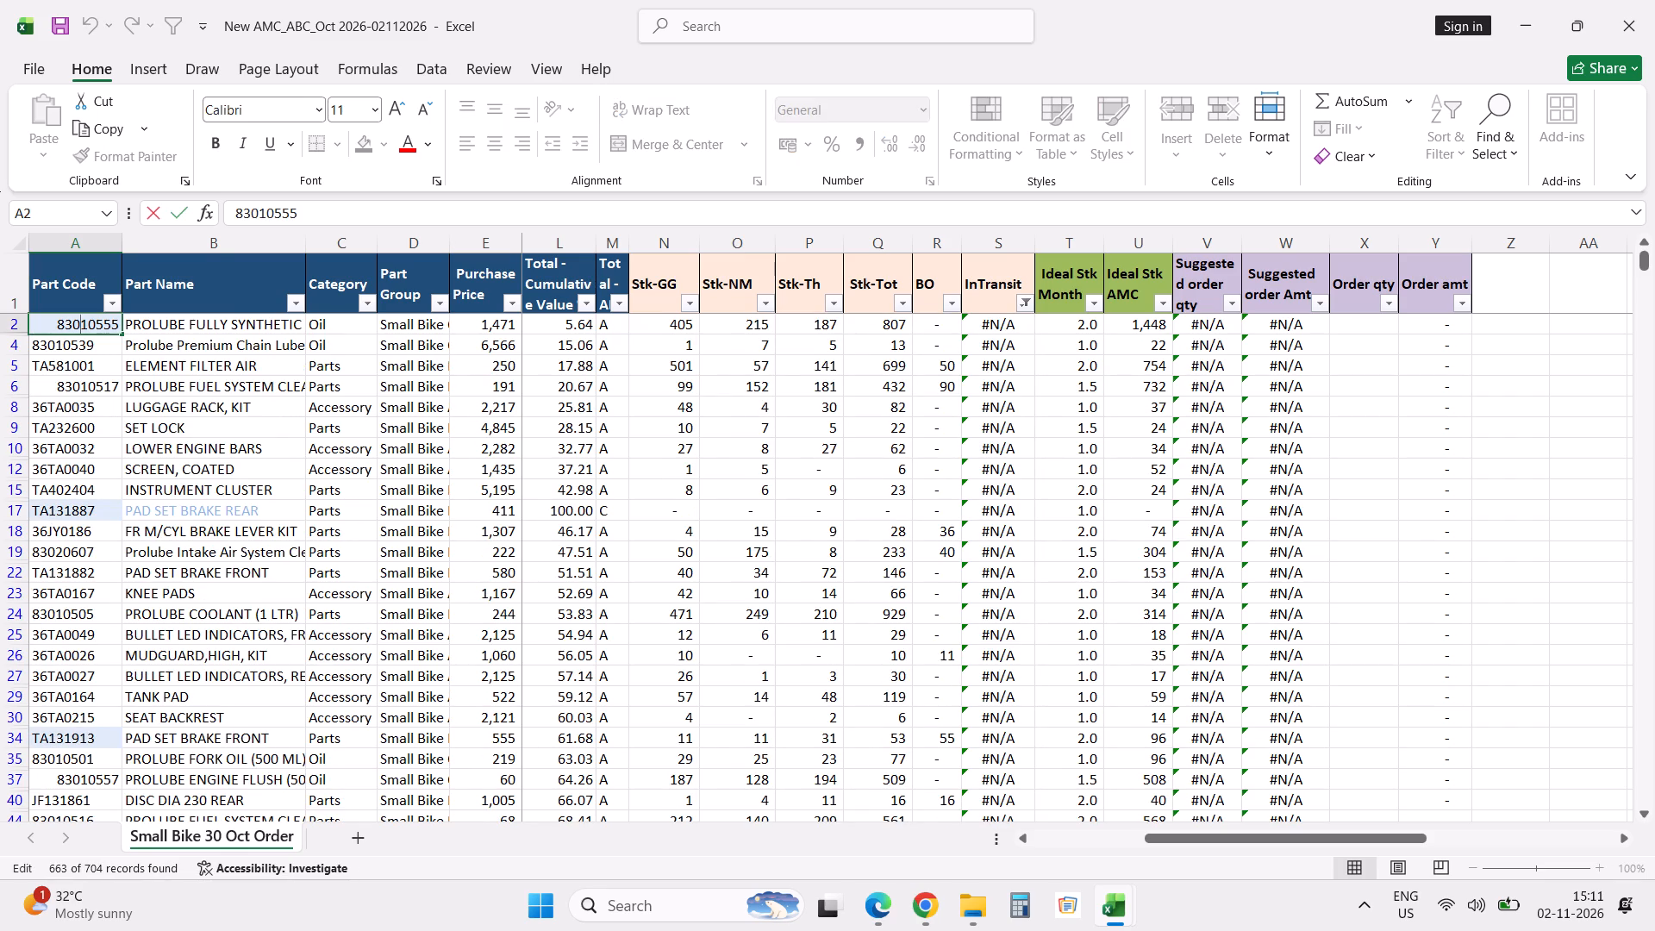
key(Tab)
click(81, 320)
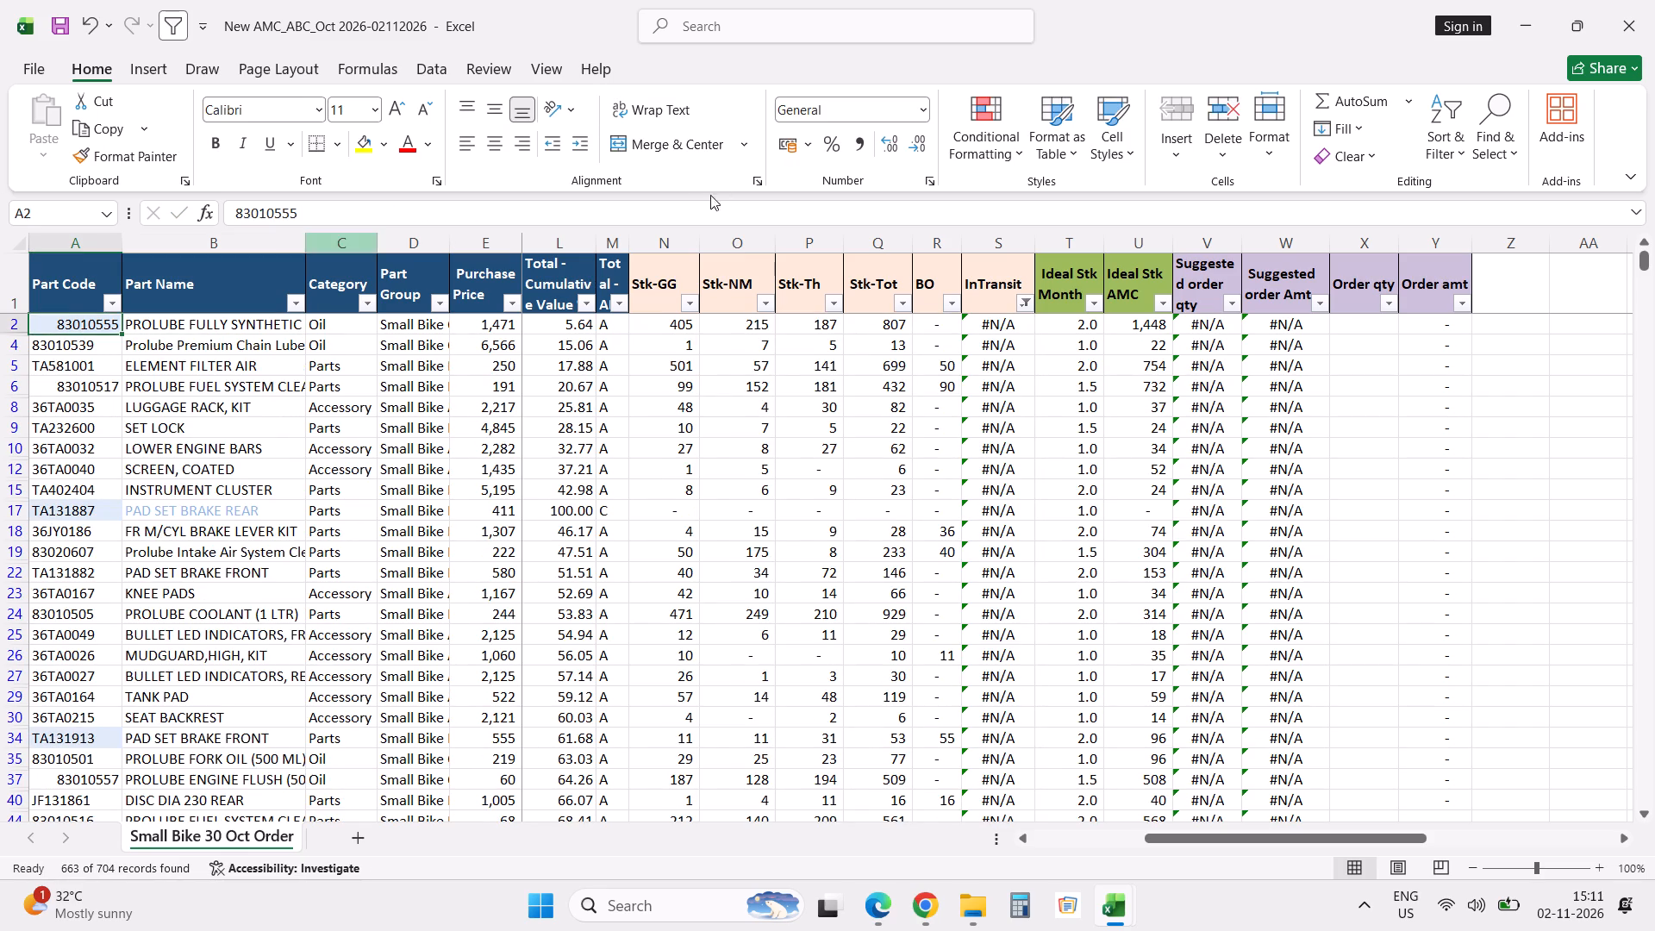
click(821, 120)
click(831, 116)
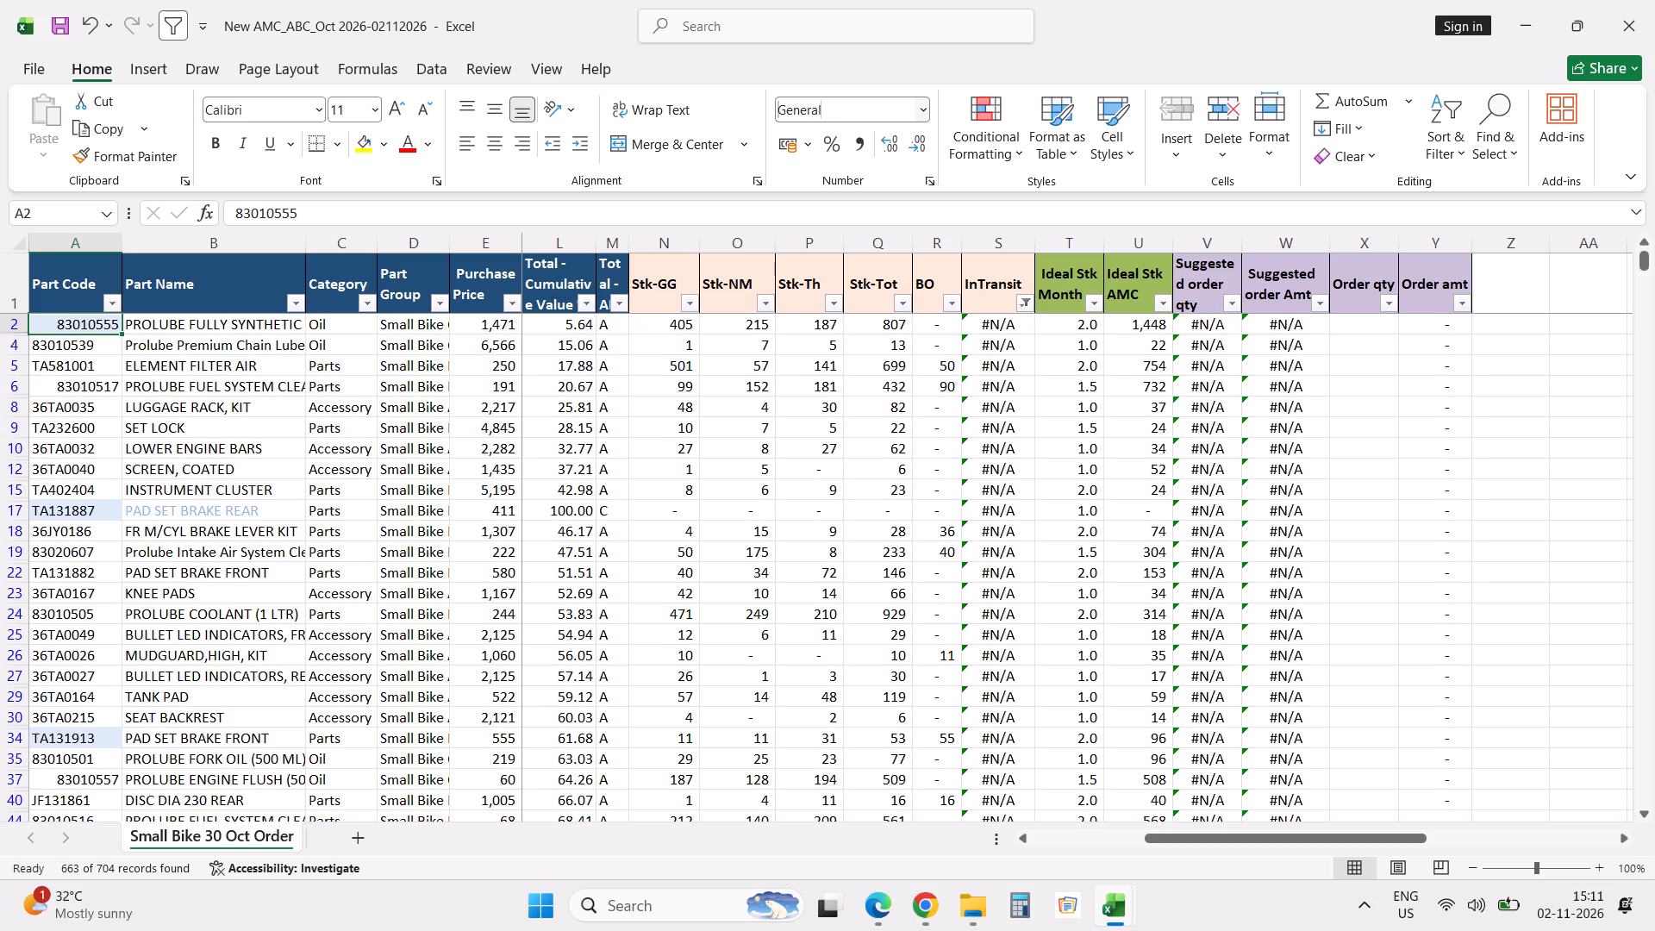
text(text)
key(Return)
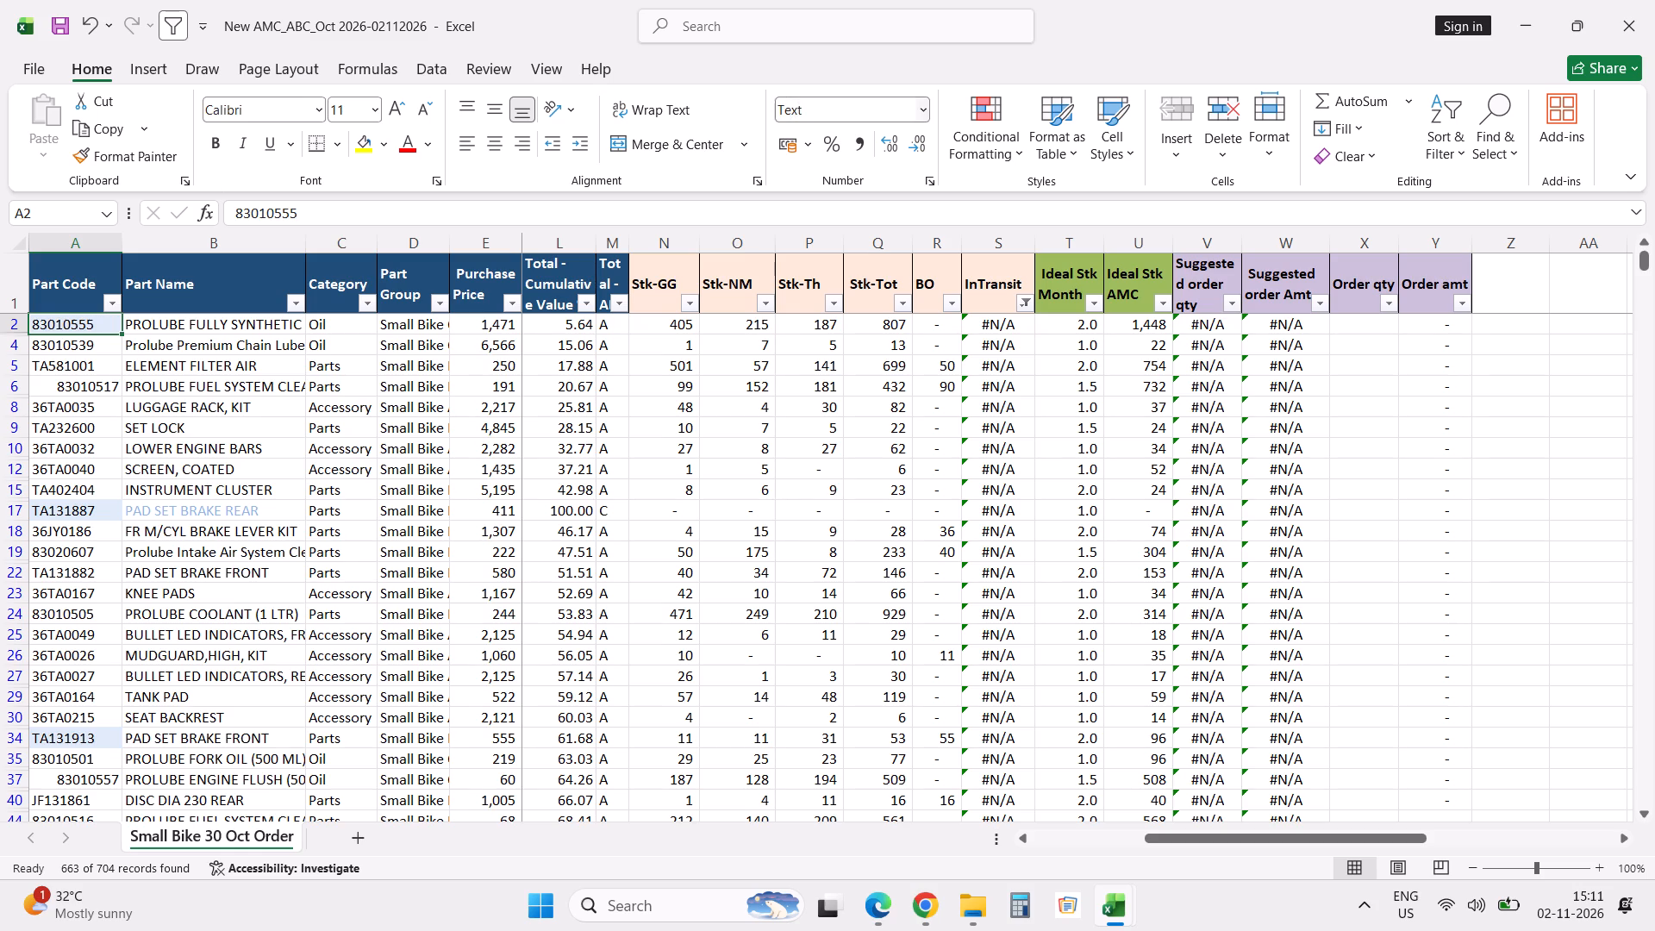
double_click(72, 322)
key(Tab)
click(71, 346)
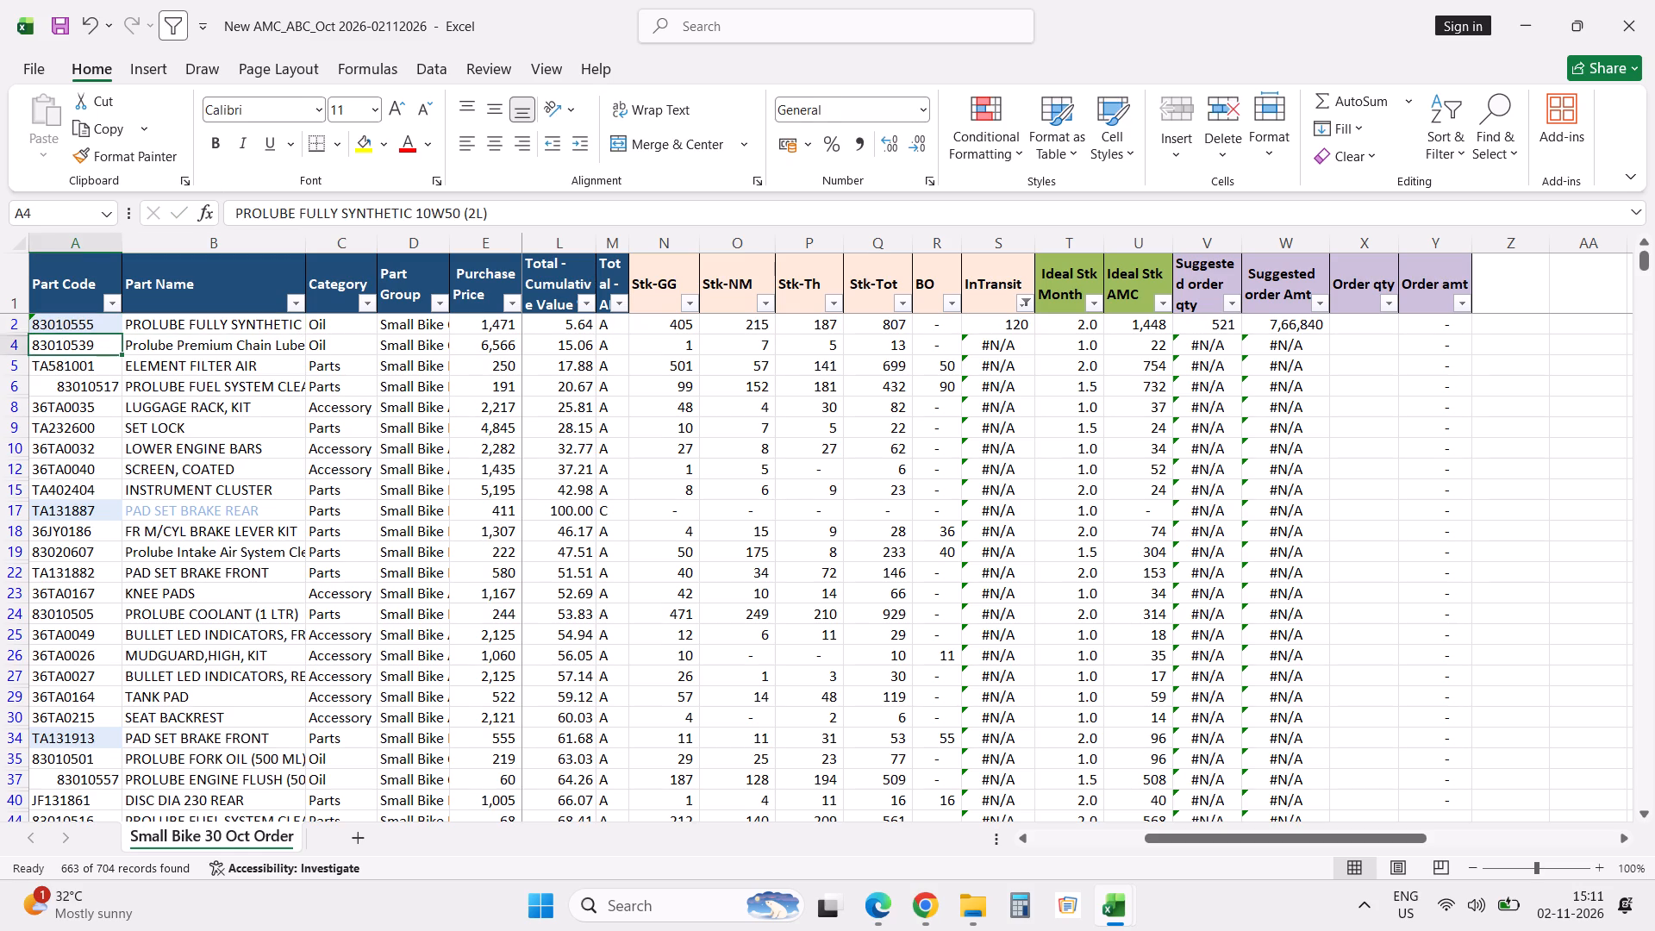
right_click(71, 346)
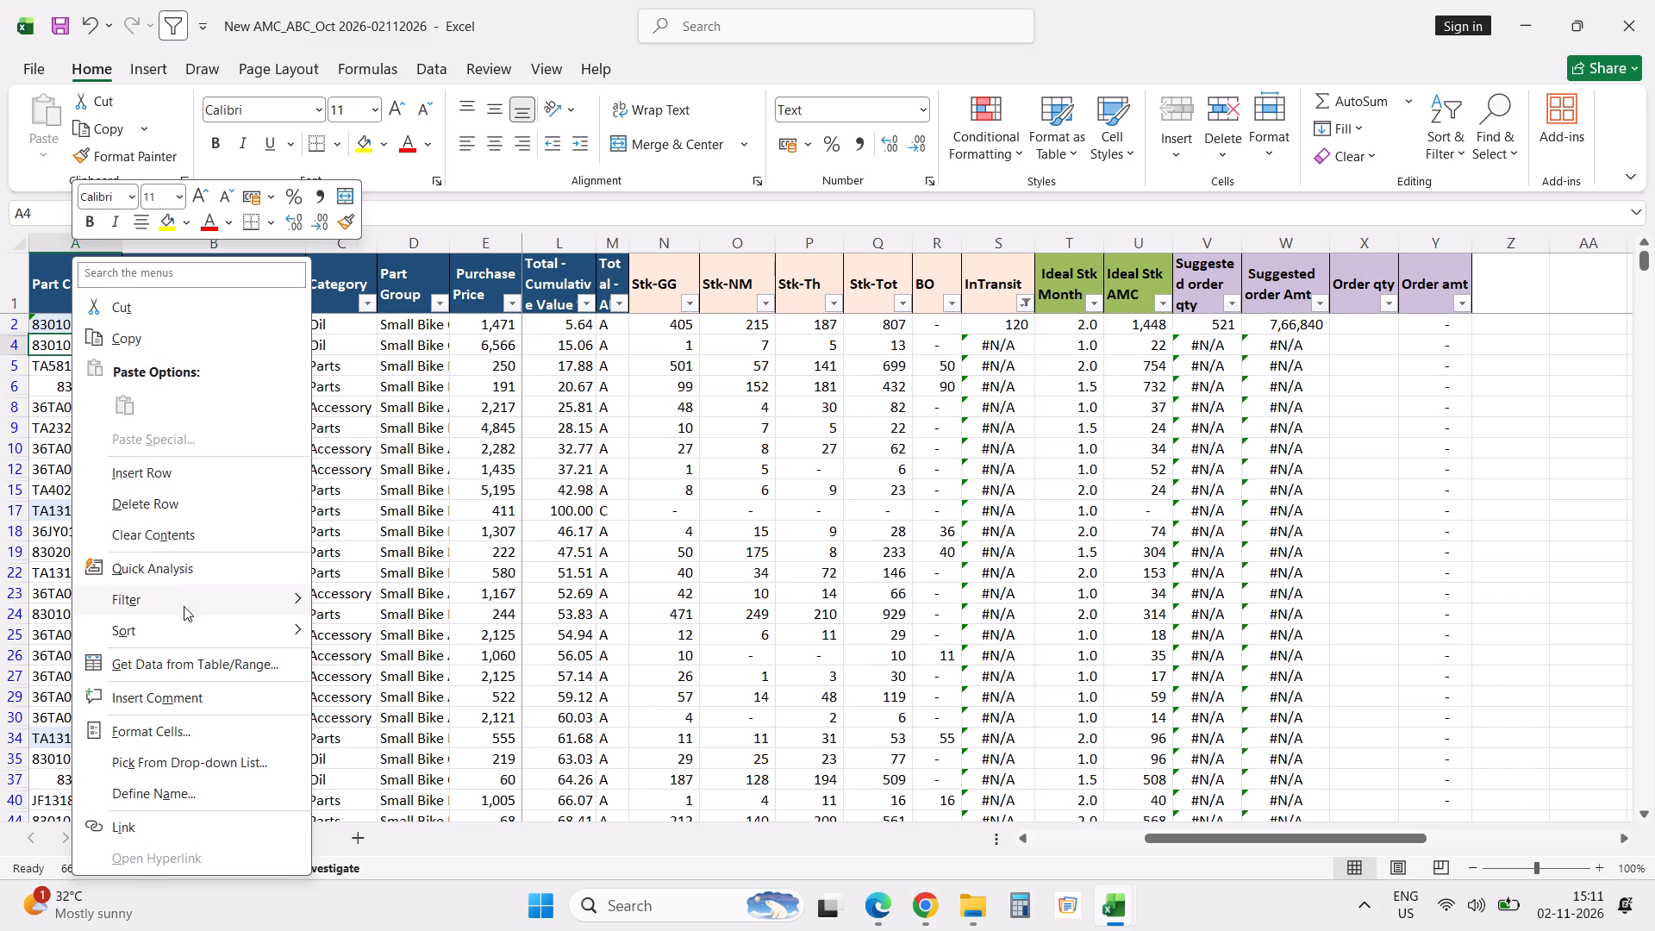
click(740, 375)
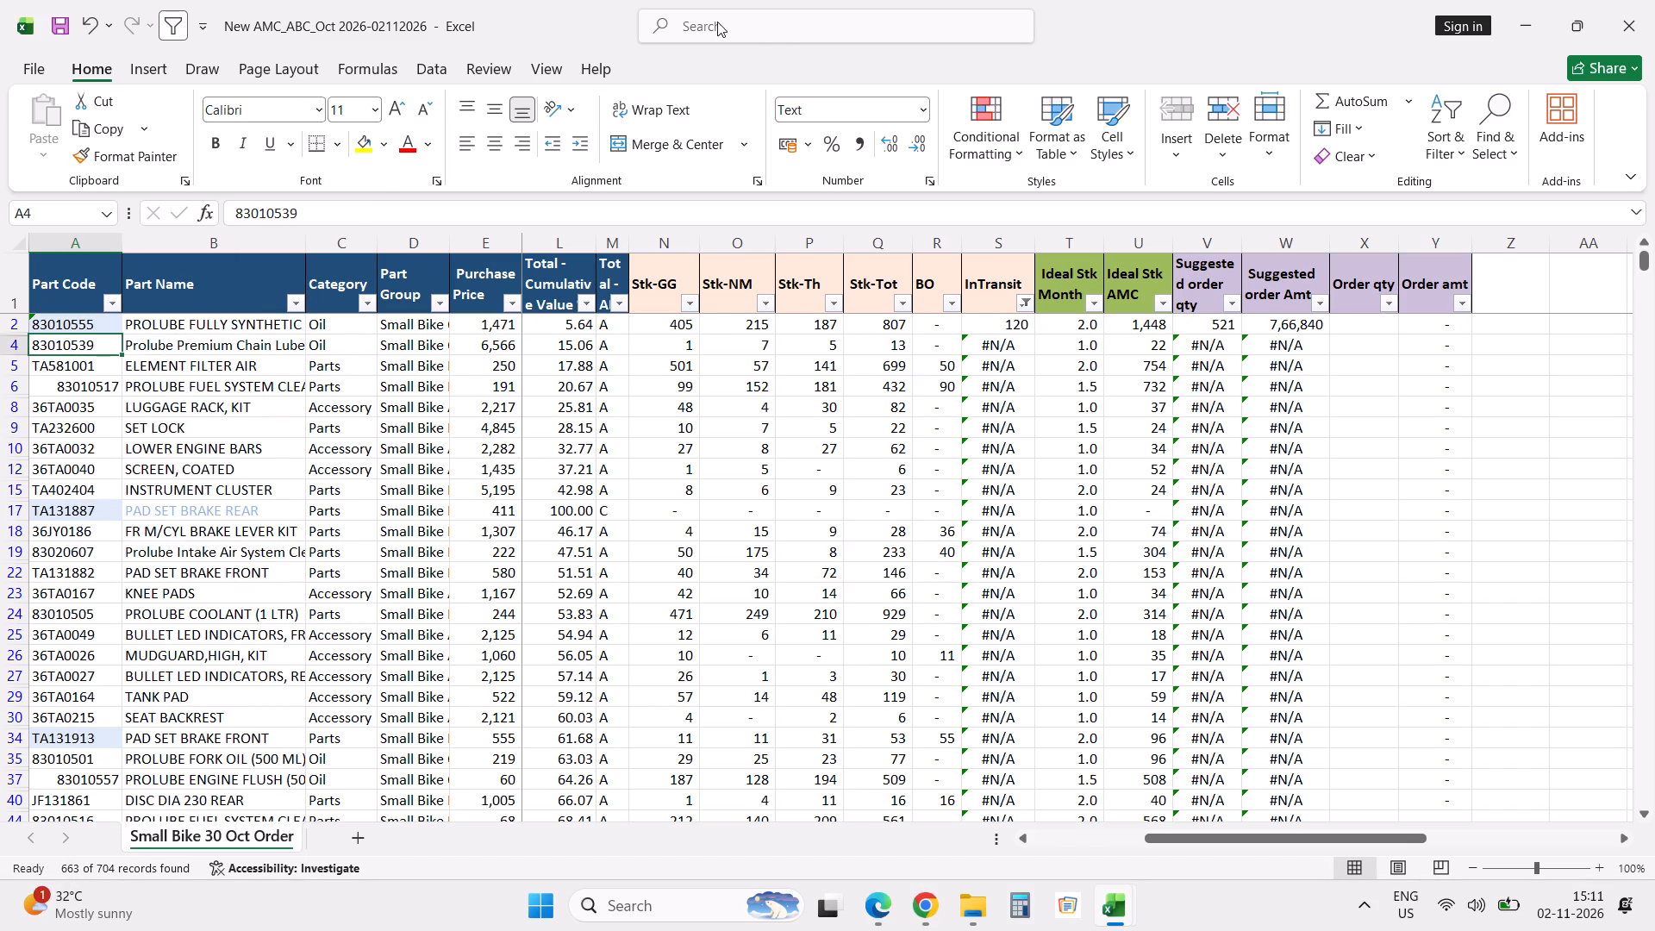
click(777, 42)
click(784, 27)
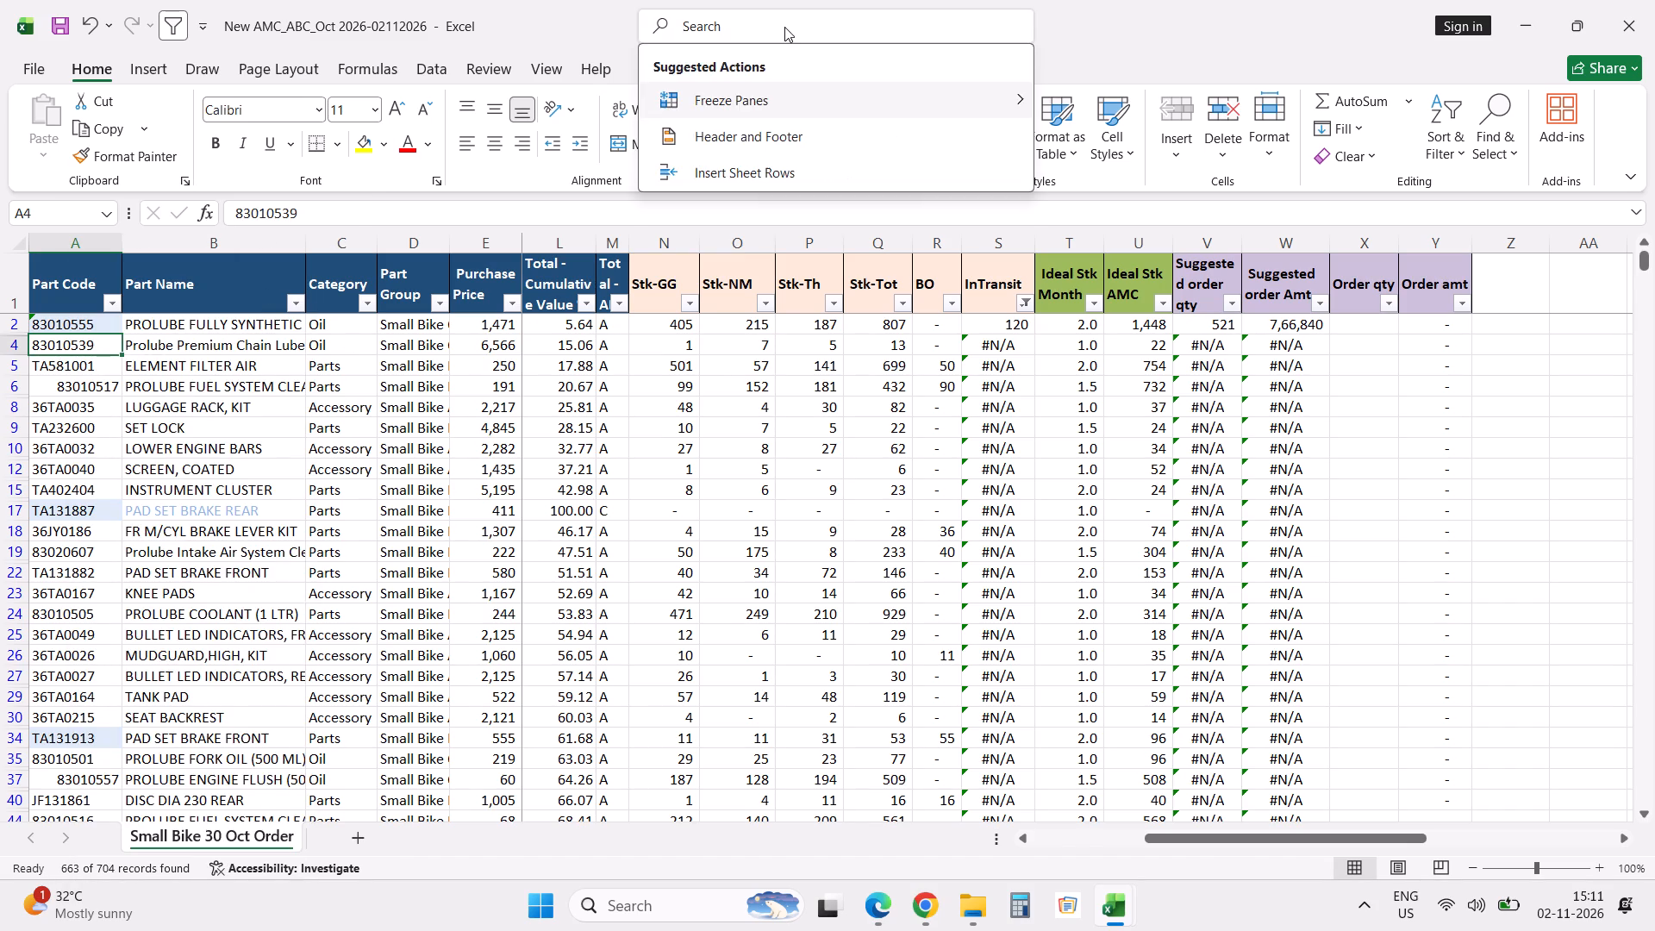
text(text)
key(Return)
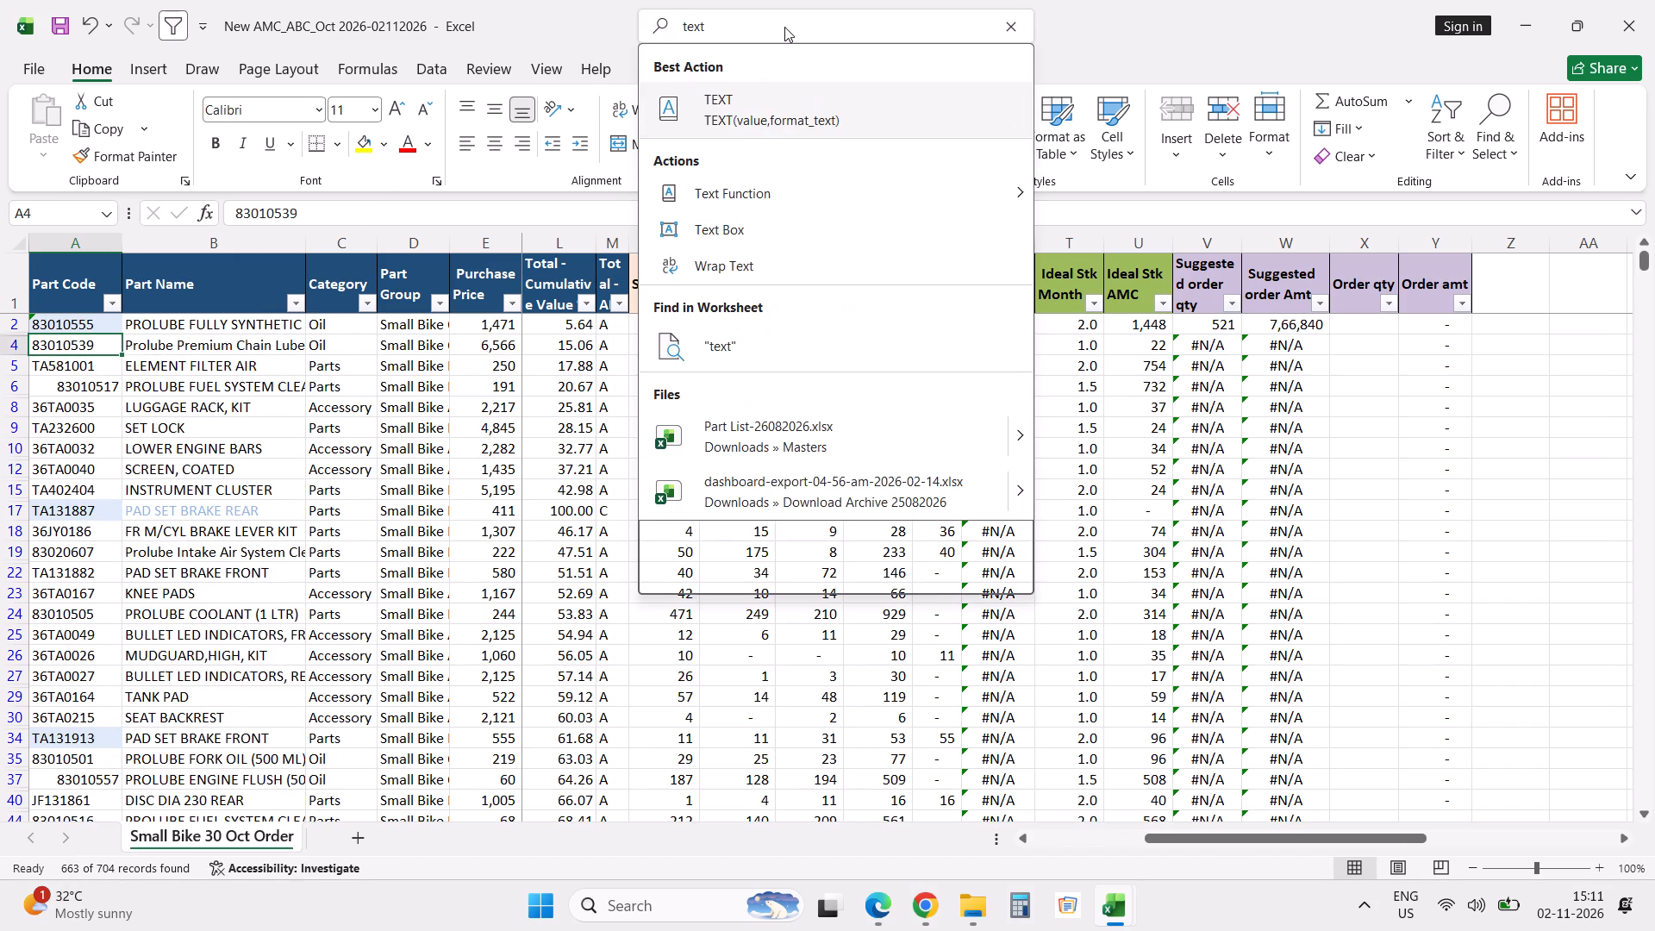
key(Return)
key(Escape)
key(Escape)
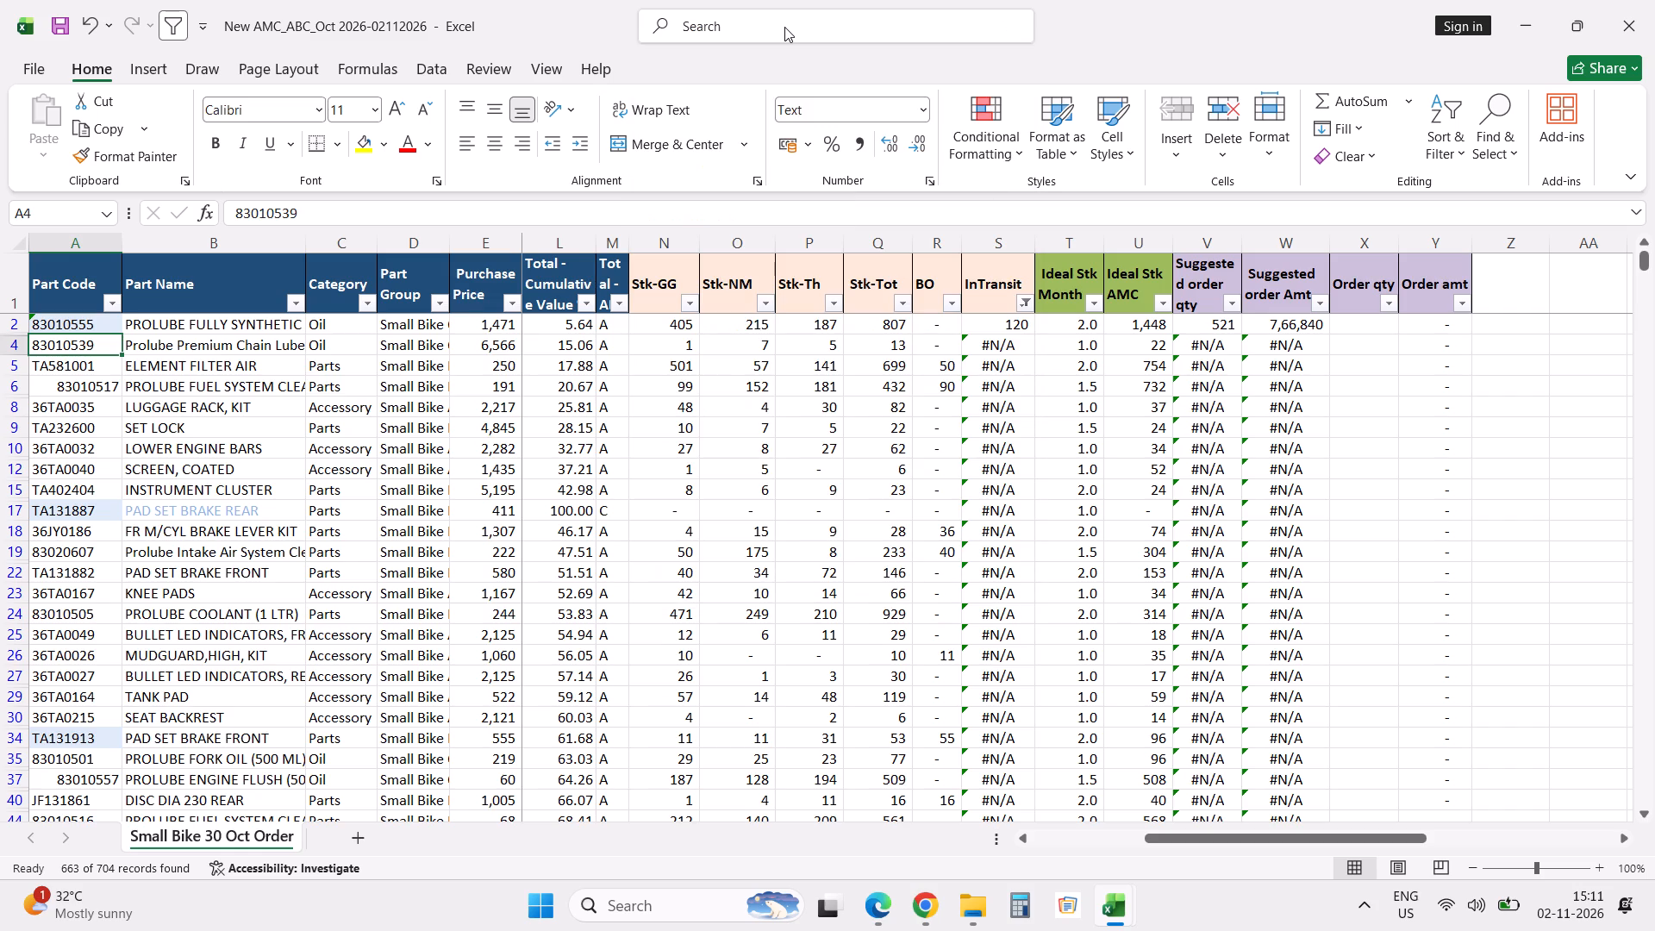
Re-enter part codes 83010539 in A4 and 83010501 in A35 so they are stored as text.
double_click(79, 347)
key(Tab)
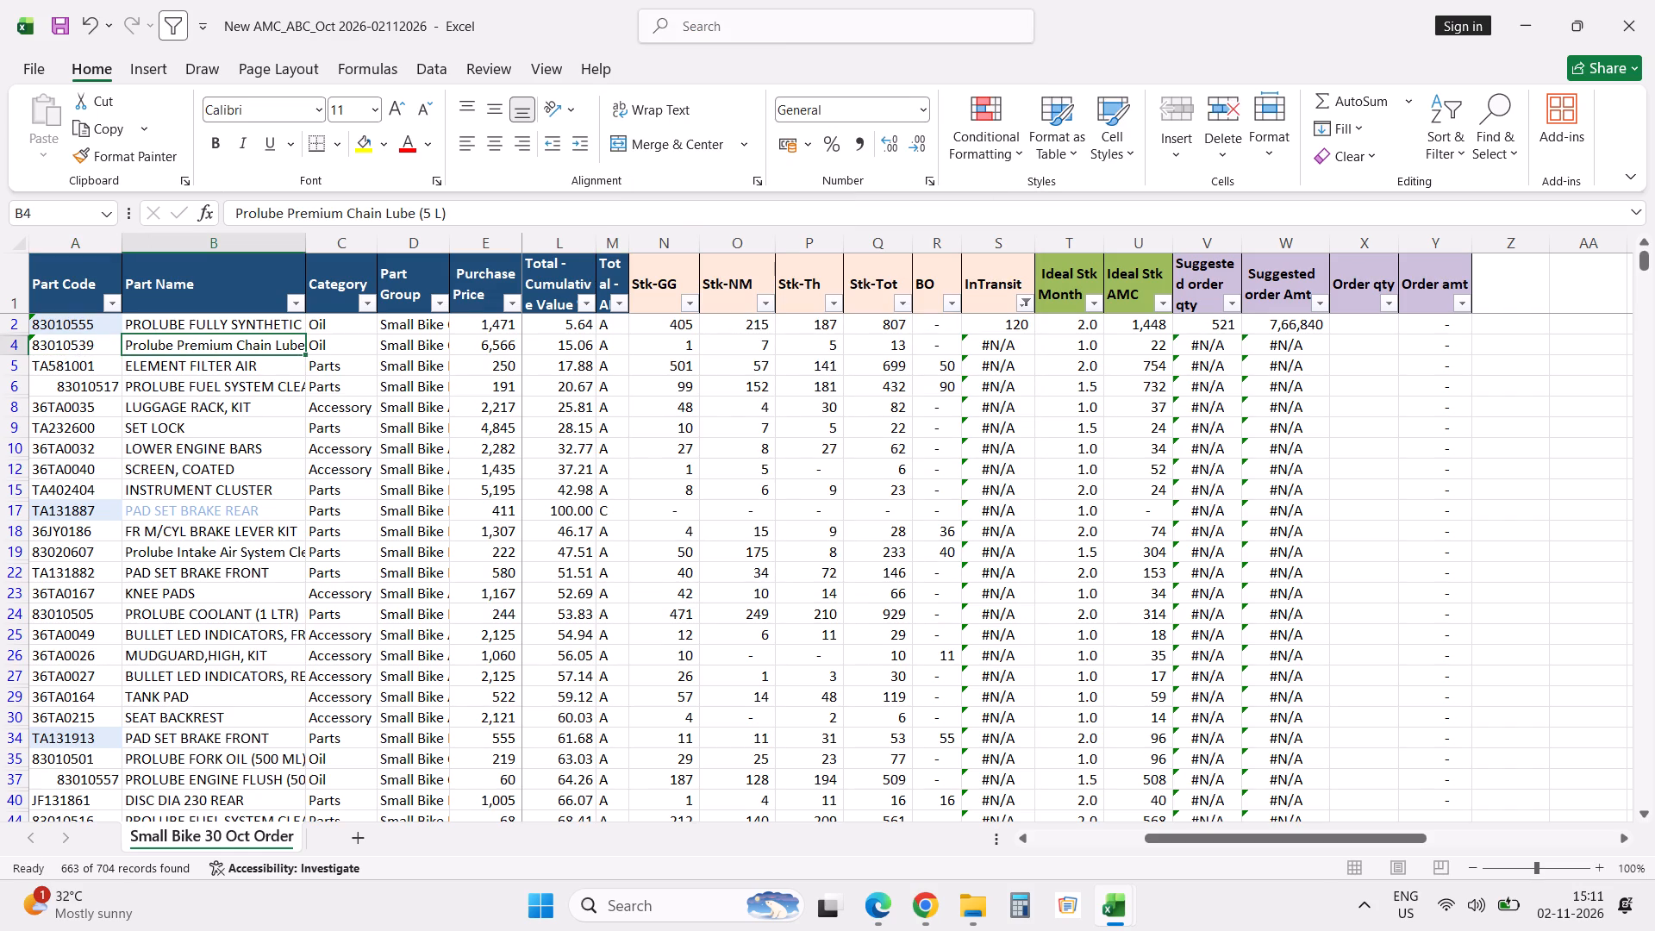
scroll(85, 520, down, 3)
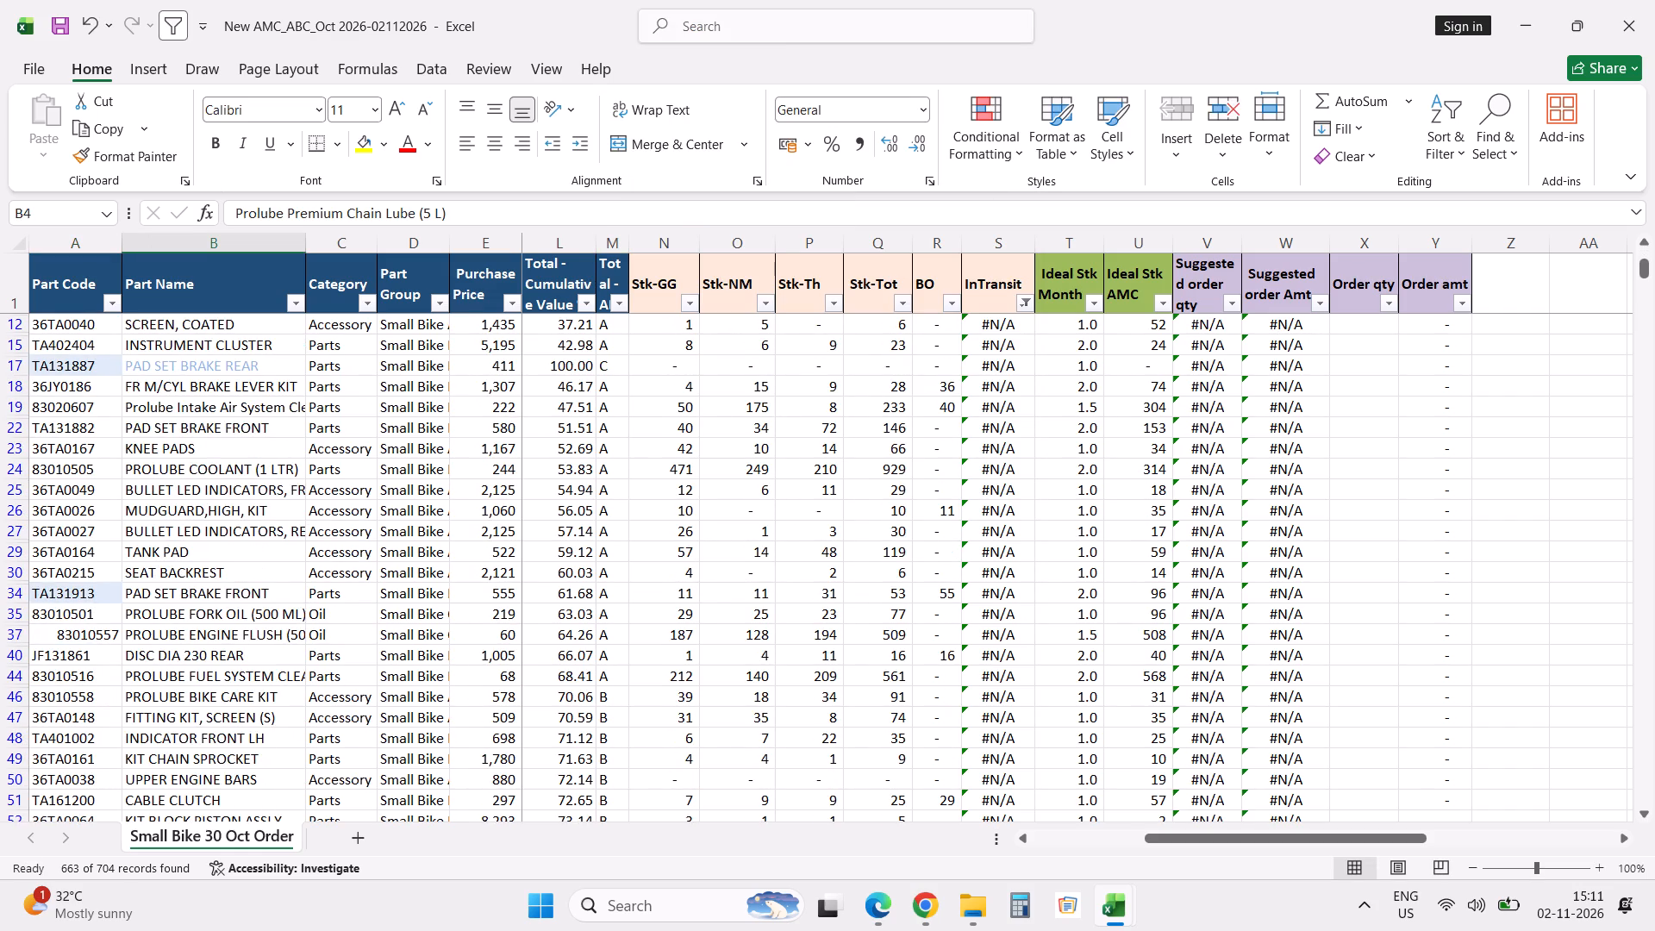
double_click(86, 618)
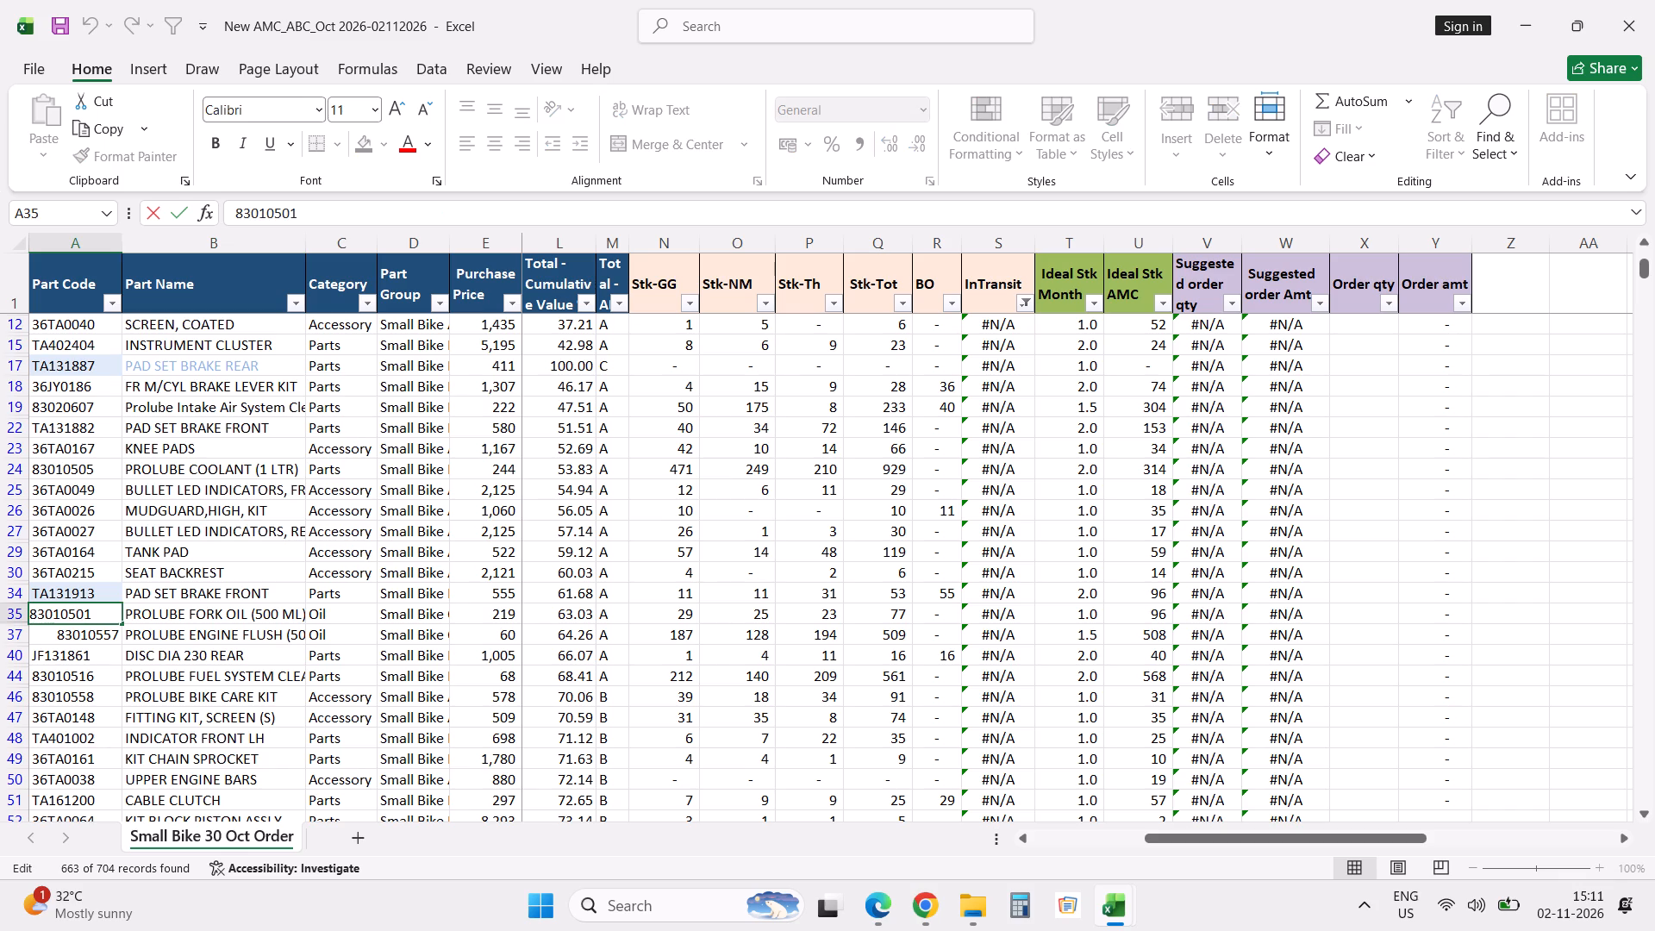
key(Tab)
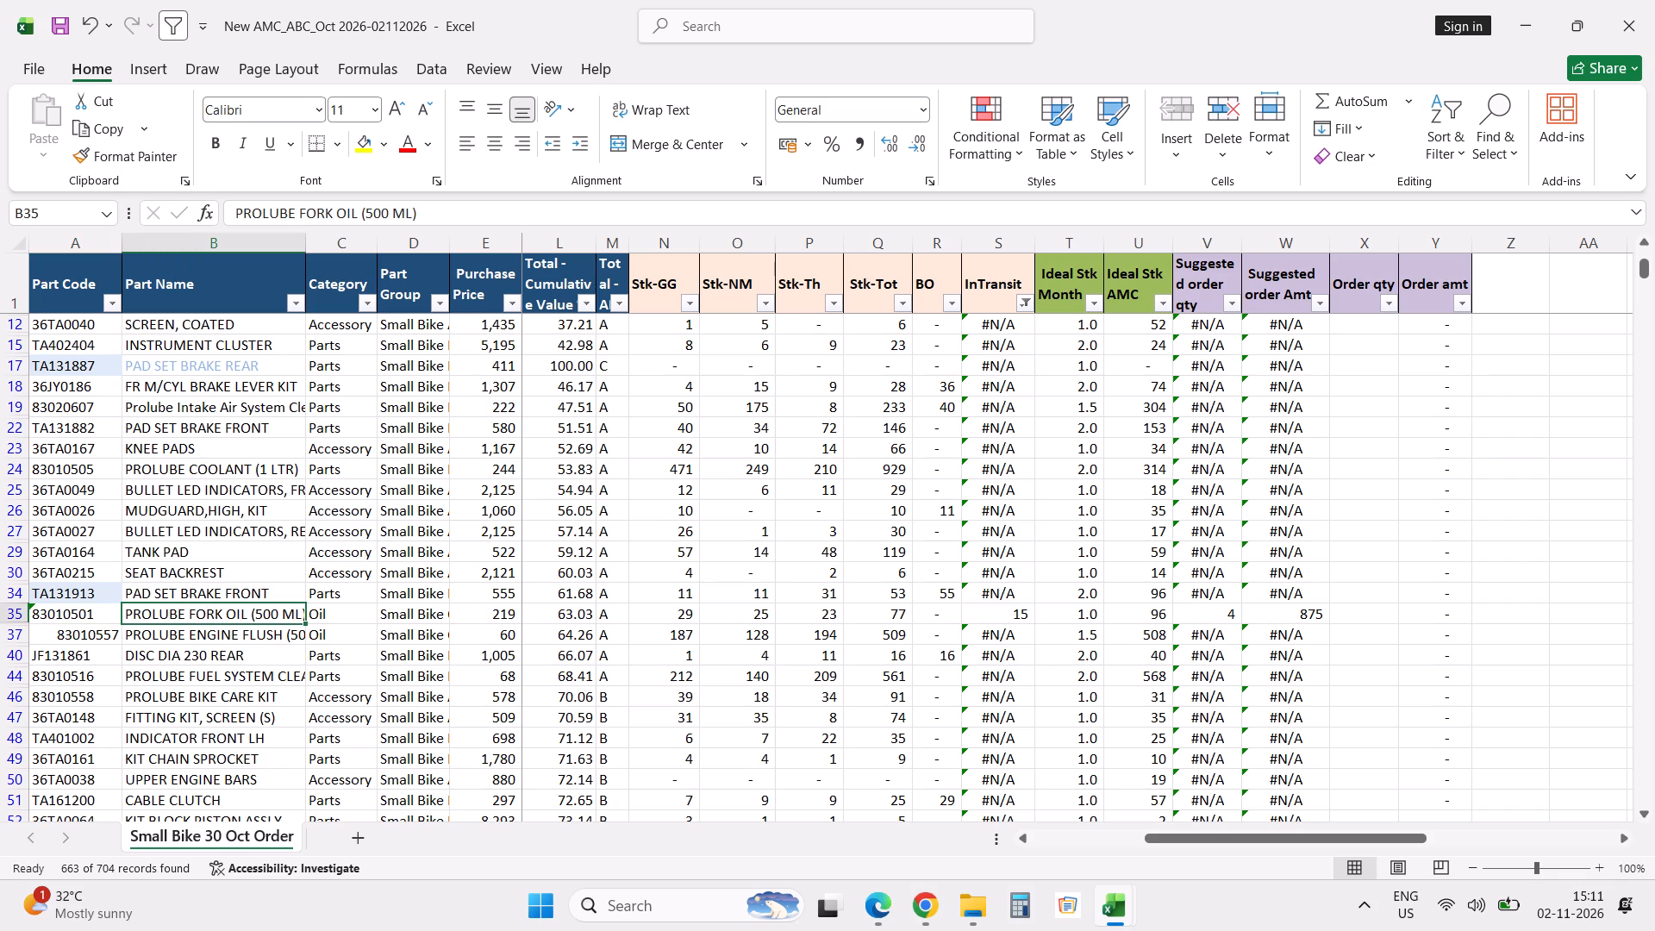
Format part code 83010557 in A37 as Text and re-enter the cell so it is stored as text.
triple_click(88, 638)
key(Tab)
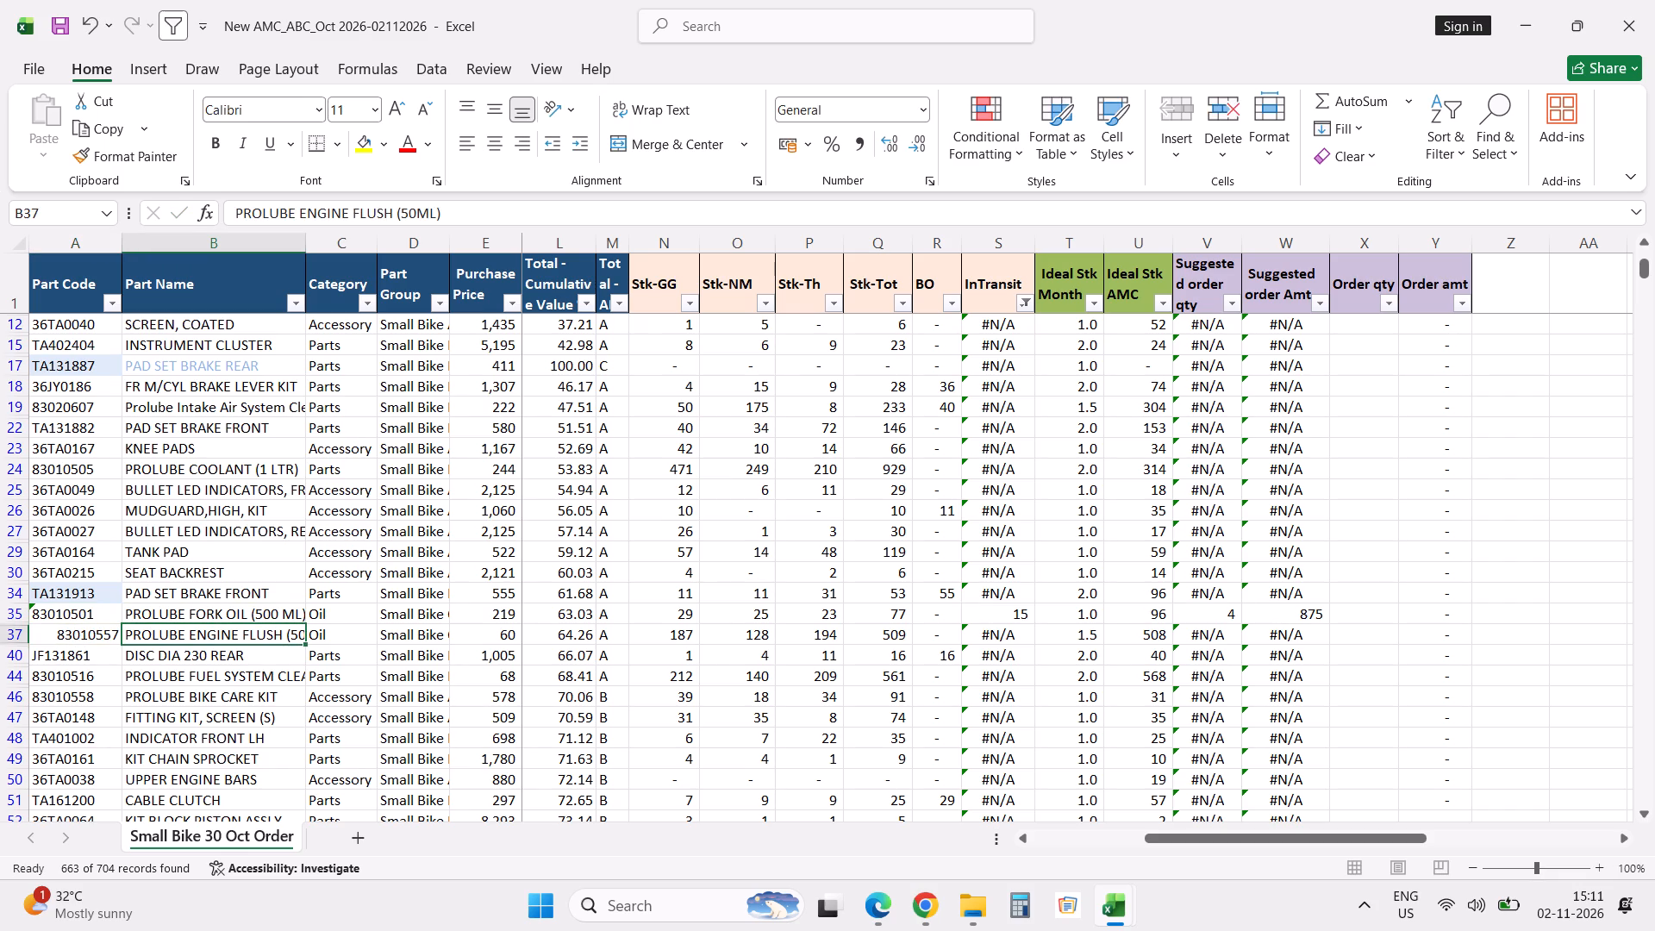
click(88, 638)
right_click(88, 638)
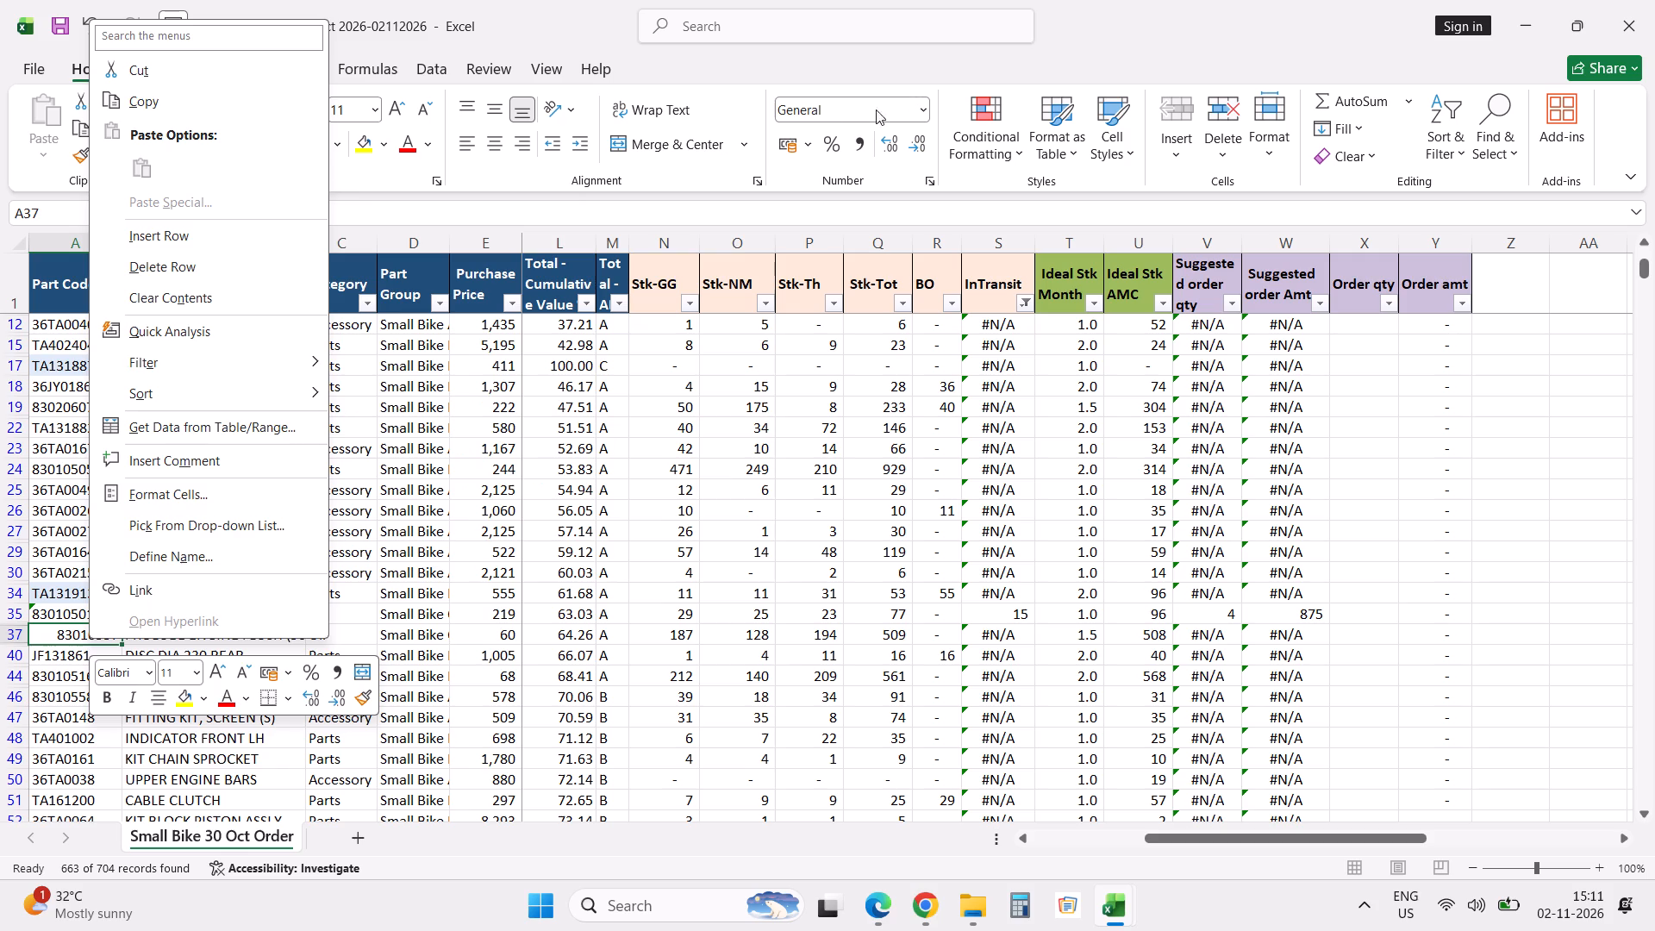
click(854, 103)
text(text)
key(Return)
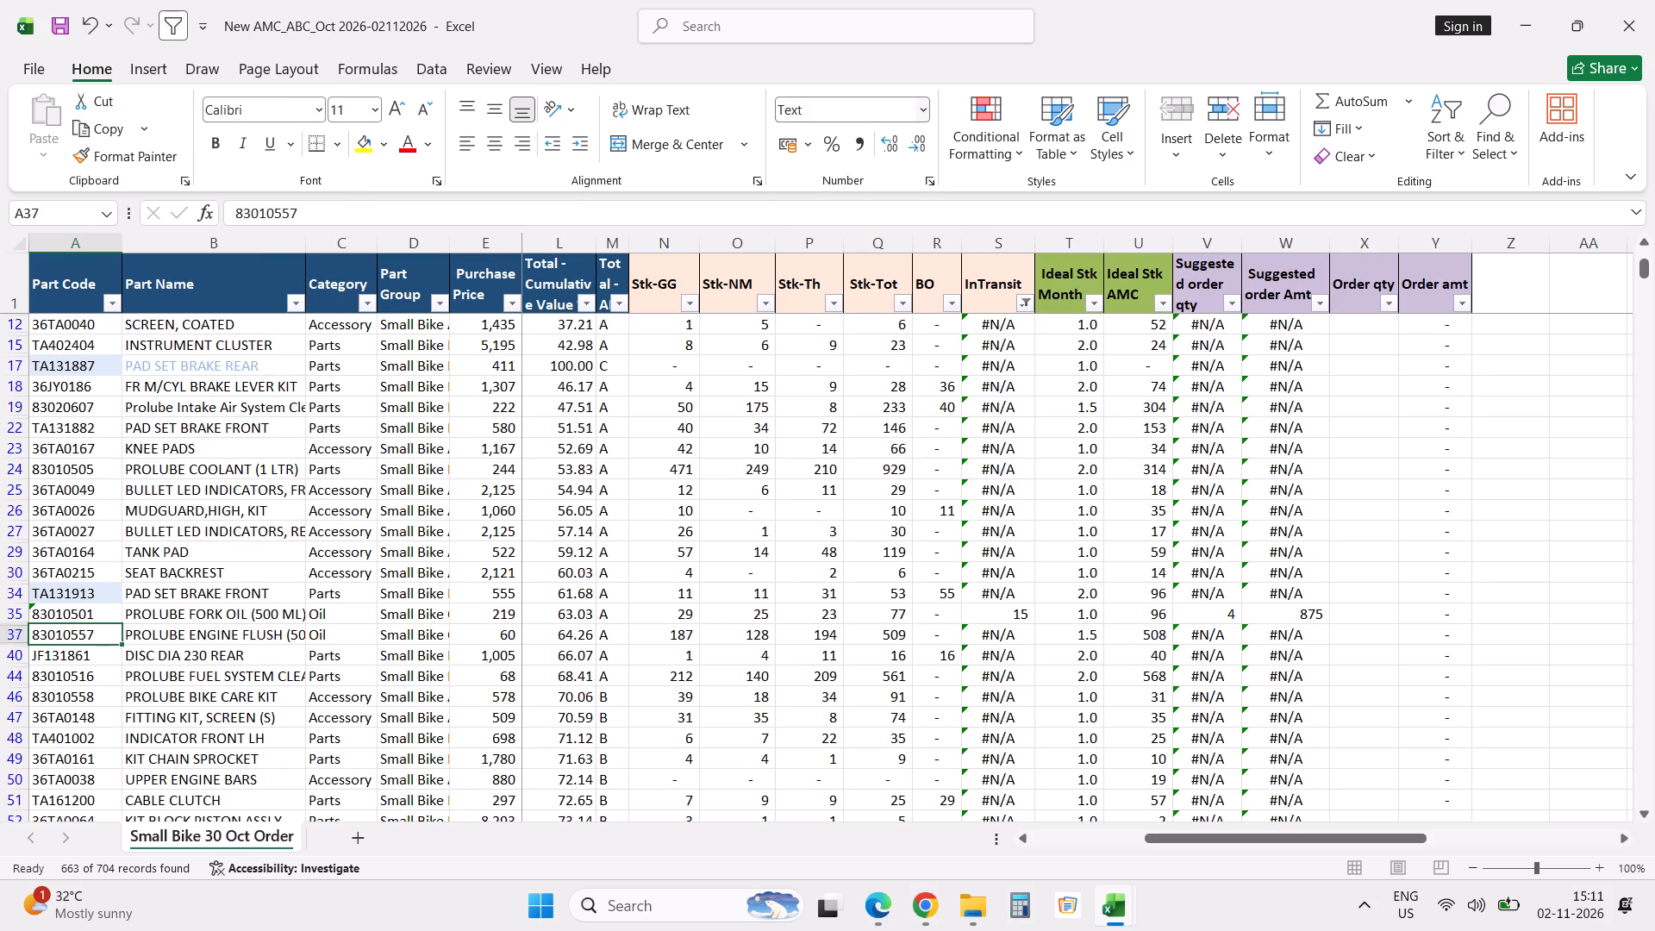
double_click(66, 635)
key(Tab)
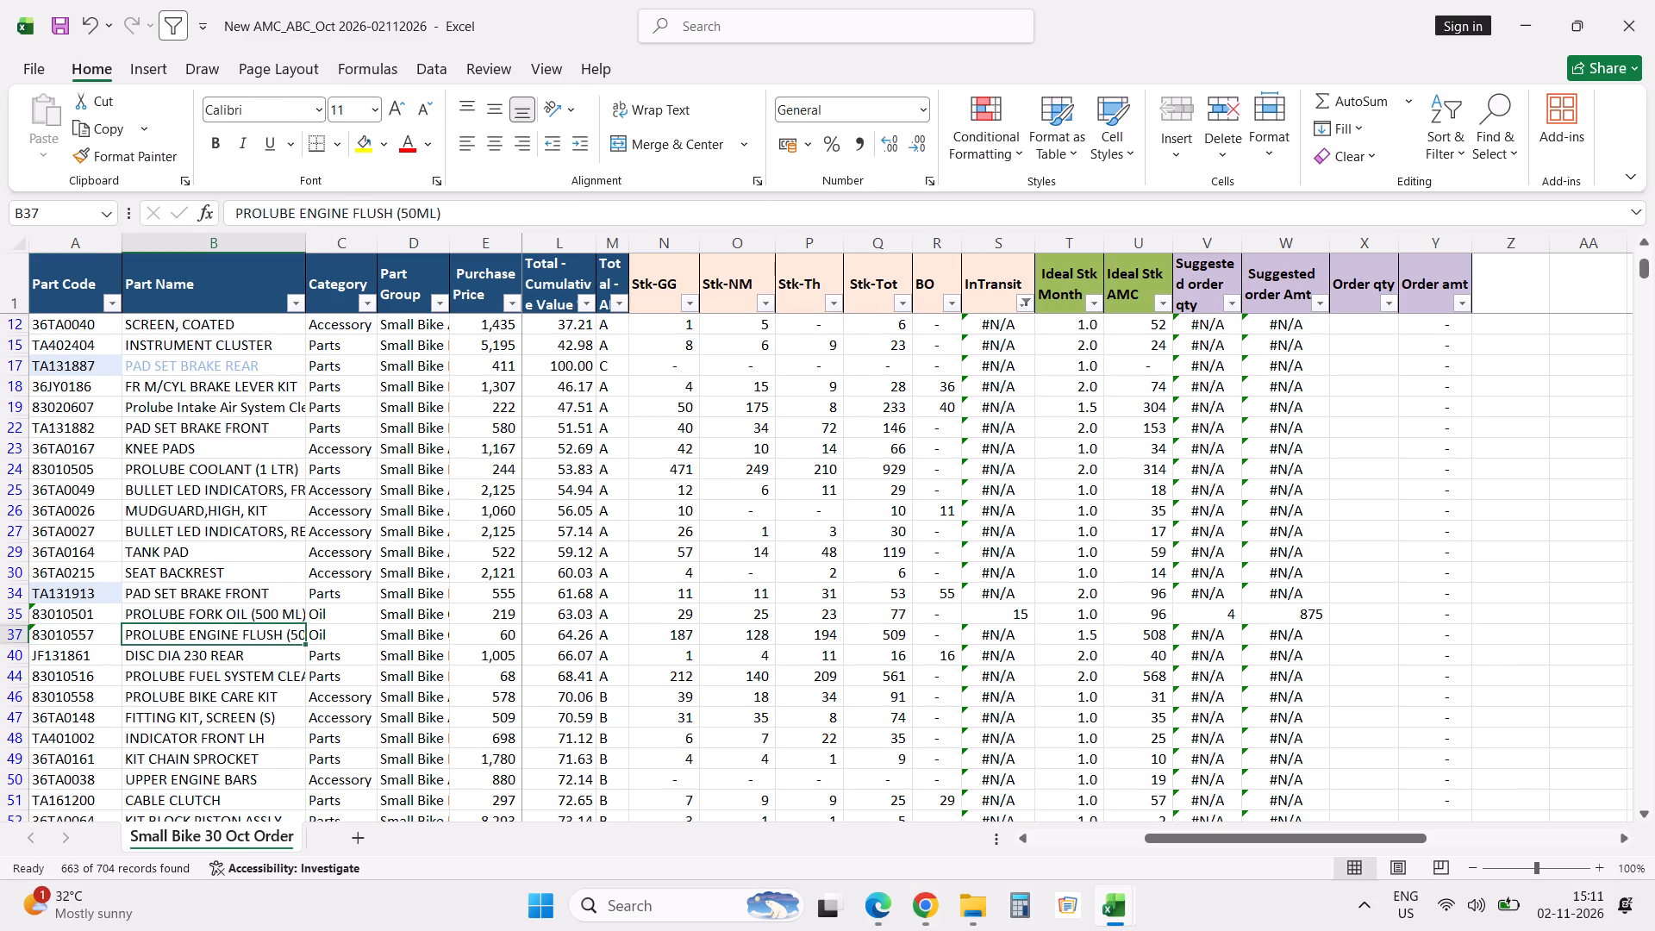
Try re-entering part code 83010500 in A56 without changing its number format.
scroll(66, 635, down, 6)
click(66, 635)
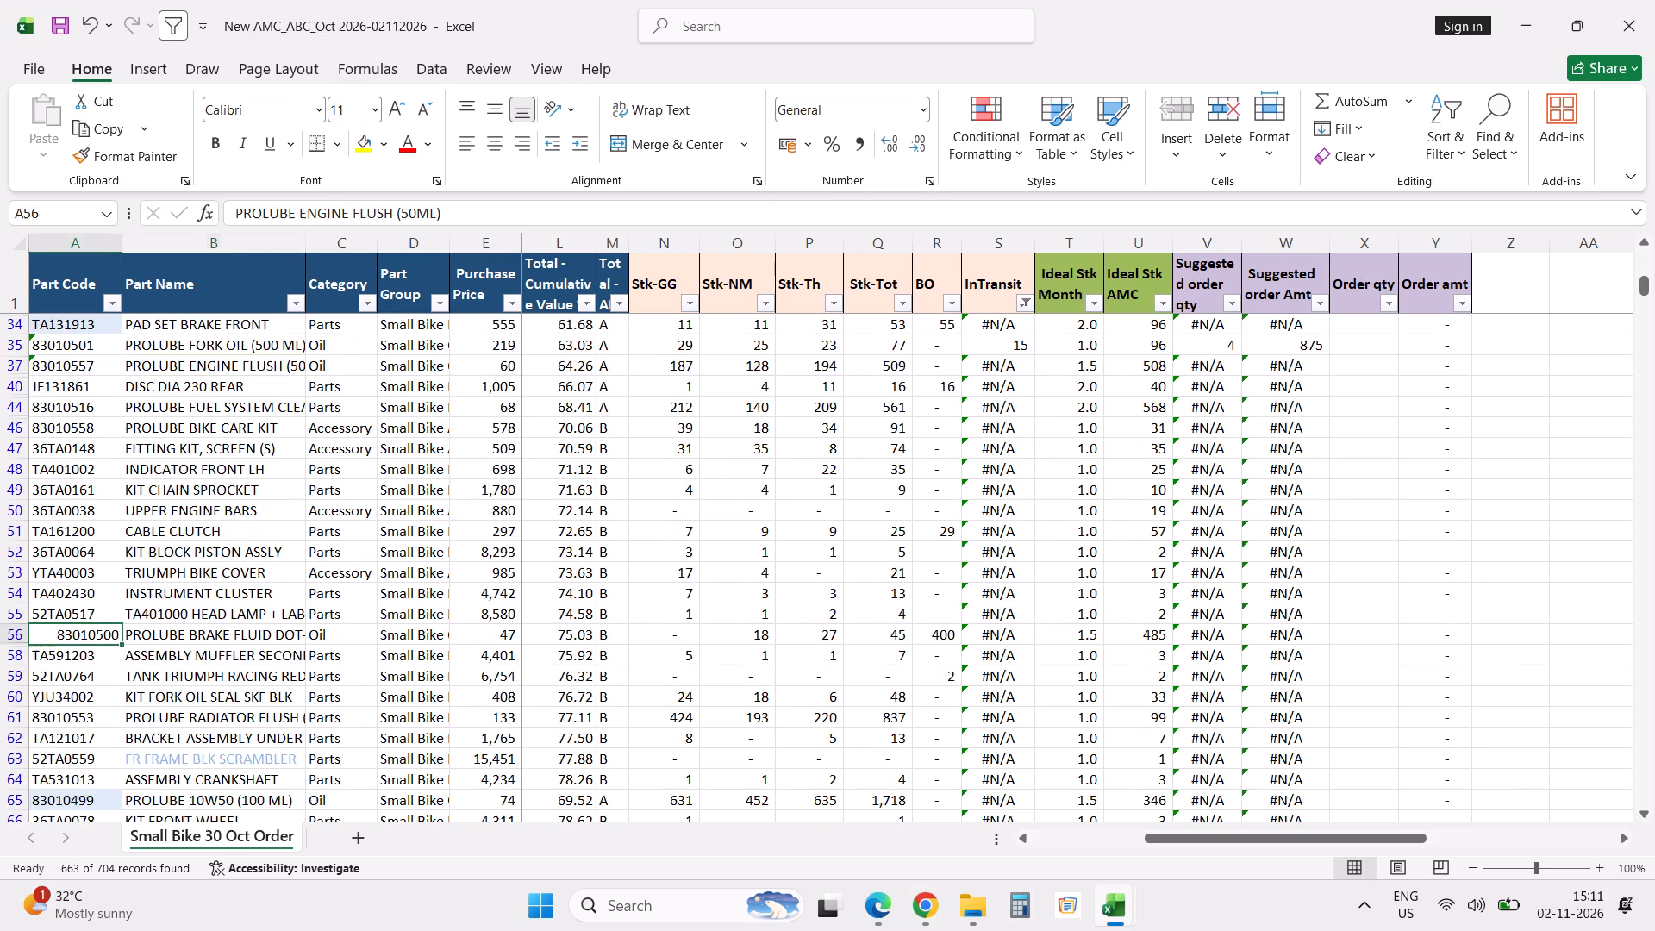
key(Tab)
key(Tab)
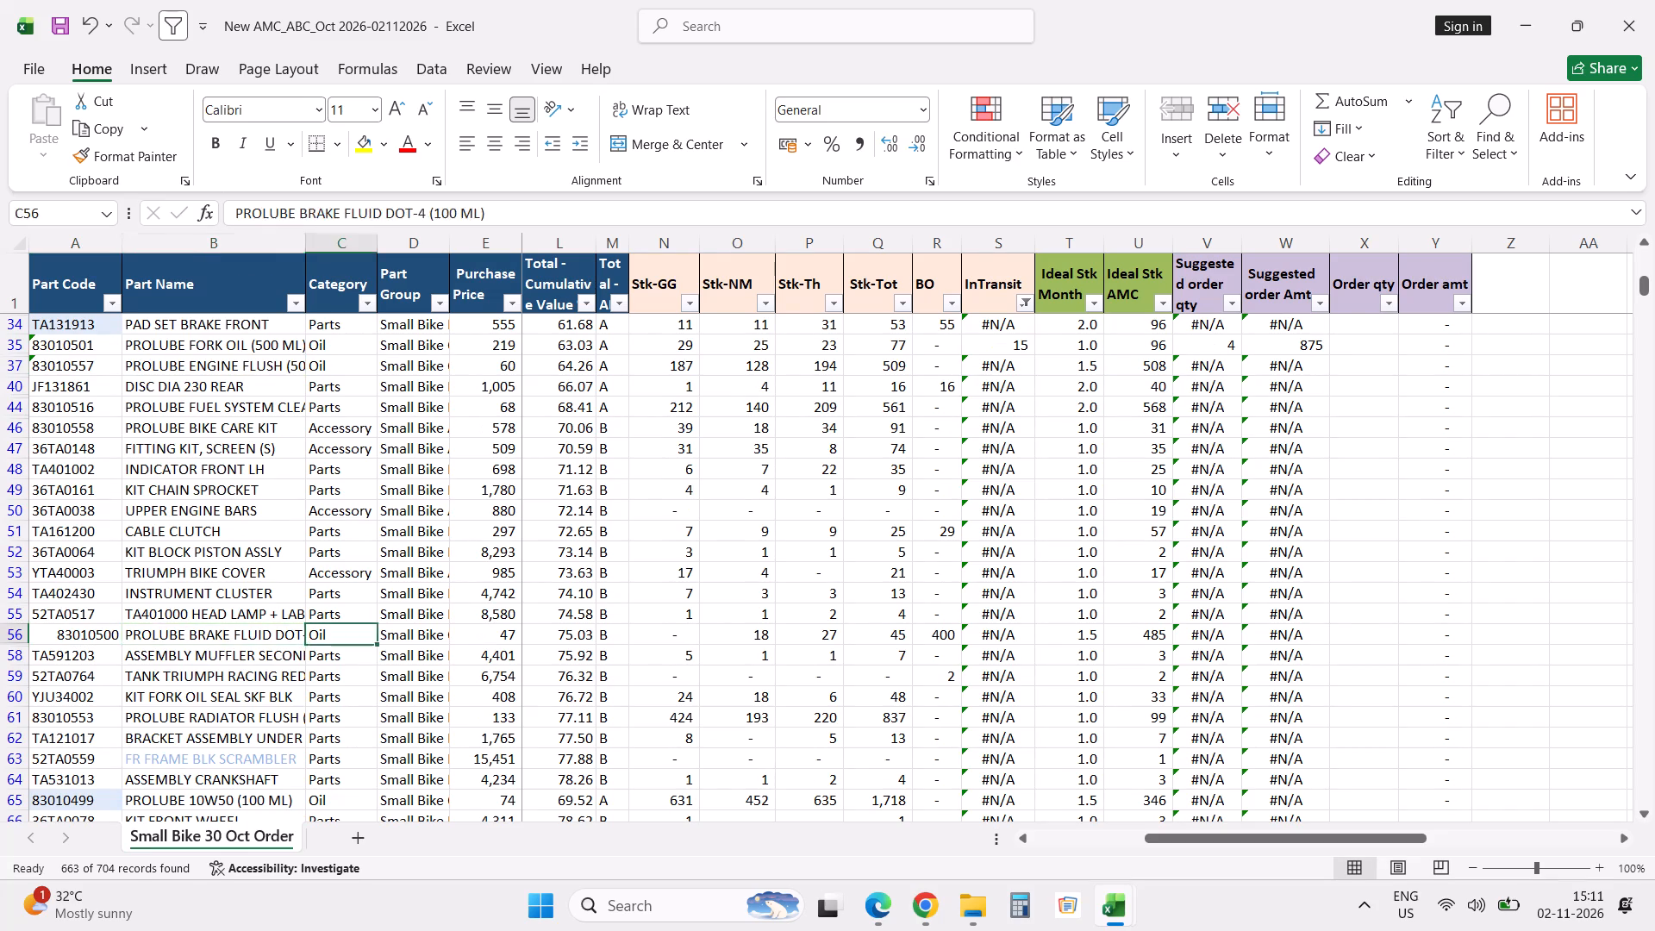
key(Tab)
key(Tab)
key(Tab)
key(Tab)
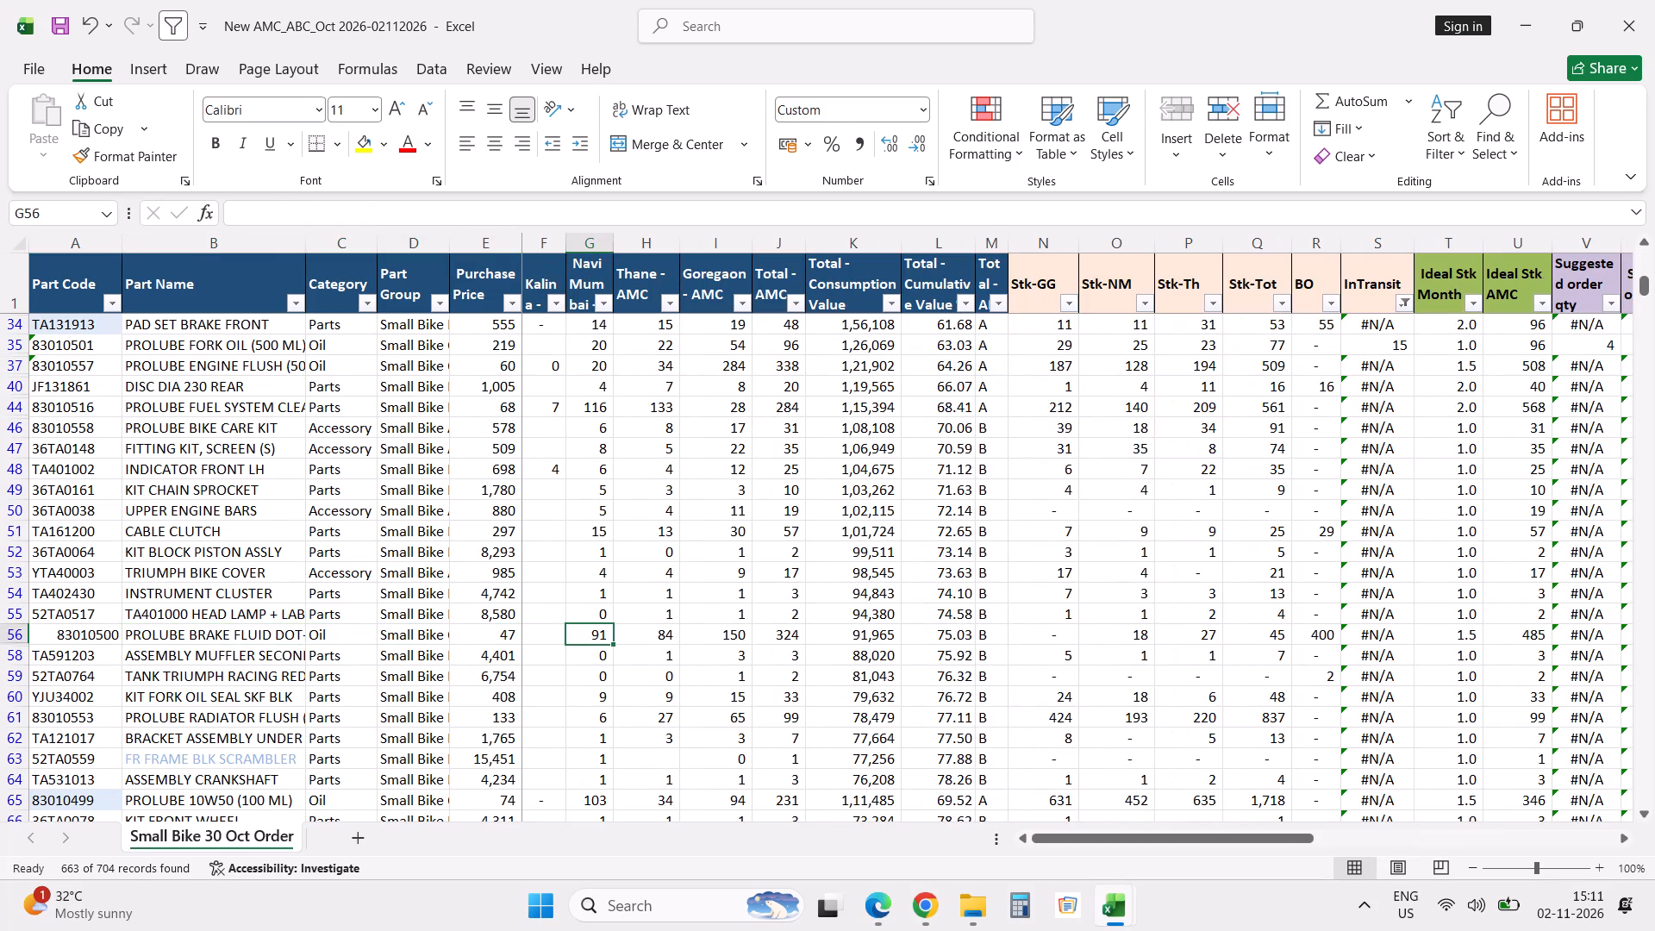
double_click(66, 635)
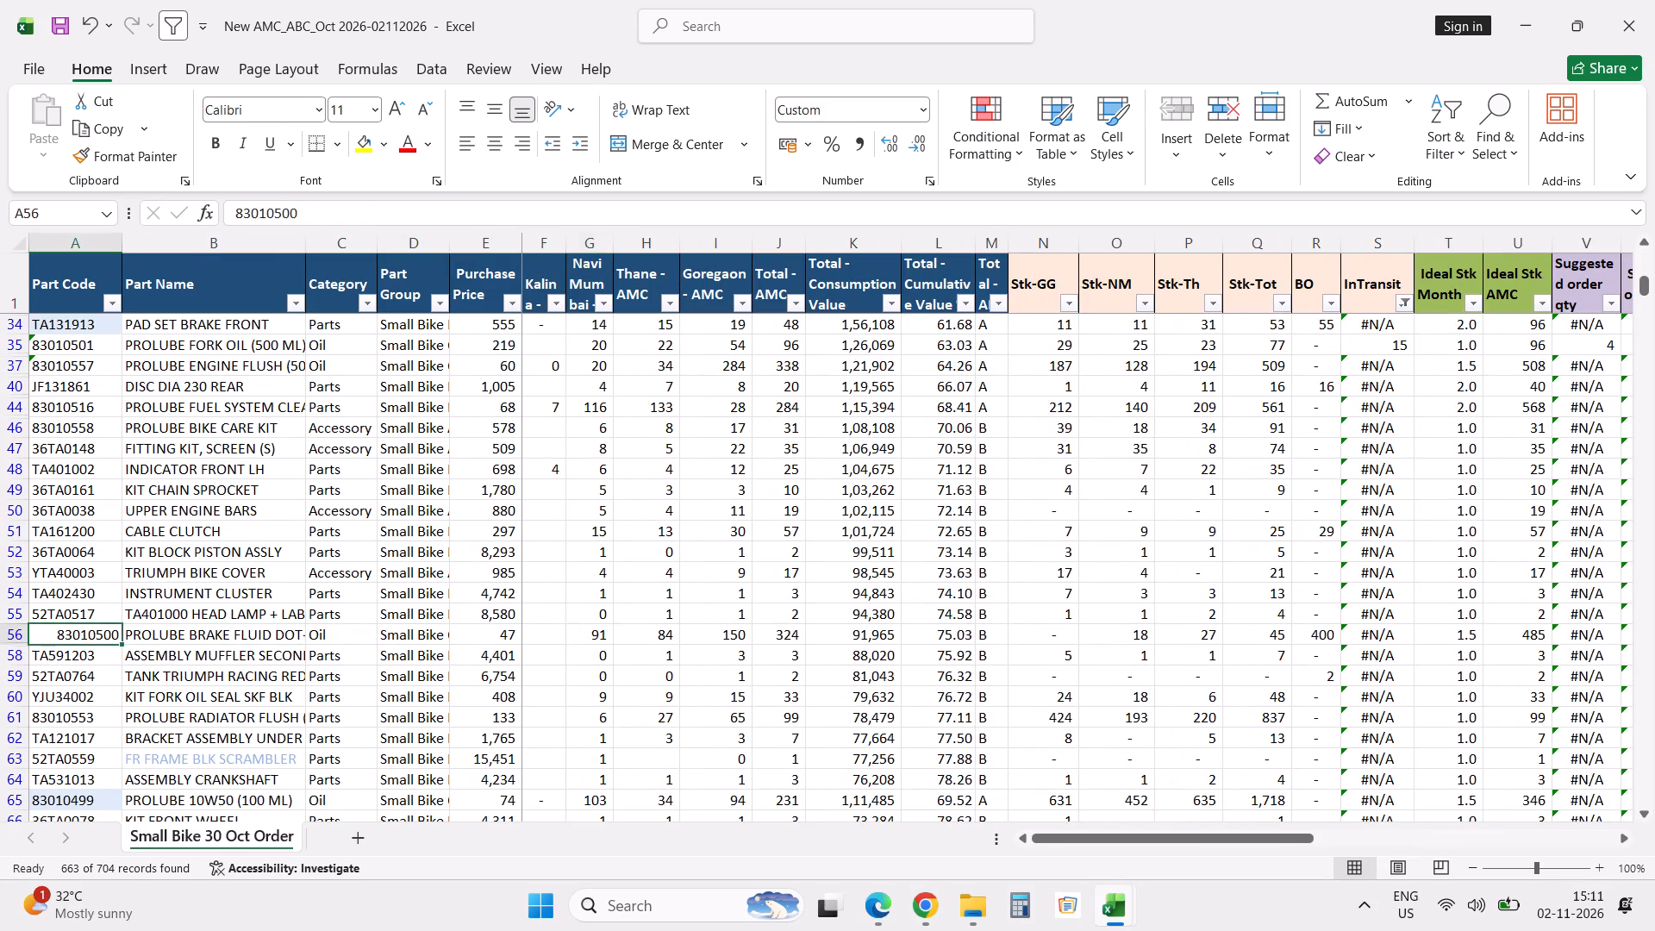
key(Tab)
Re-enter part code 83010499 in A65 so it is stored as text.
scroll(66, 635, down, 2)
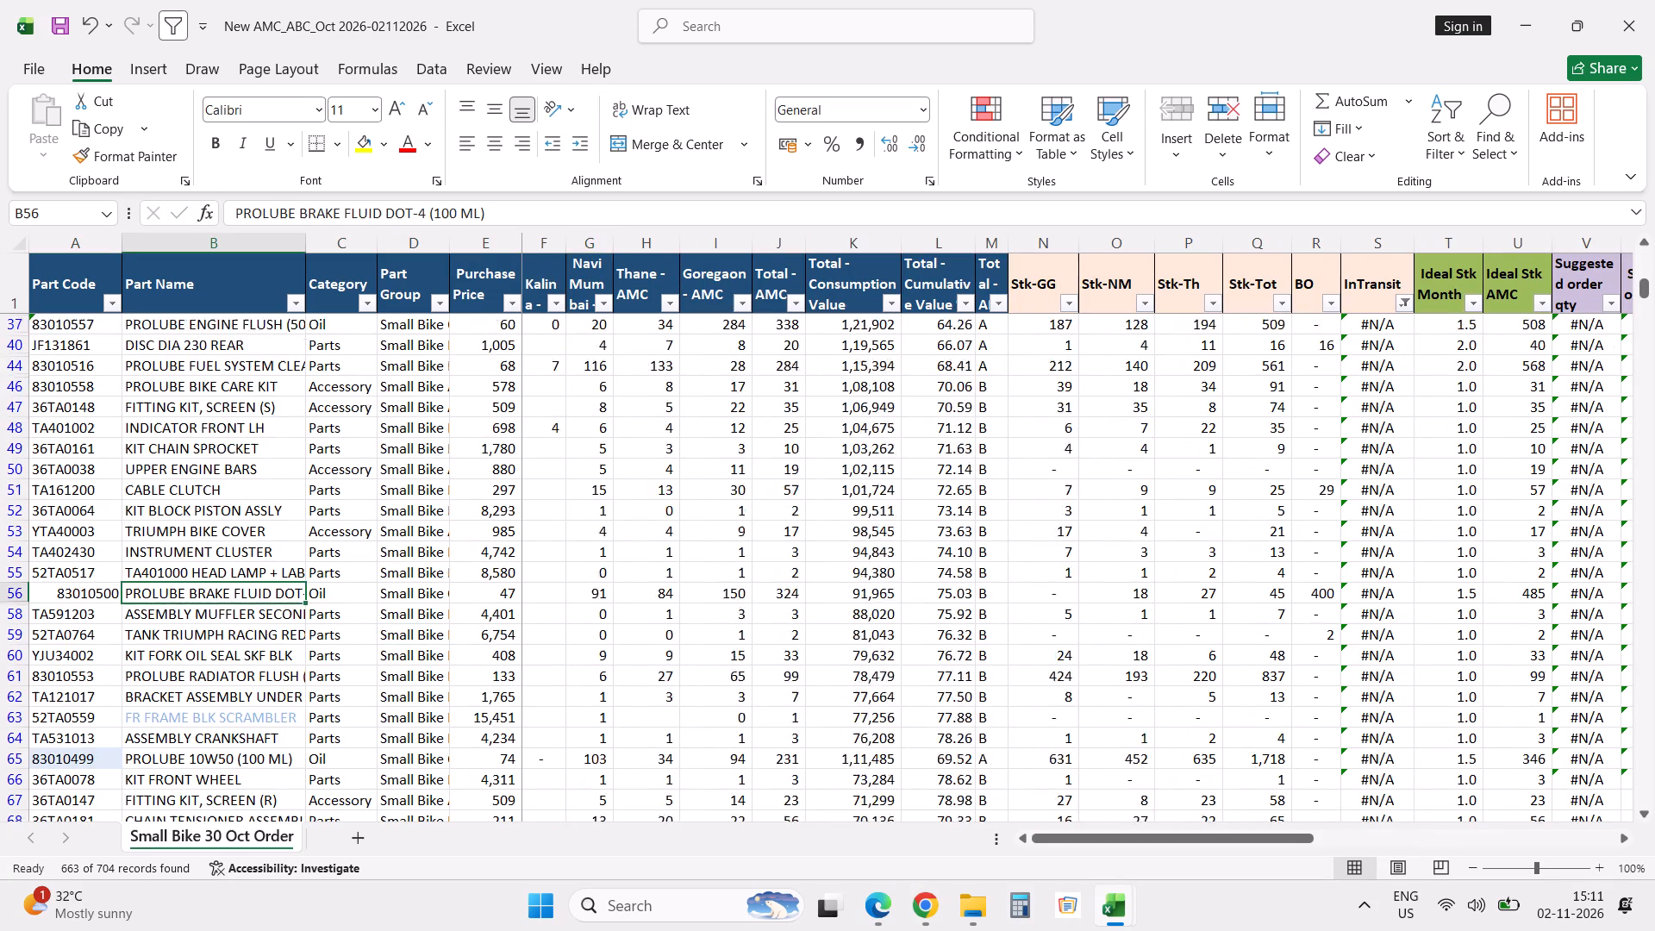
scroll(66, 635, down, 1)
triple_click(82, 736)
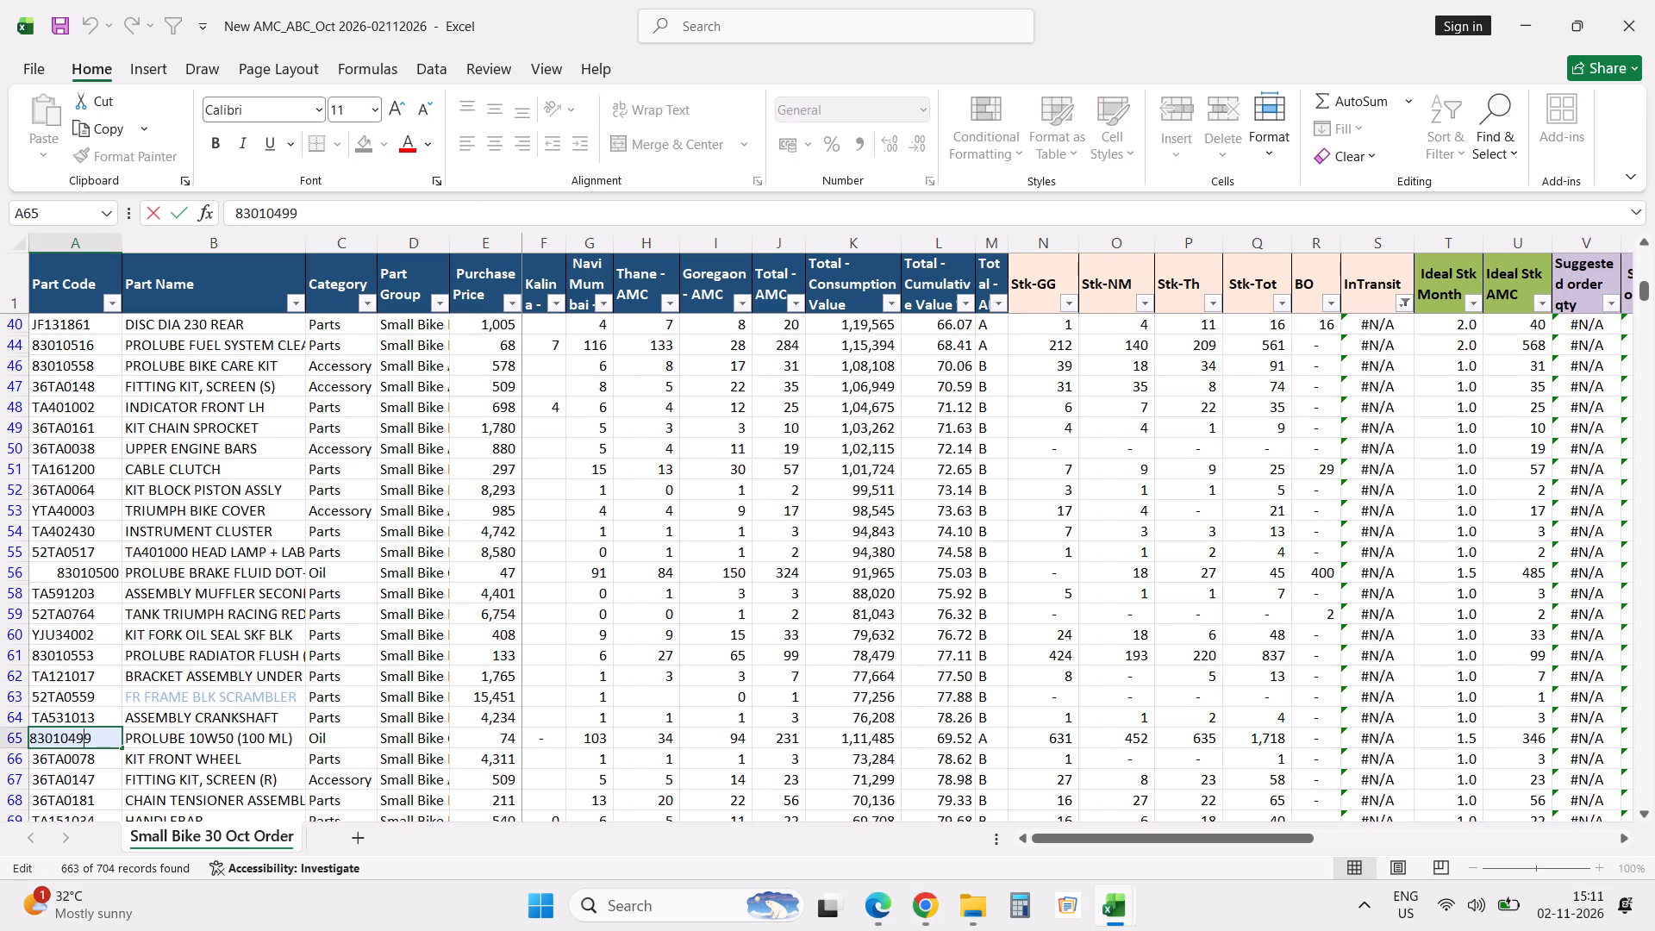
key(Tab)
click(82, 736)
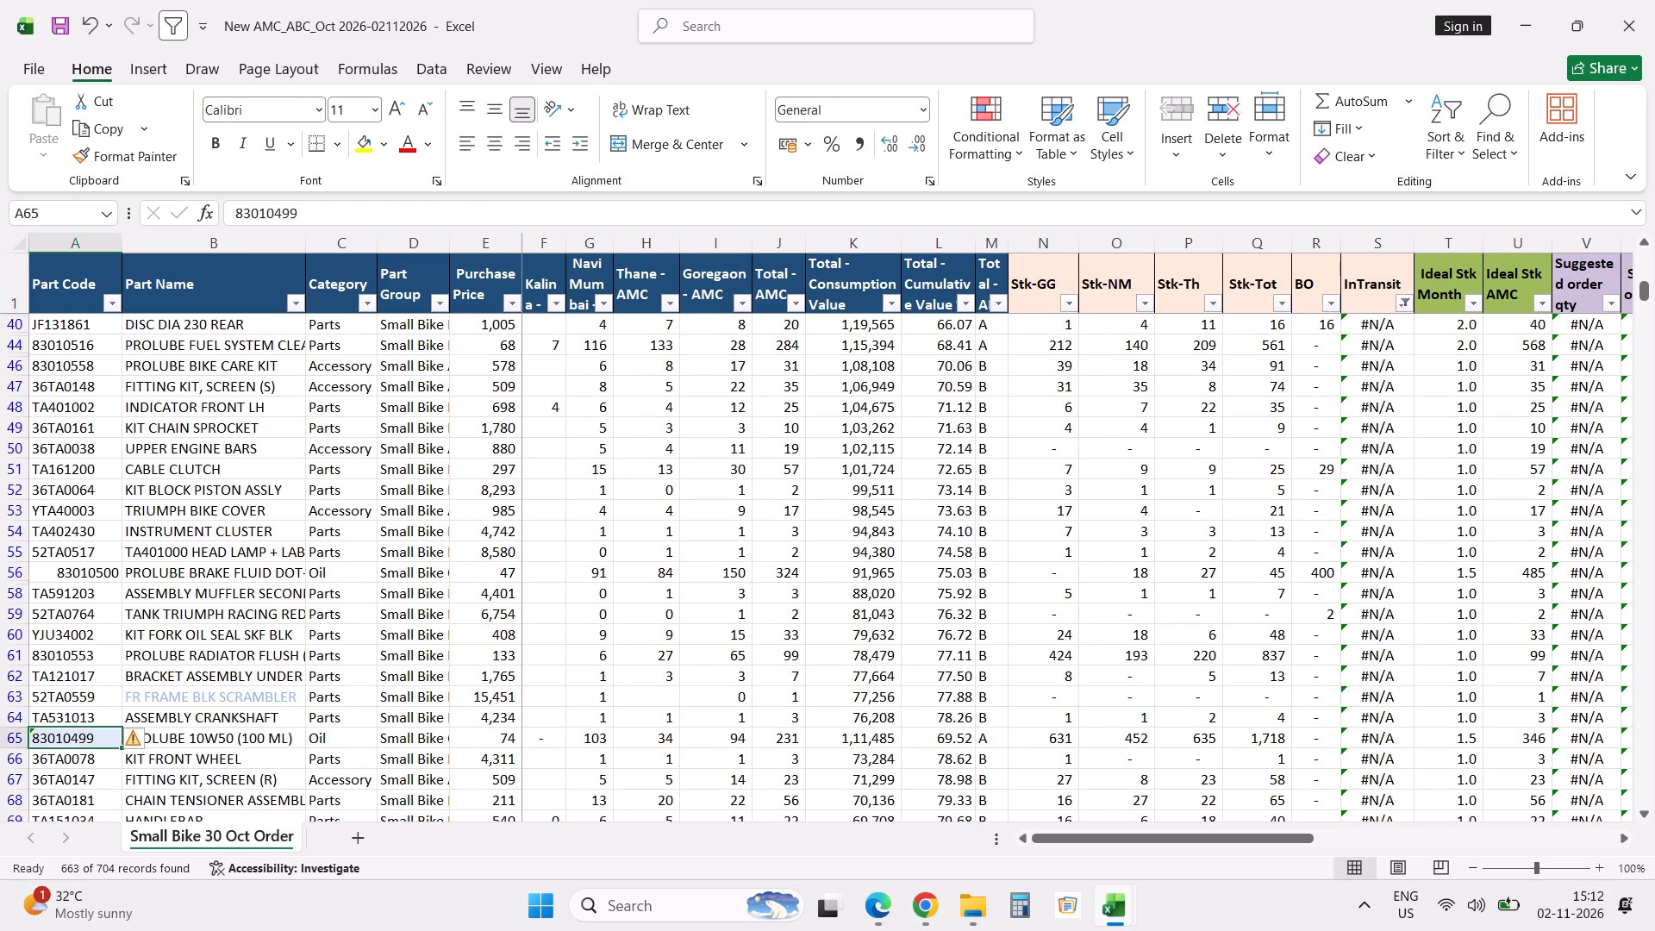
click(82, 736)
key(Tab)
Check the numeric part codes in the in-transit statement's Sheet1 against the order workbook, especially 83010501 in row 35.
key(alt+Tab)
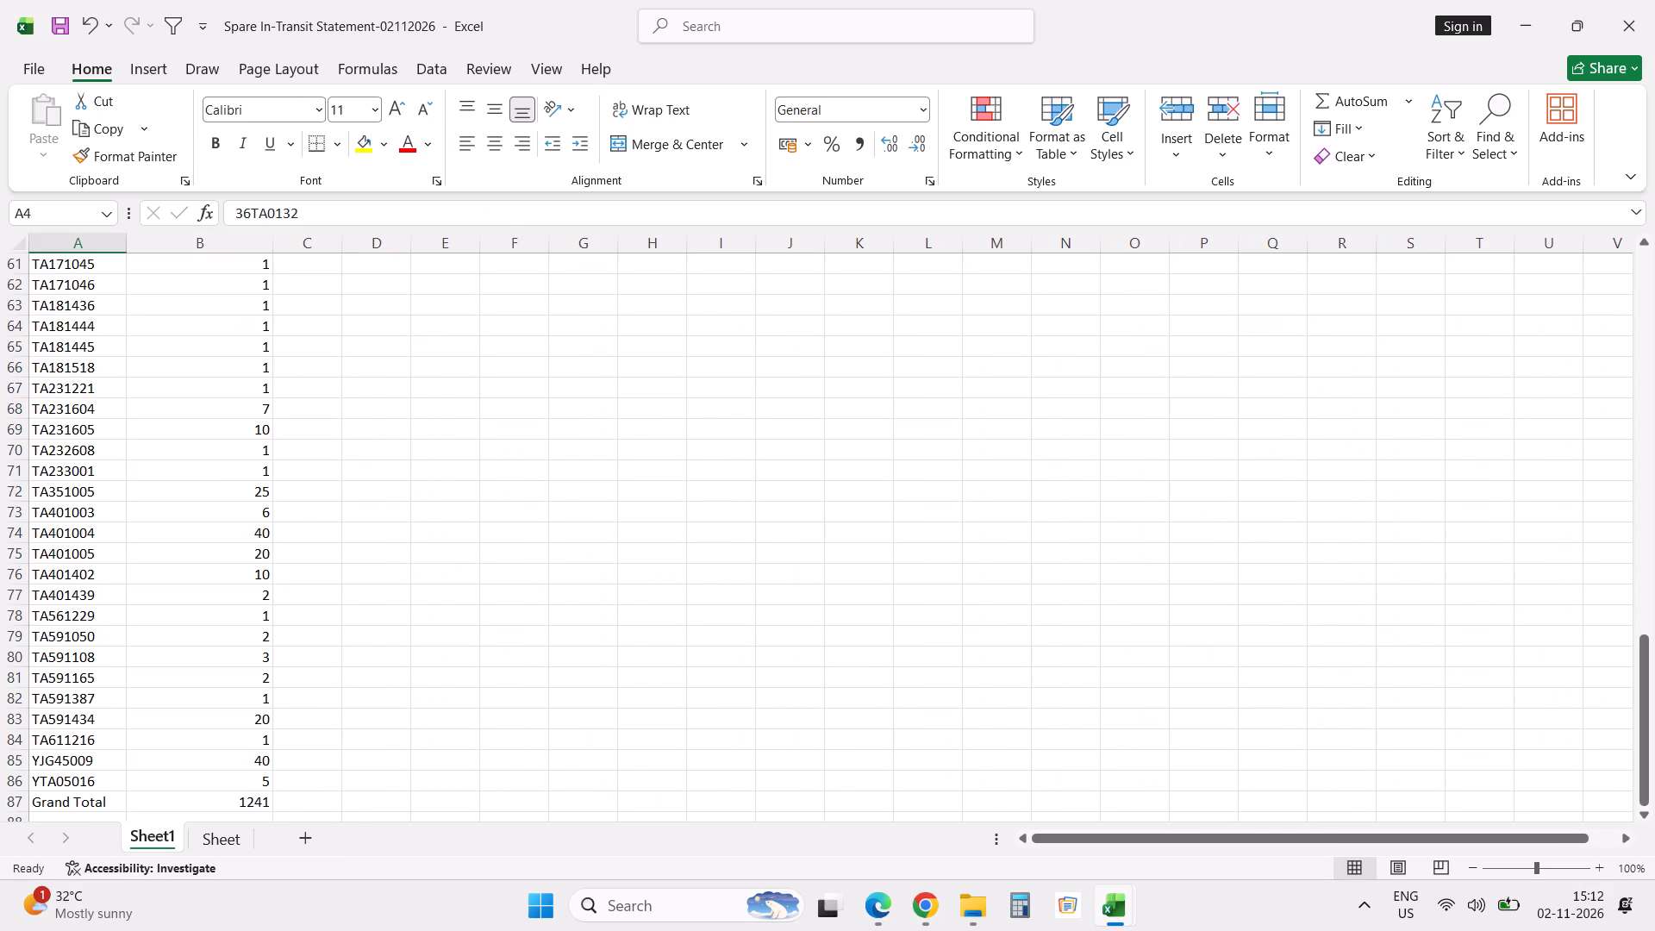
scroll(94, 583, up, 15)
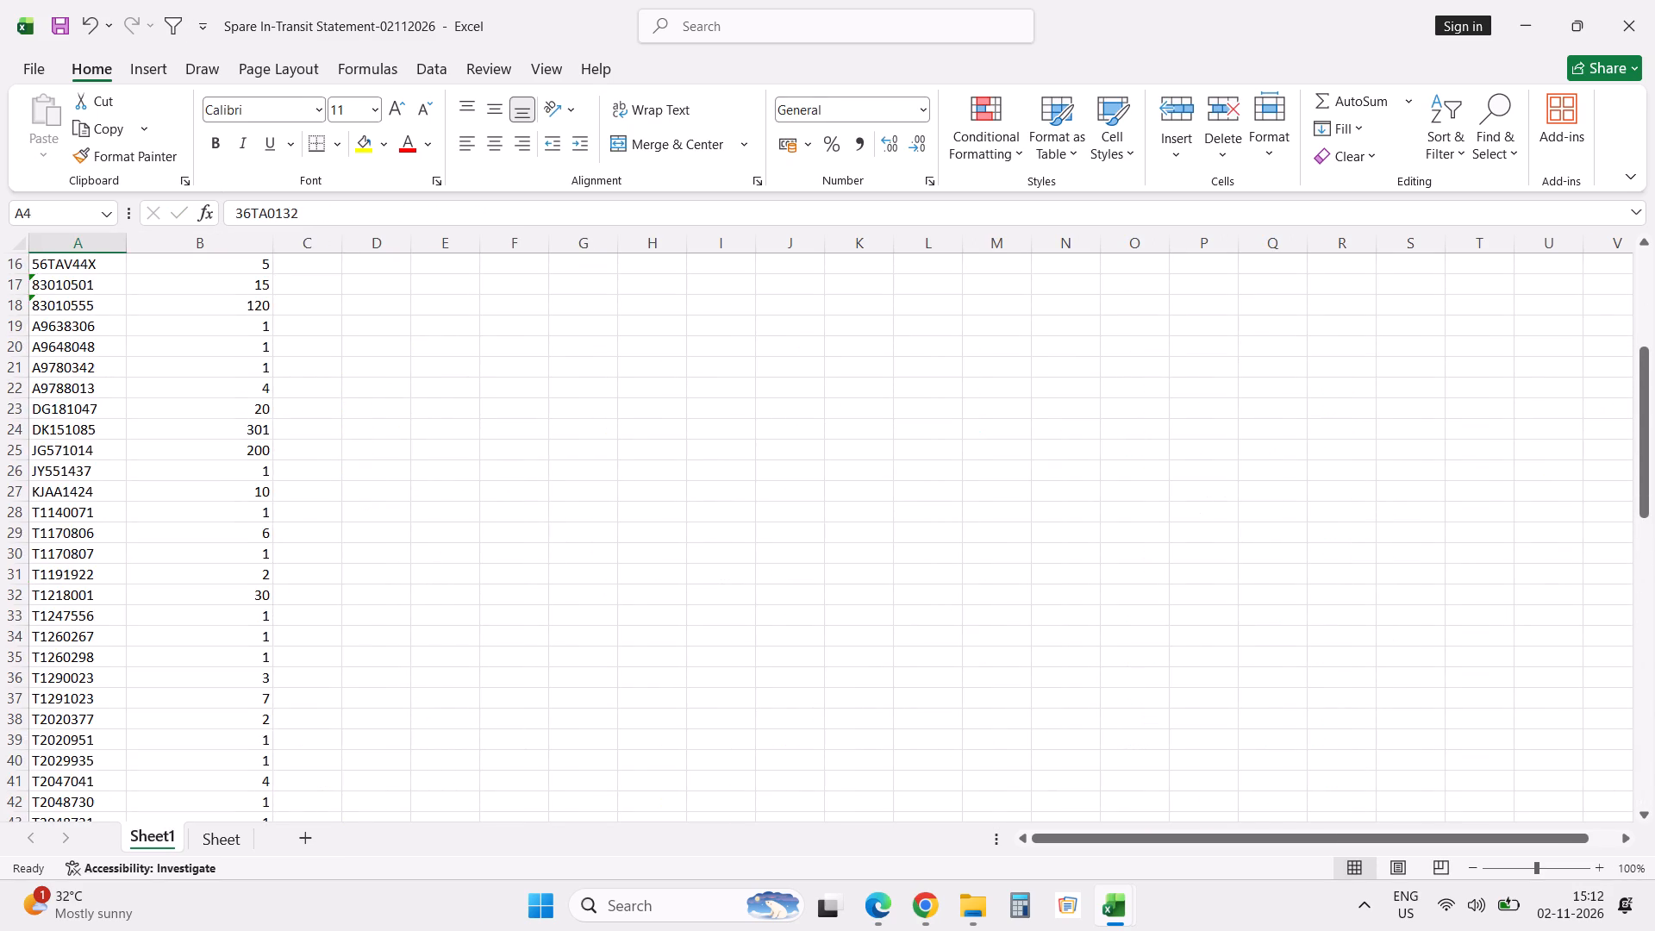
scroll(94, 583, up, 13)
key(alt+Tab)
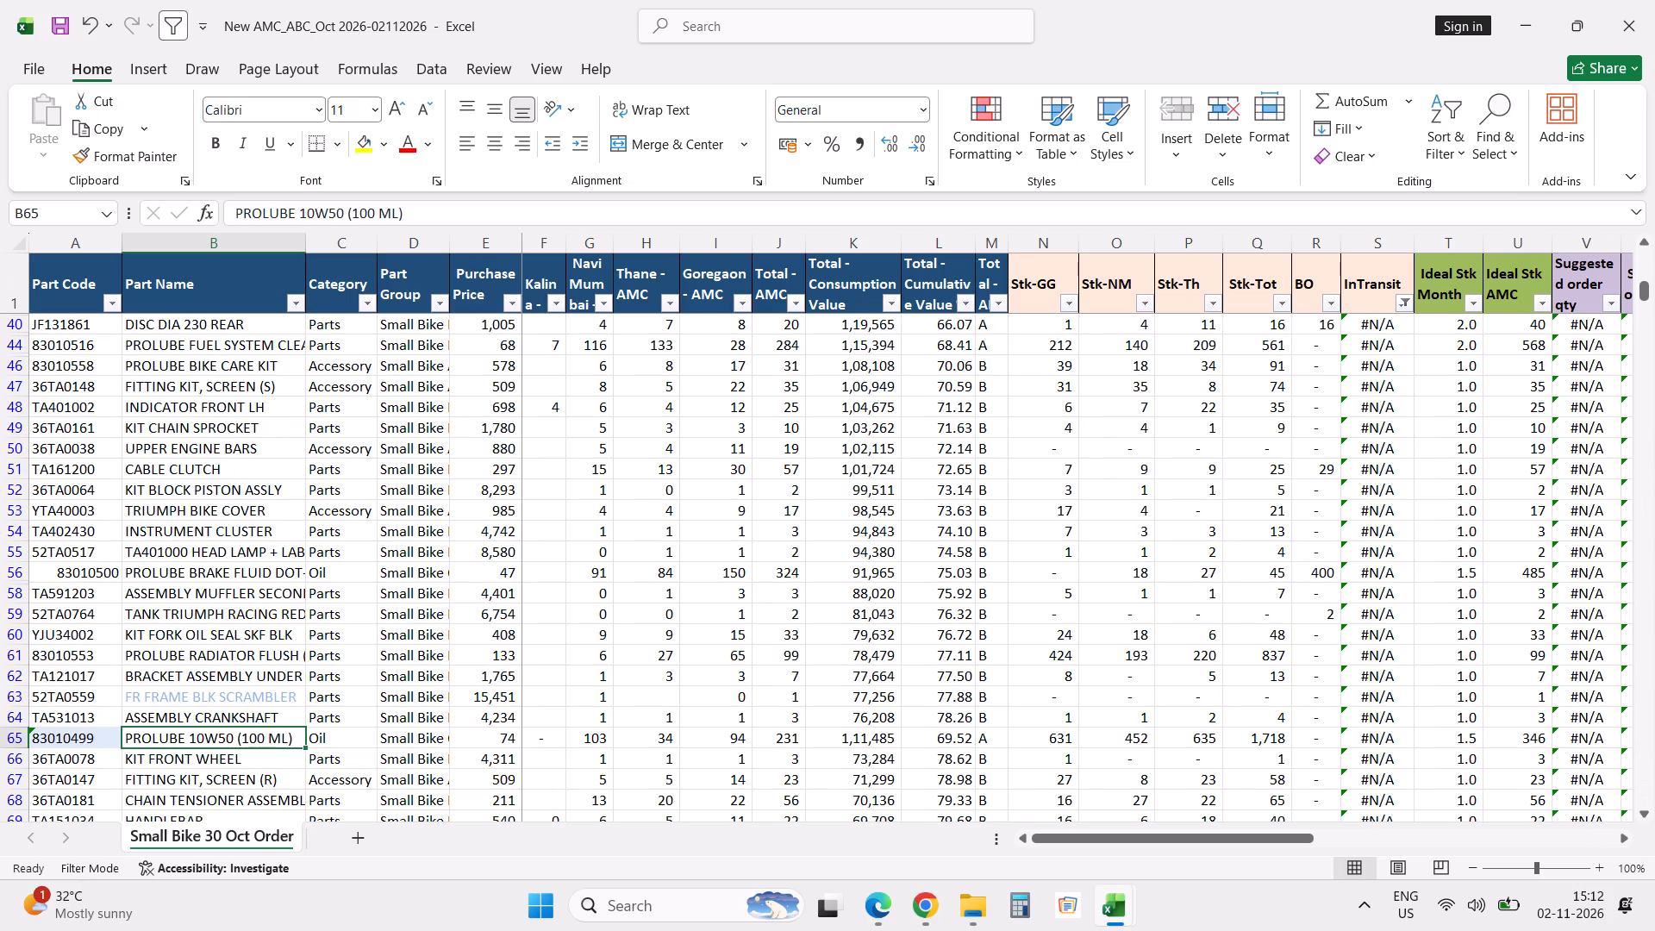
scroll(94, 583, up, 8)
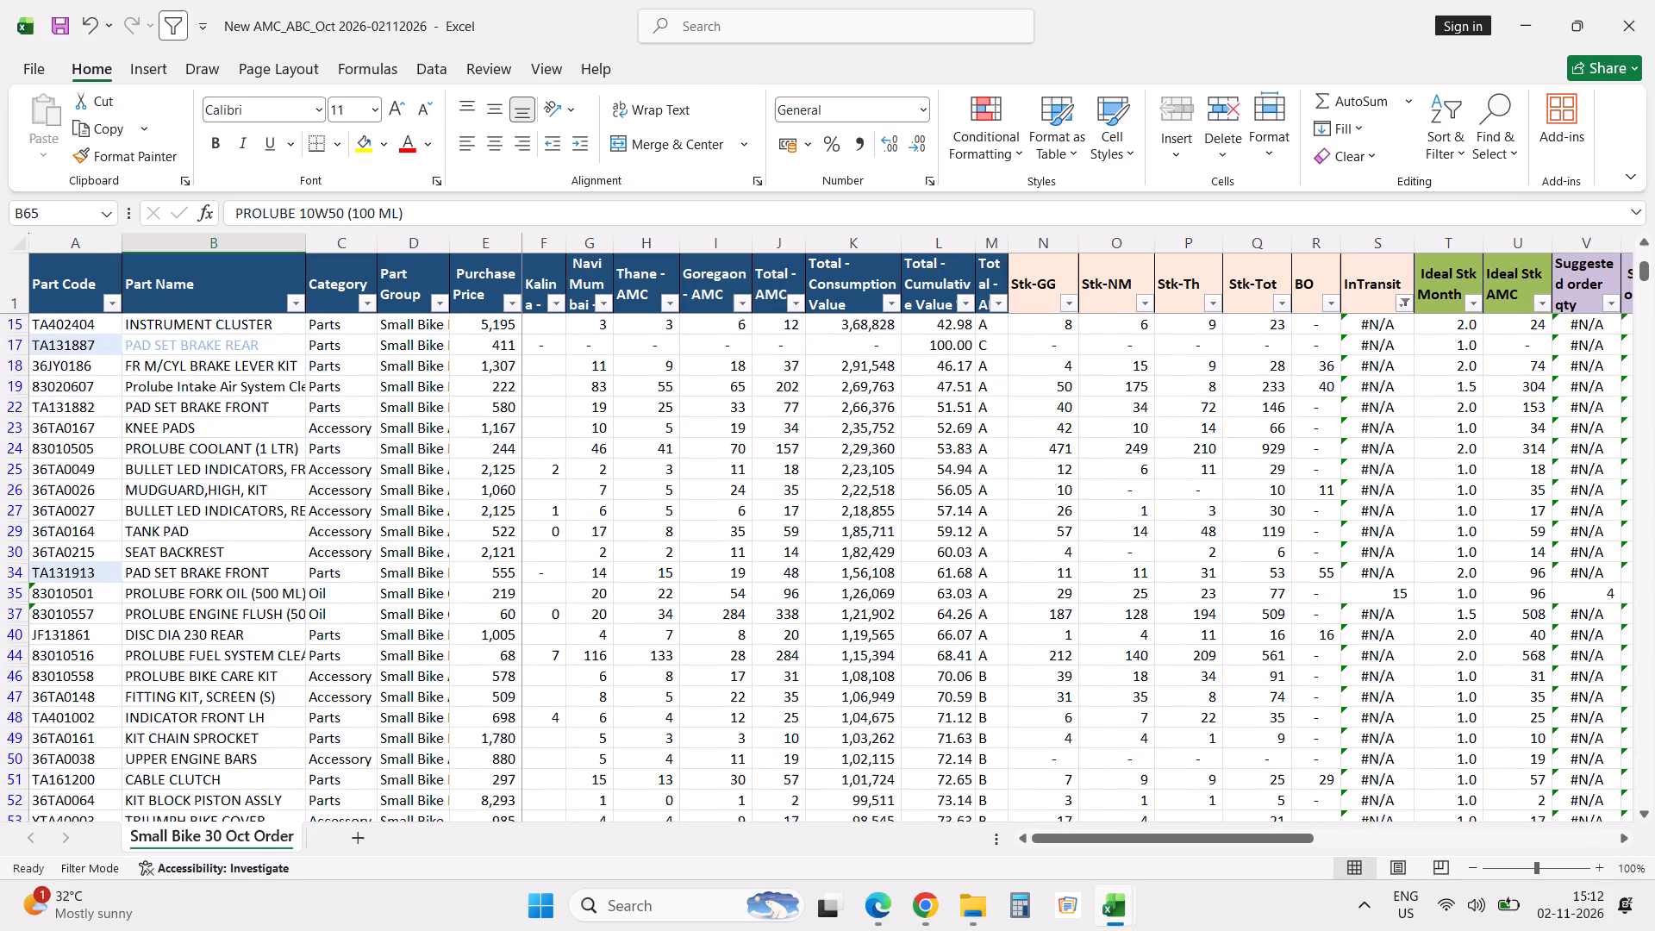
click(20, 588)
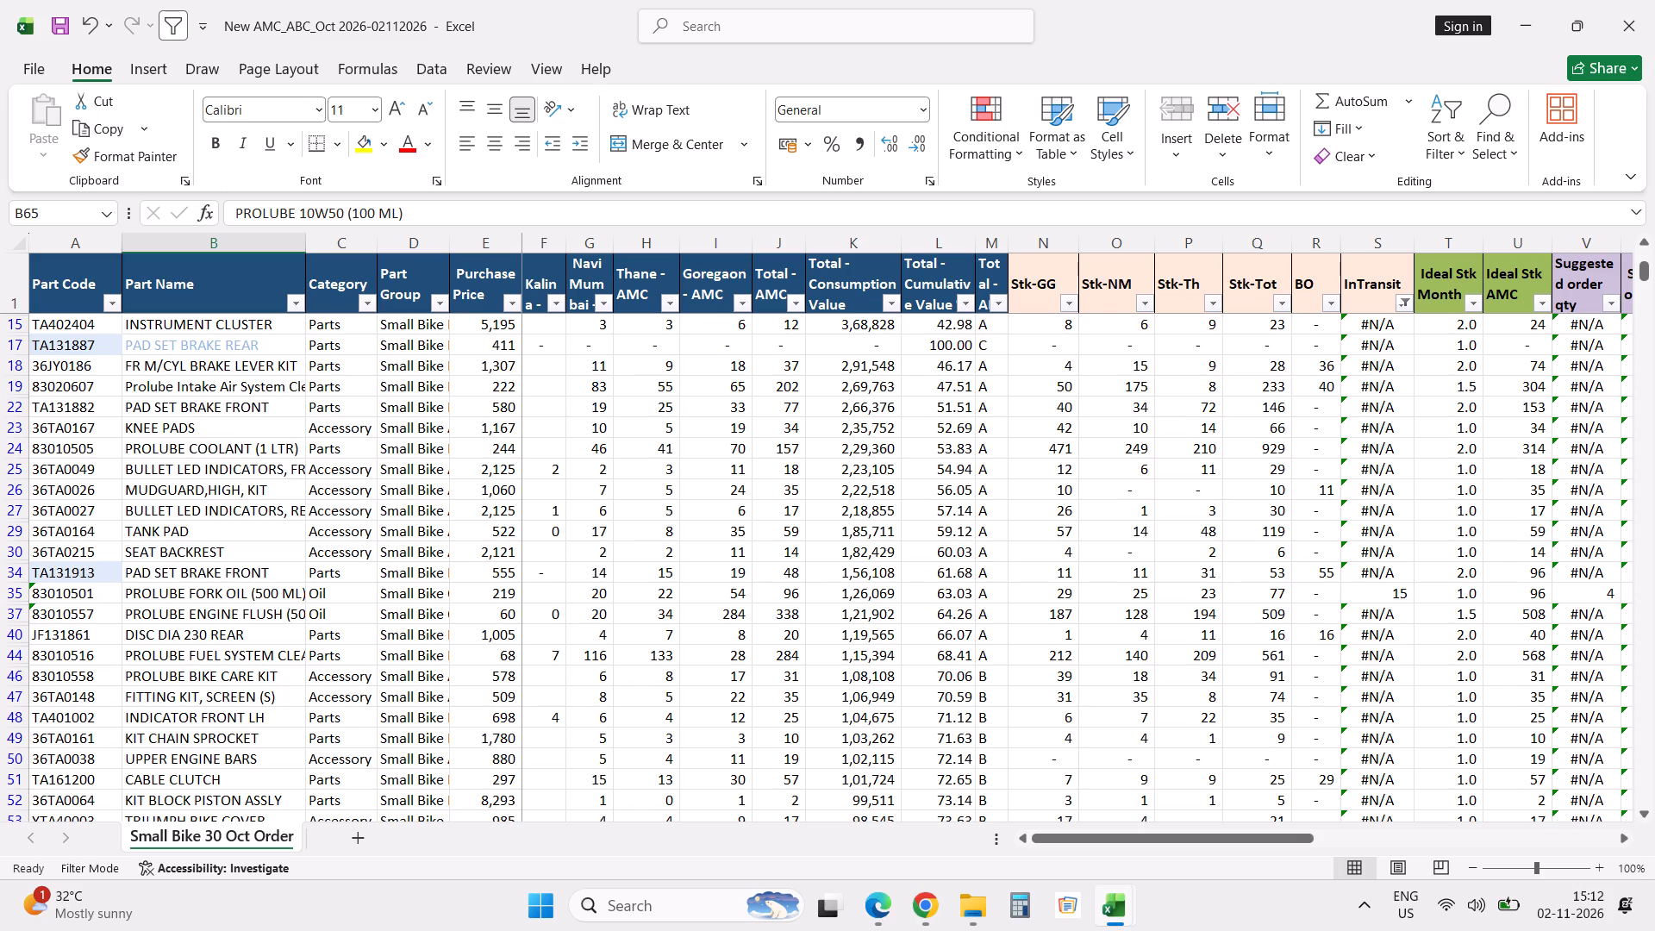
double_click(52, 592)
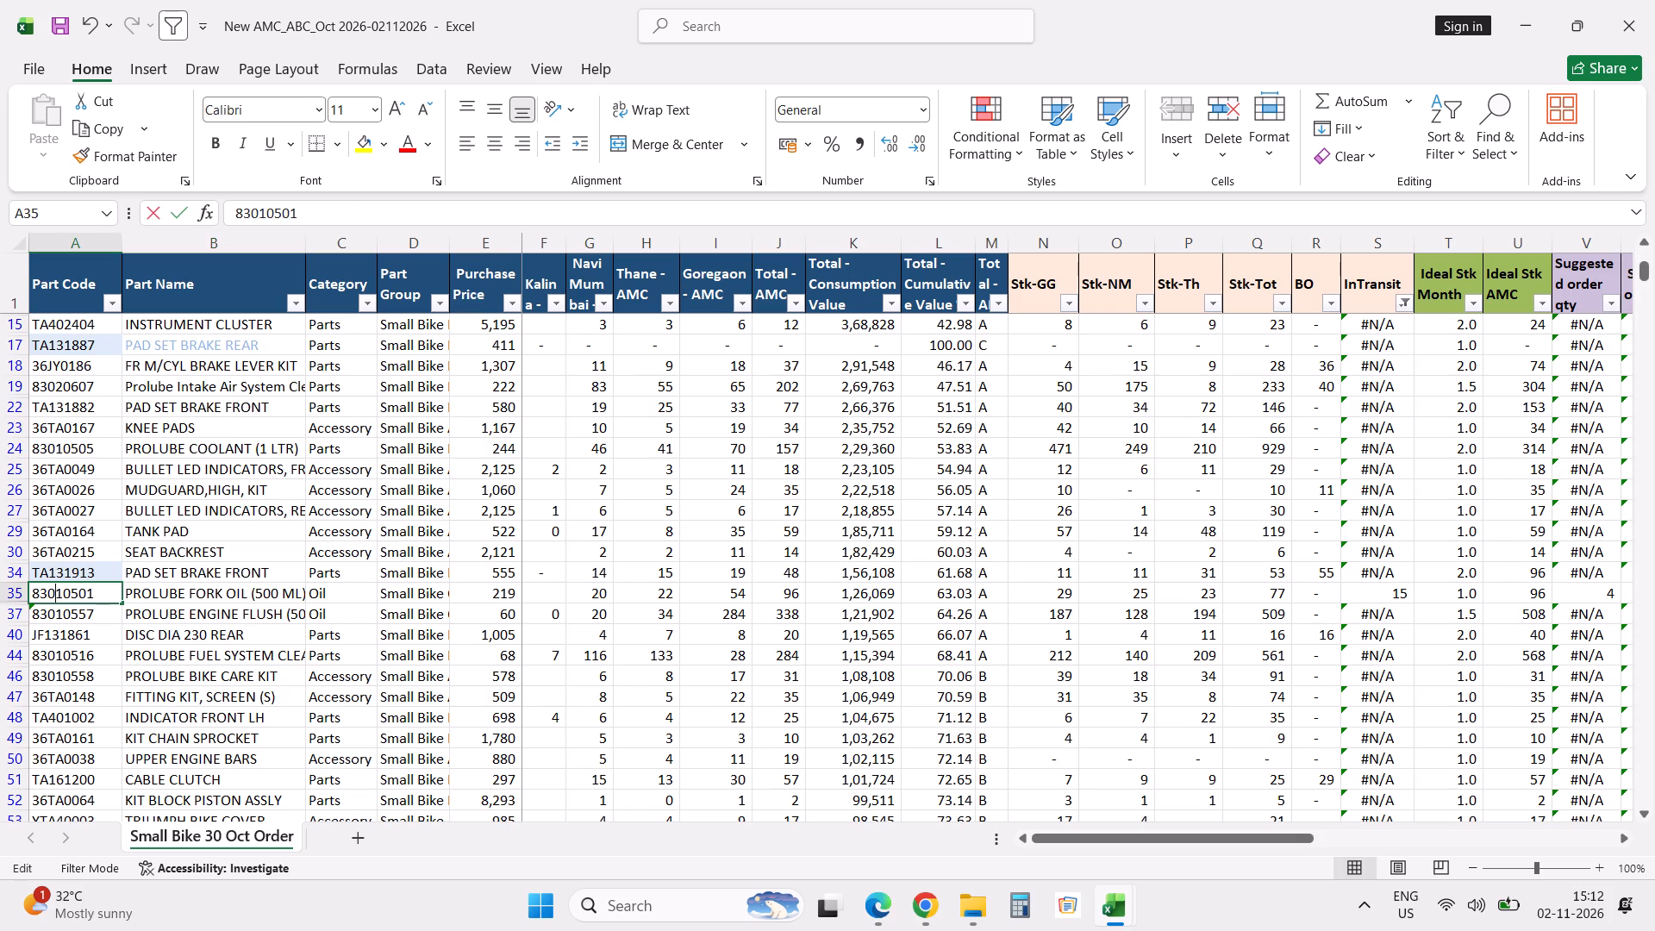
key(Tab)
key(alt+Tab)
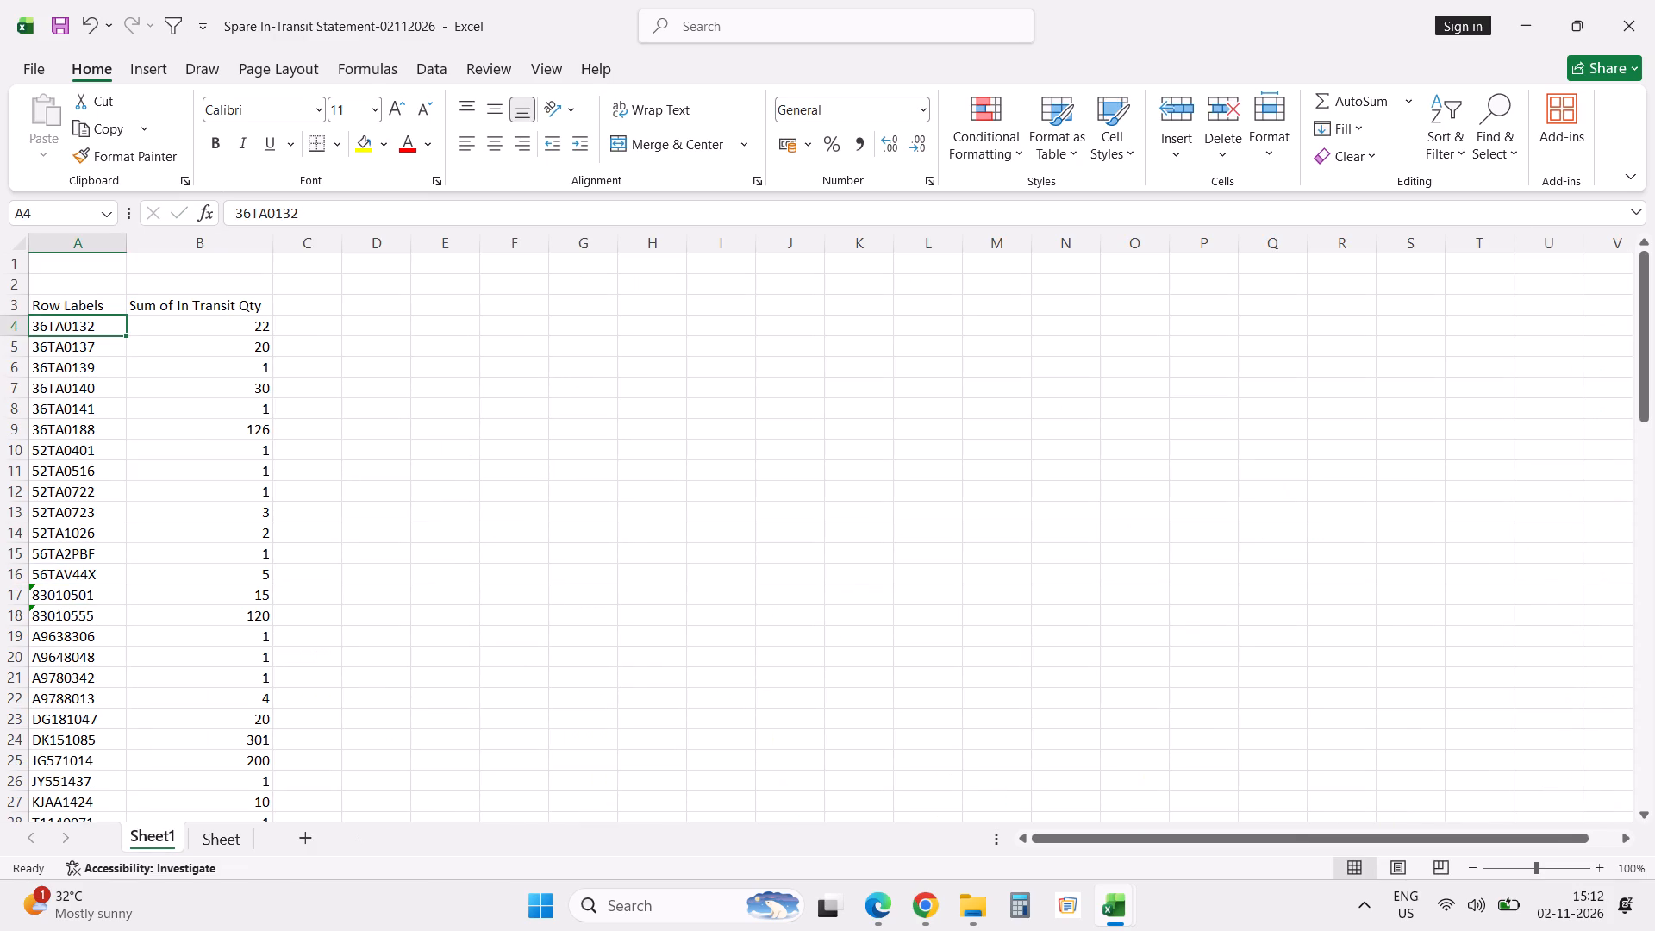
key(alt+Tab)
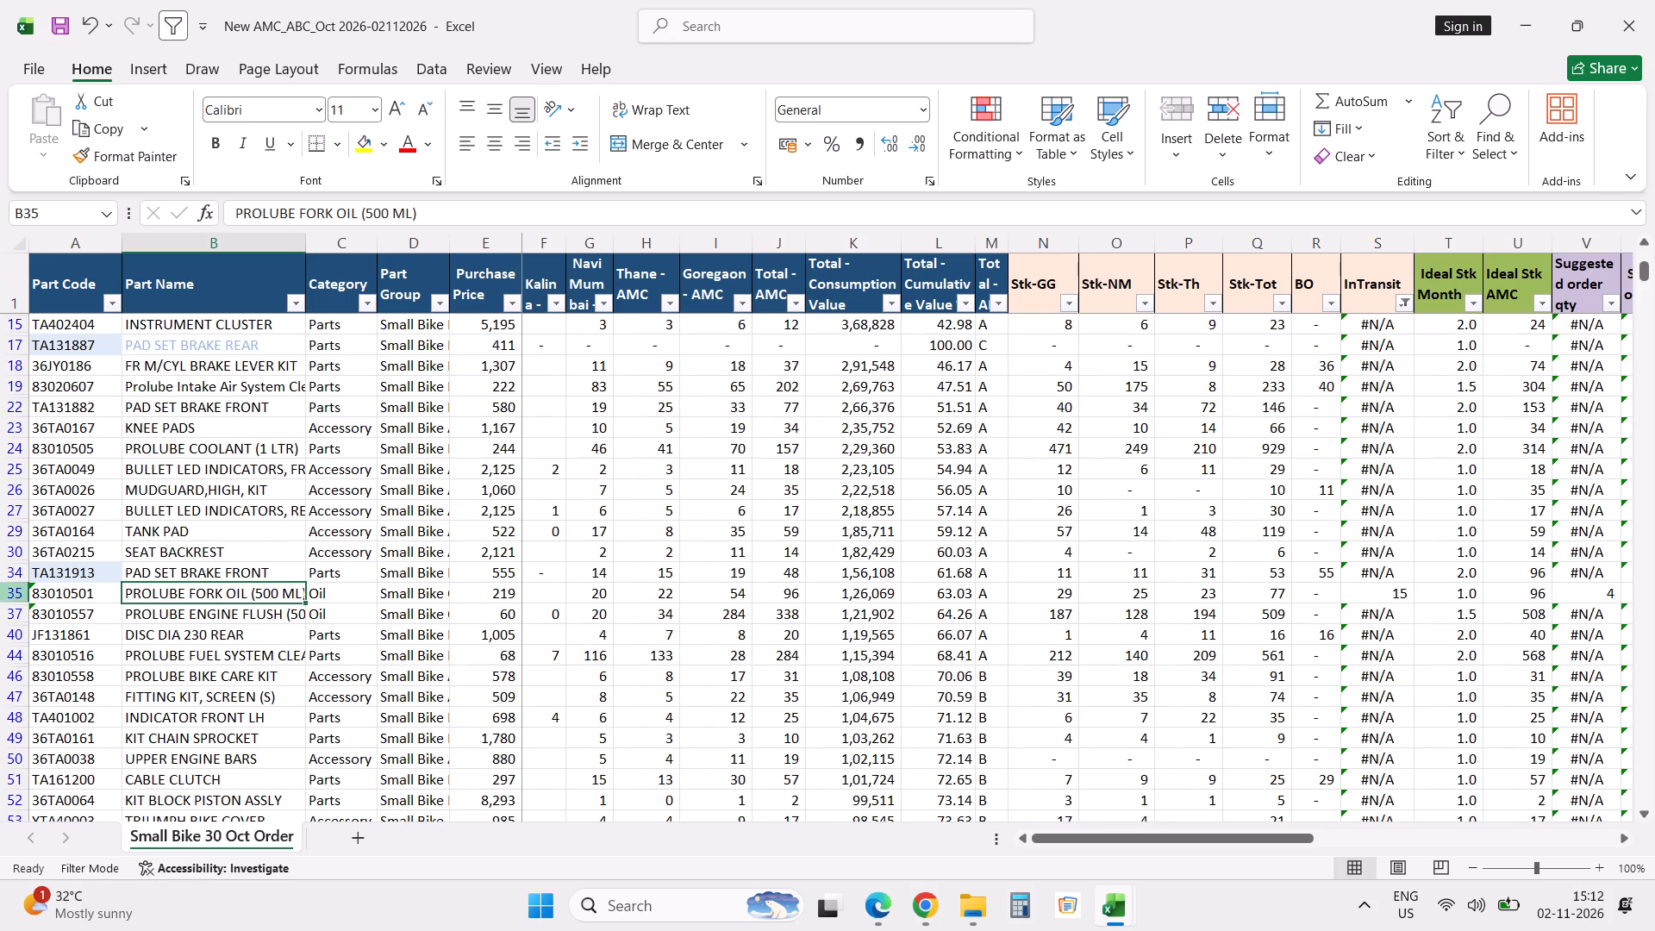
click(20, 593)
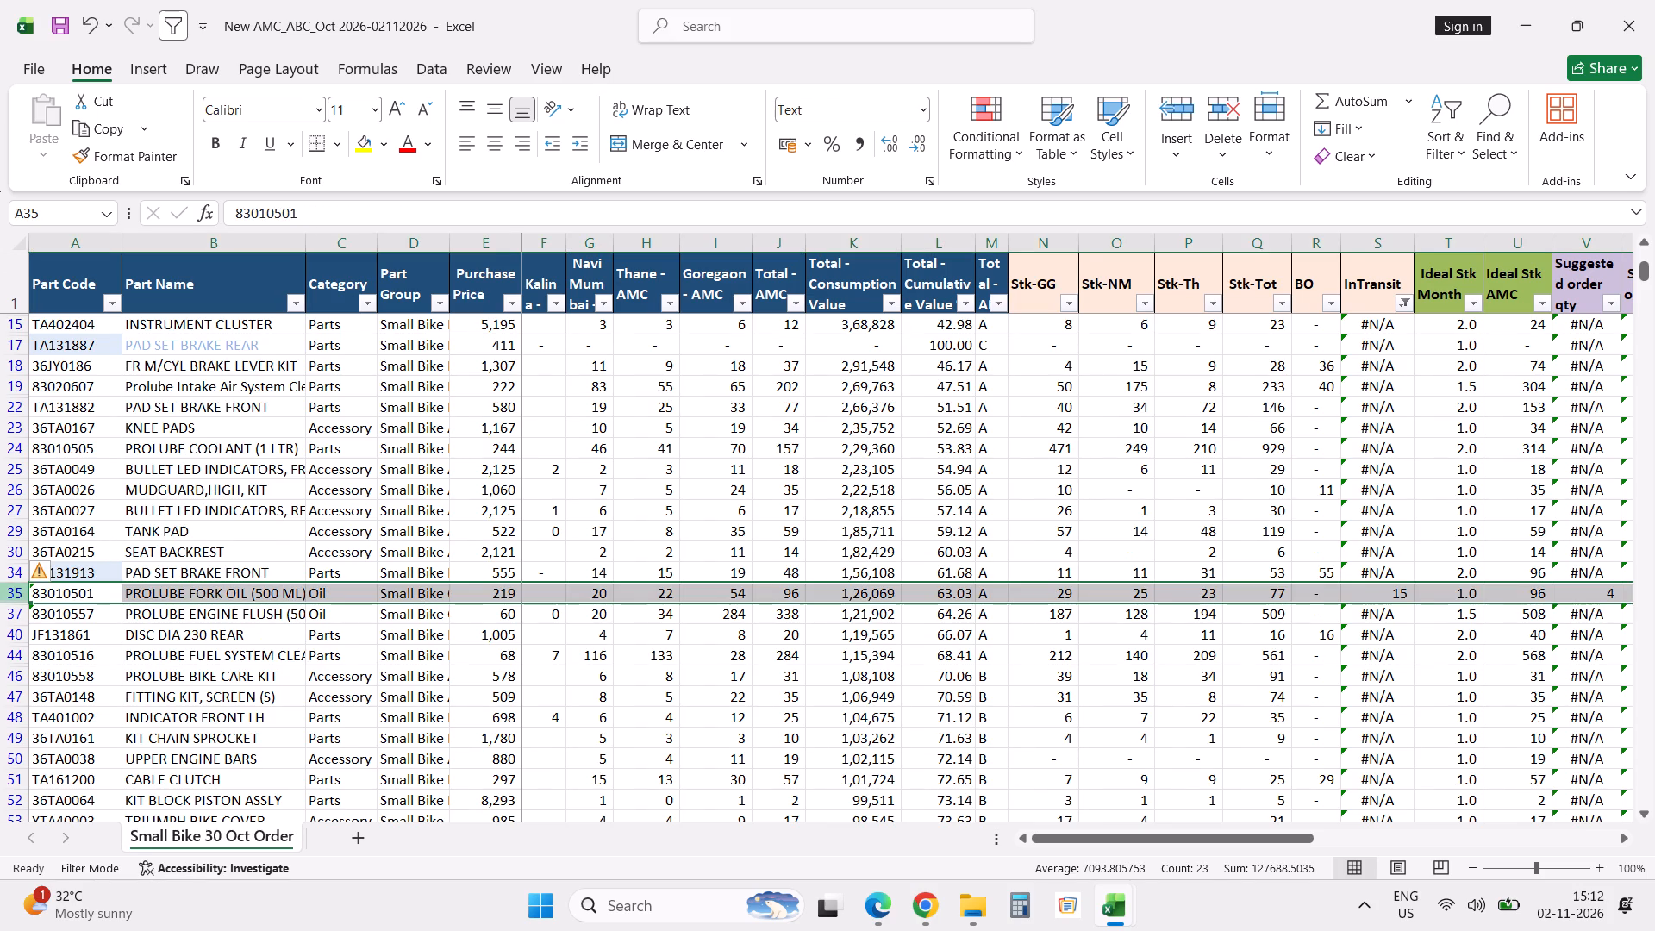
Reset the InTransit column filter to Select All so every row is included.
scroll(20, 593, up, 9)
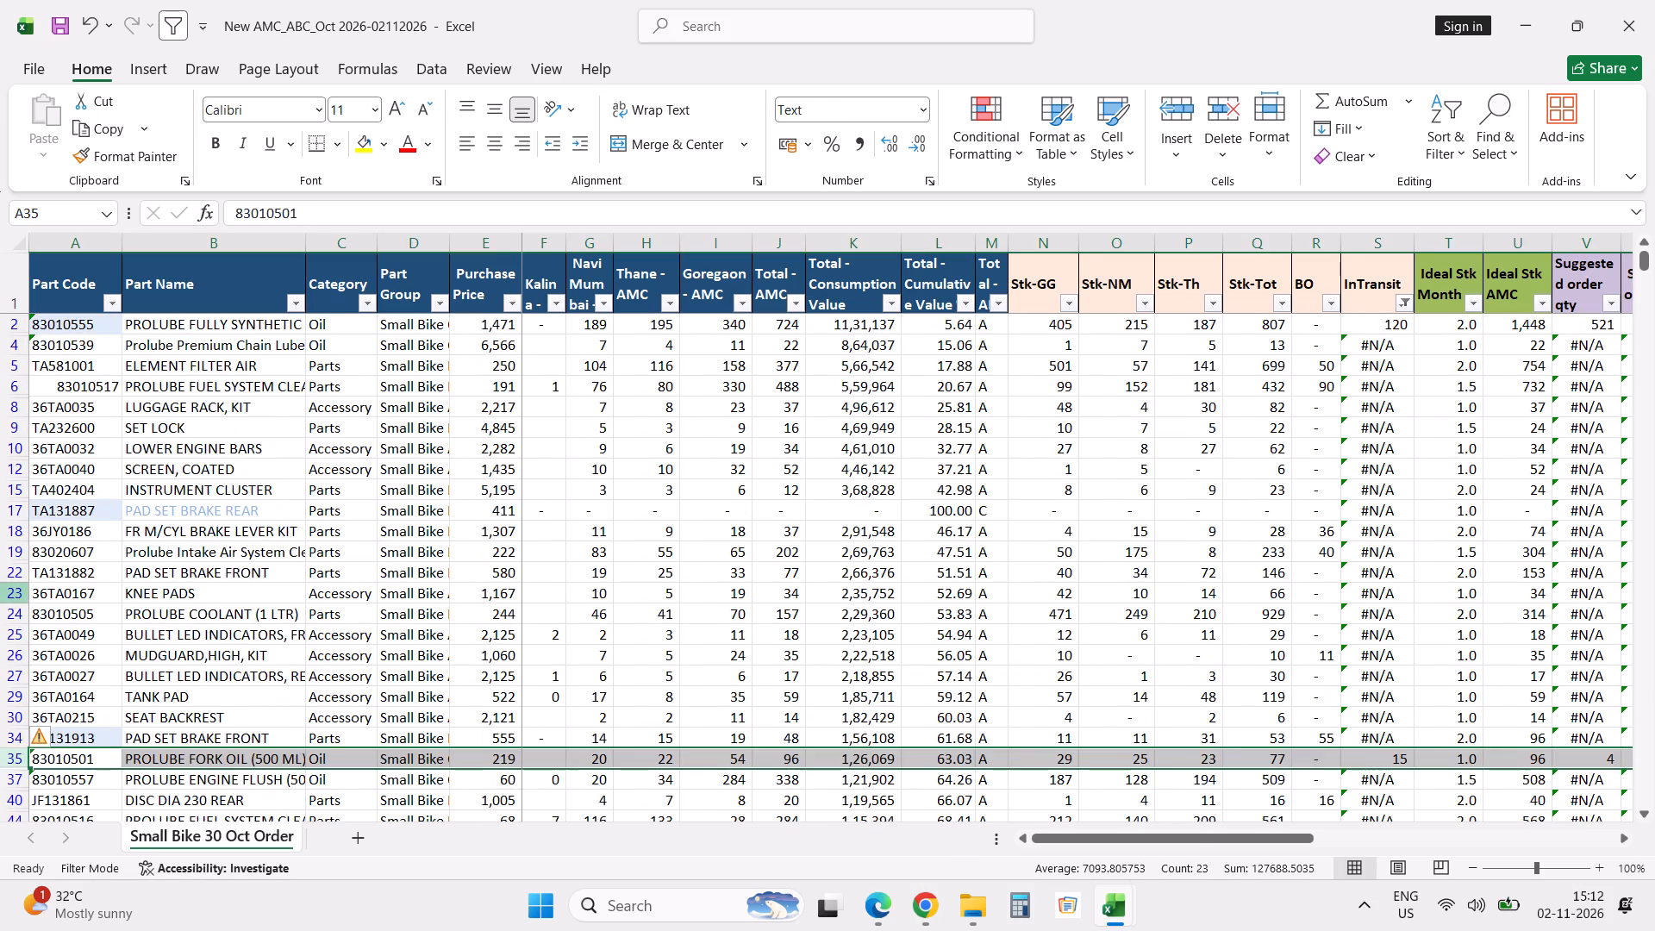
scroll(20, 593, up, 6)
click(1402, 302)
click(1217, 587)
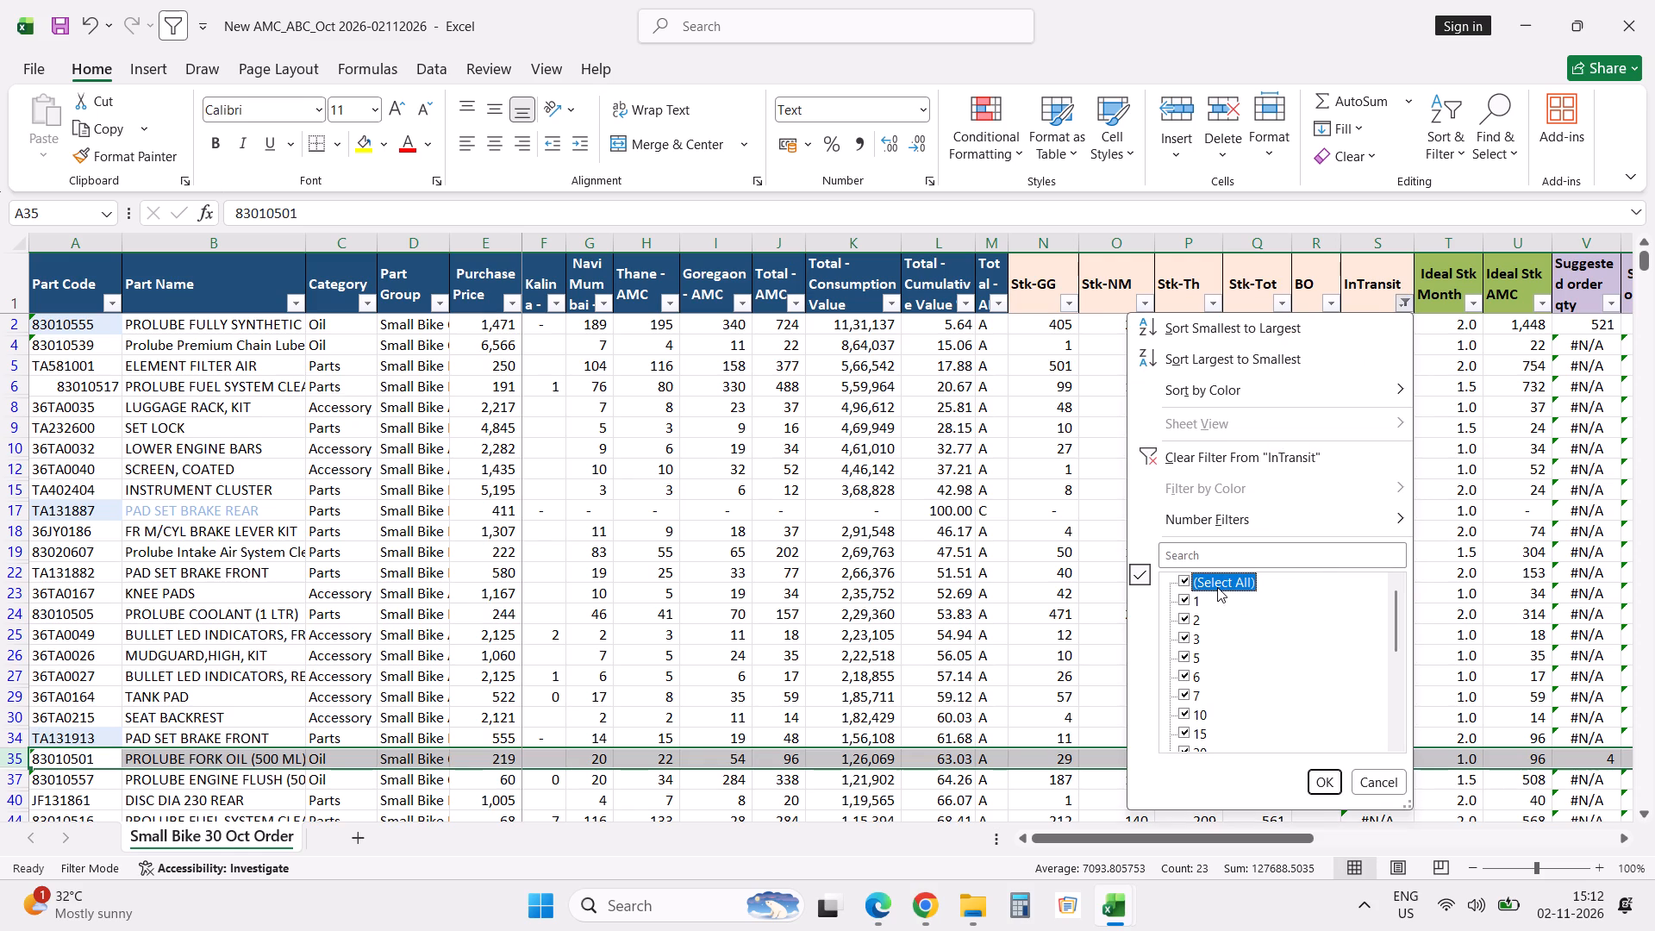
click(1327, 787)
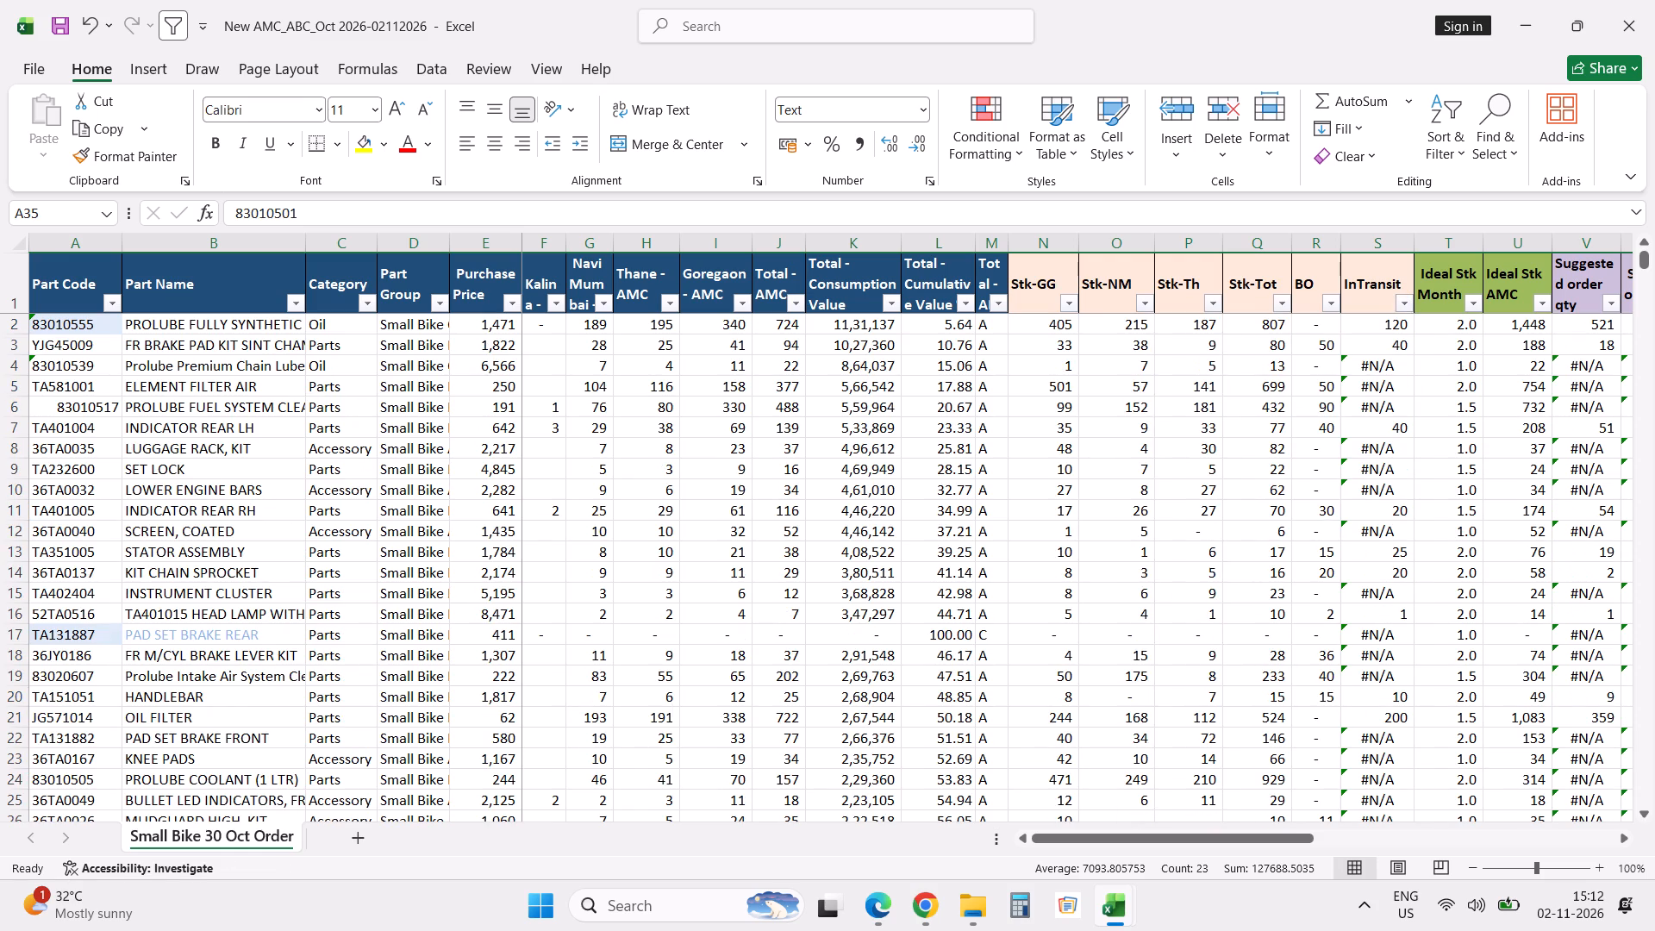
Convert the InTransit column's lookup formulas to fixed values, from S2 down to the last row.
click(1371, 292)
key(Down)
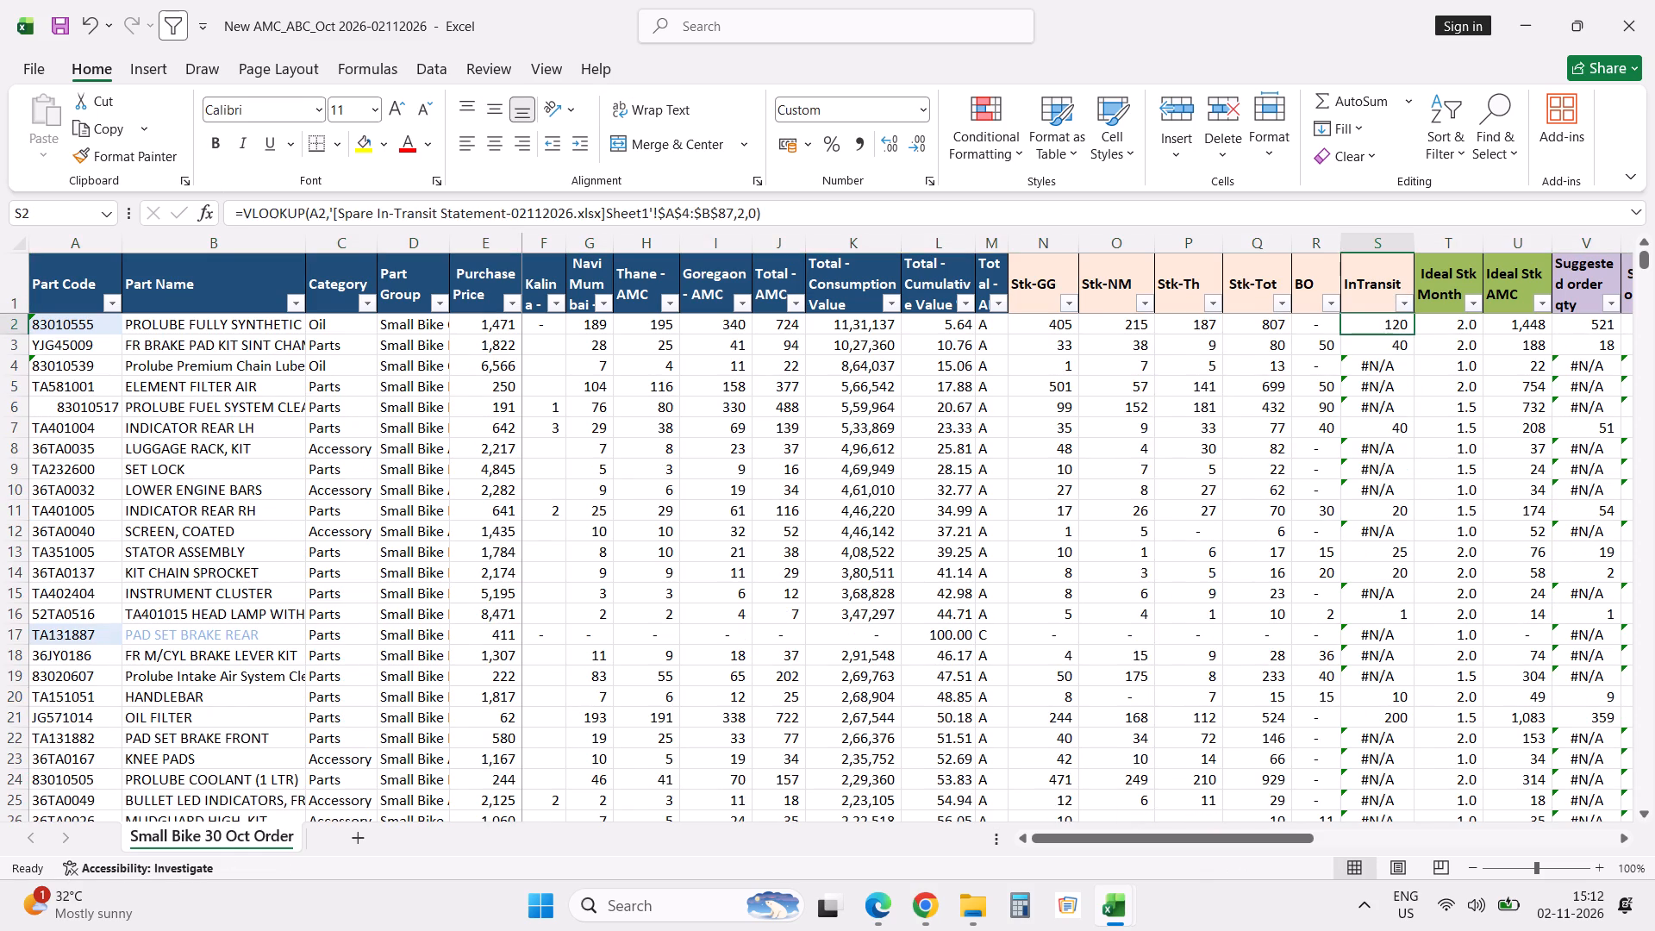
key(ctrl+shift+Down)
key(ctrl+c)
key(Up)
key(Down)
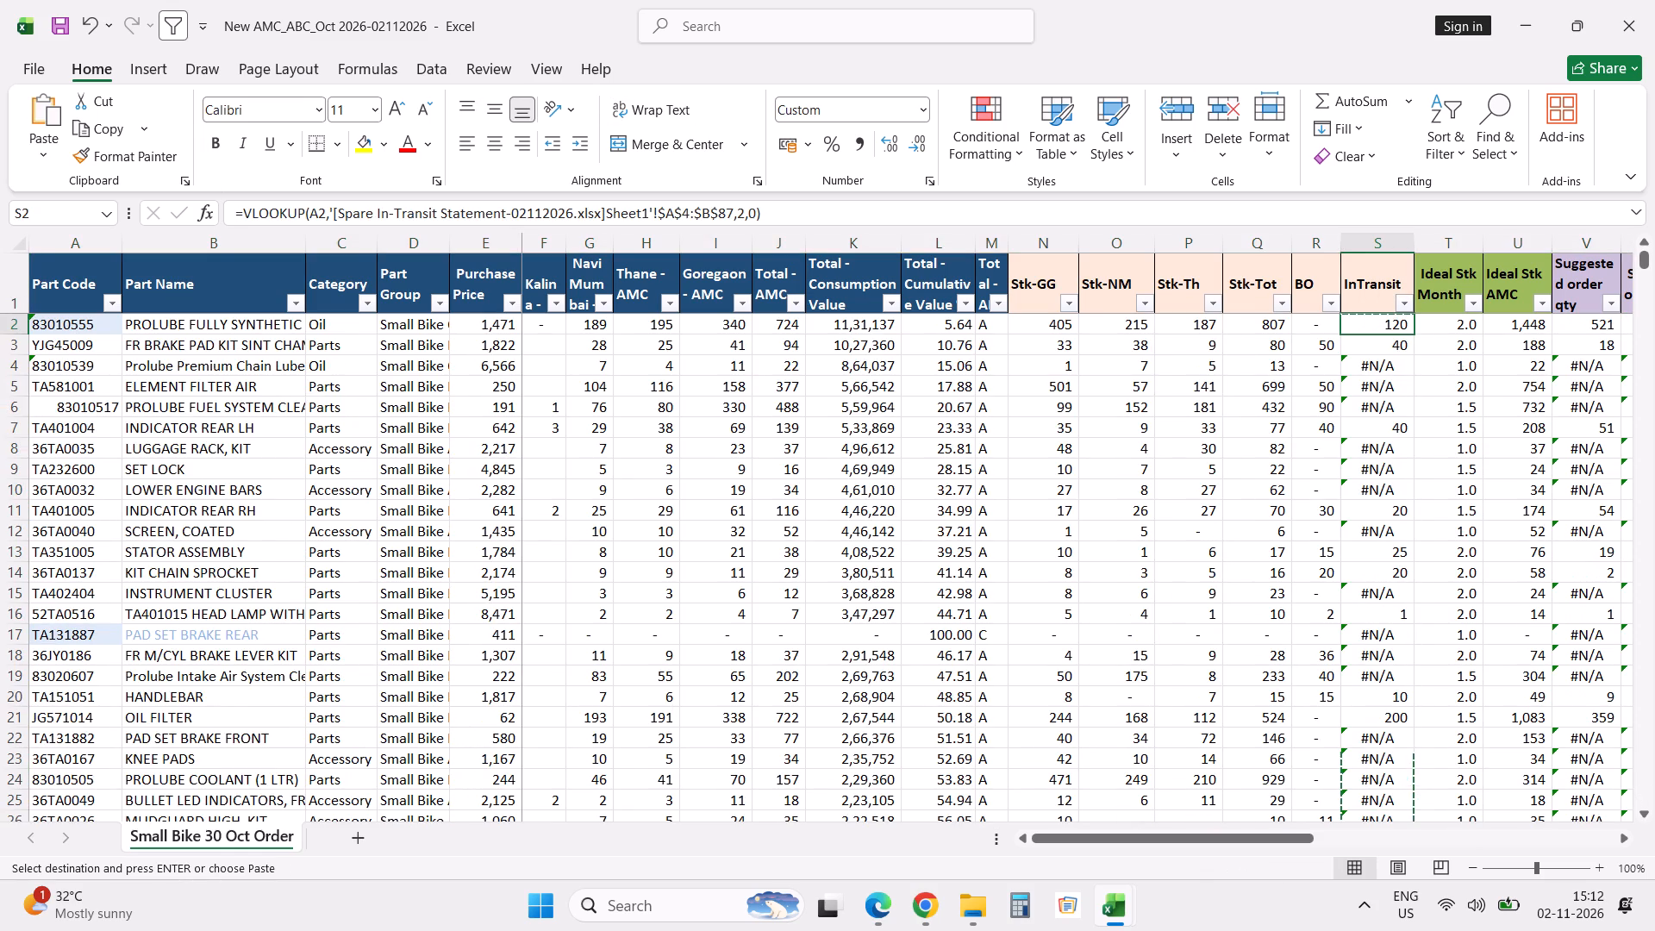
right_click(1370, 322)
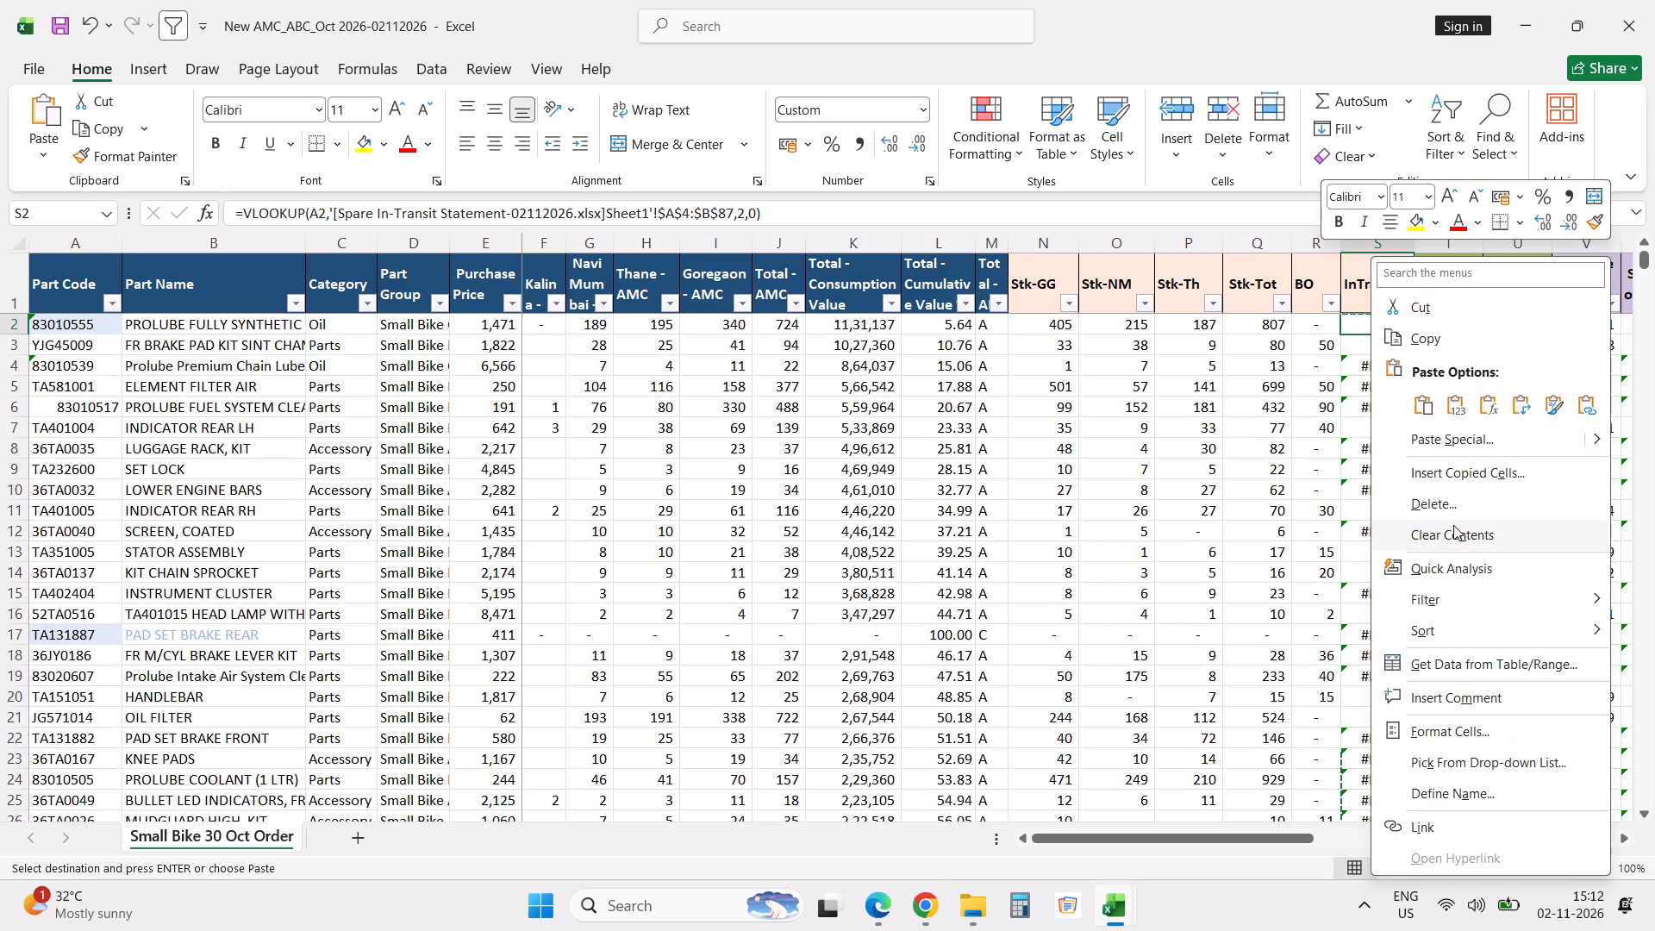
click(1459, 409)
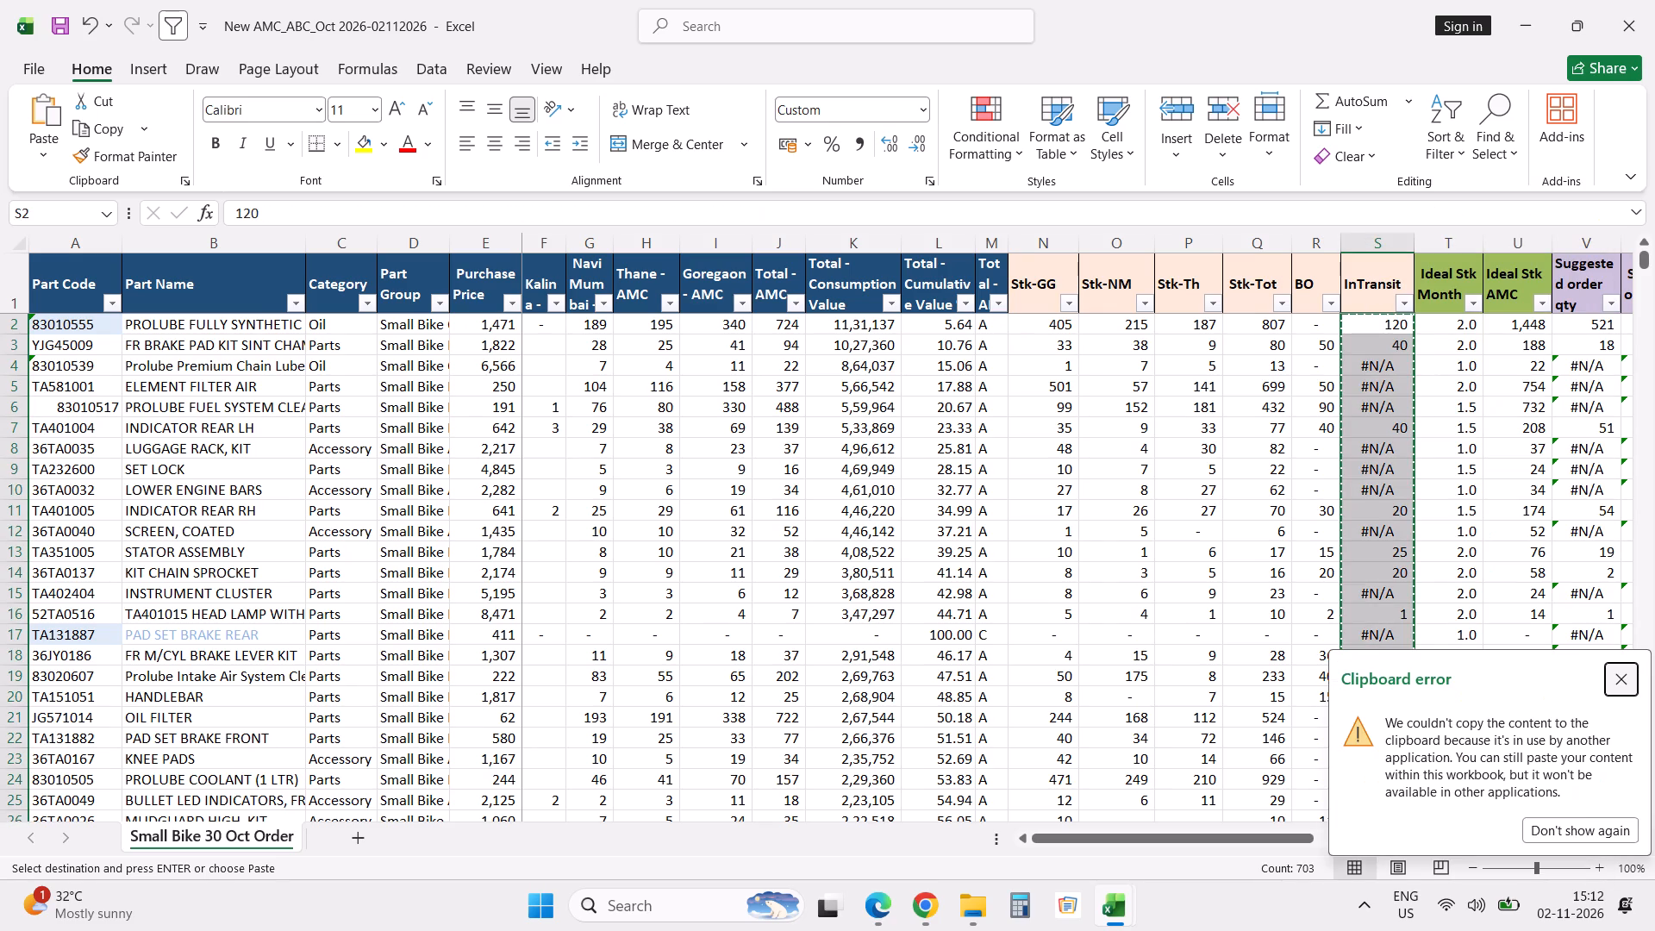
Replace every #N/A in the InTransit column with 0.
key(ctrl+h)
click(1578, 823)
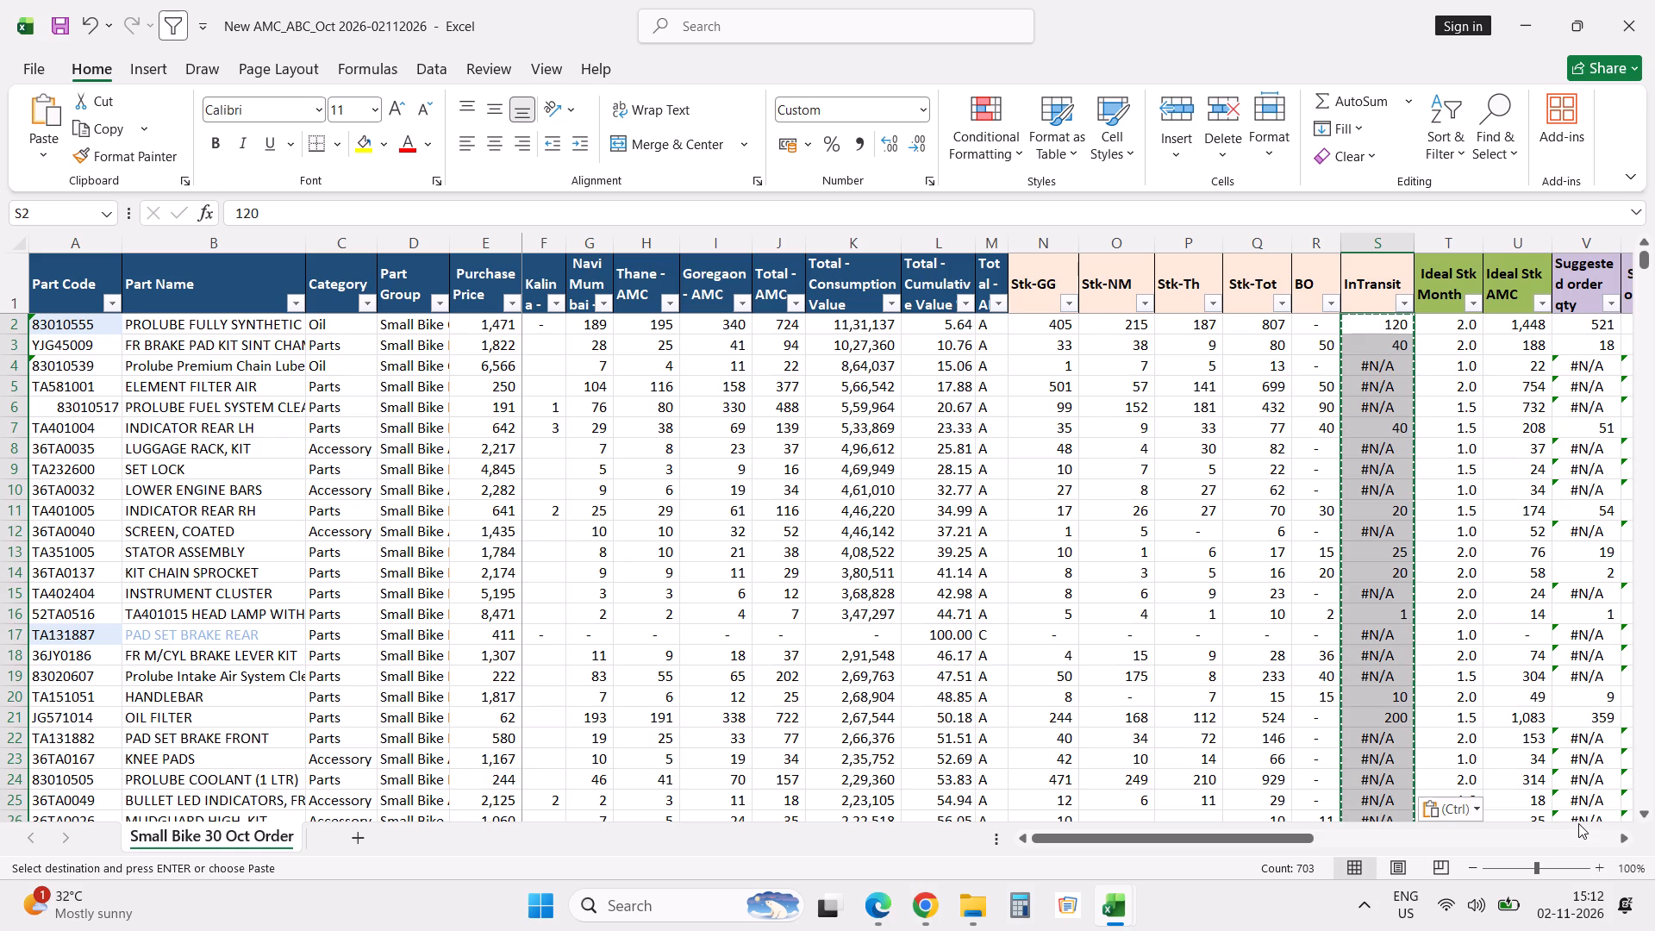
key(ctrl+h)
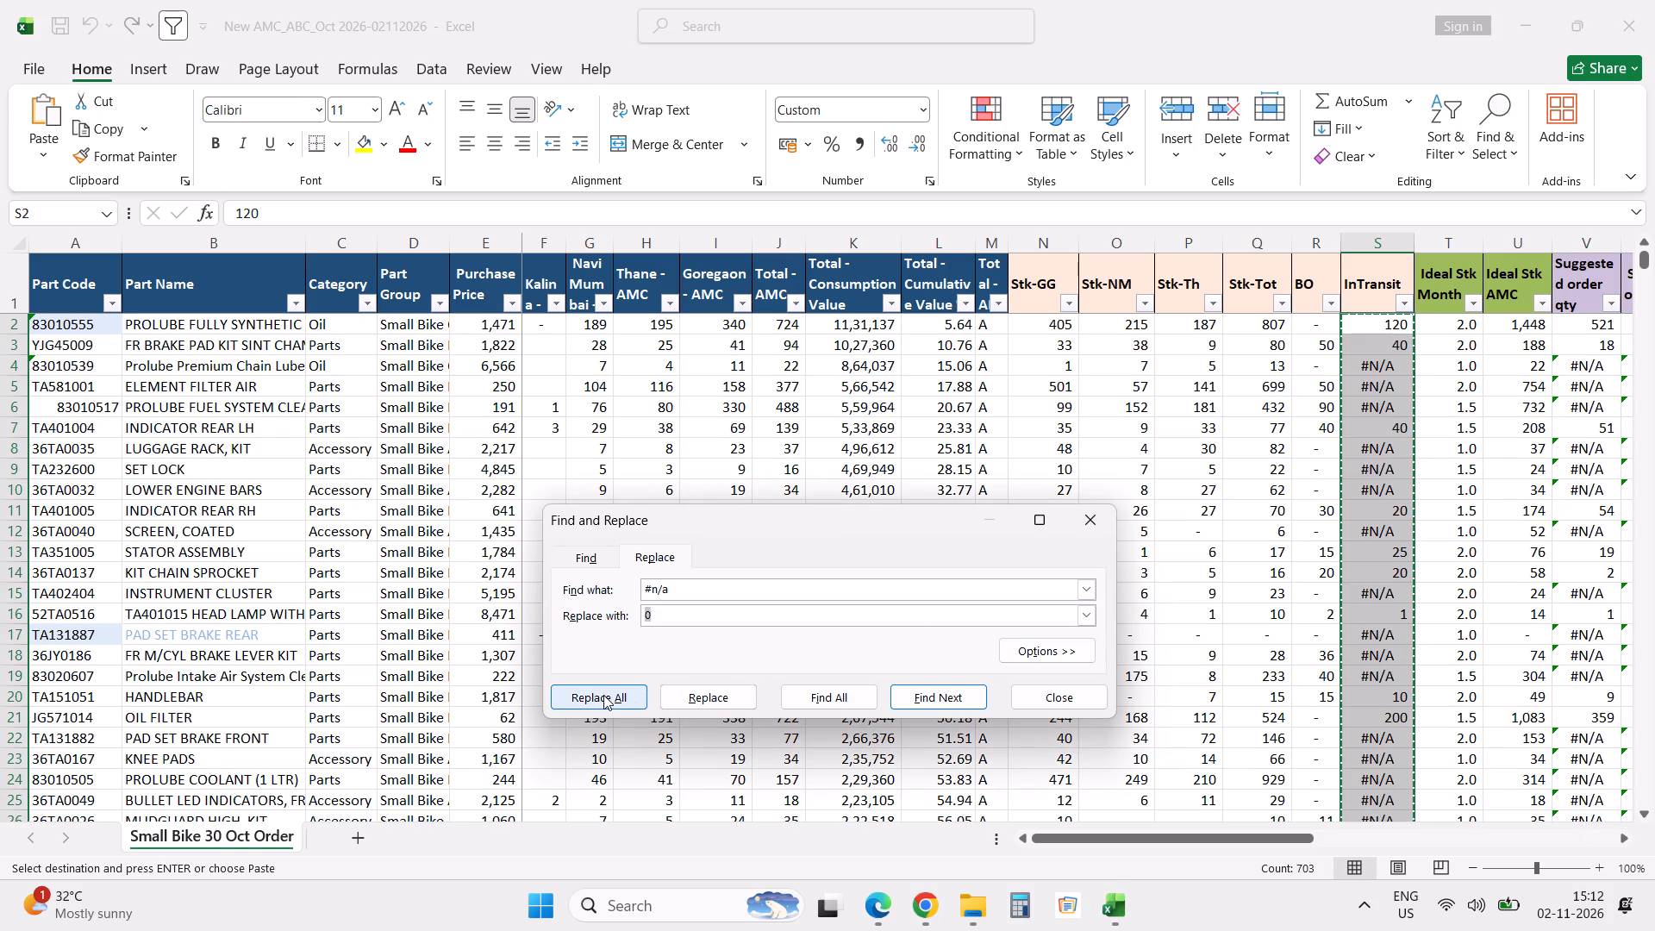
click(603, 695)
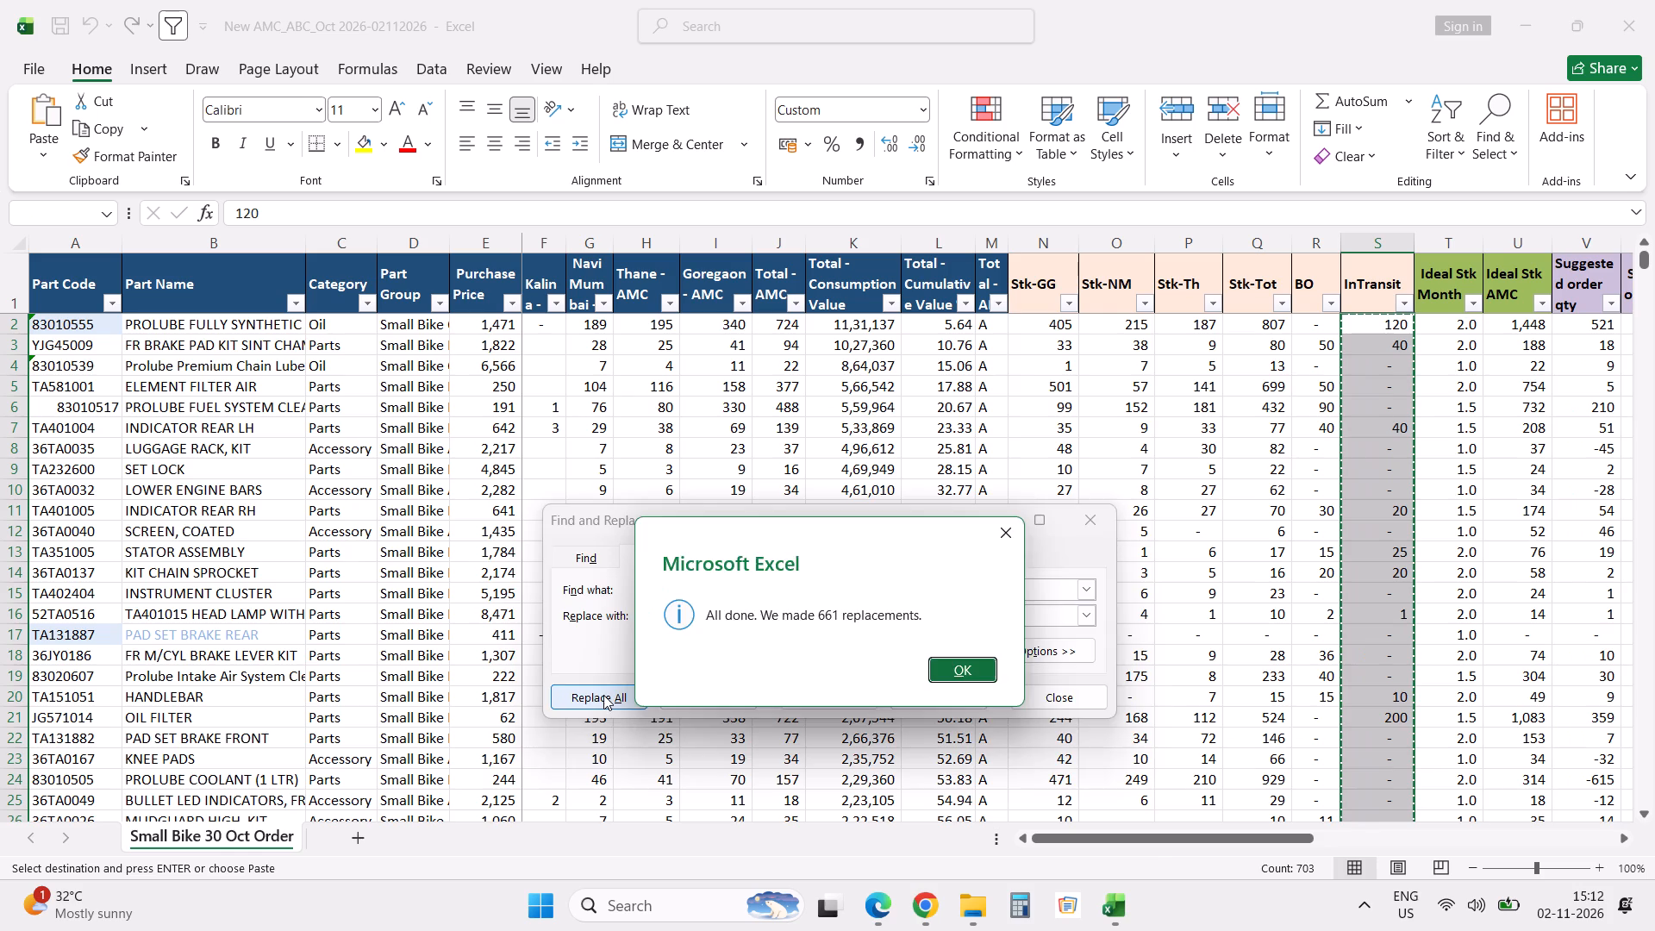
key(Escape)
key(Escape)
key(Up)
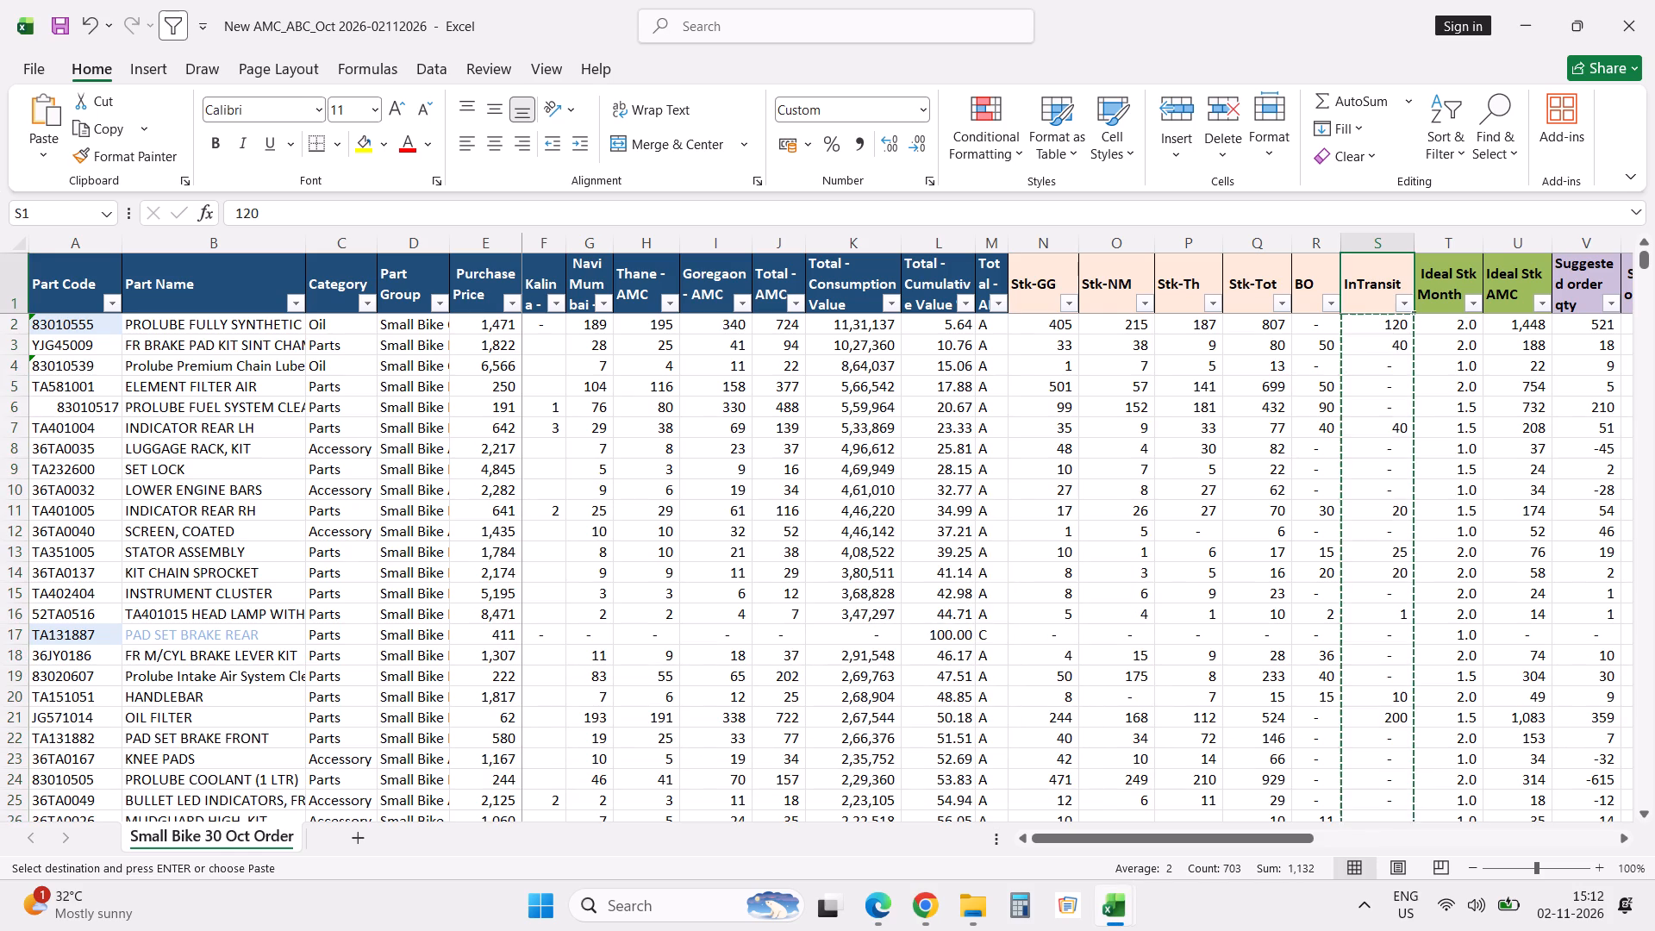
key(Escape)
Save the order workbook.
key(Right)
key(Right)
key(Right)
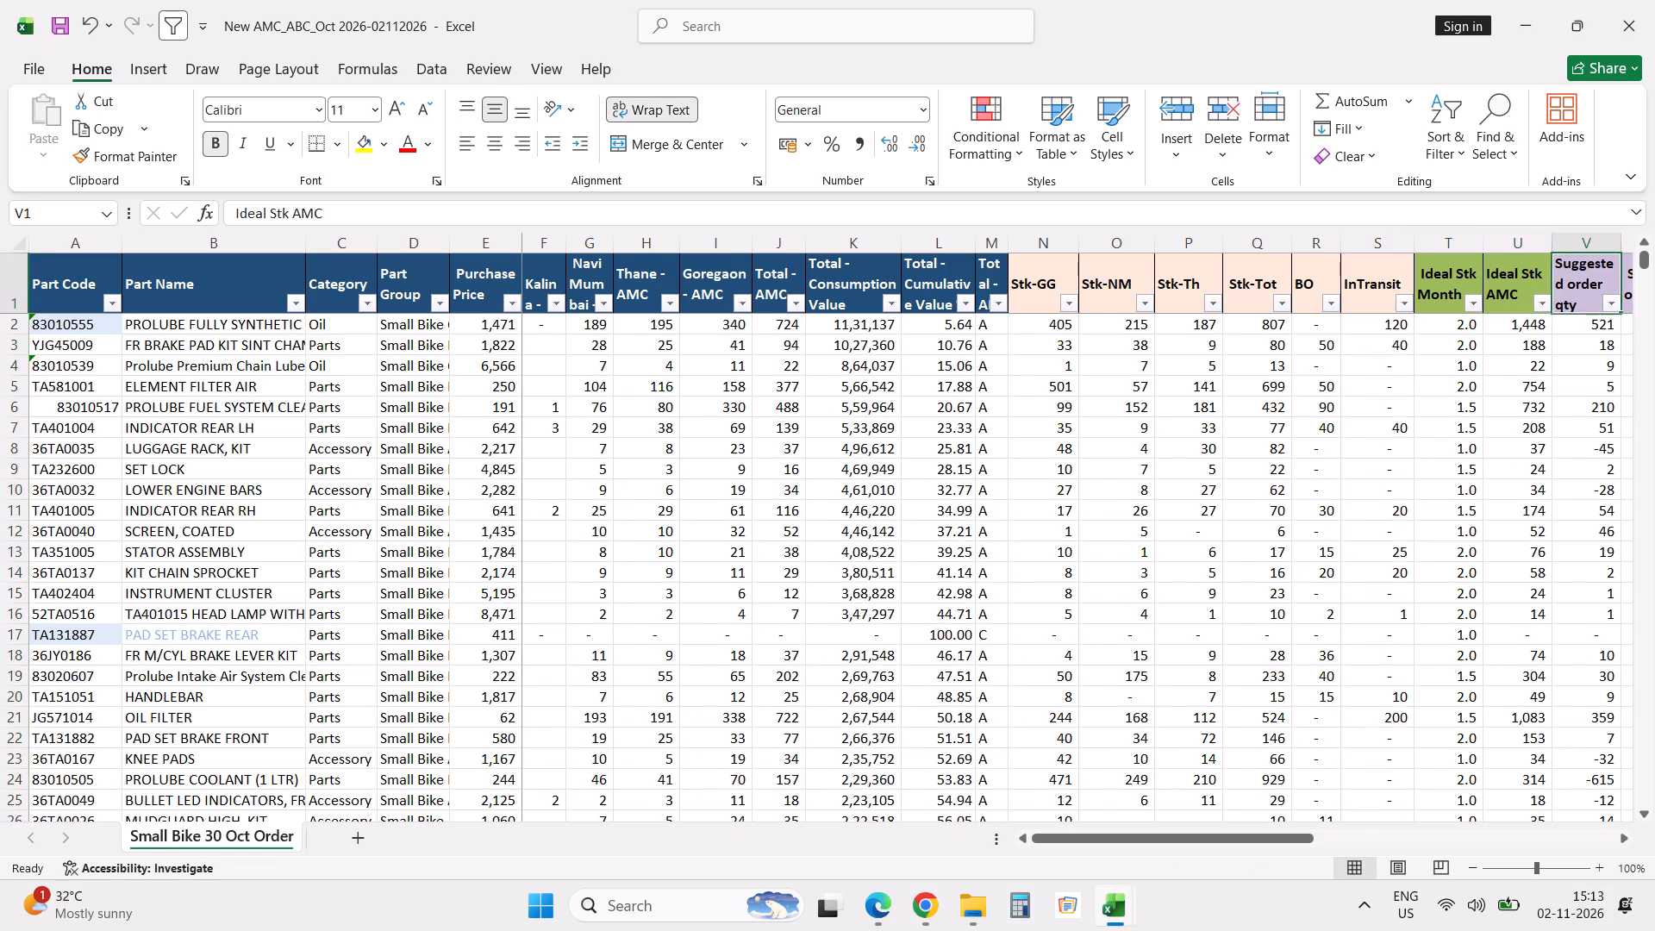
key(Right)
key(Right)
key(ctrl+s)
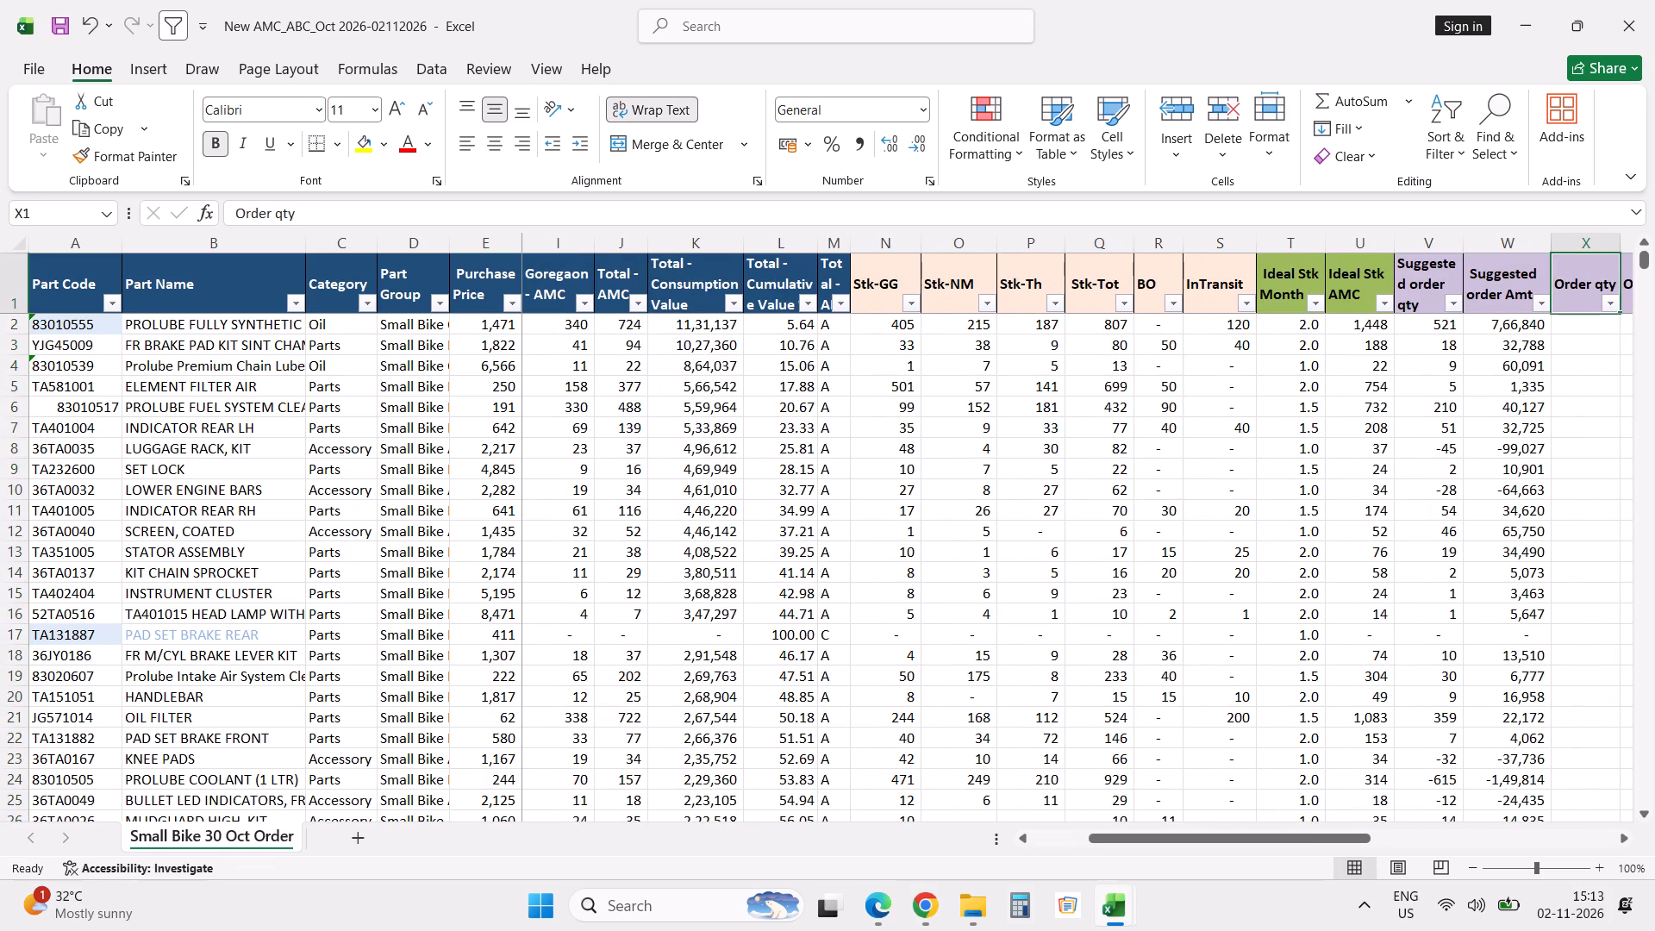
Filter the Suggested order qty column to values greater than .49.
key(Right)
key(Right)
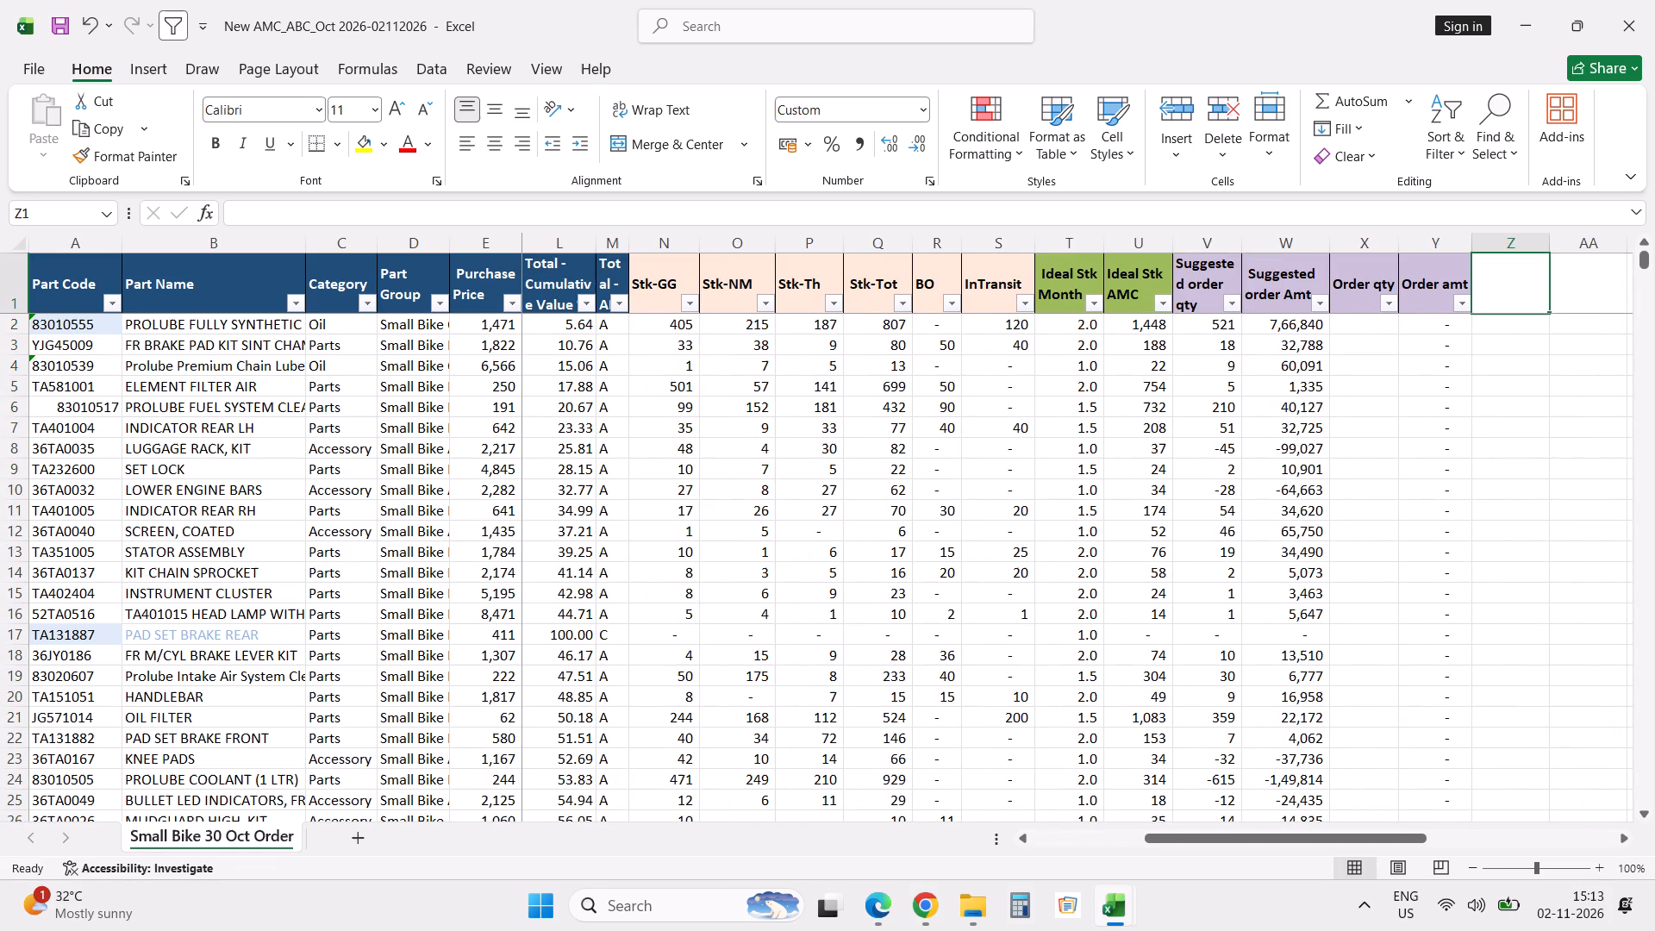
click(1234, 304)
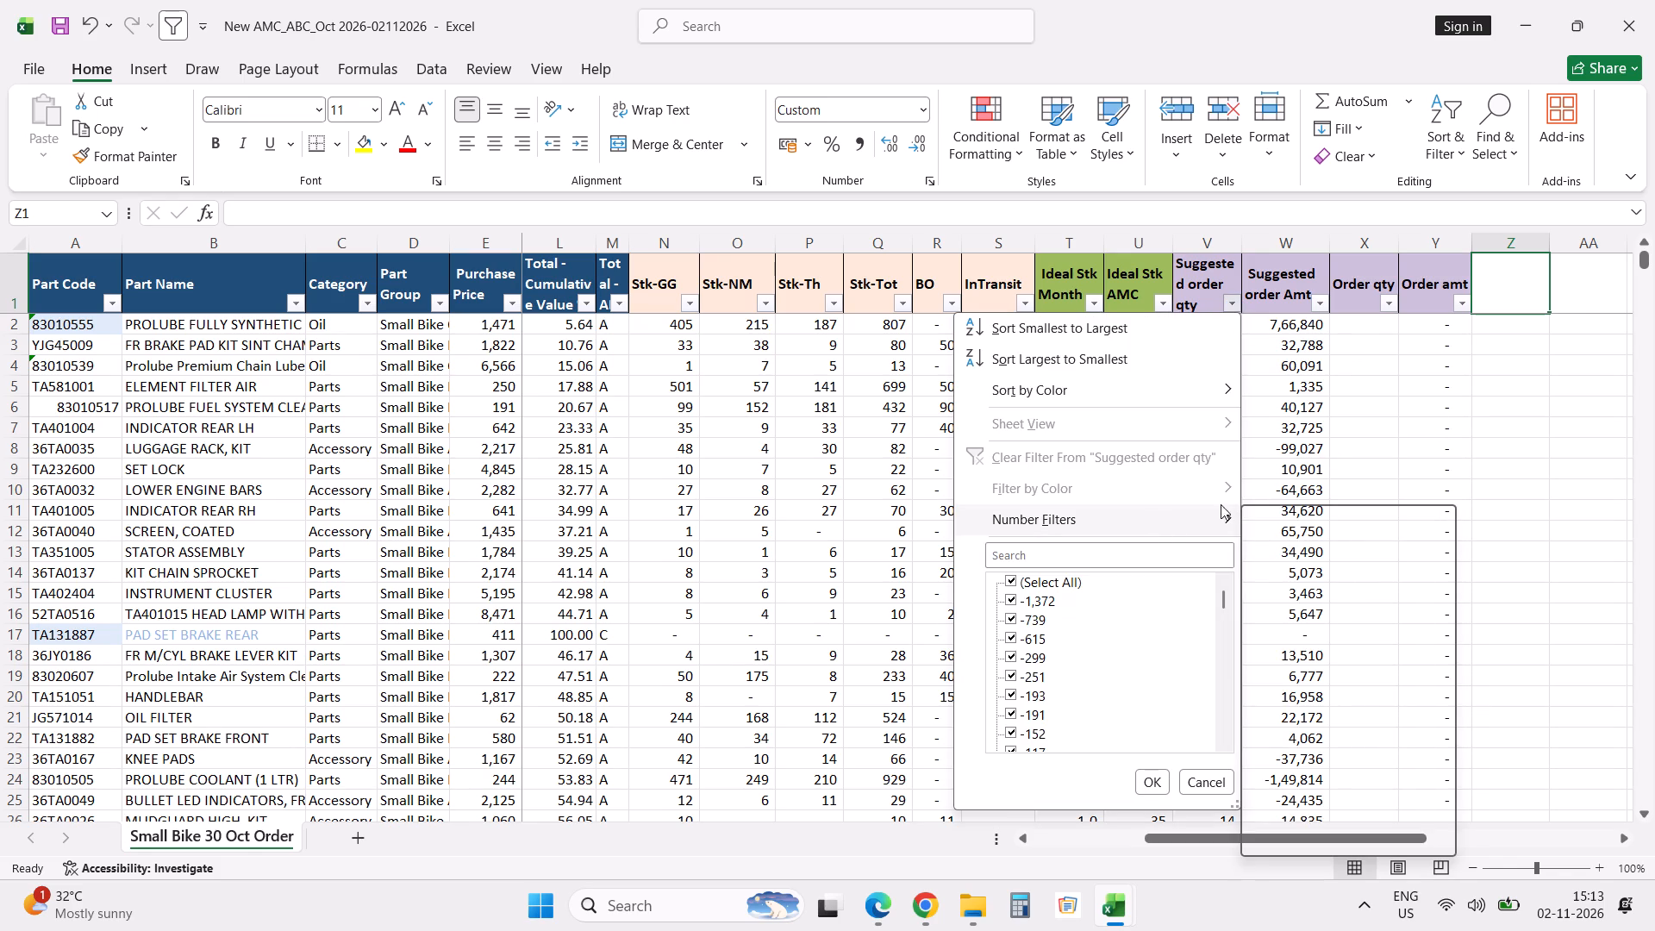
click(1321, 576)
text(.49)
key(Return)
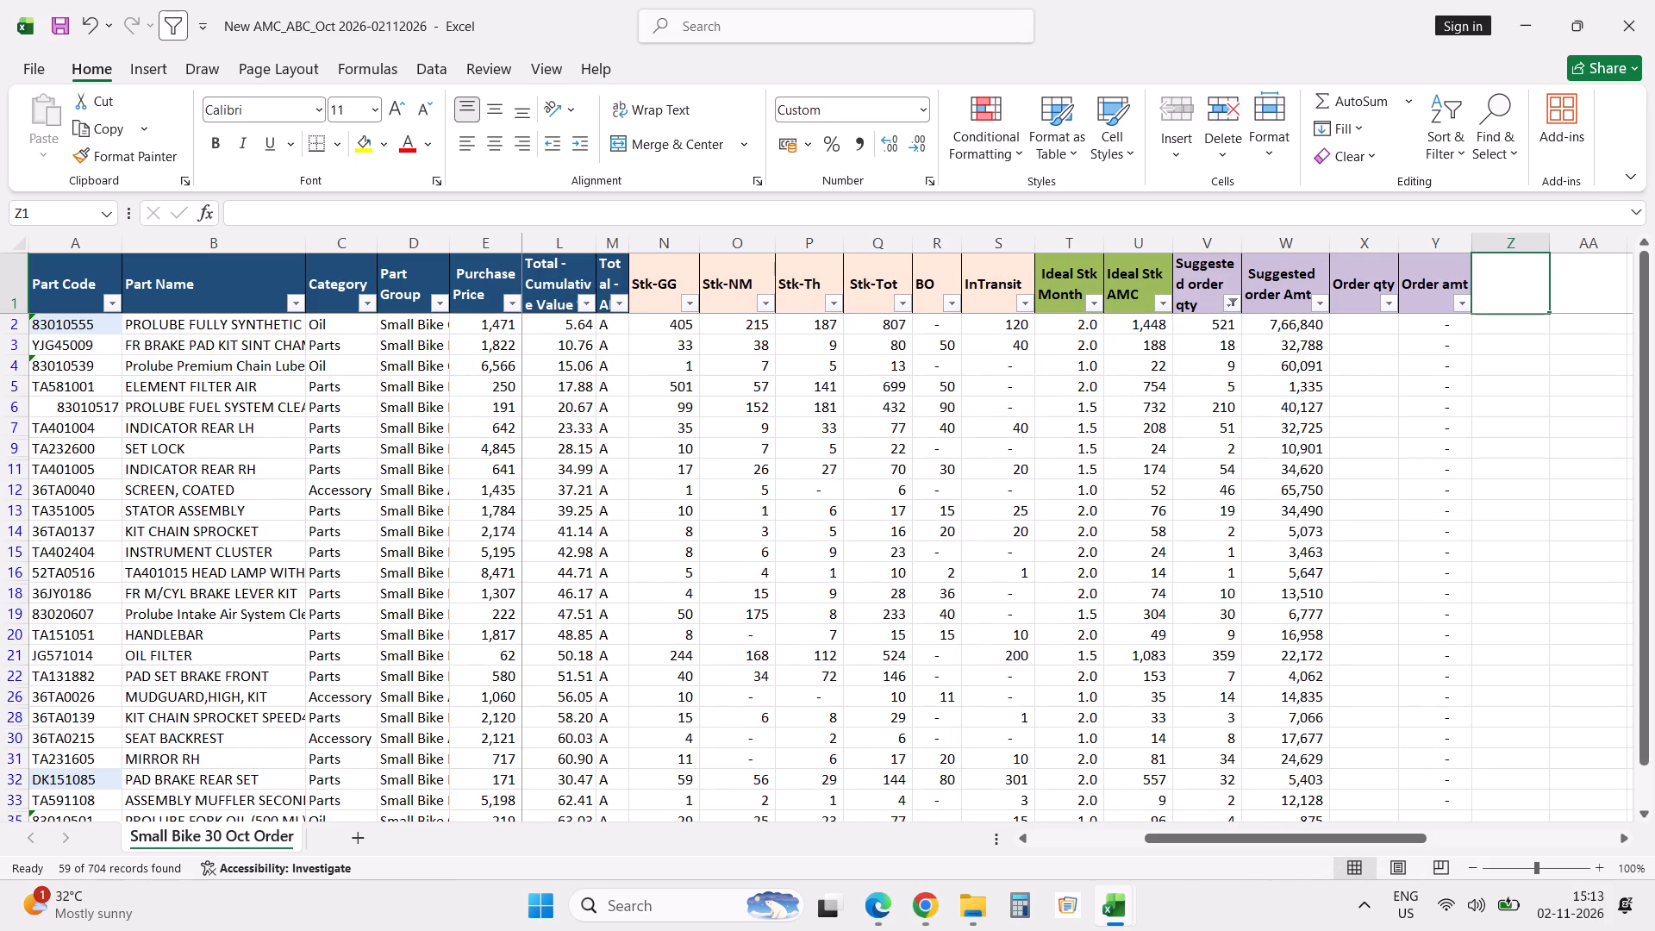
Enter Order qty for the first two filtered parts: 120 revised to 60 for 83010555, and 18 for YJG45009.
key(Down)
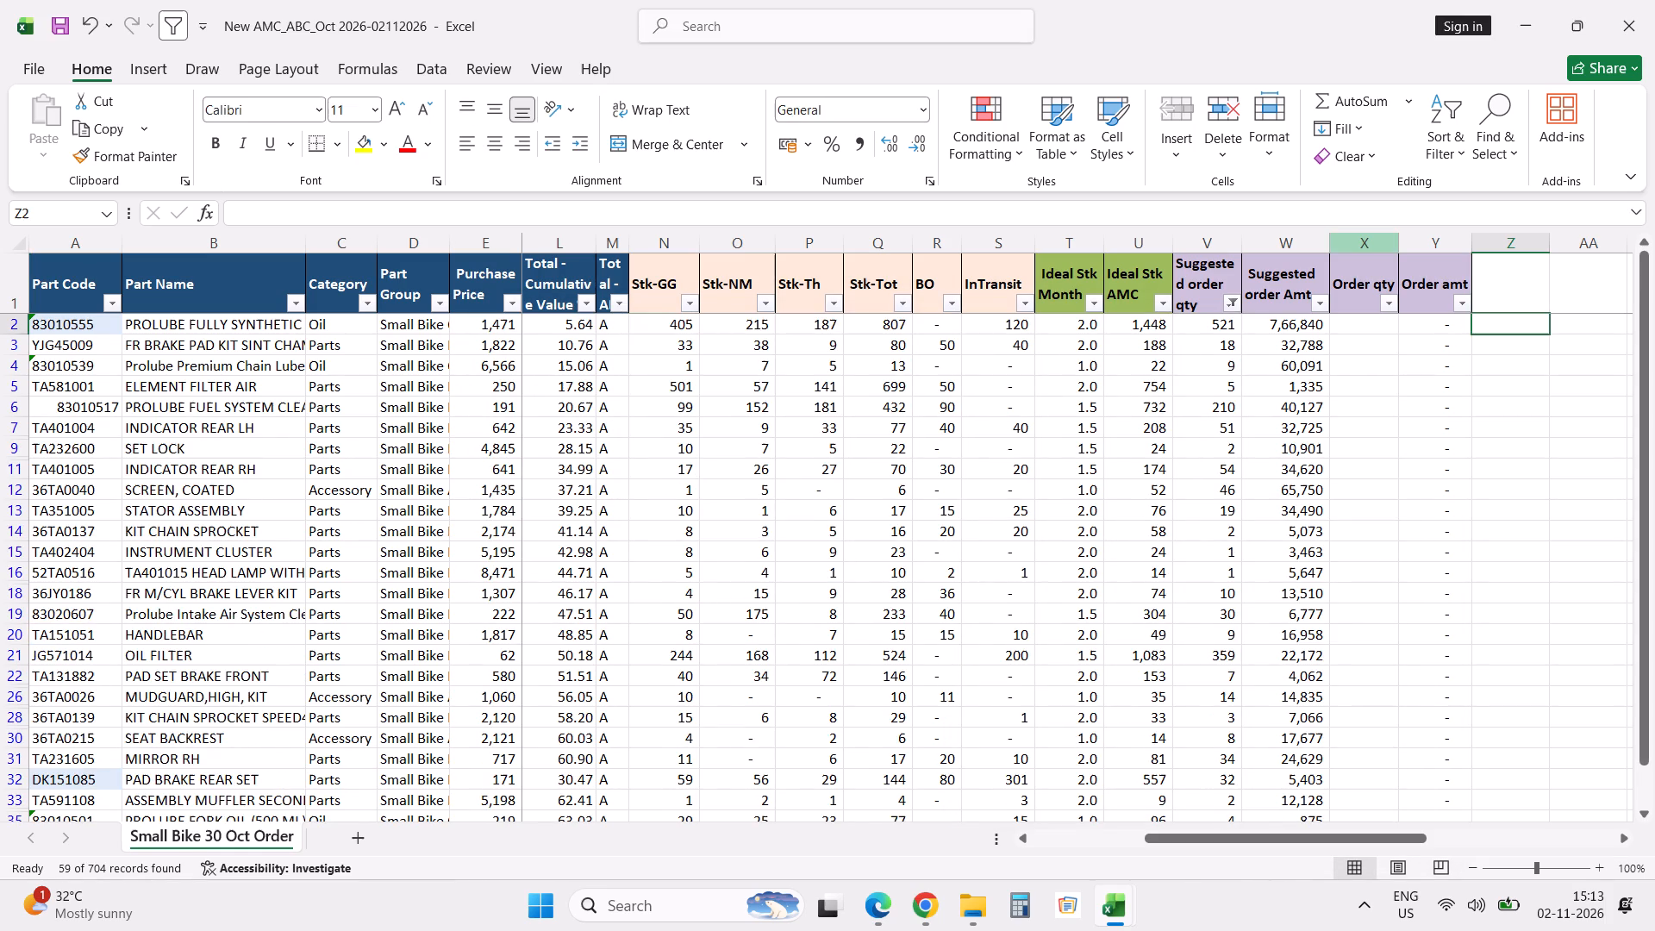
click(1346, 286)
key(Down)
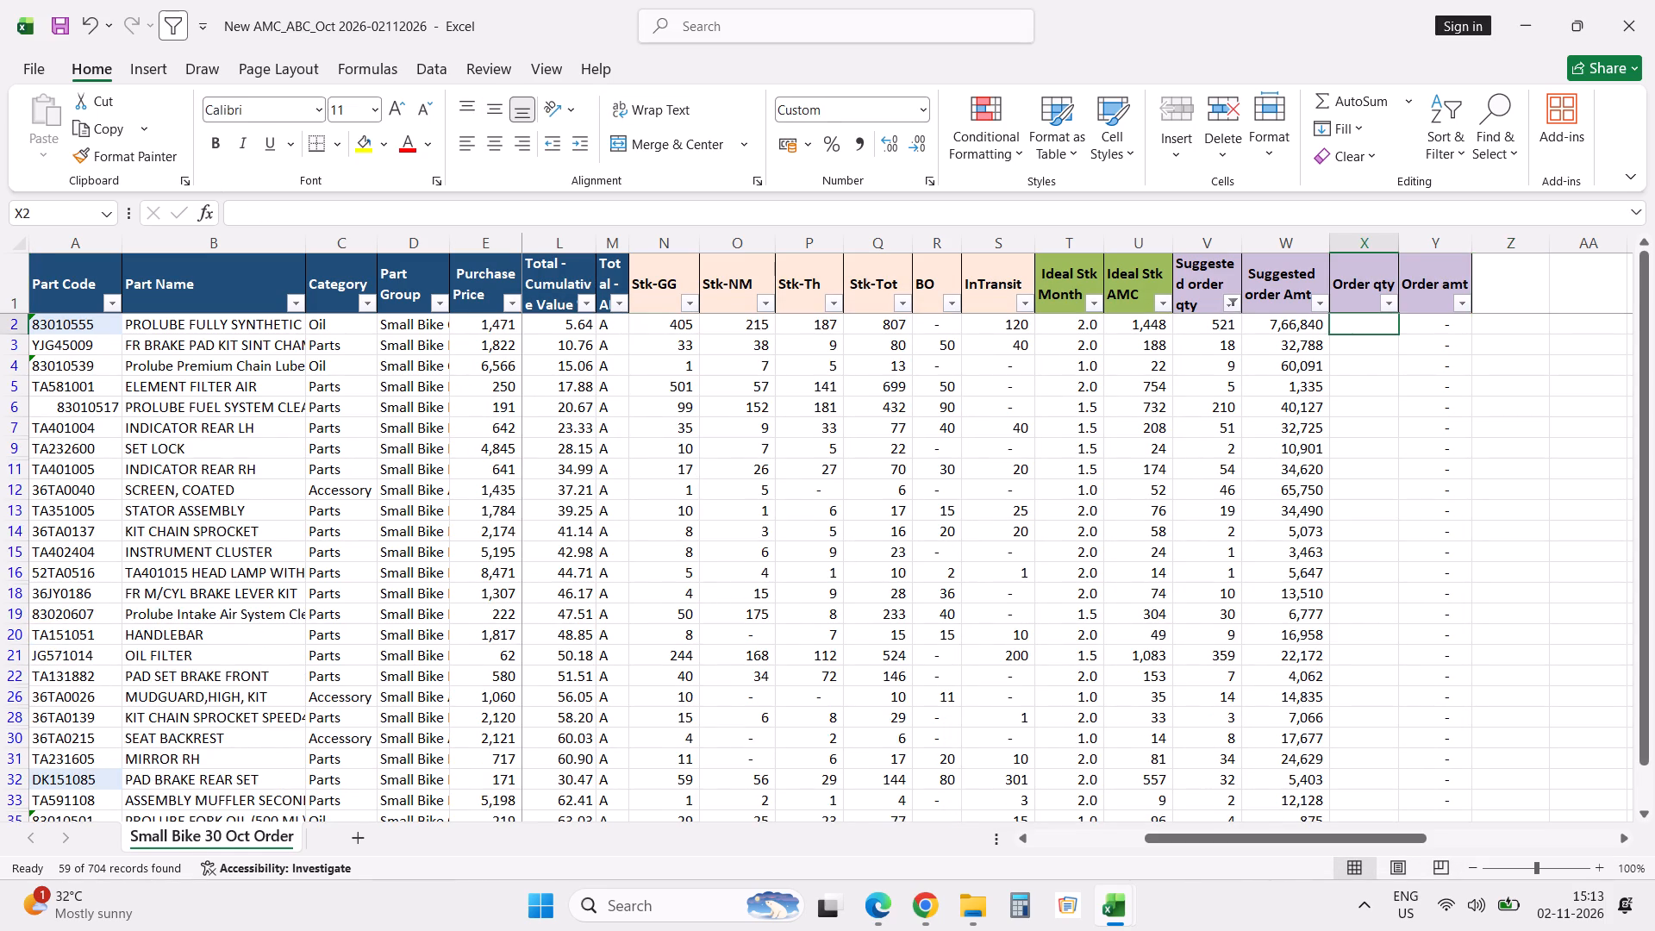
text(120)
key(Return)
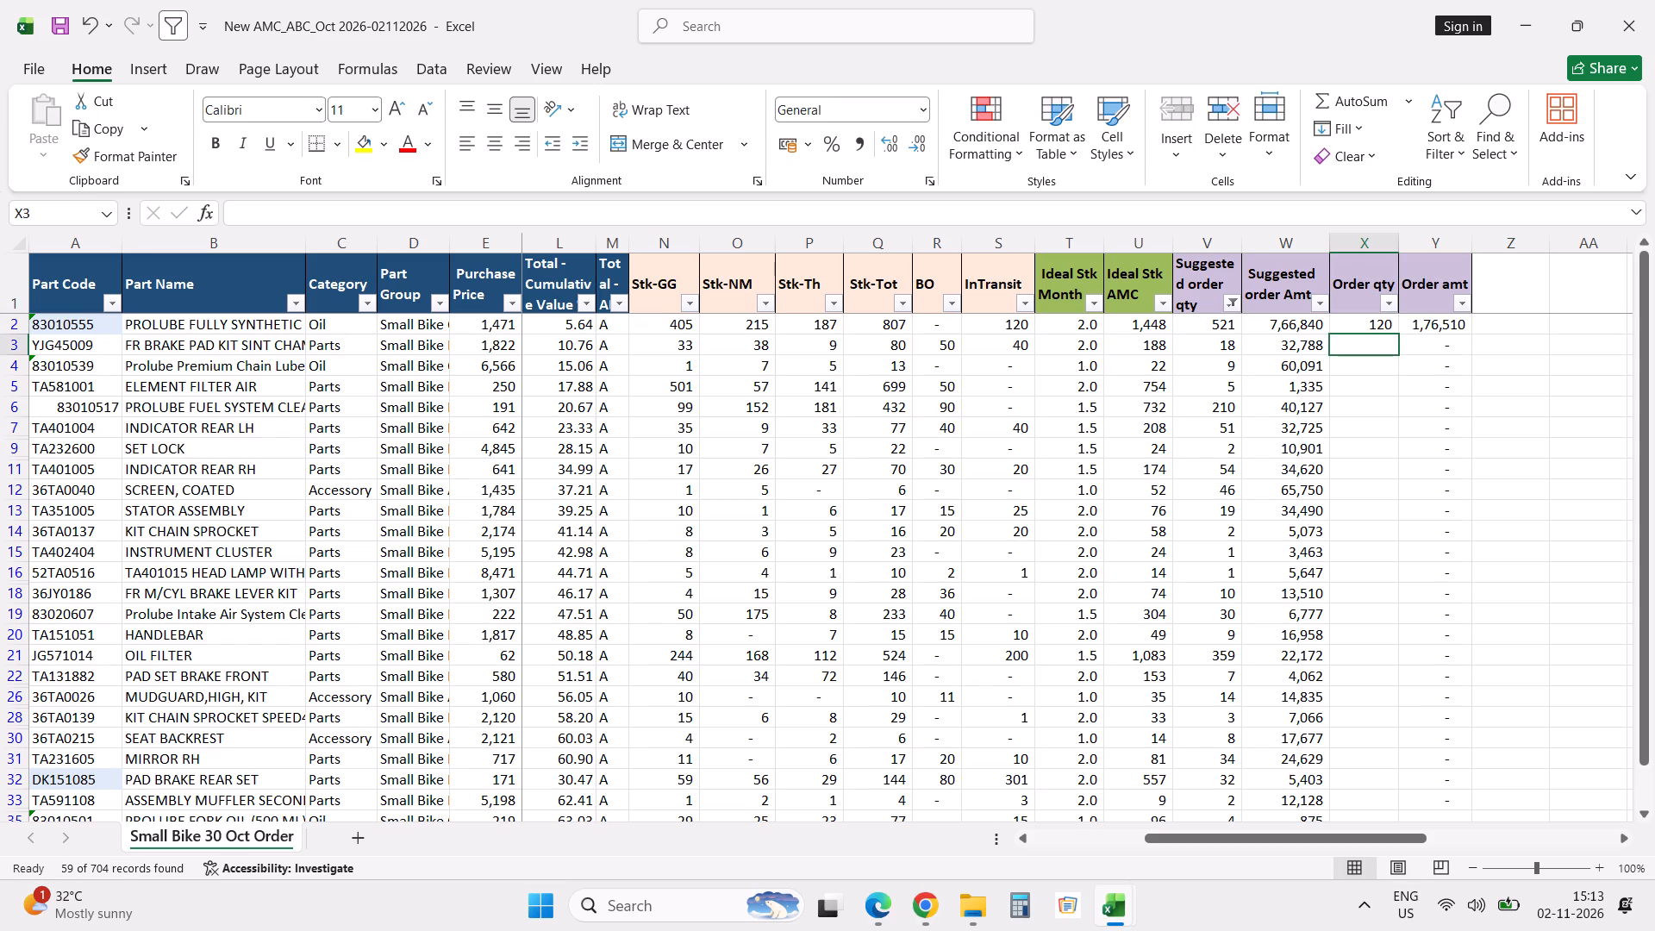
key(Up)
text(60)
key(Return)
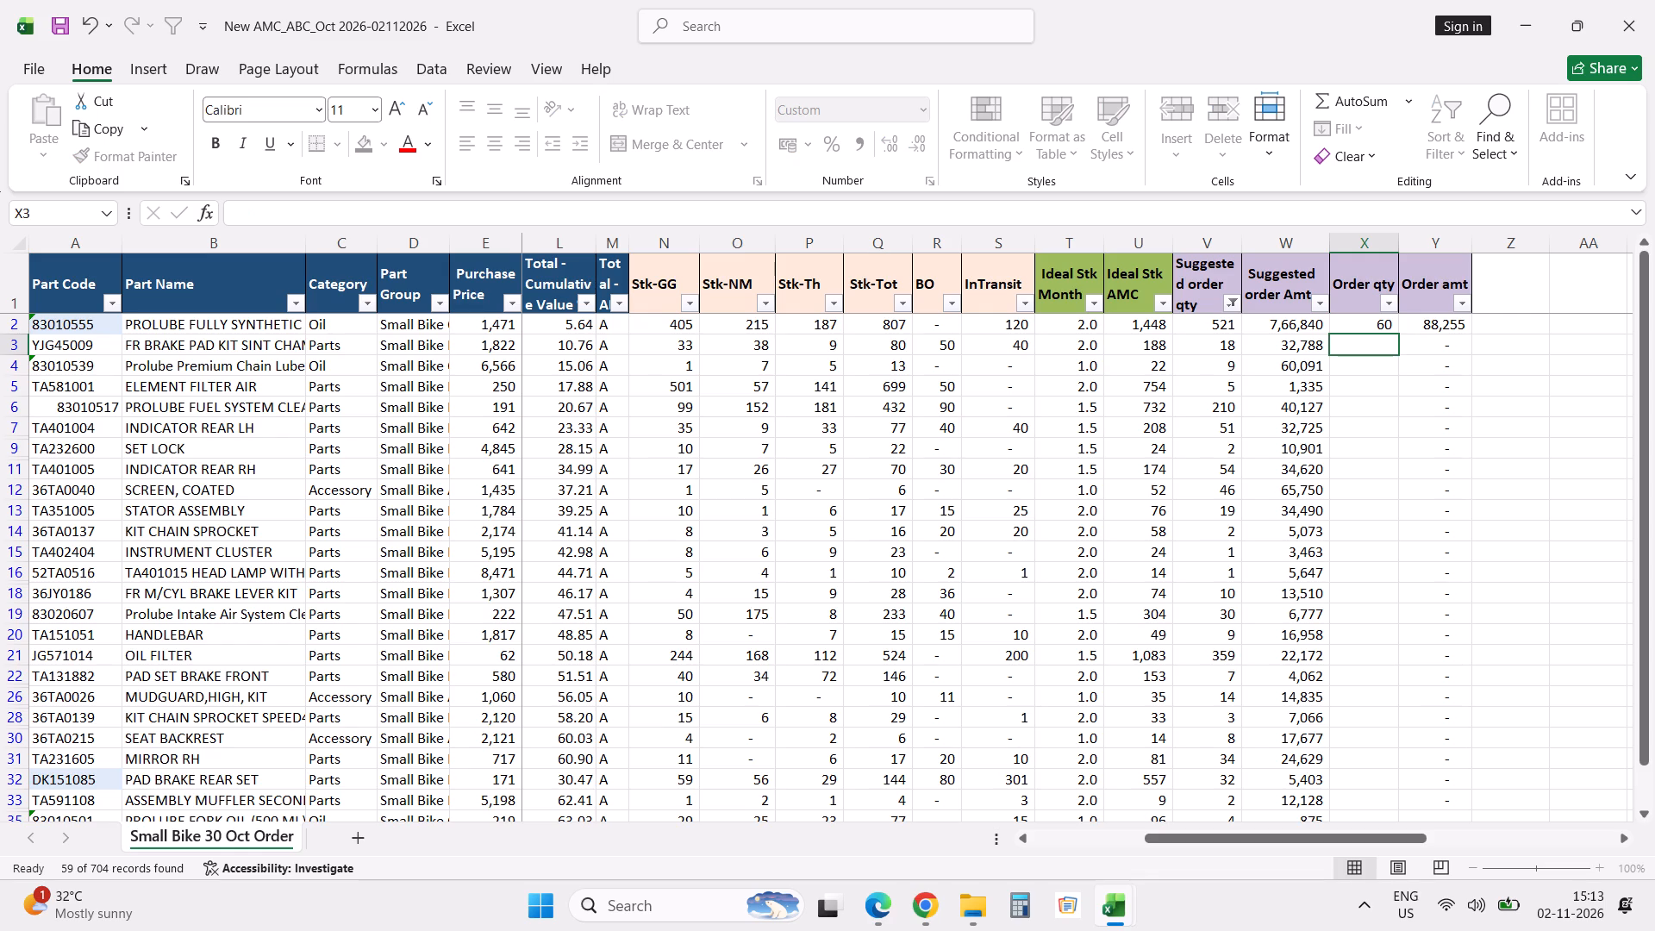
text(18)
key(Return)
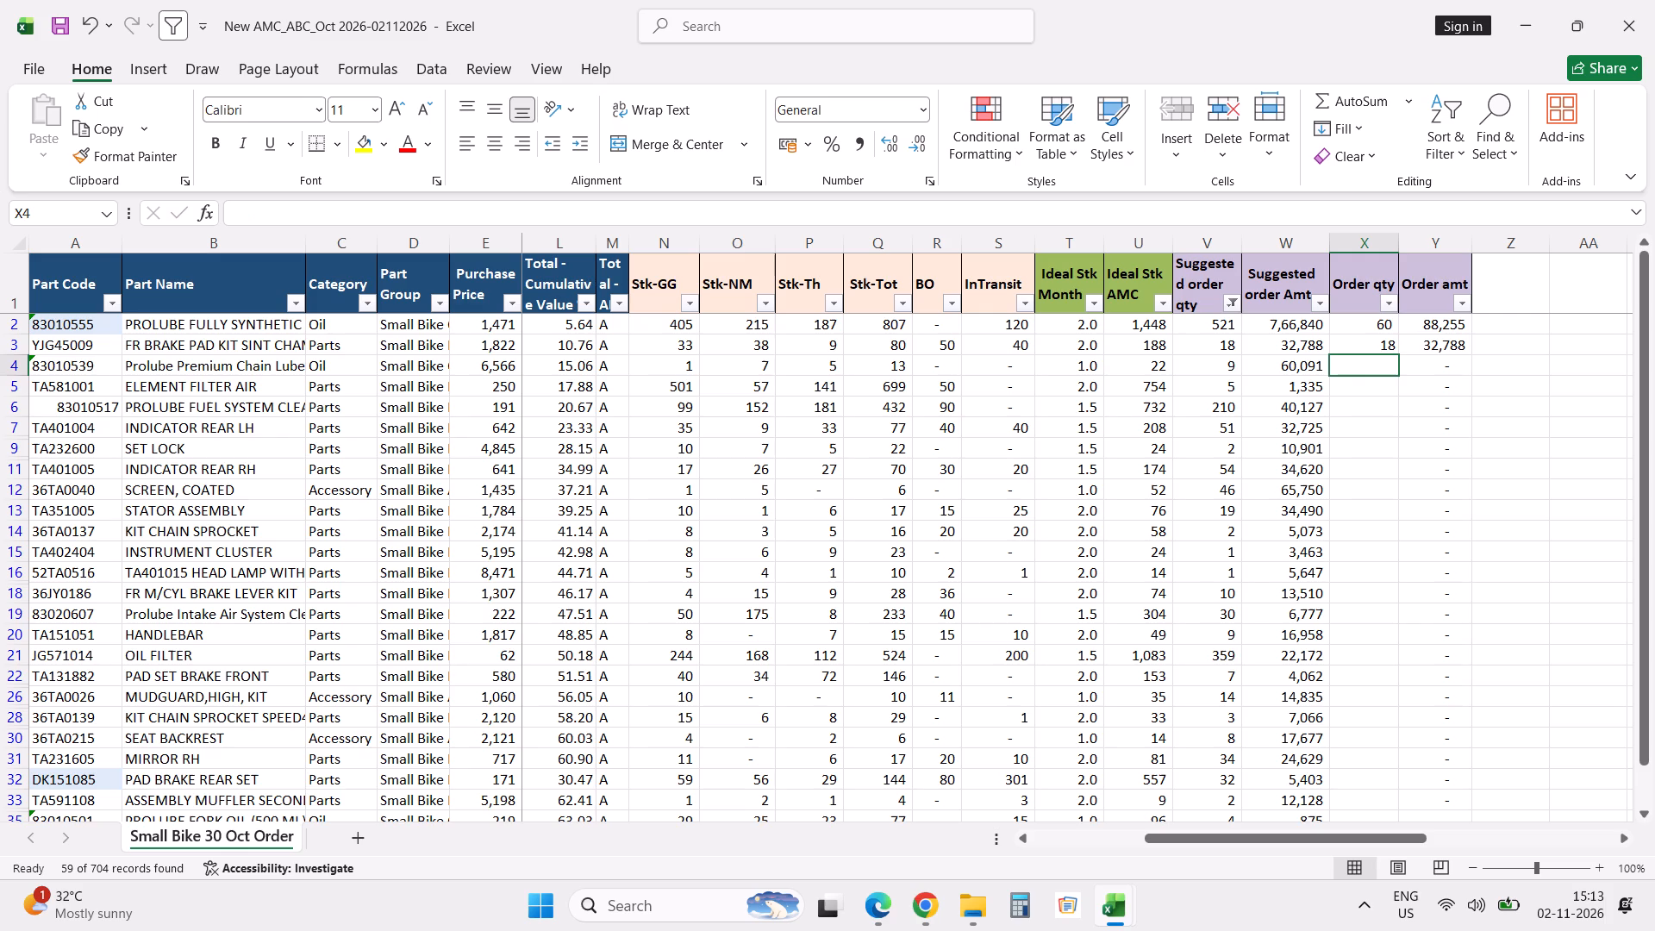
Open Part Purchase Order Statement-02112026 from the Funds Statement folder to check part TA581001.
key(Down)
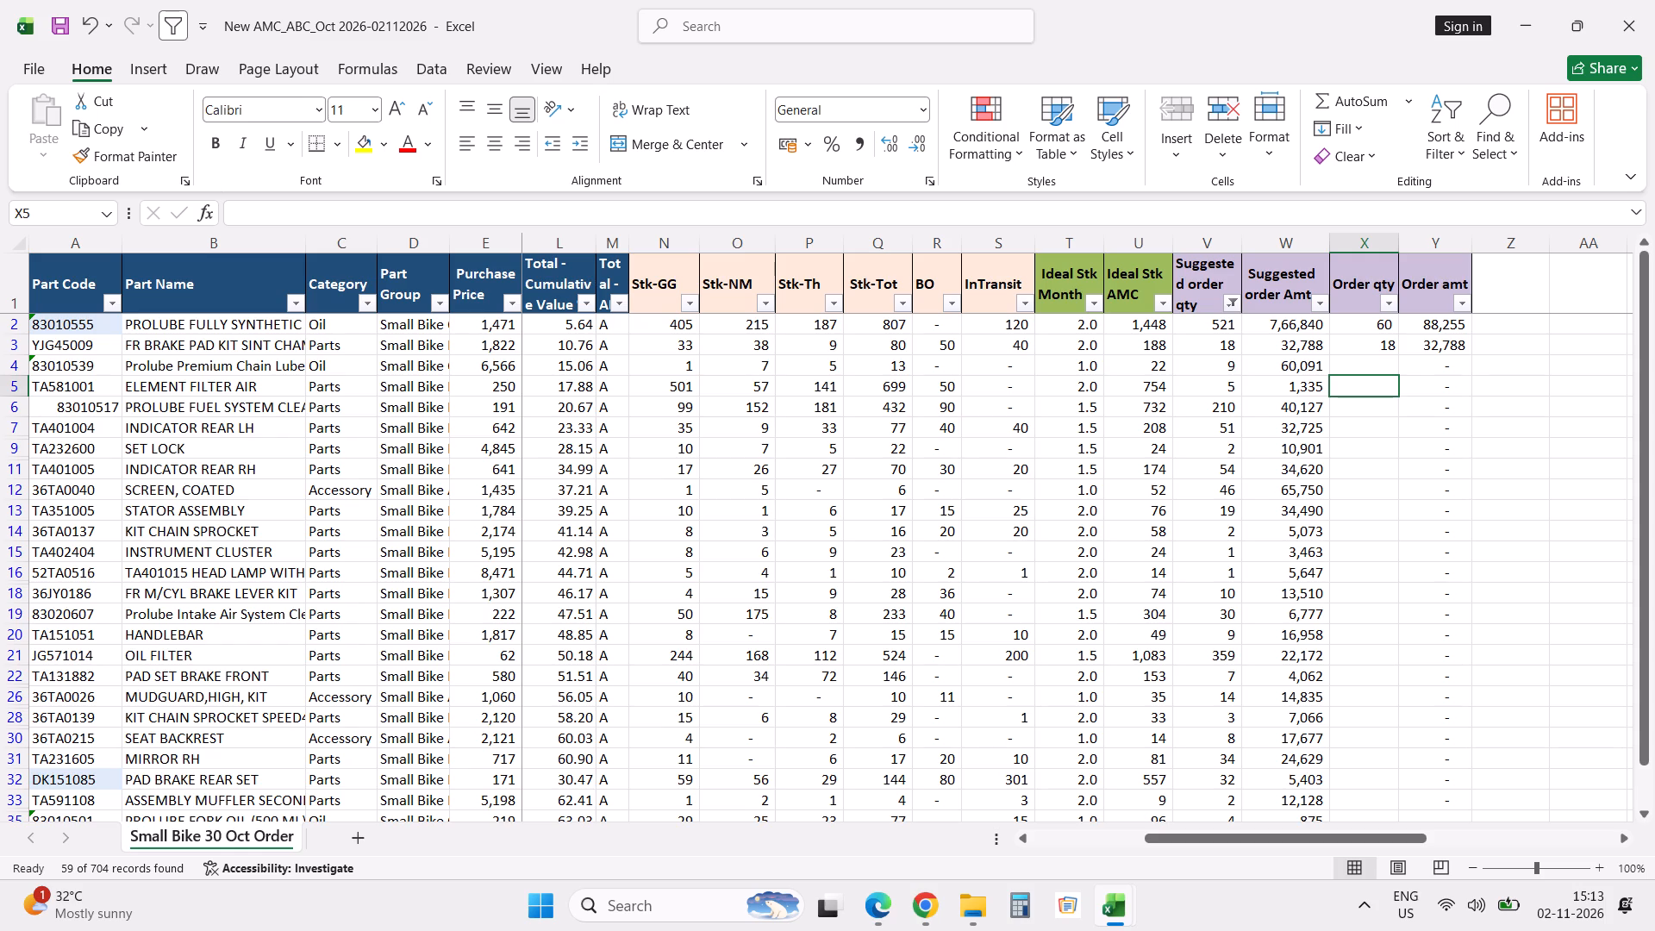
click(92, 389)
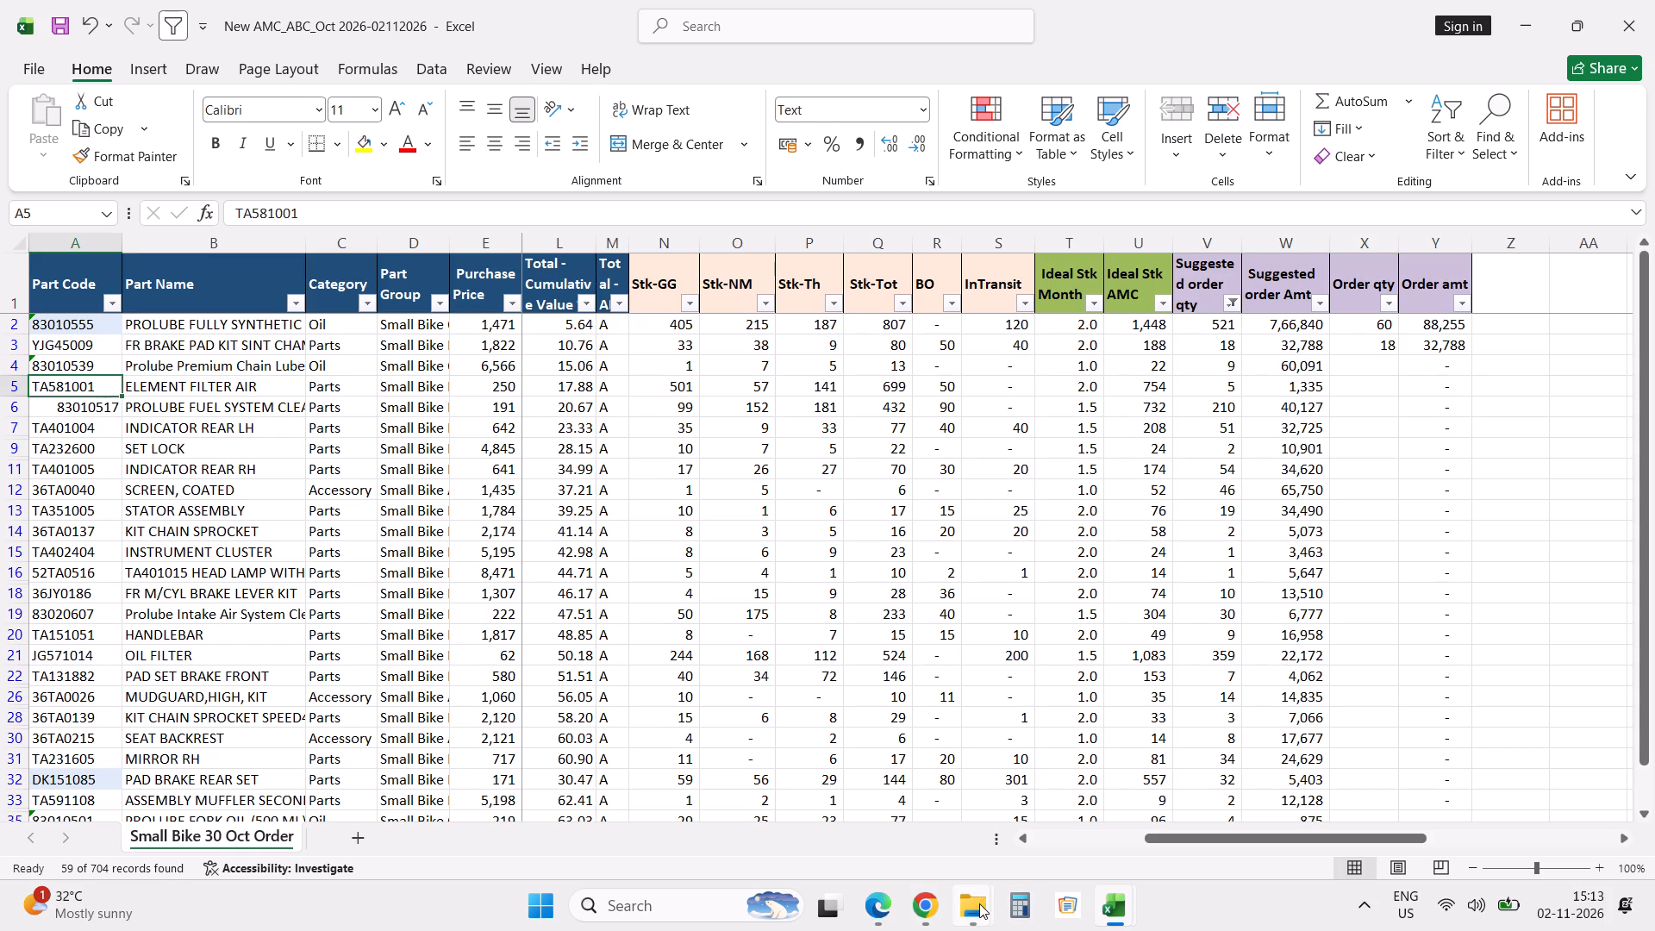
click(979, 903)
click(1088, 802)
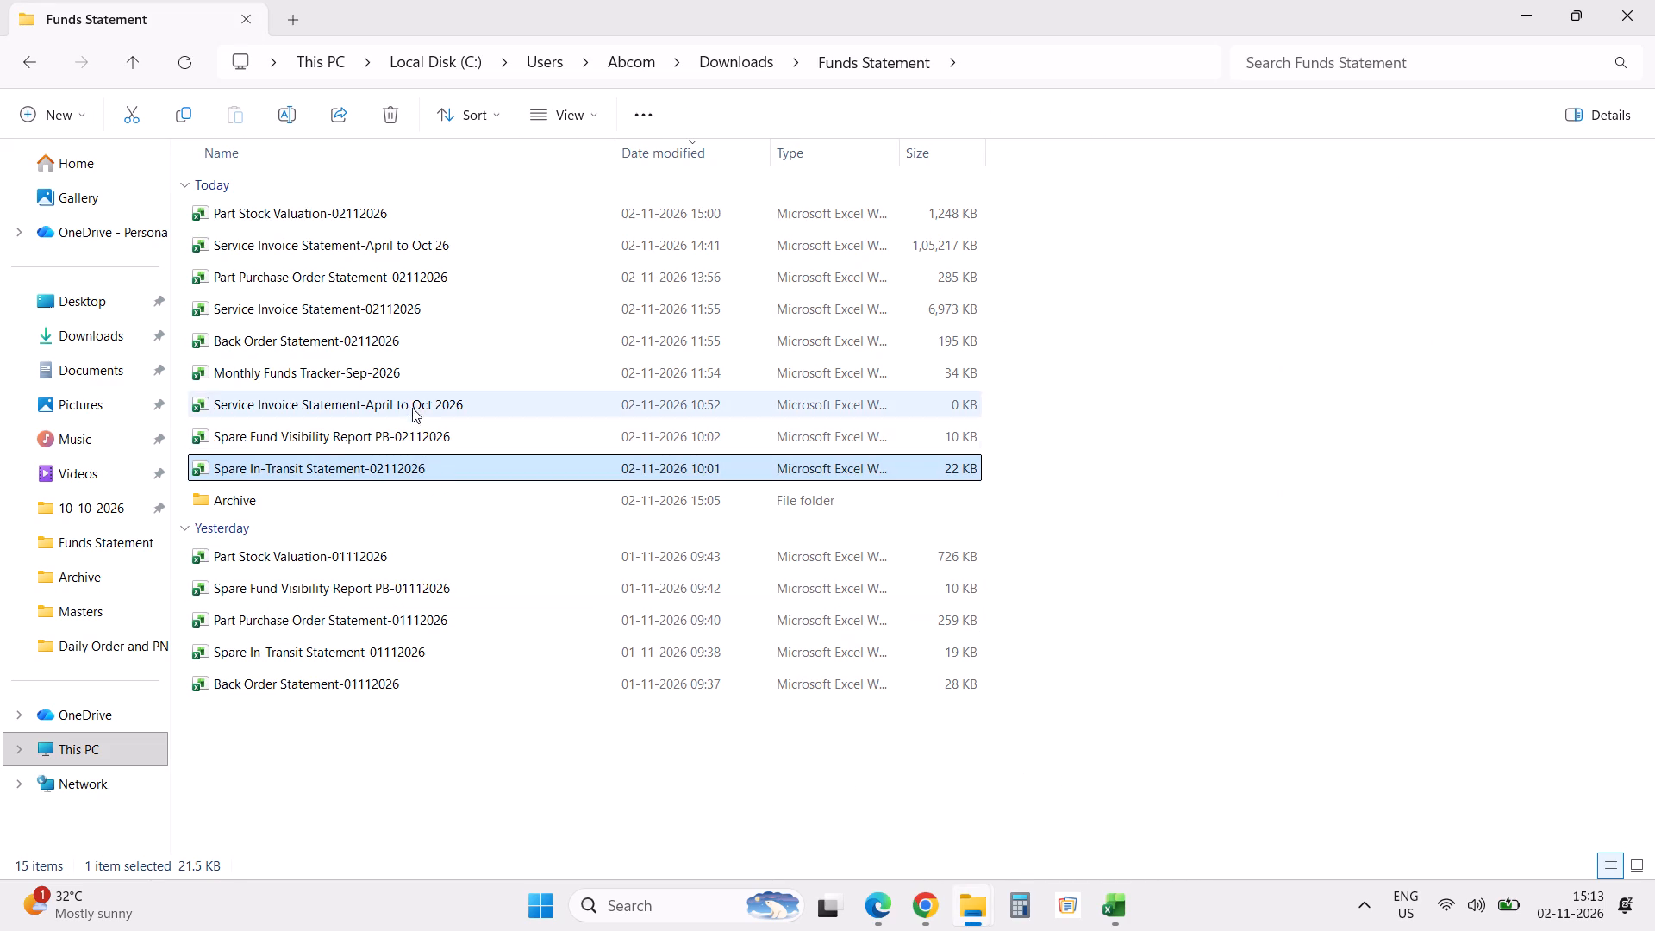
double_click(411, 276)
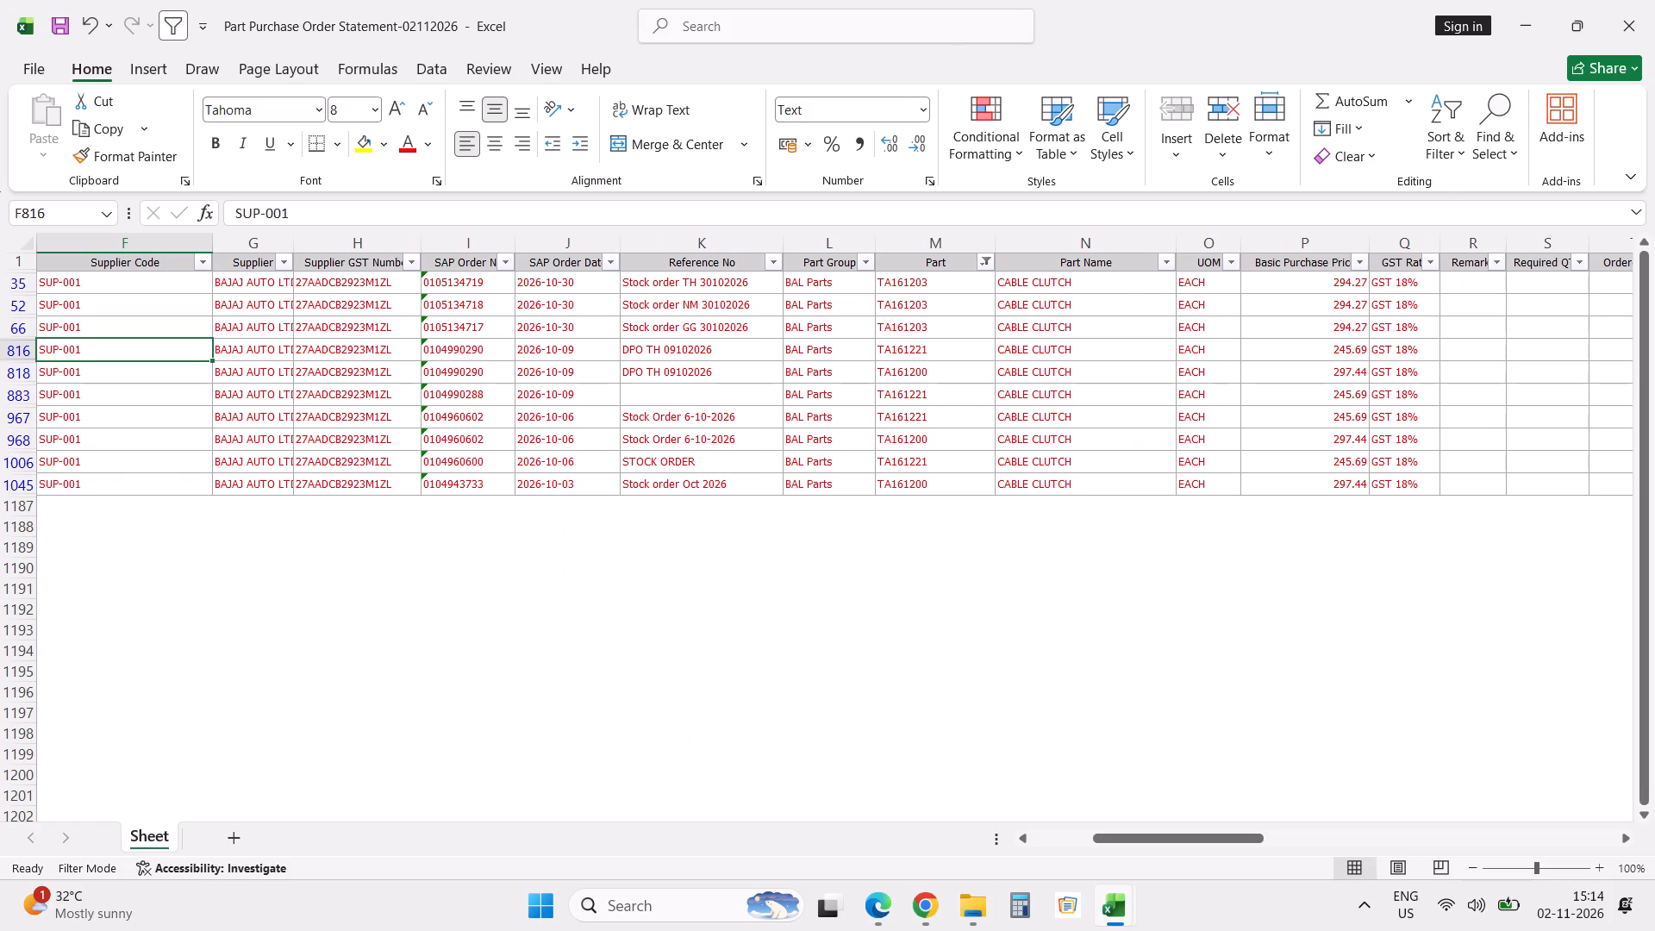
Remove the existing filter from the purchase order statement and reapply blank filters to its header row.
text(dff)
click(403, 266)
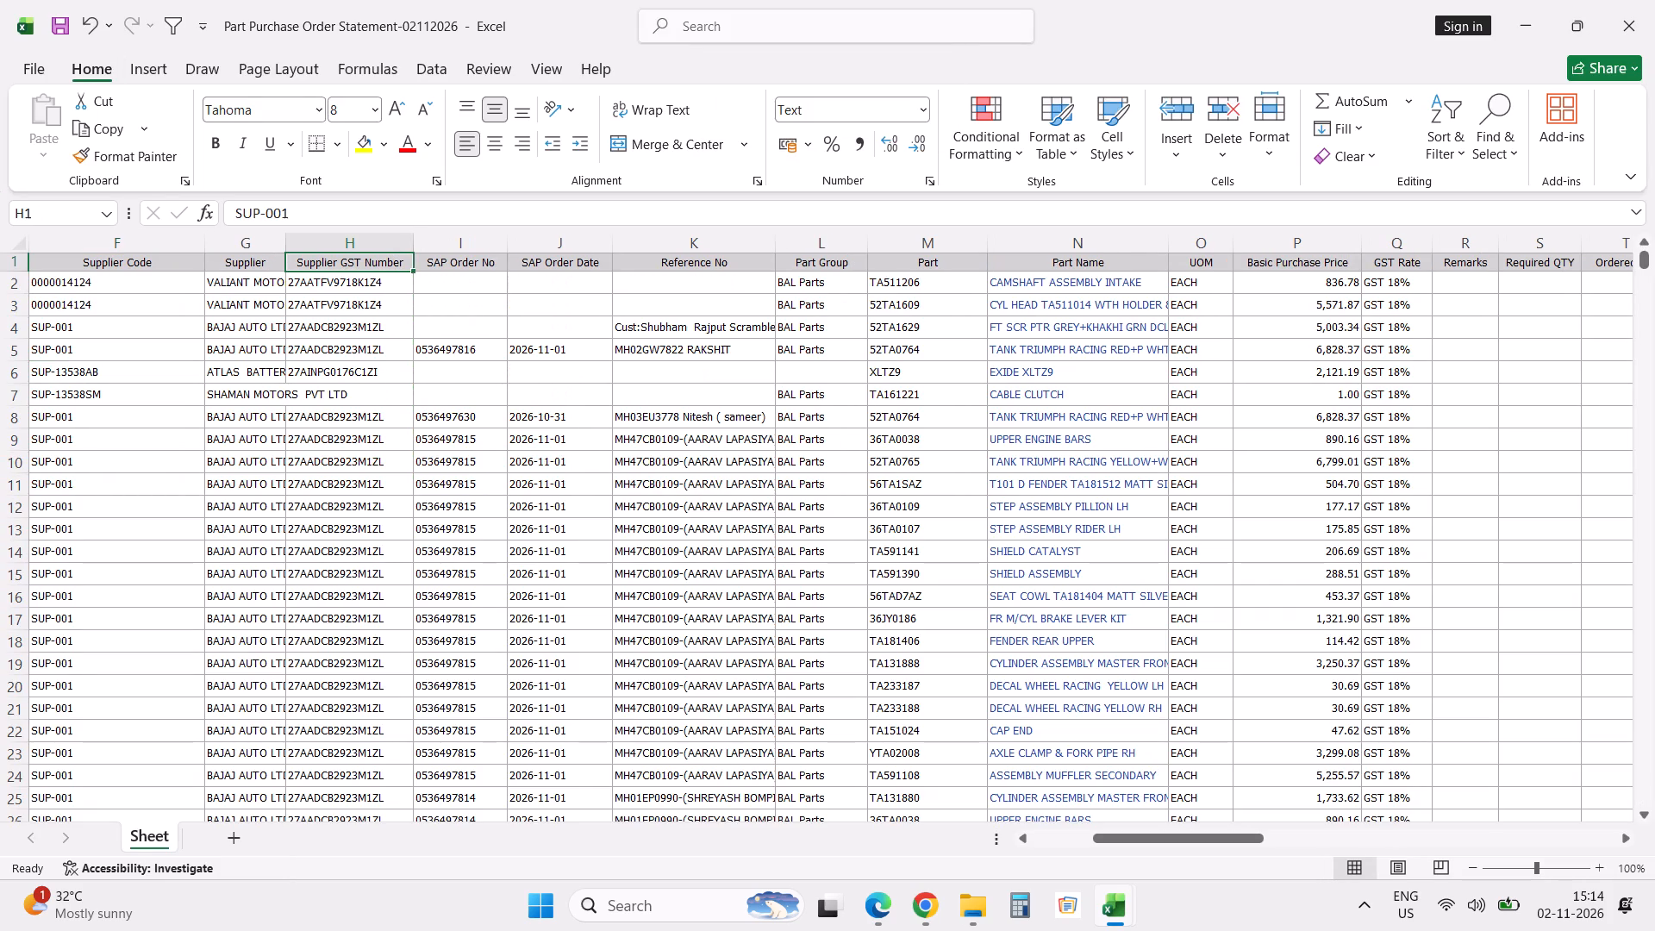
key(alt+d)
text(ff)
Filter the statement's Part column by part code TA581001, copied from A5 of the order workbook.
key(alt+Tab)
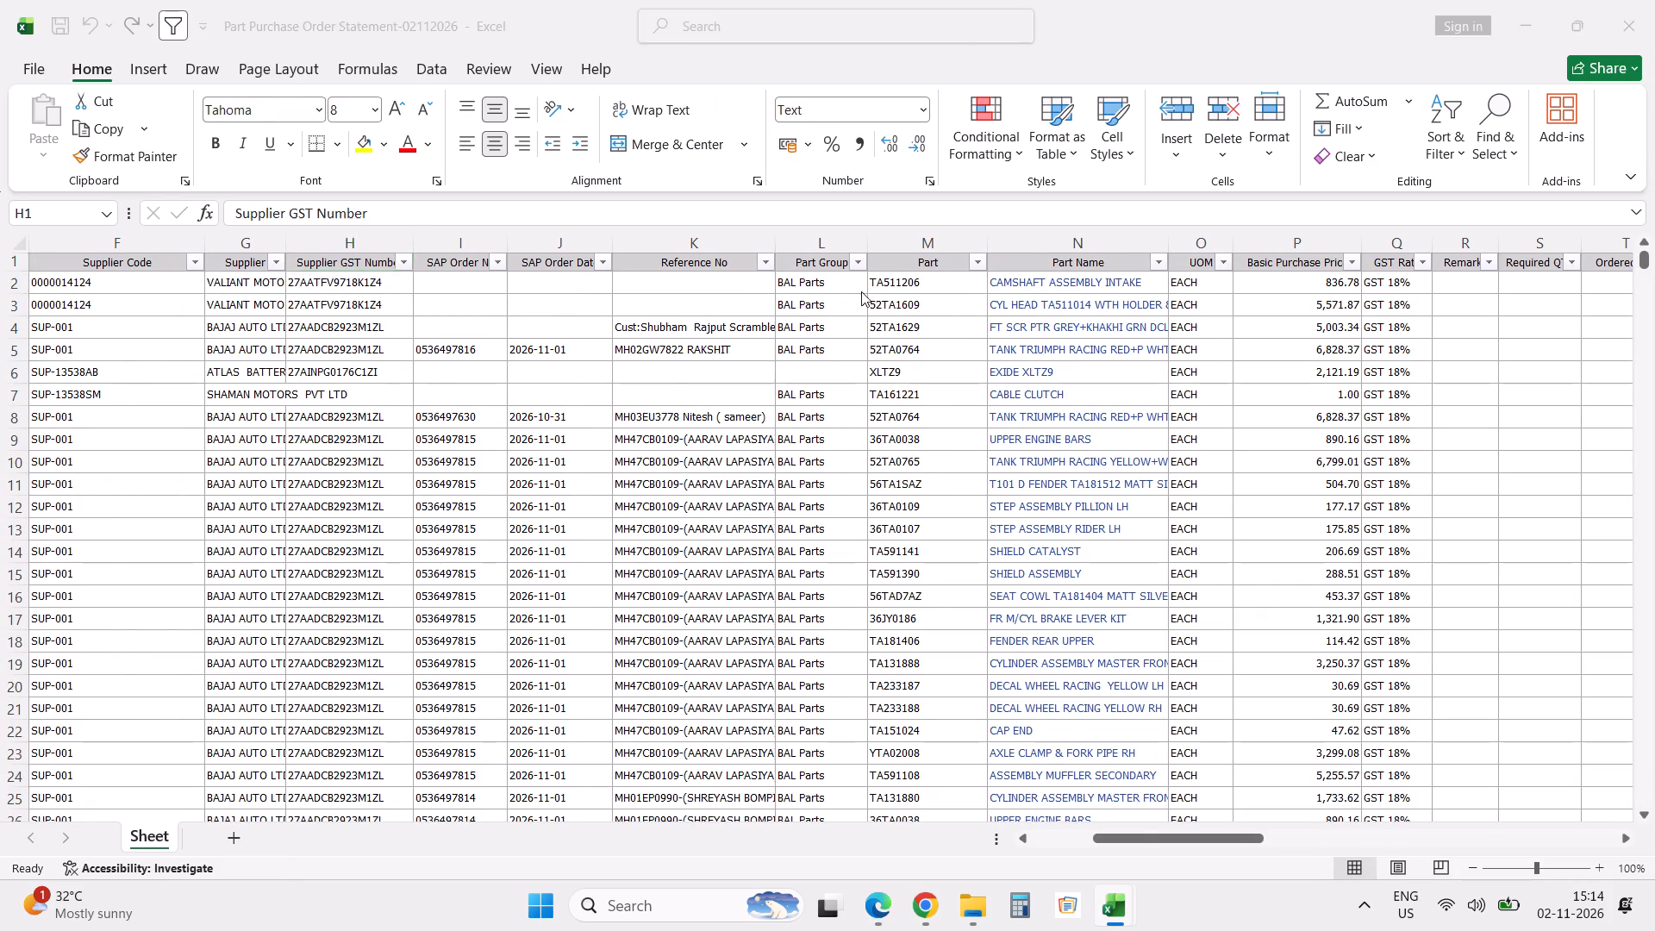
key(ctrl+c)
key(alt+Tab)
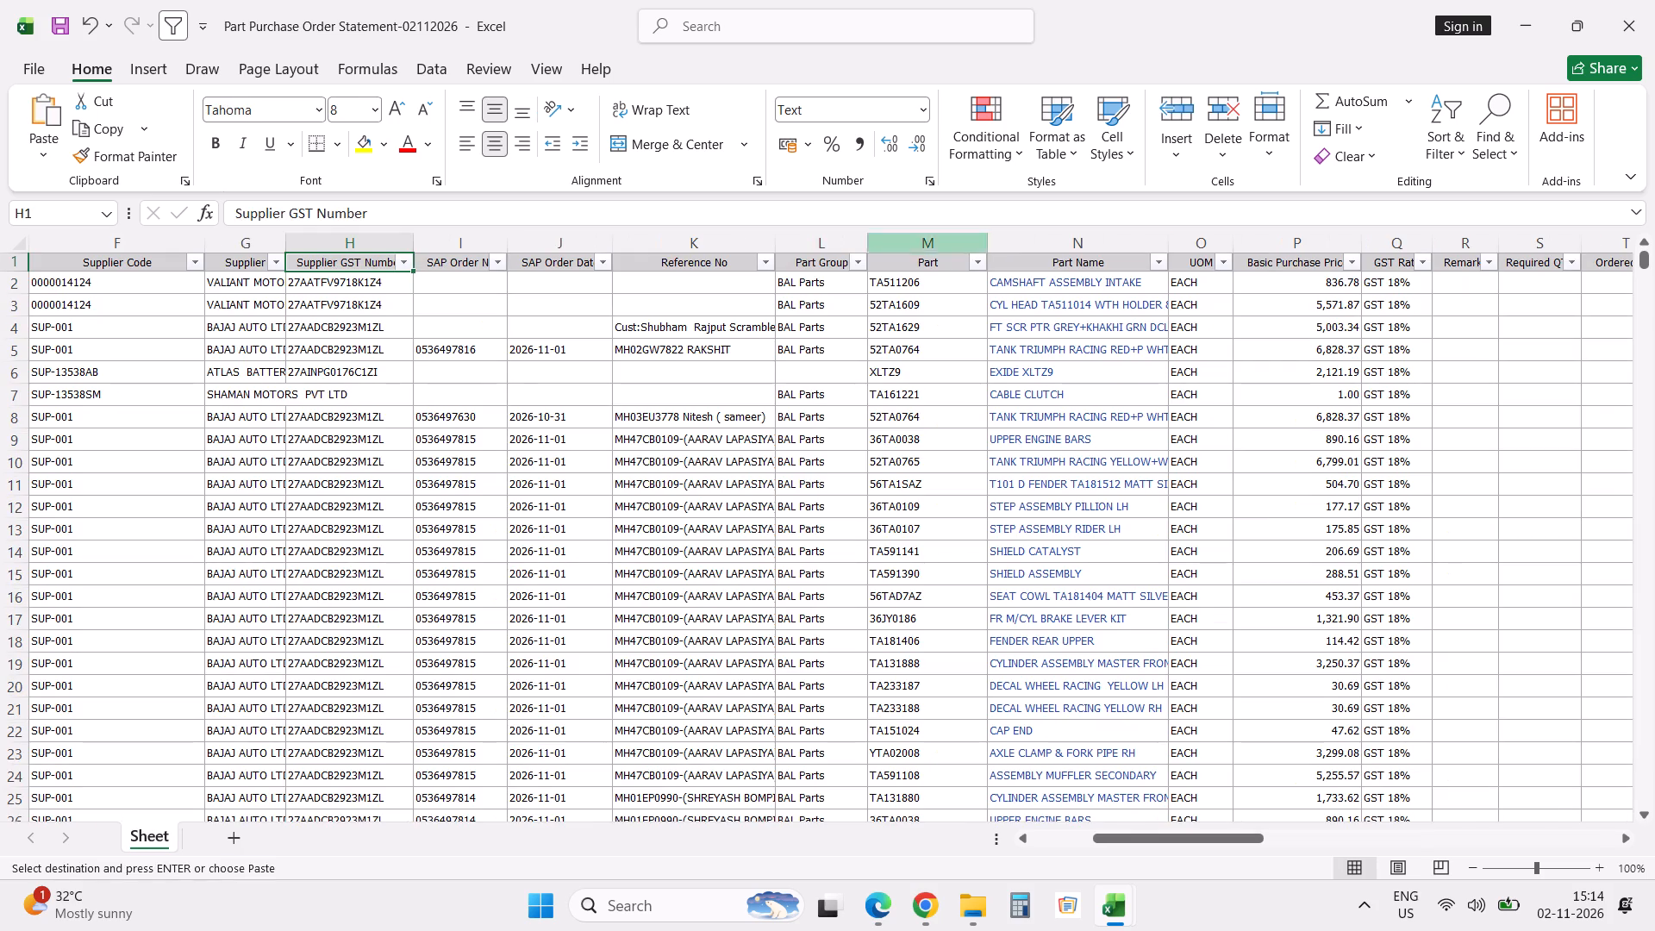
click(973, 263)
click(888, 521)
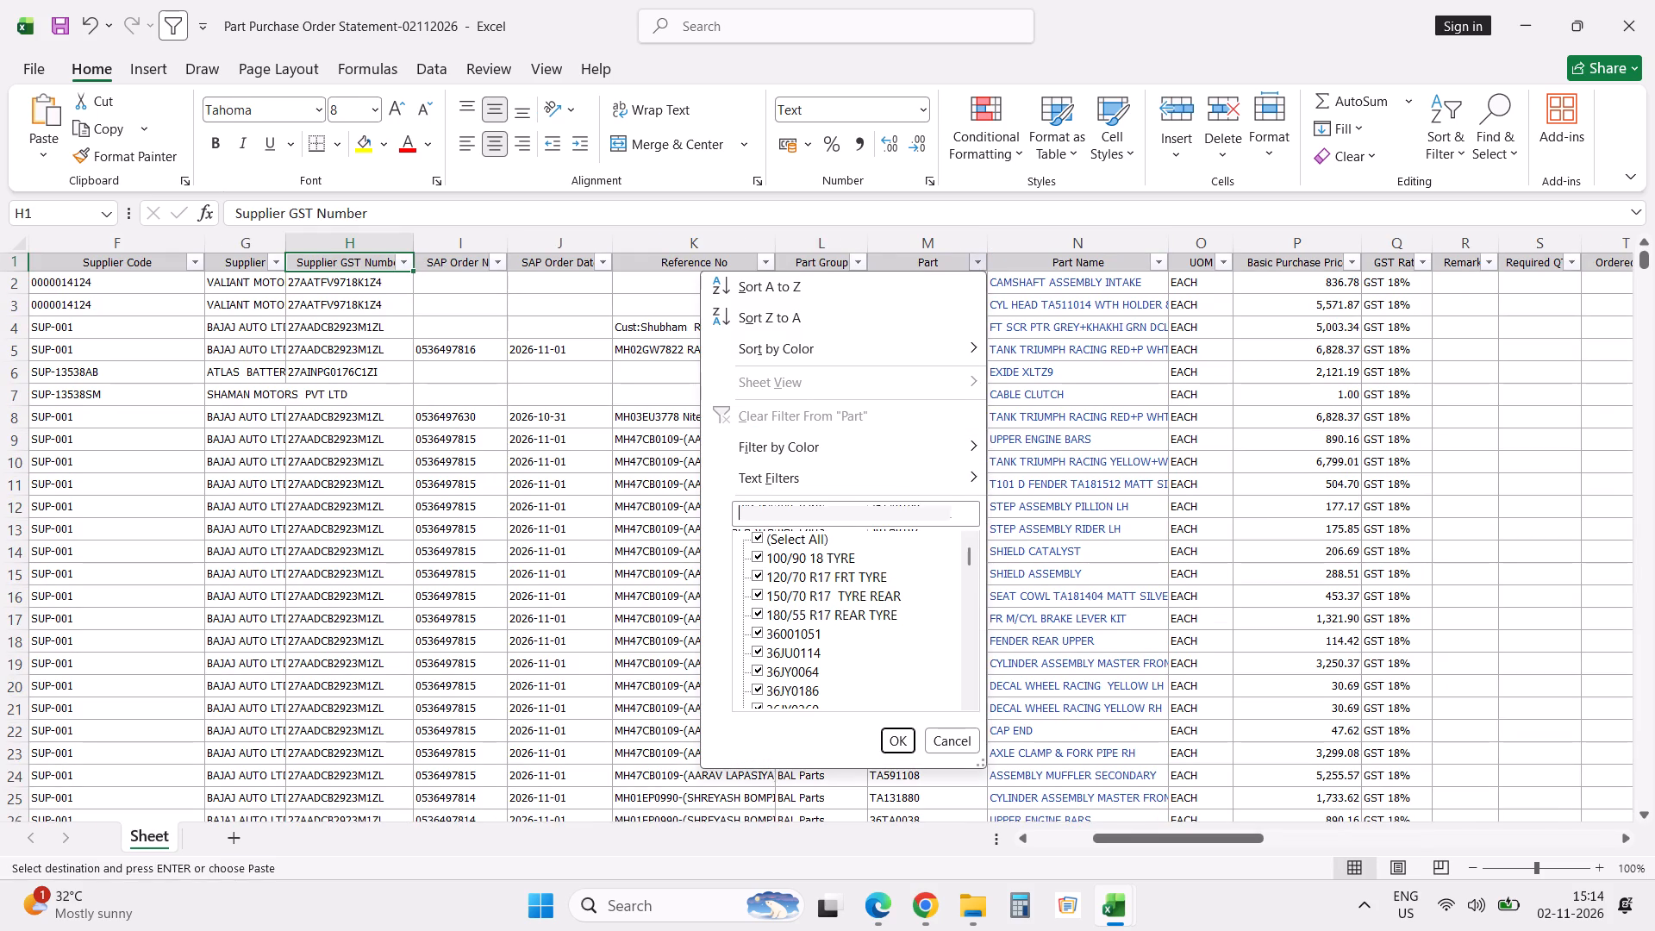
key(ctrl+v)
key(Return)
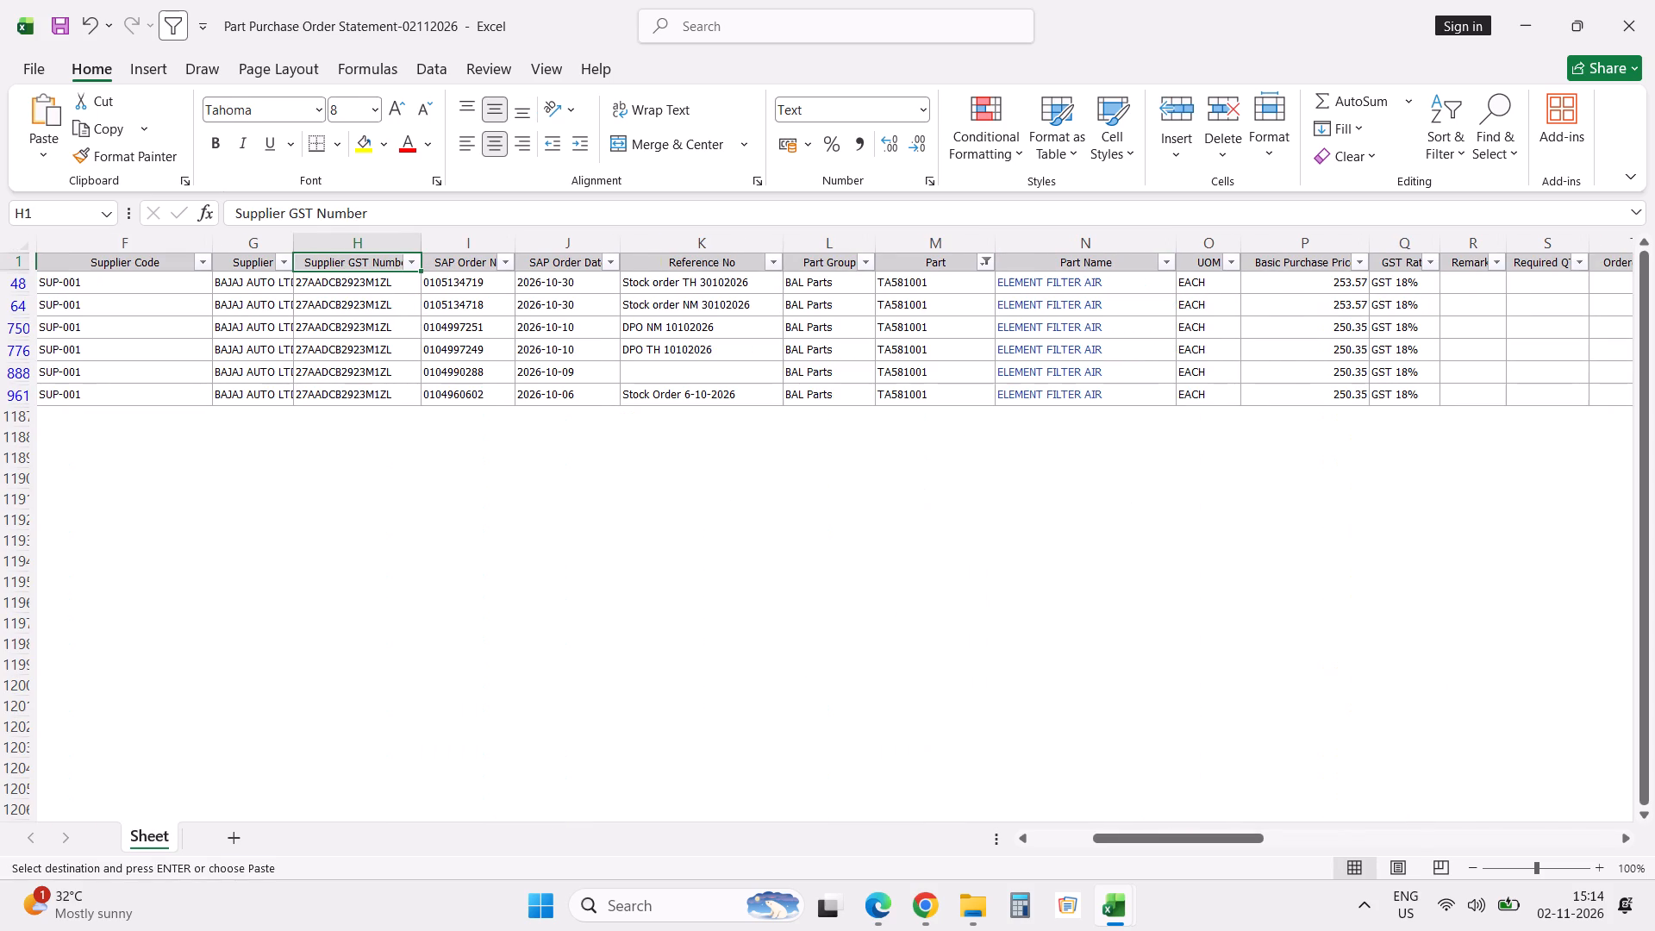
Examine TA581001's ordered, back order, in-transit and GRN quantities across the filtered purchase order rows.
key(Down)
key(Down)
key(Right)
key(Right)
key(Right)
key(Right)
key(Right)
key(Right)
key(Right)
key(Right)
key(Right)
key(Right)
key(Right)
key(Right)
key(Right)
key(Right)
key(Right)
key(Right)
key(Right)
key(Right)
key(Right)
key(Right)
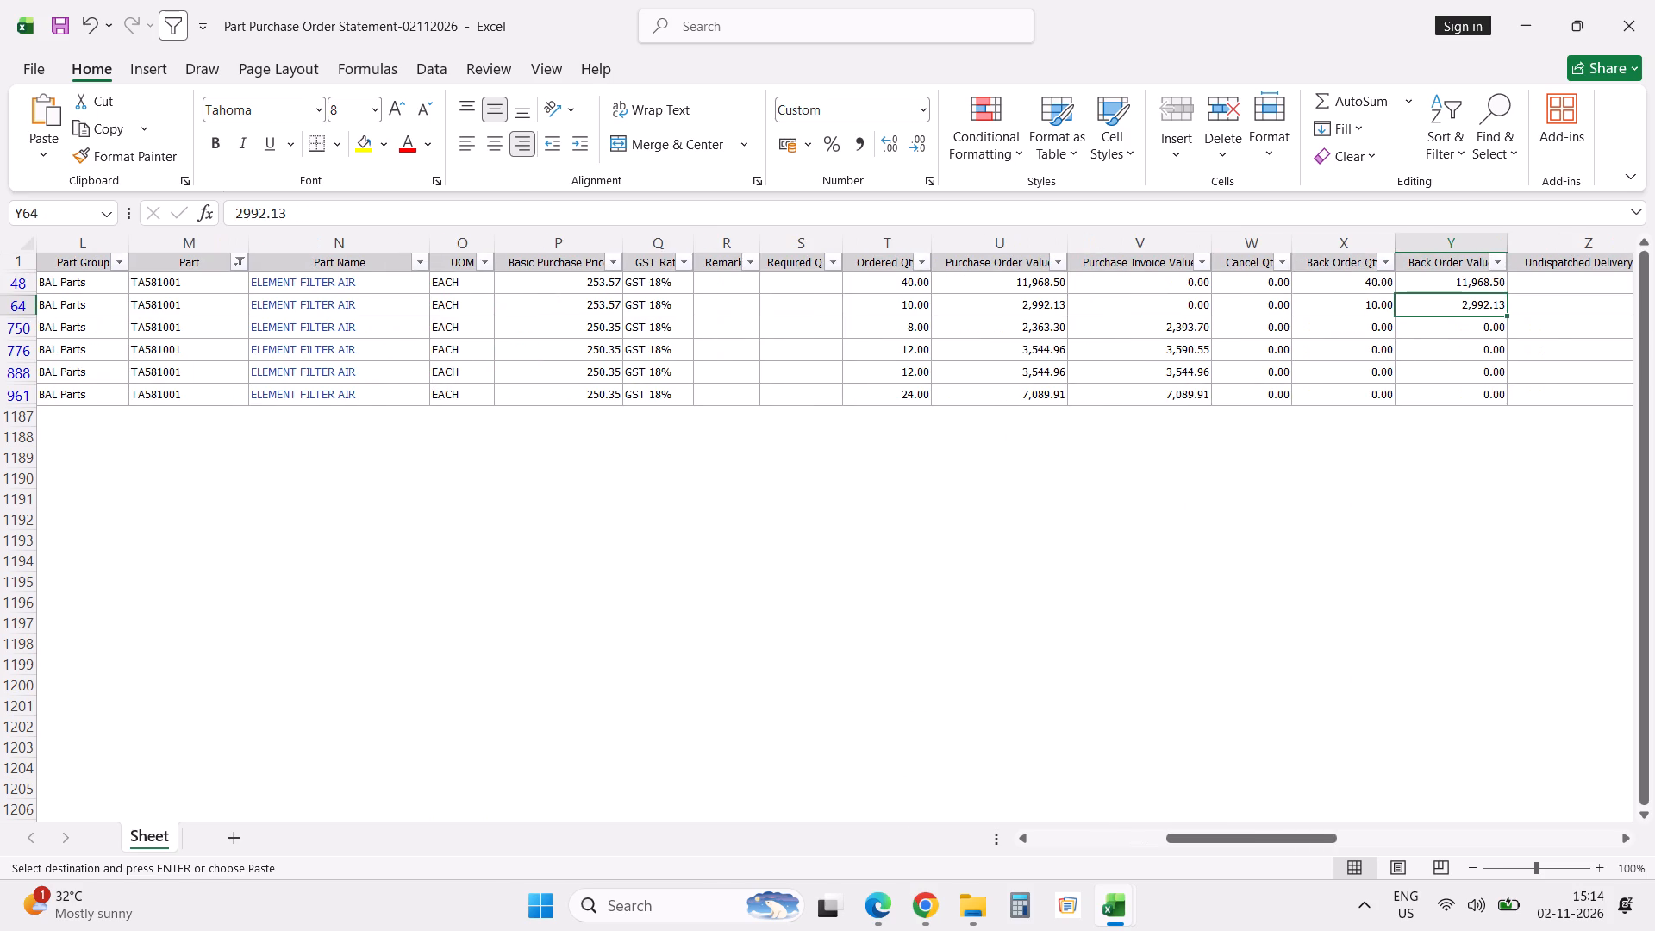
key(alt+Tab)
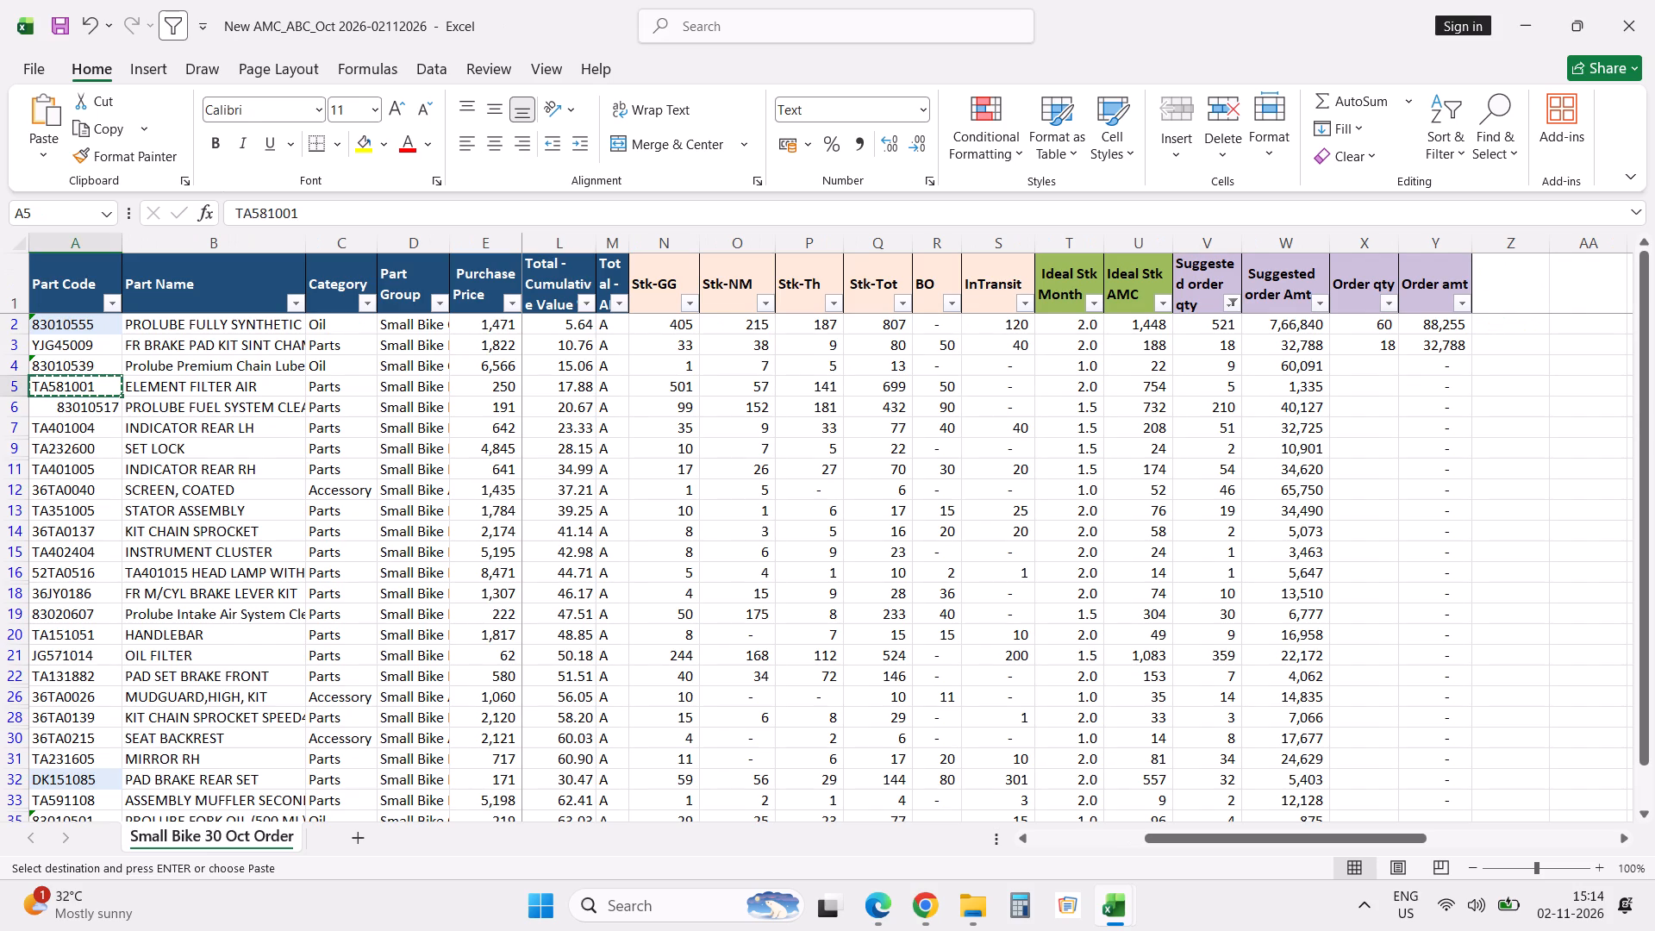
key(alt+Tab)
key(Right)
key(Right)
key(Right)
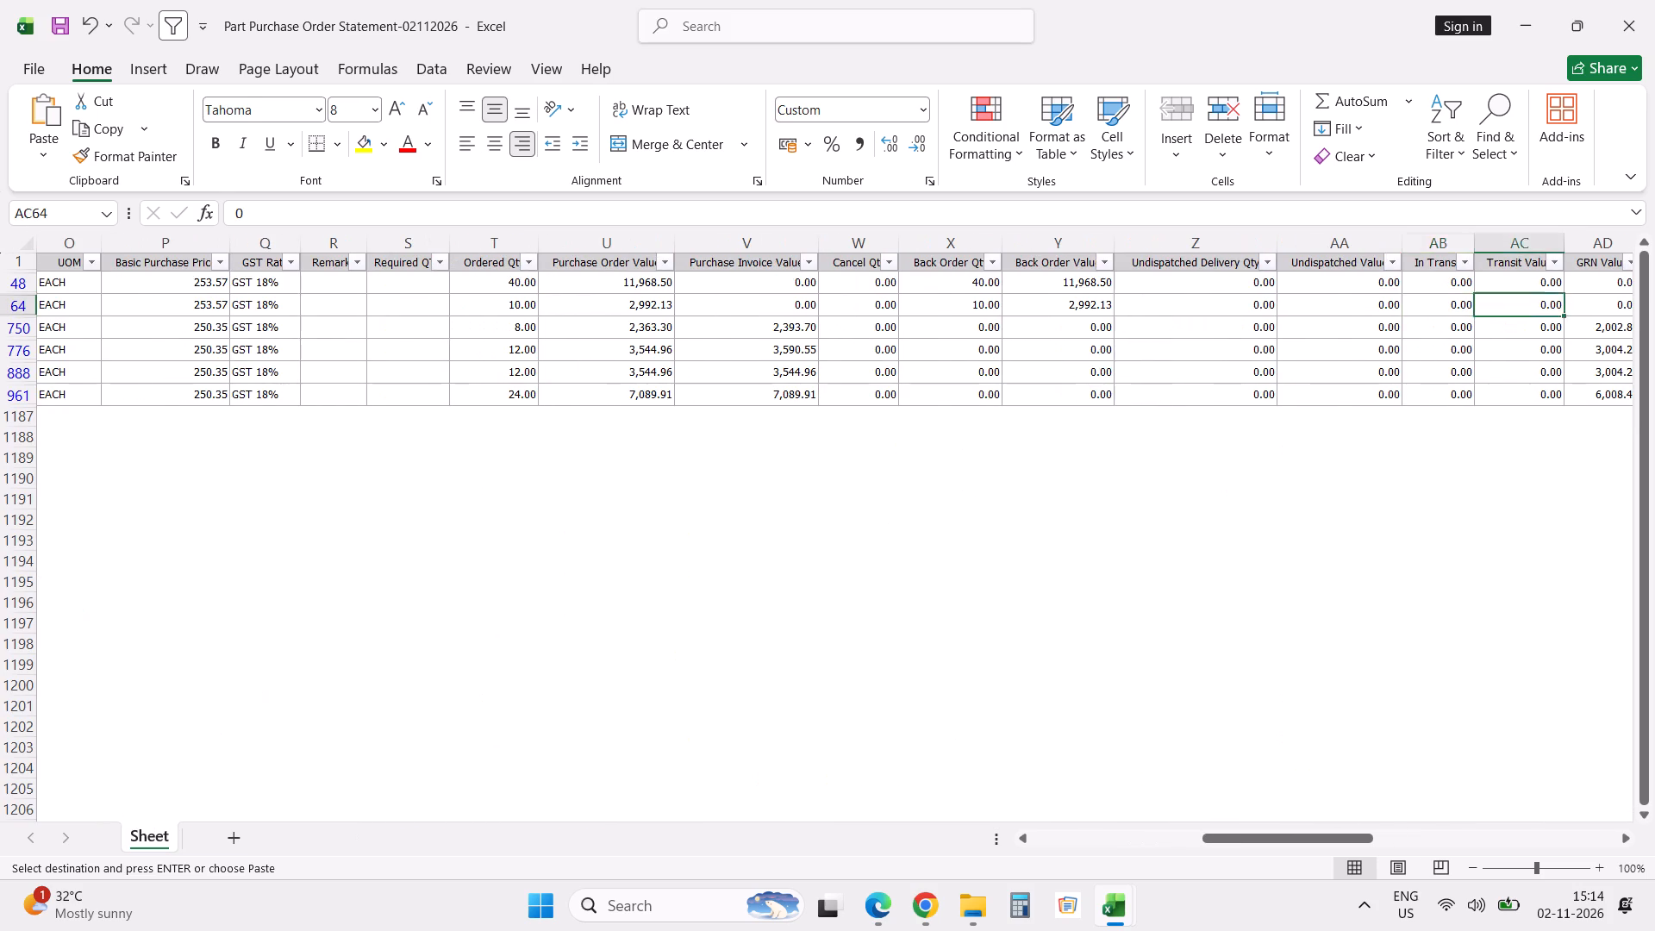
key(Right)
key(Right)
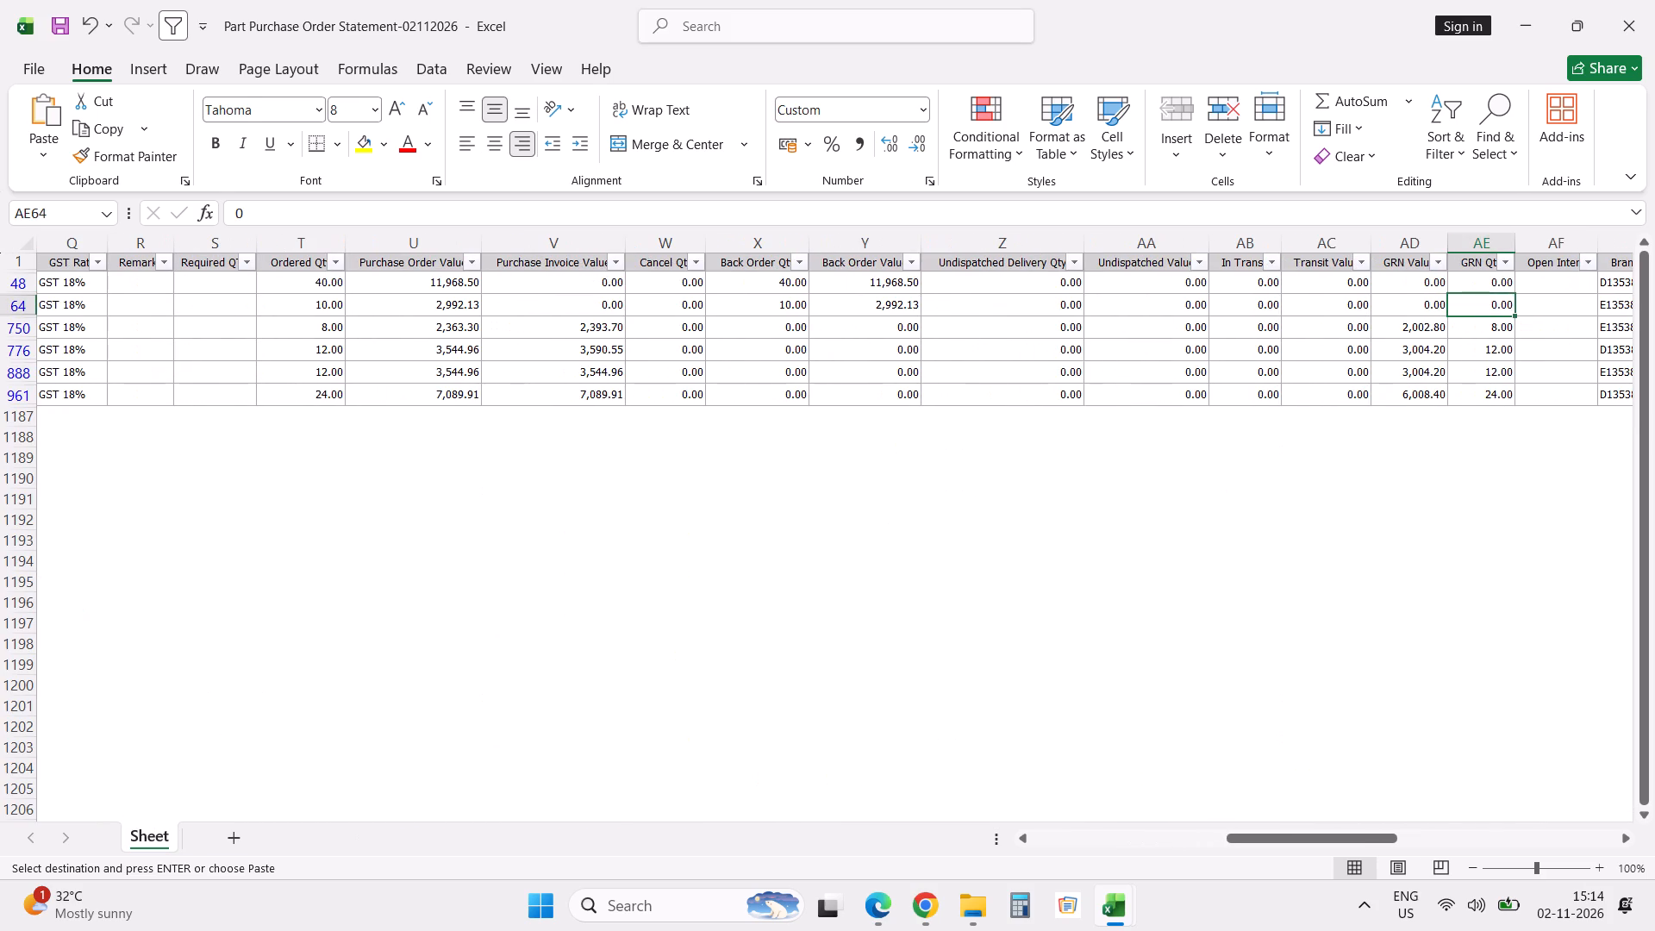
In the order workbook, enter Order qty 51 revised to 50 for TA401004, and 2 for TA232600, leaving rows 5 and 6 blank.
key(alt+Tab)
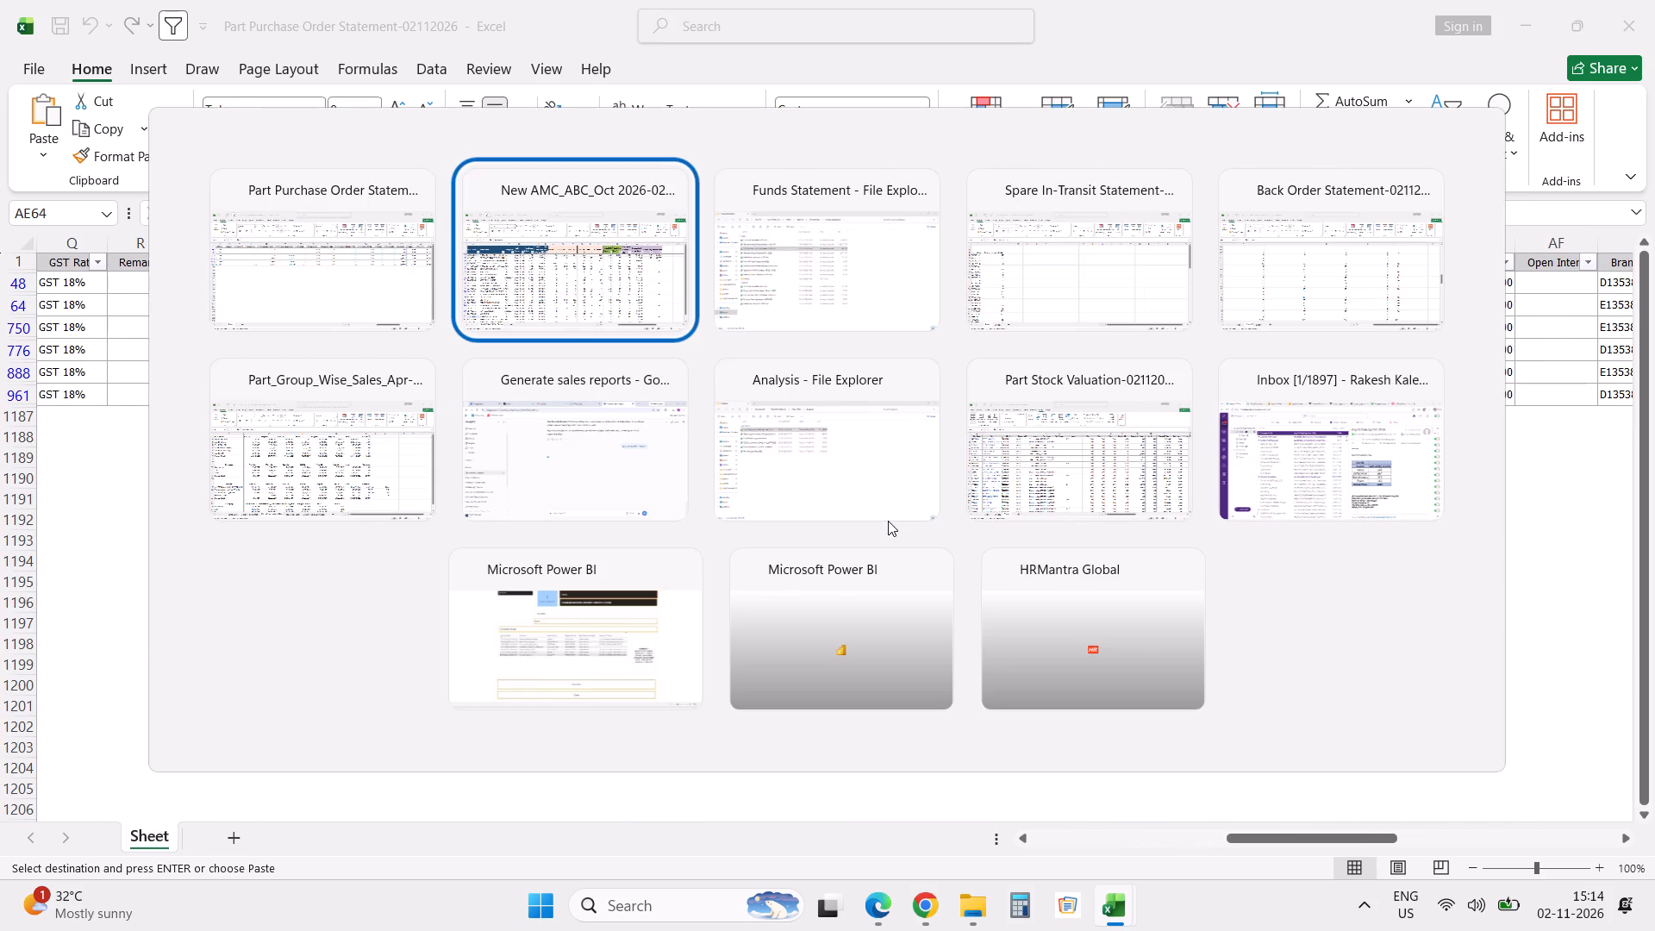
key(Return)
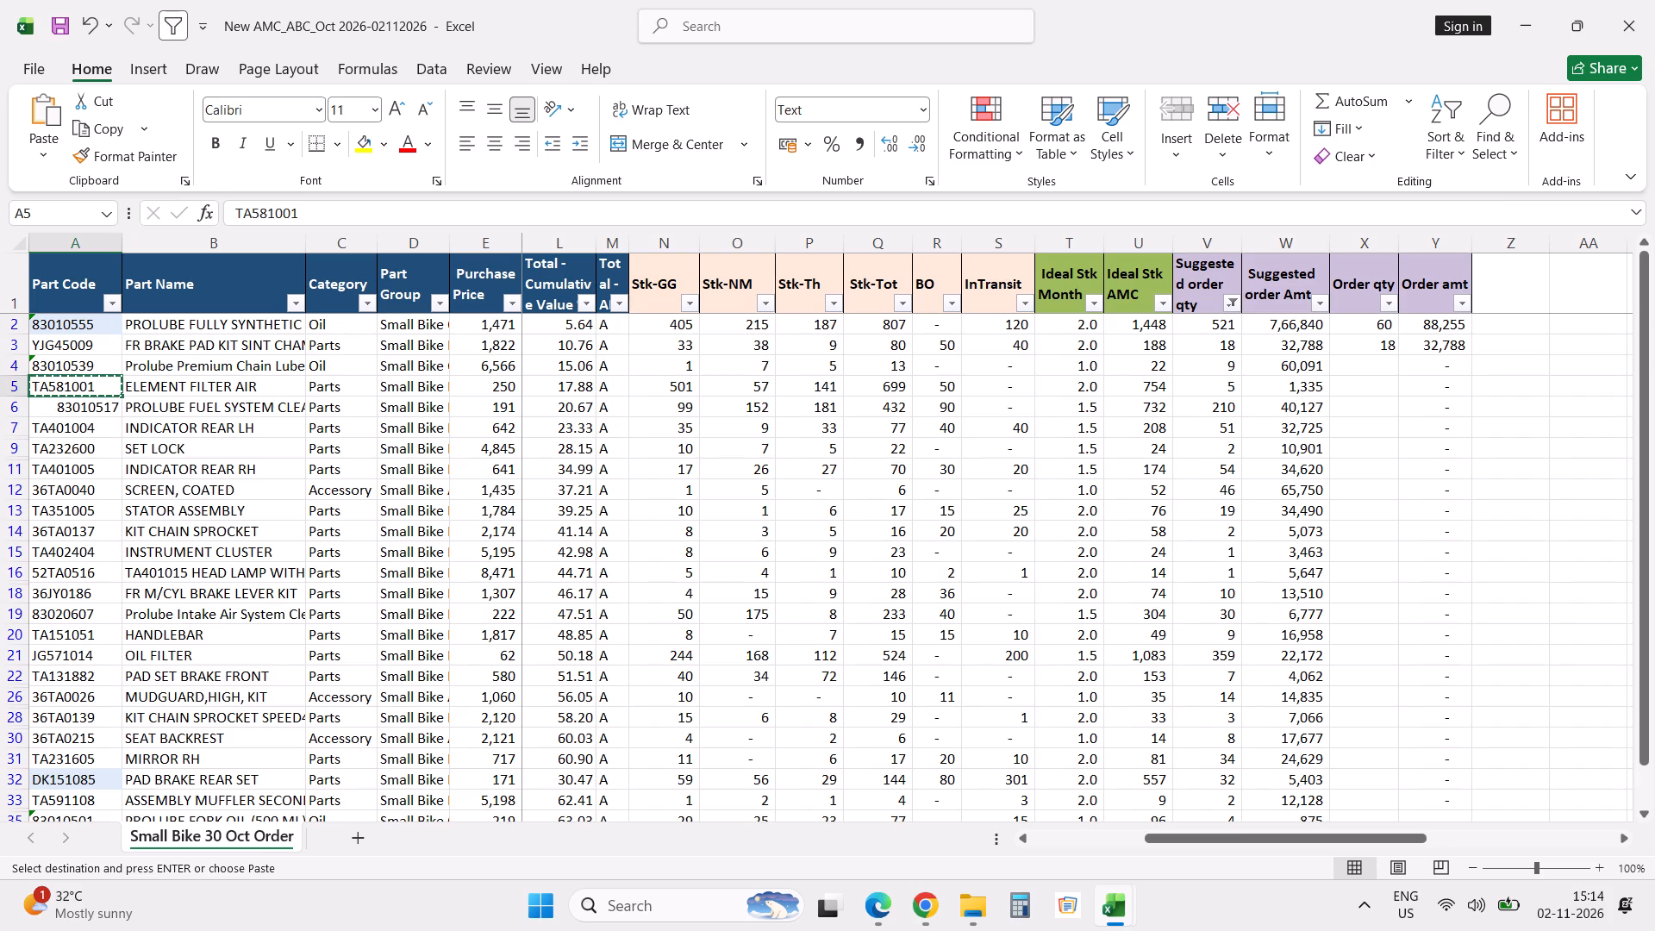
click(1354, 385)
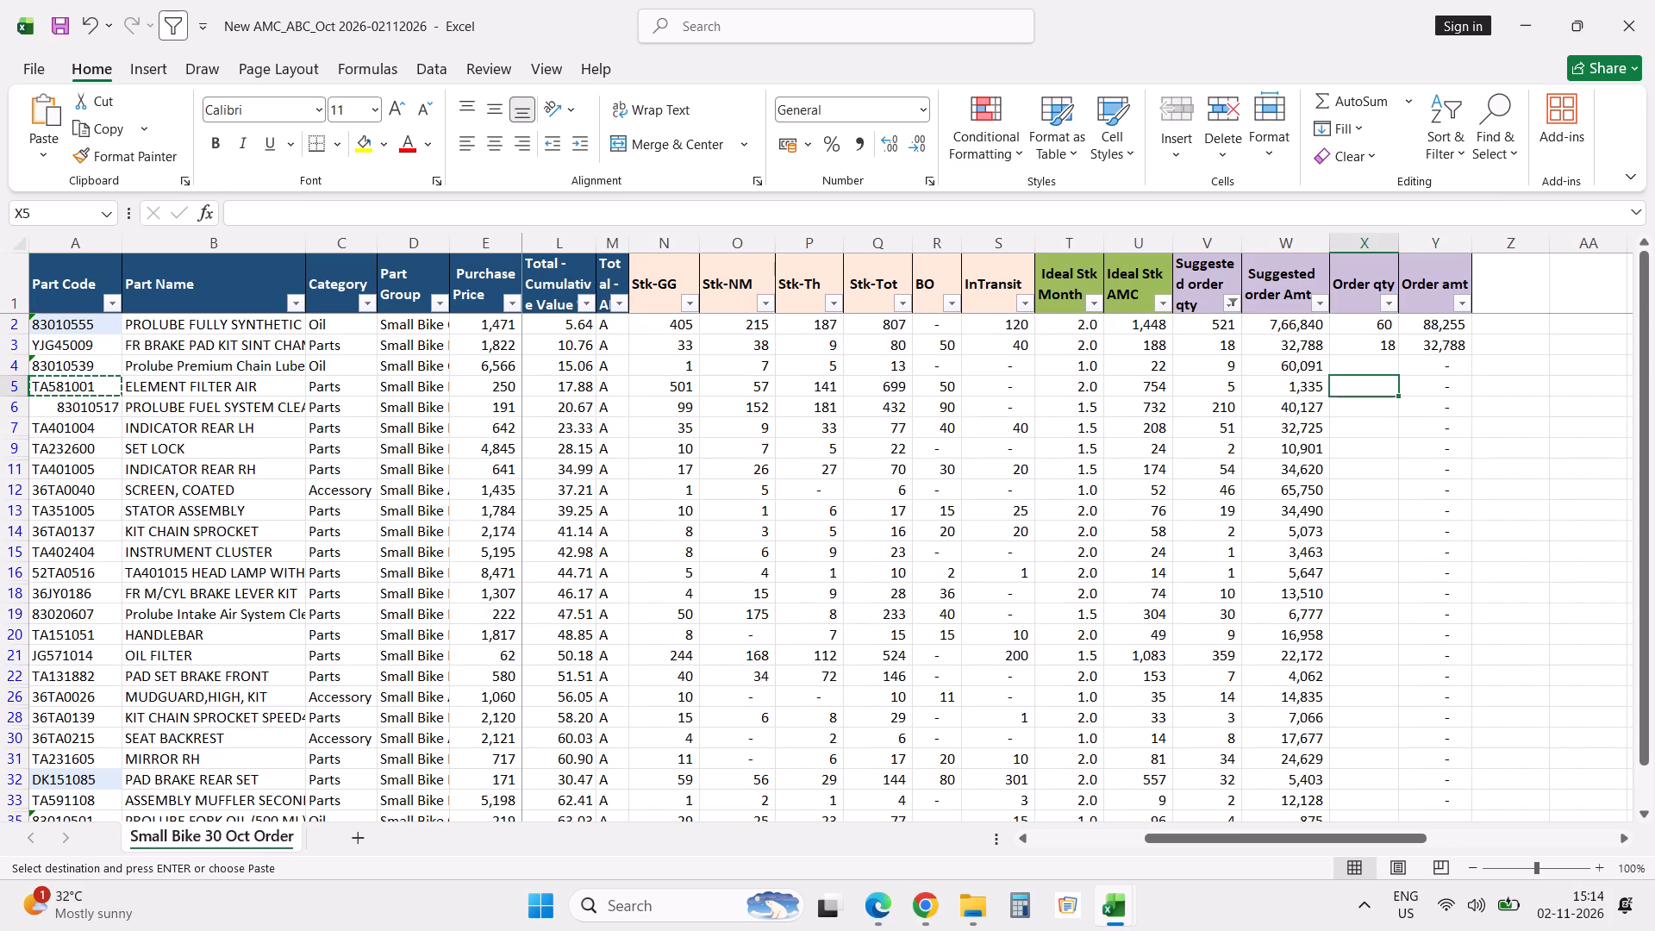
key(Down)
key(Down)
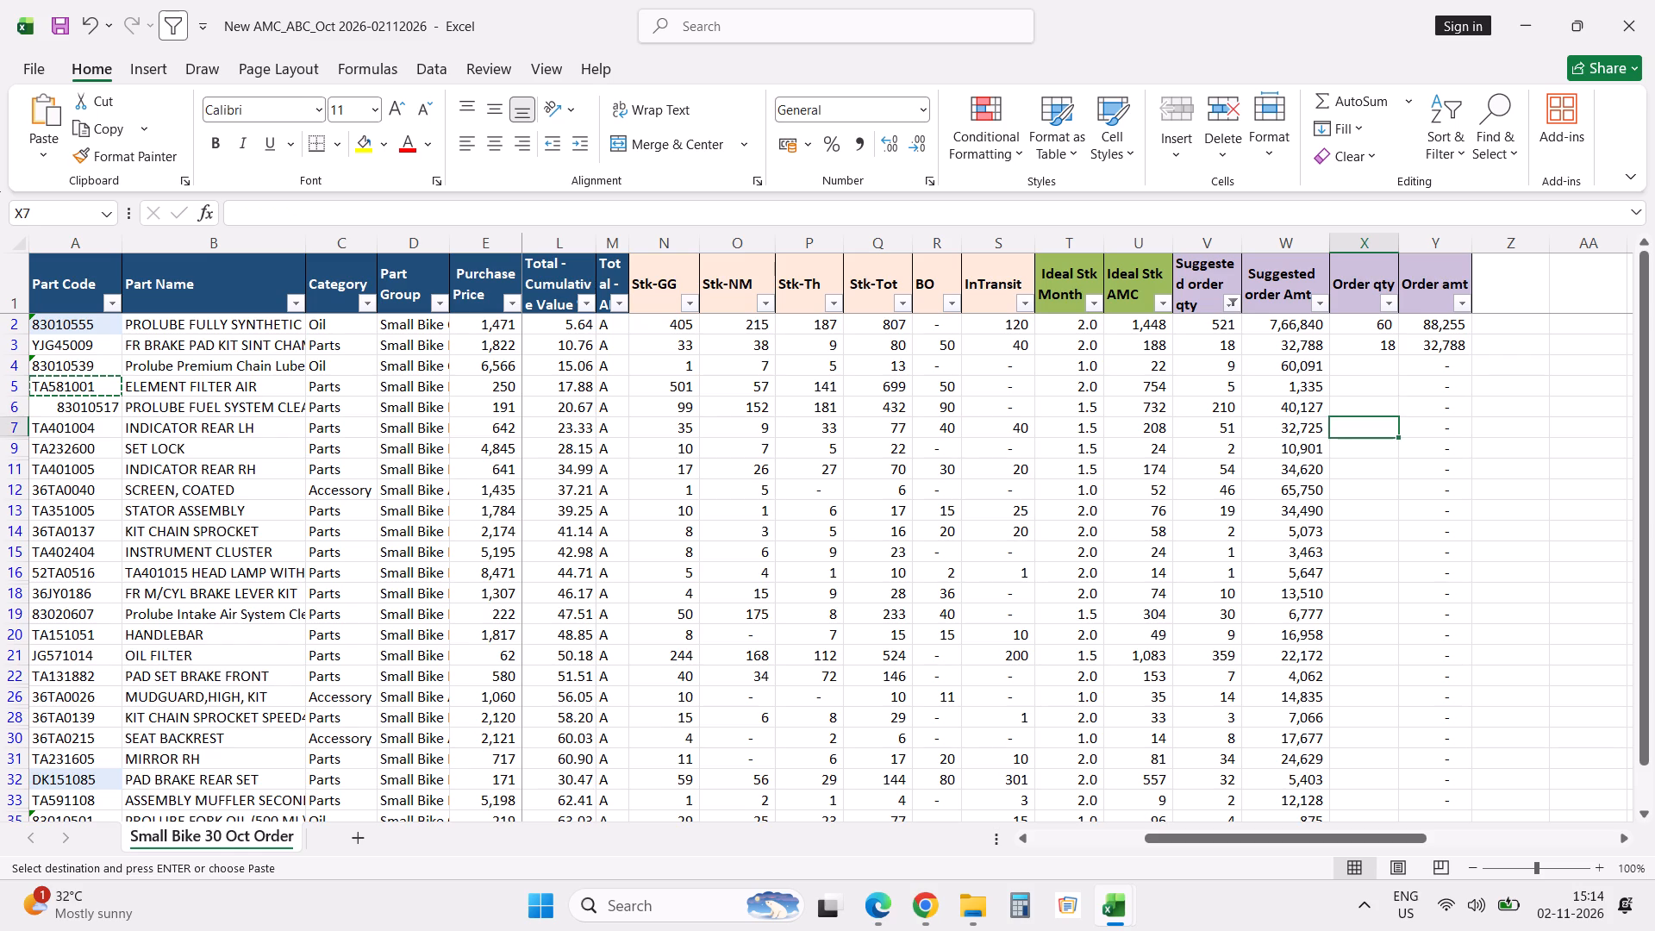
text(51)
key(Return)
key(Up)
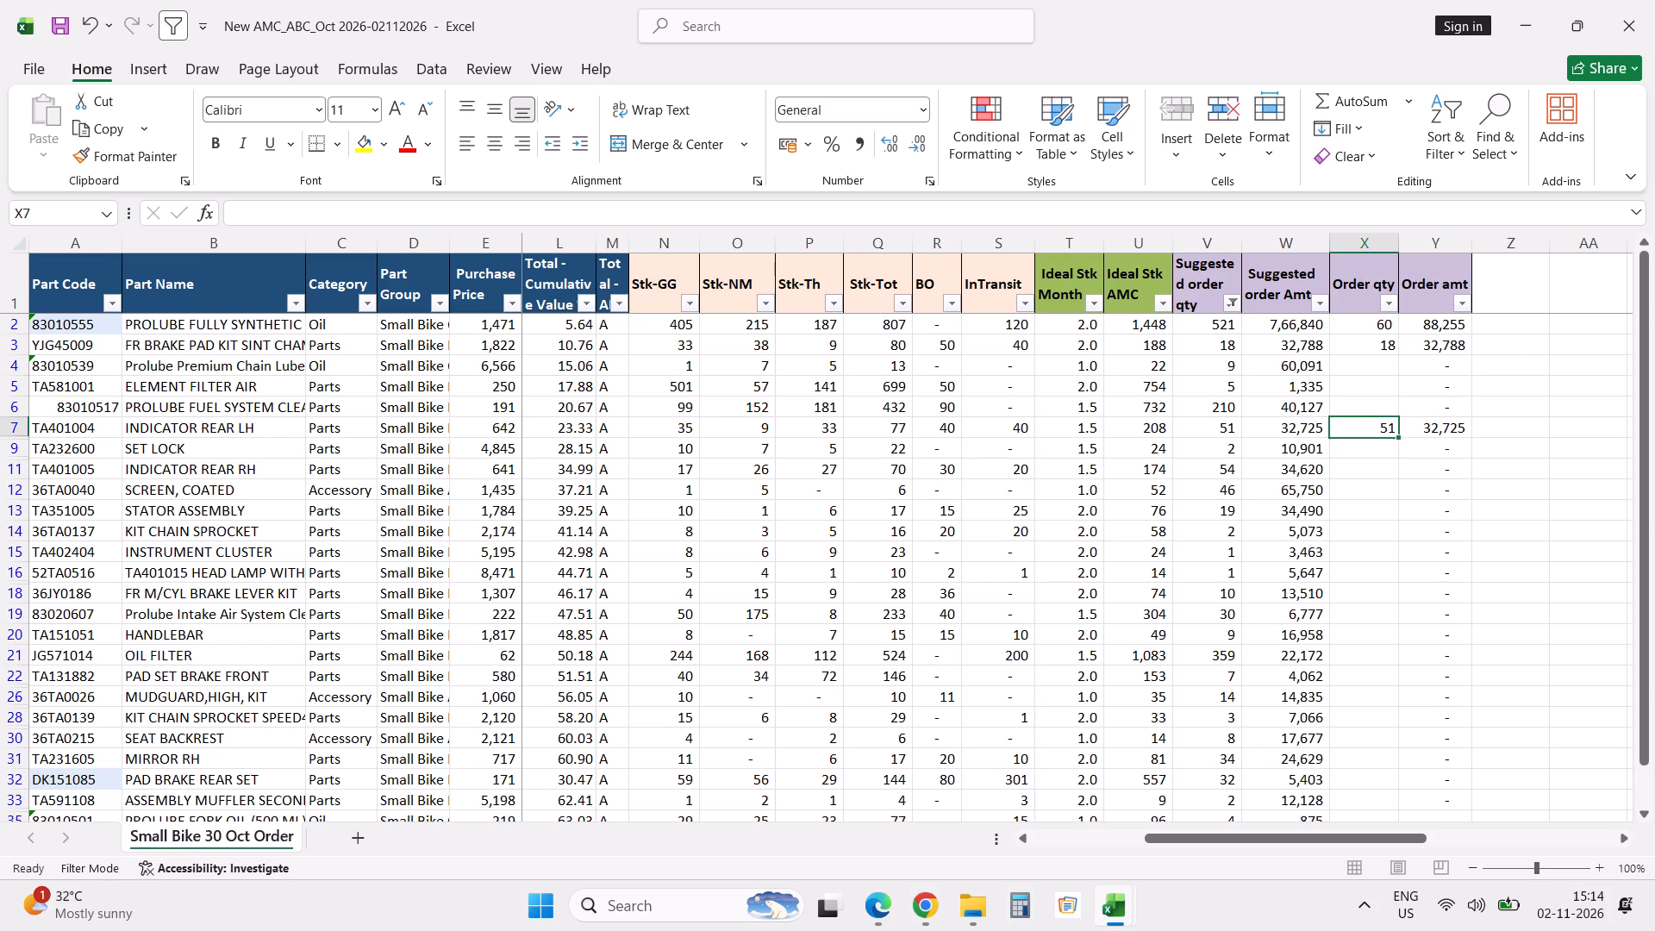
text(50)
key(Return)
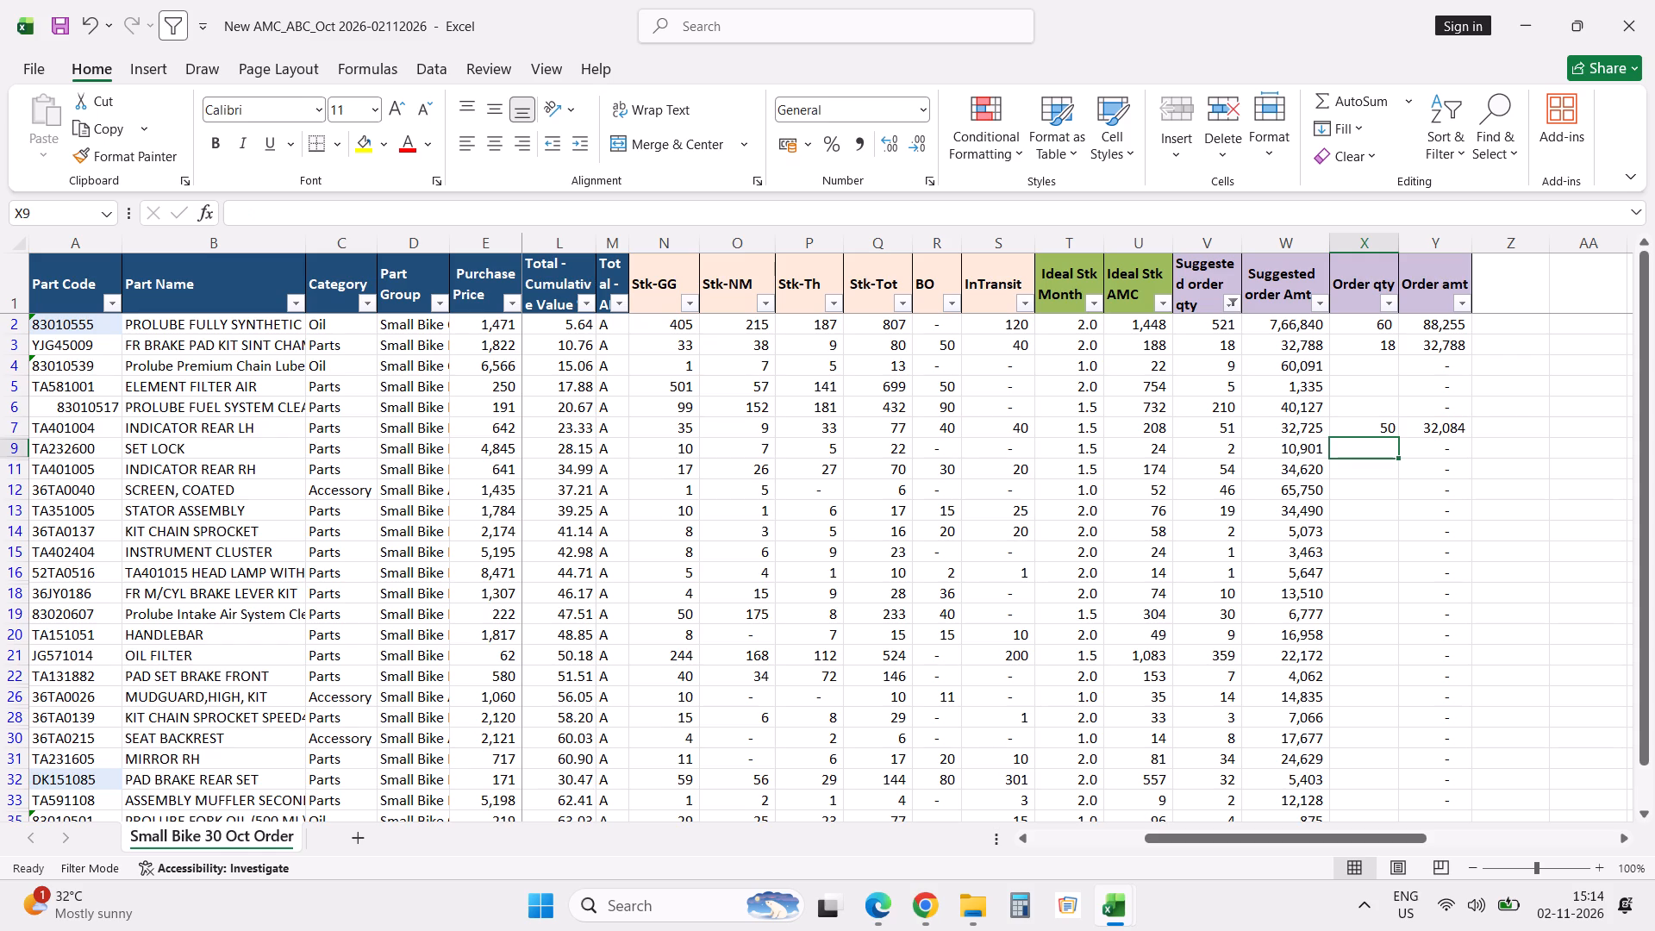
key(2)
key(Return)
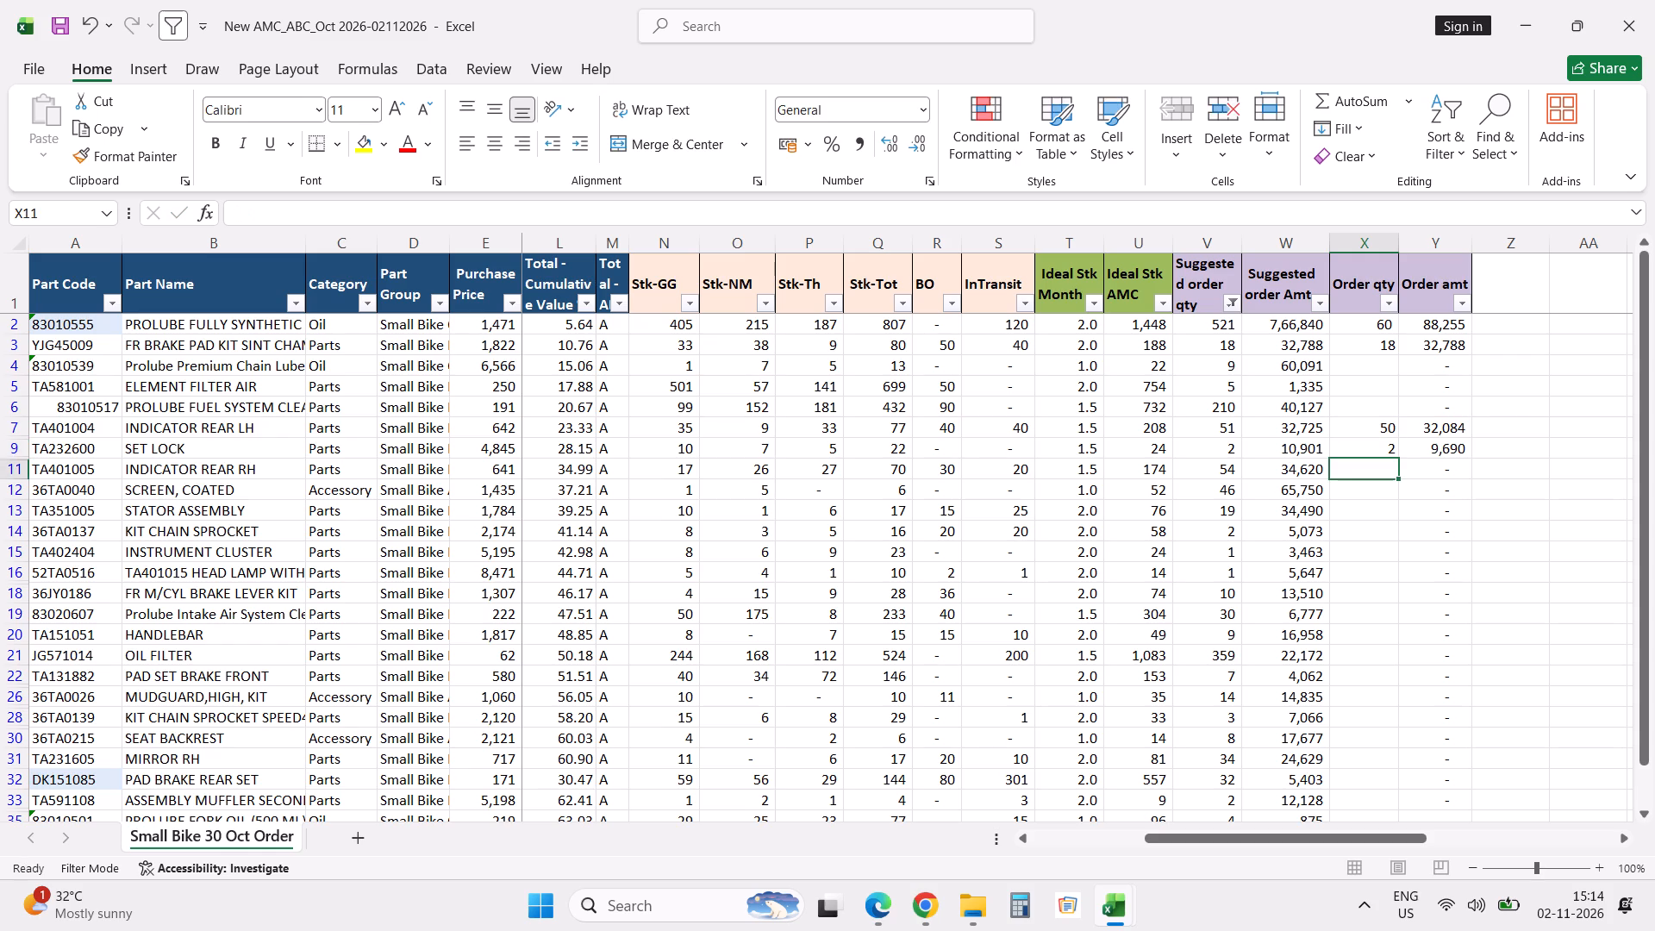
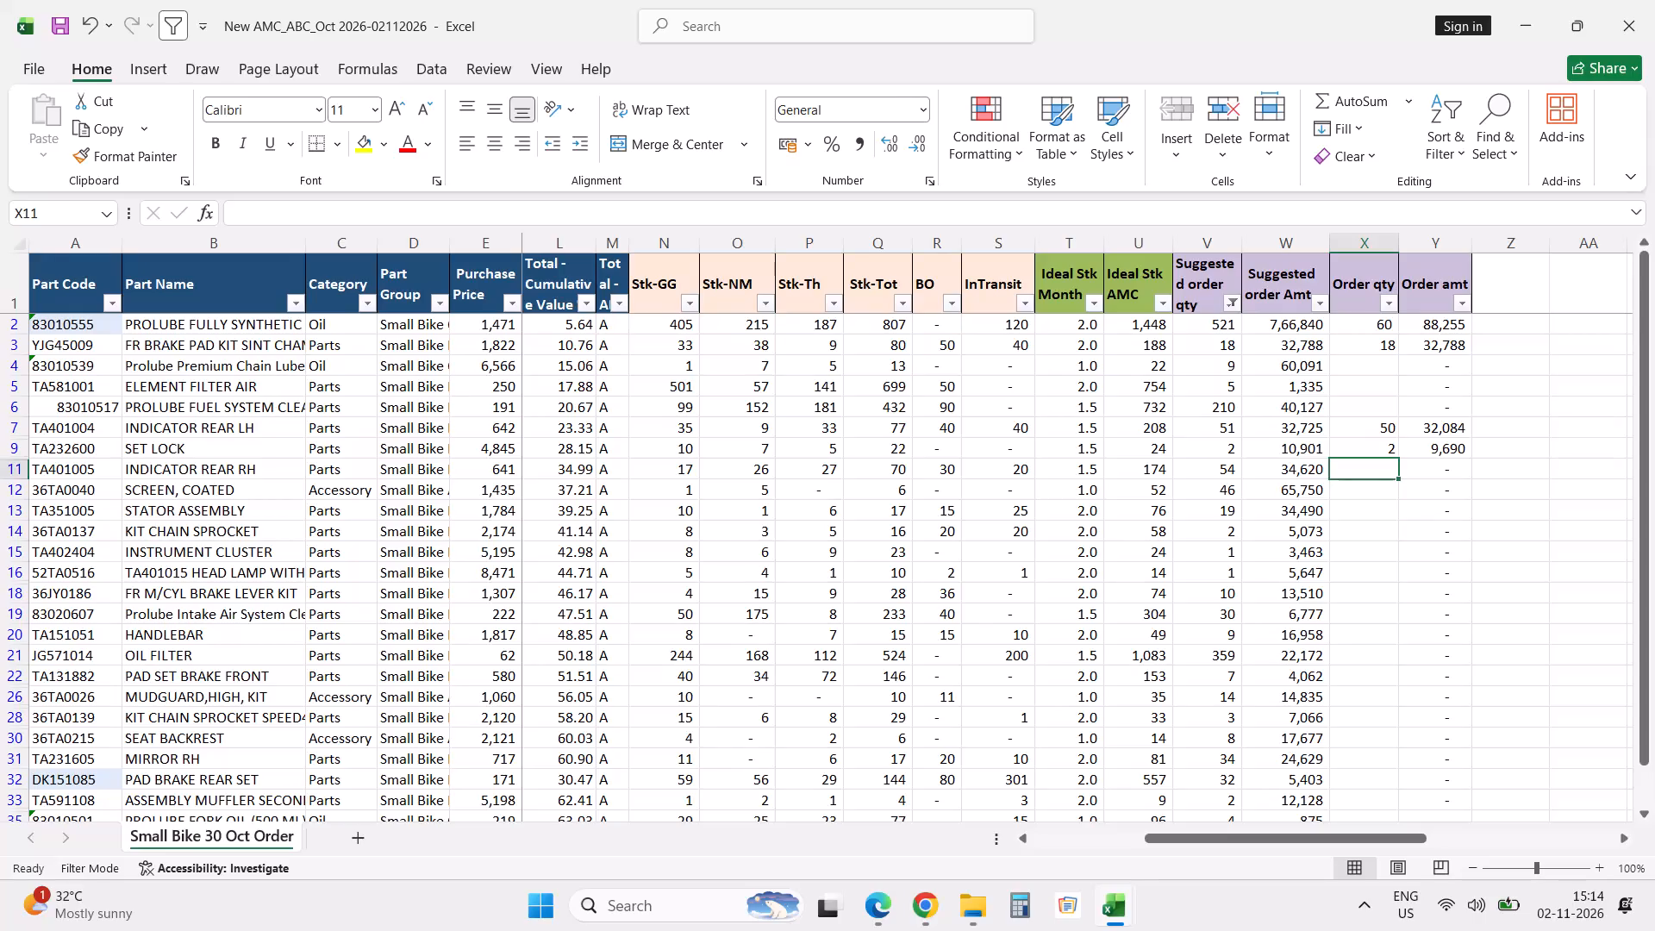
Enter Order qty 50 for TA401005, and revise both TA401004 and TA401005 to 25.
text(50)
key(Return)
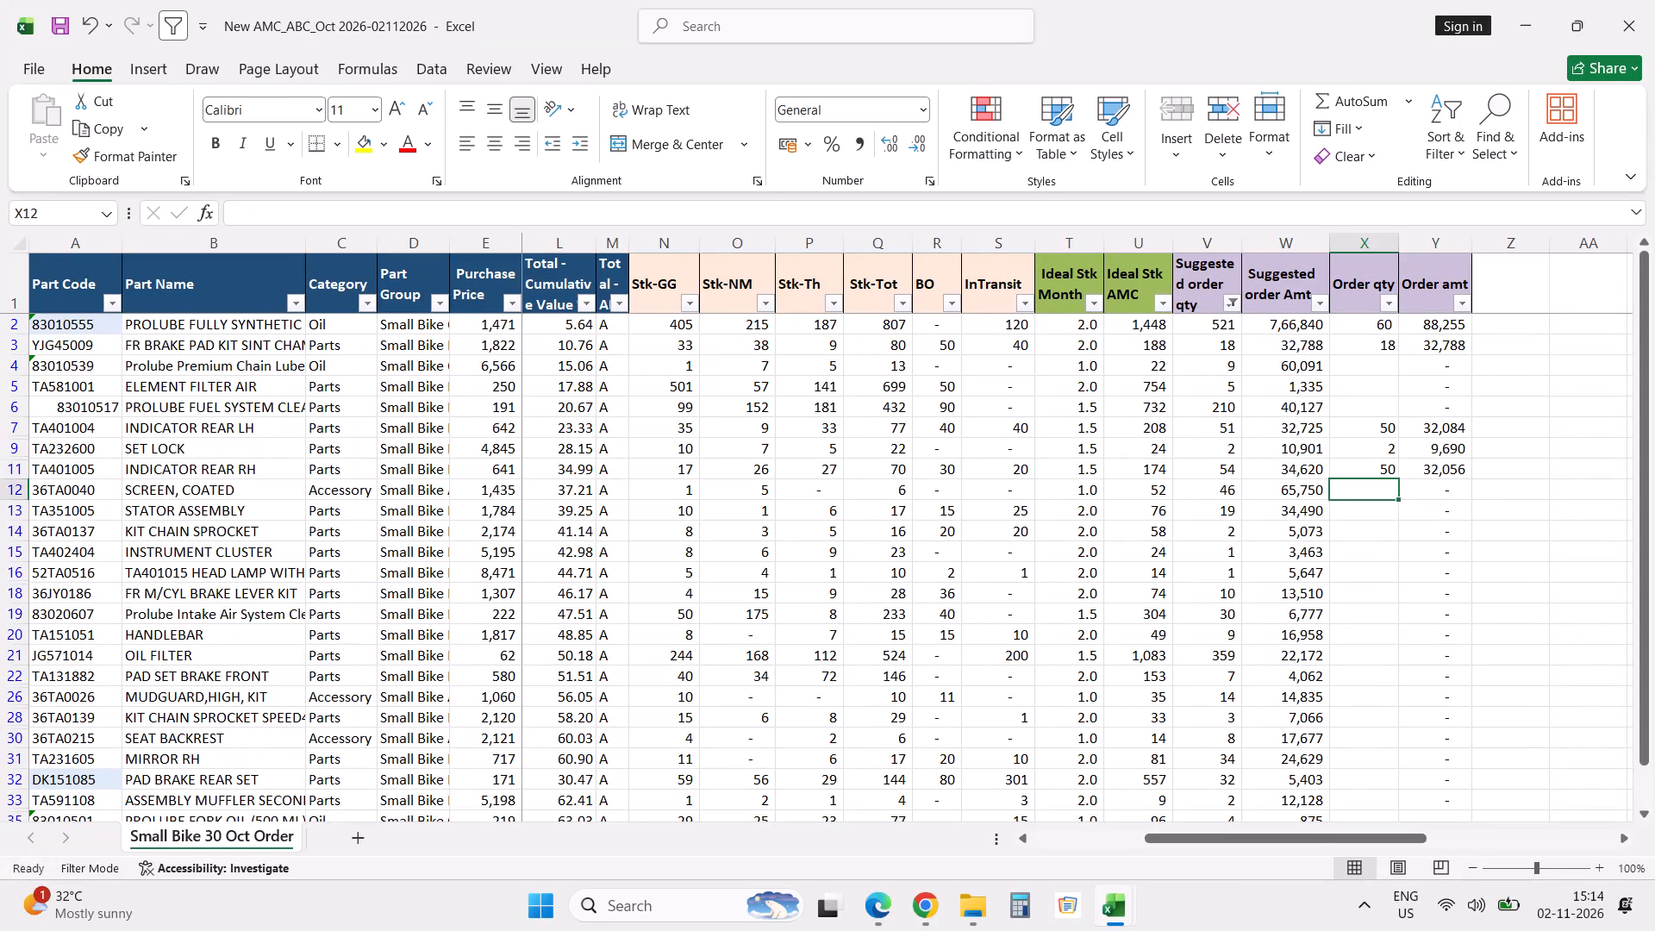
key(Up)
key(Up)
key(Up)
text(25)
key(Return)
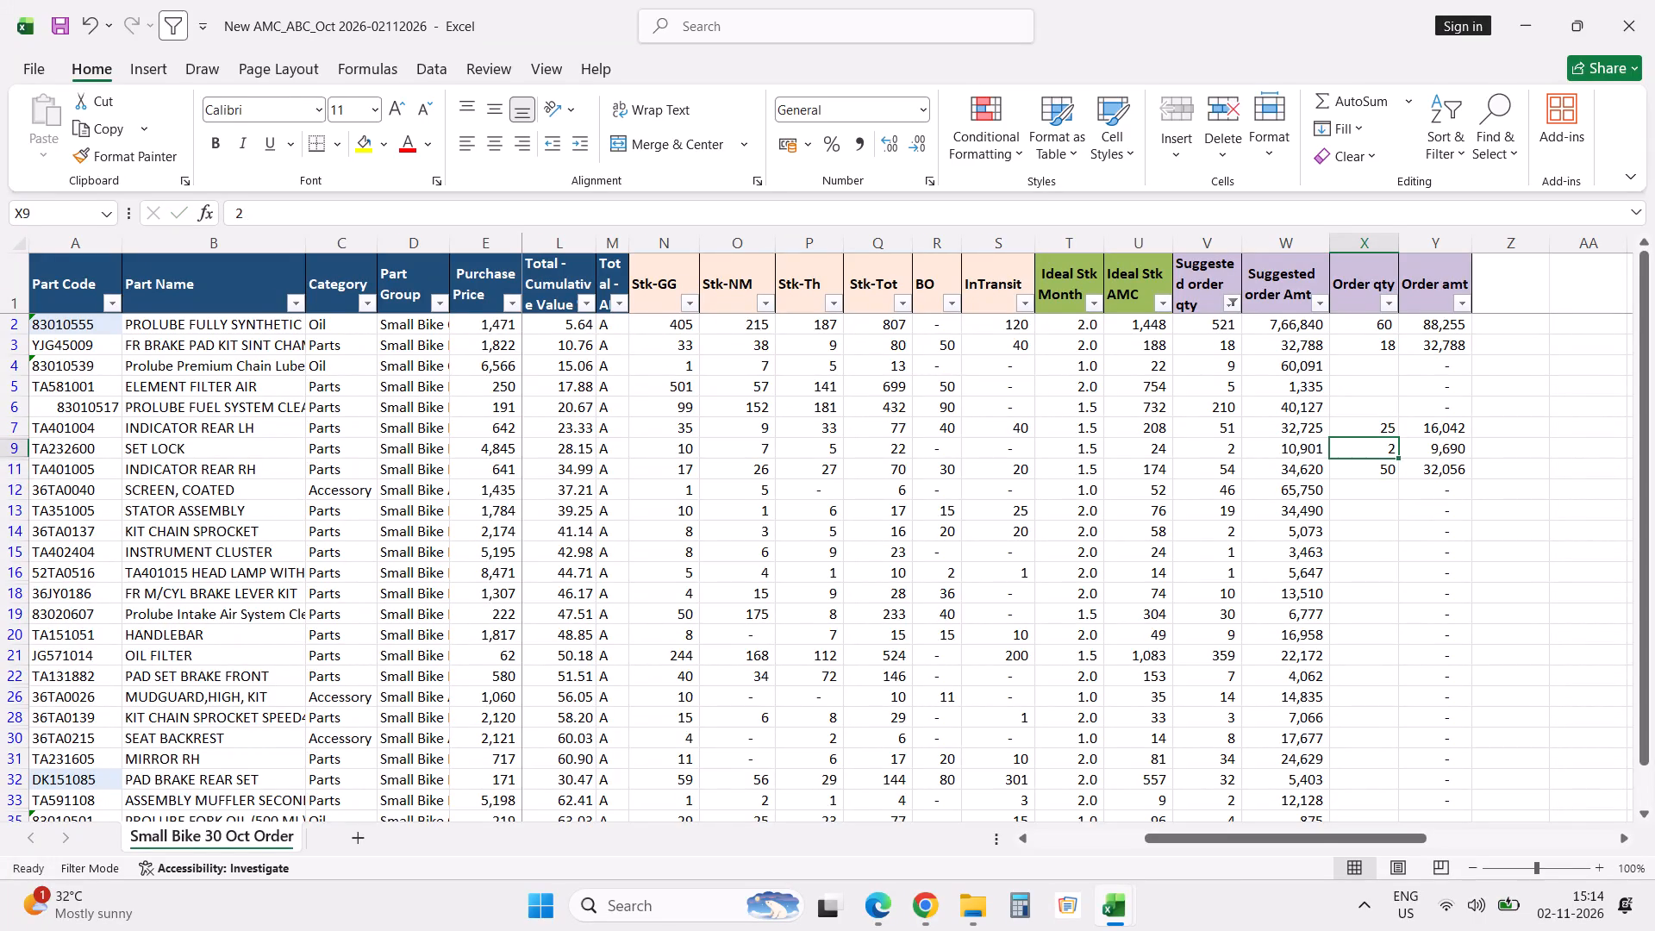
key(Return)
text(25)
key(Return)
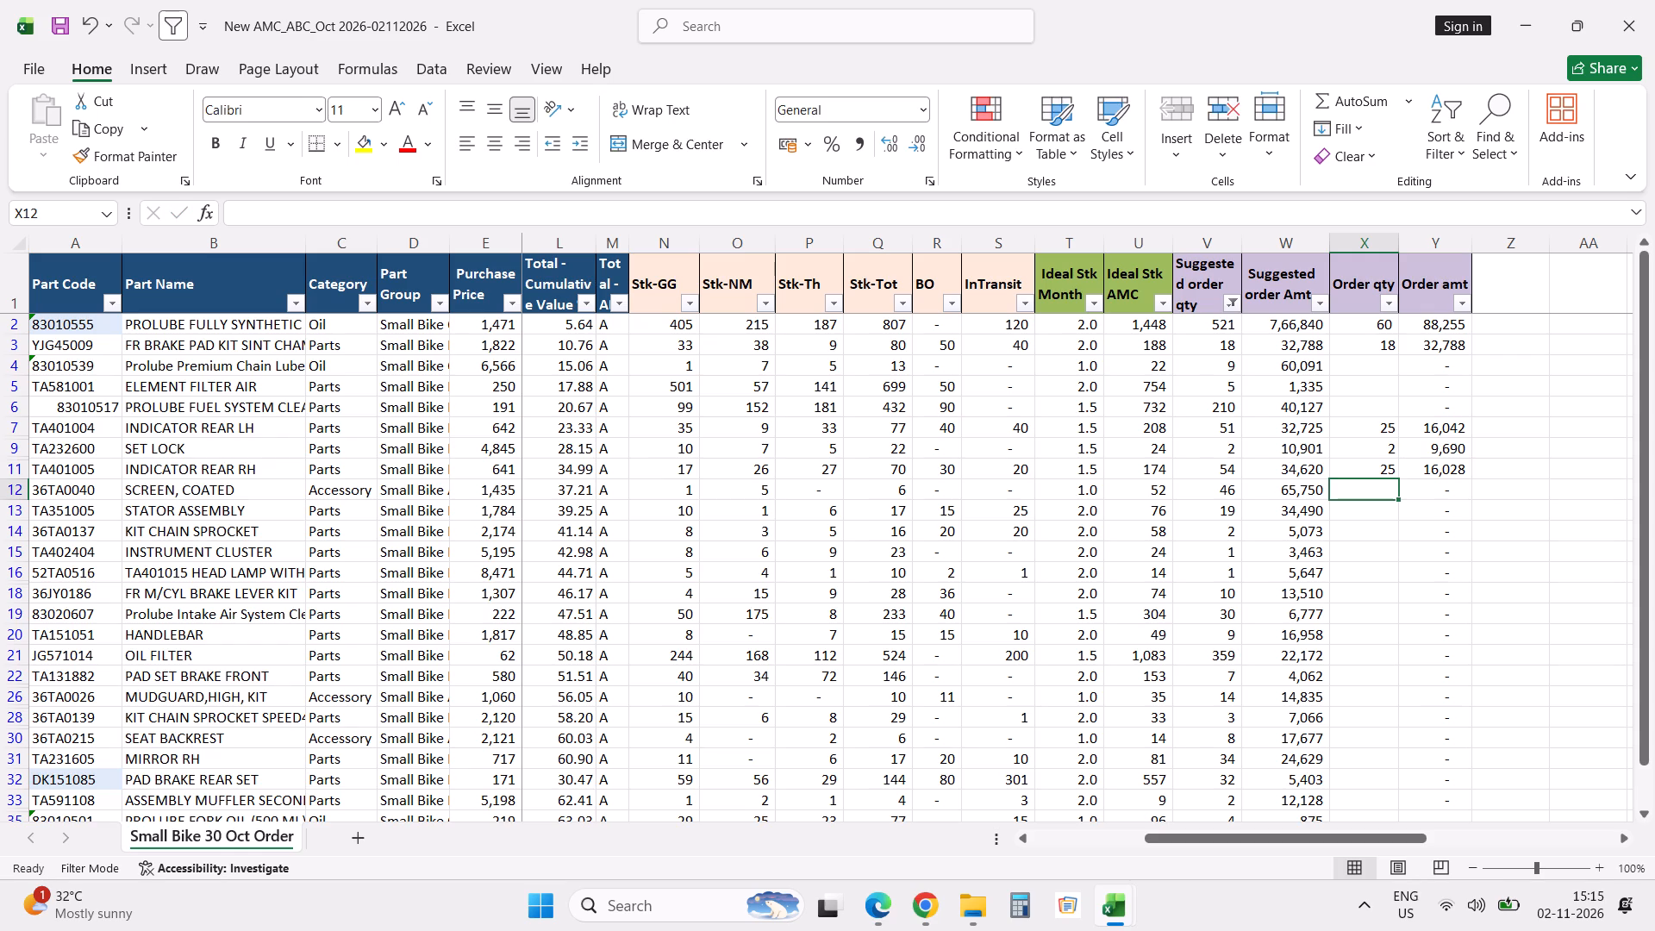
Filter the Category column to exclude Accessory, keeping Oil and Parts.
click(365, 308)
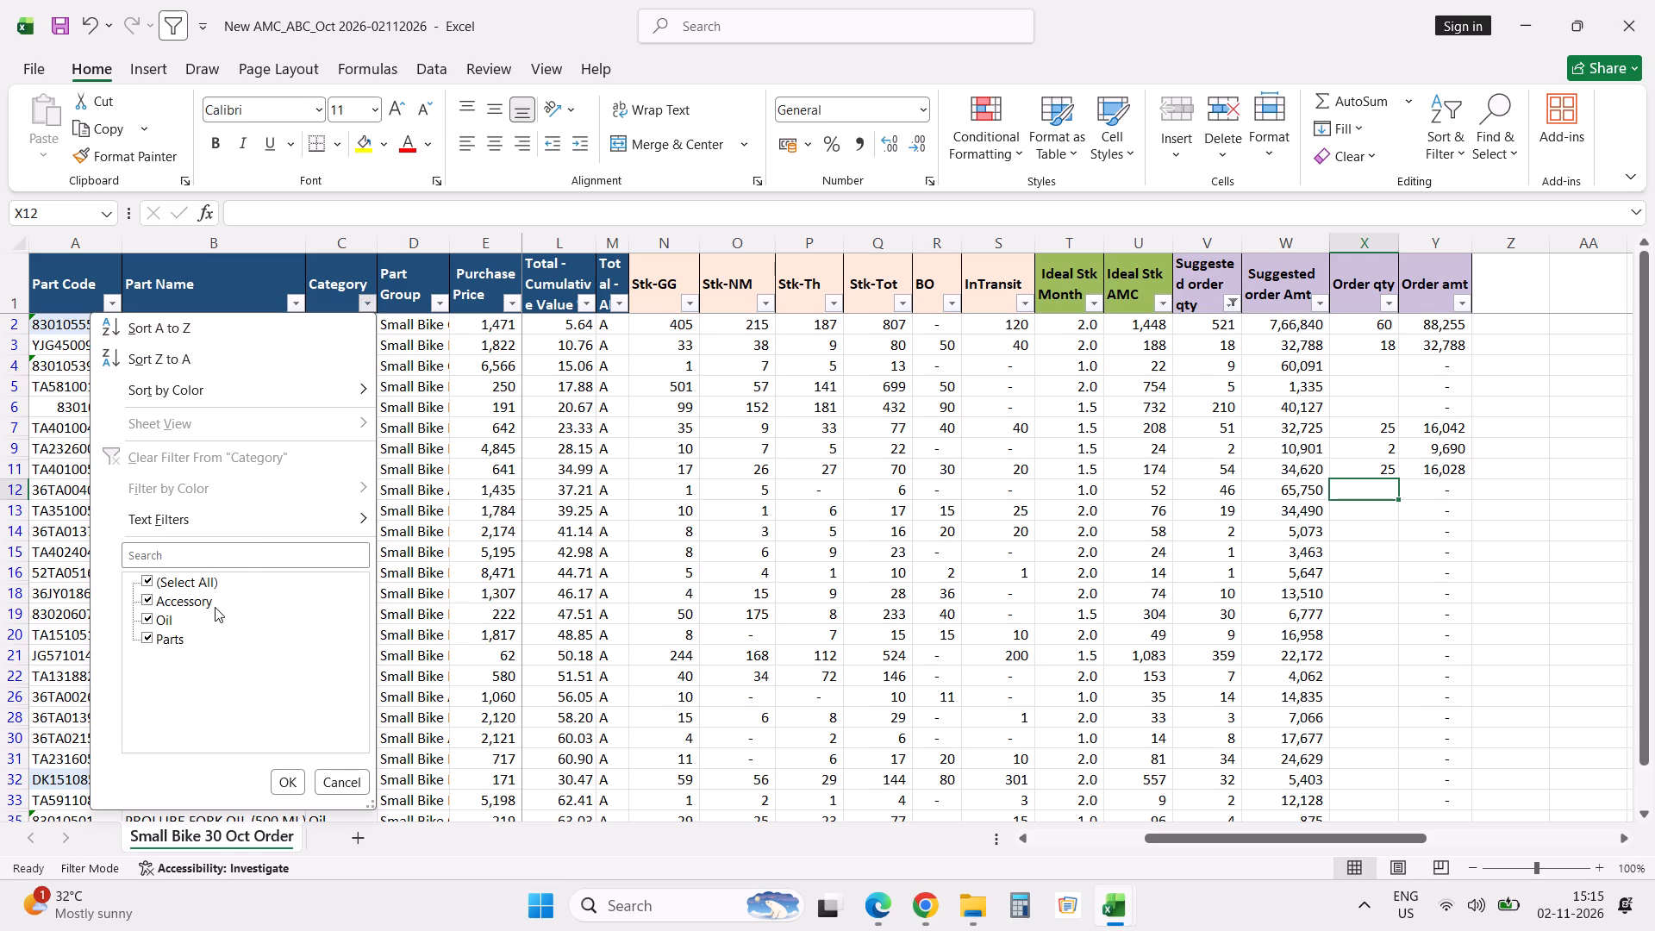
click(204, 603)
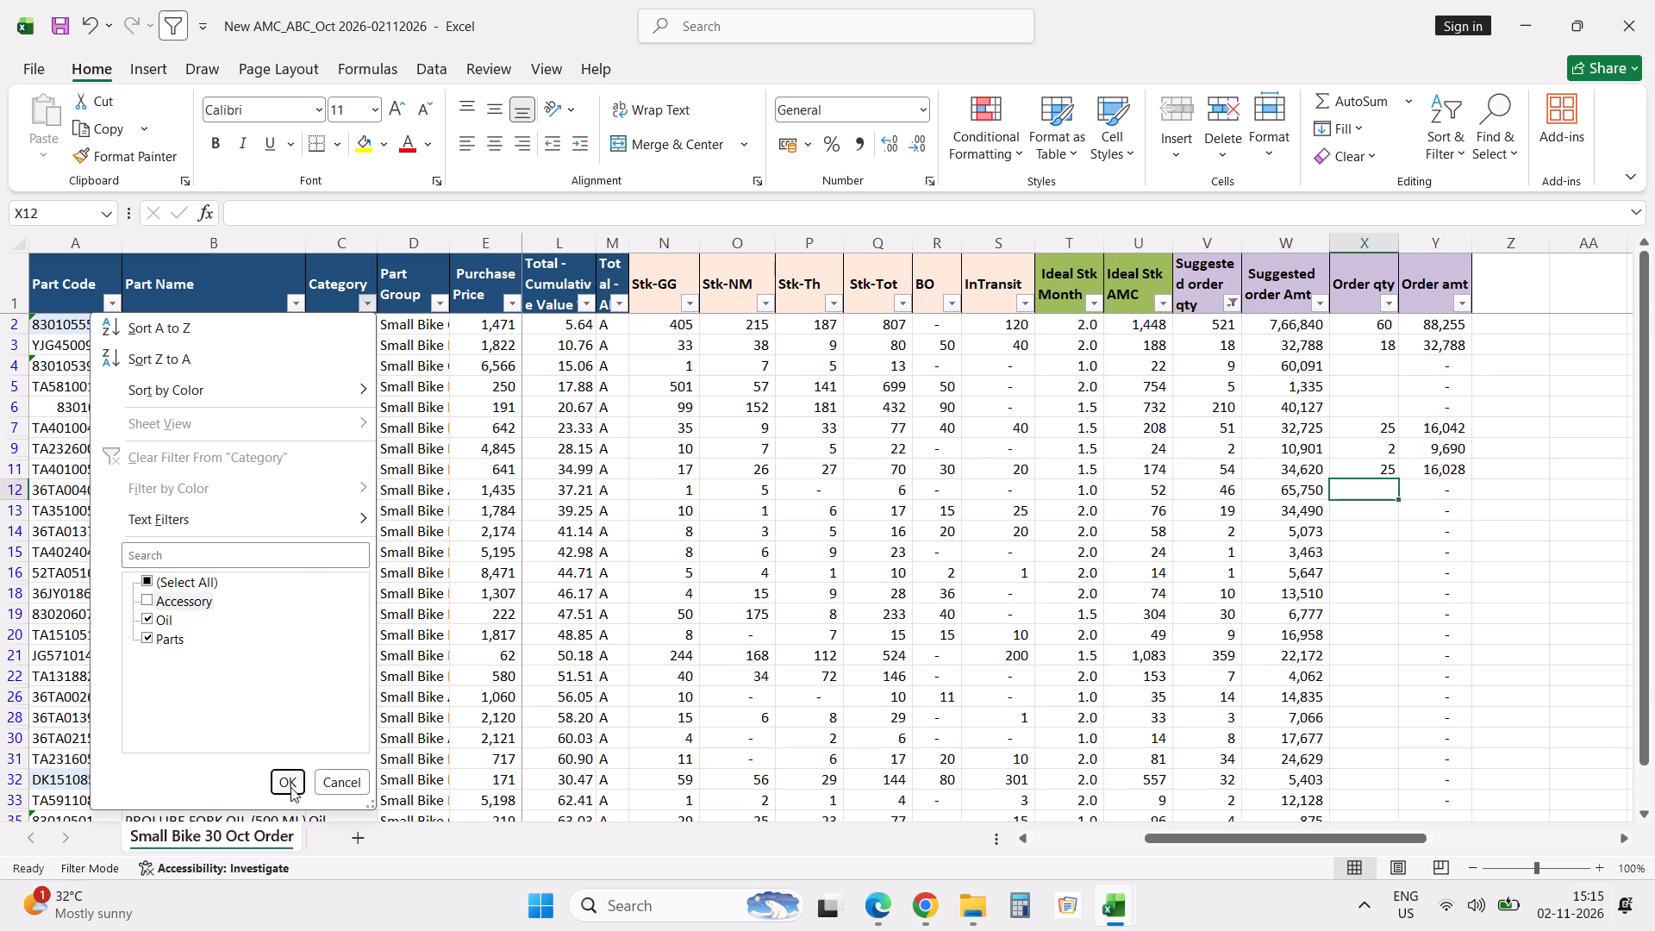
click(290, 787)
Enter Order qty 19 for TA351005, 2 for 36TA0137, and 2 revised to 1 for TA402404.
click(1376, 494)
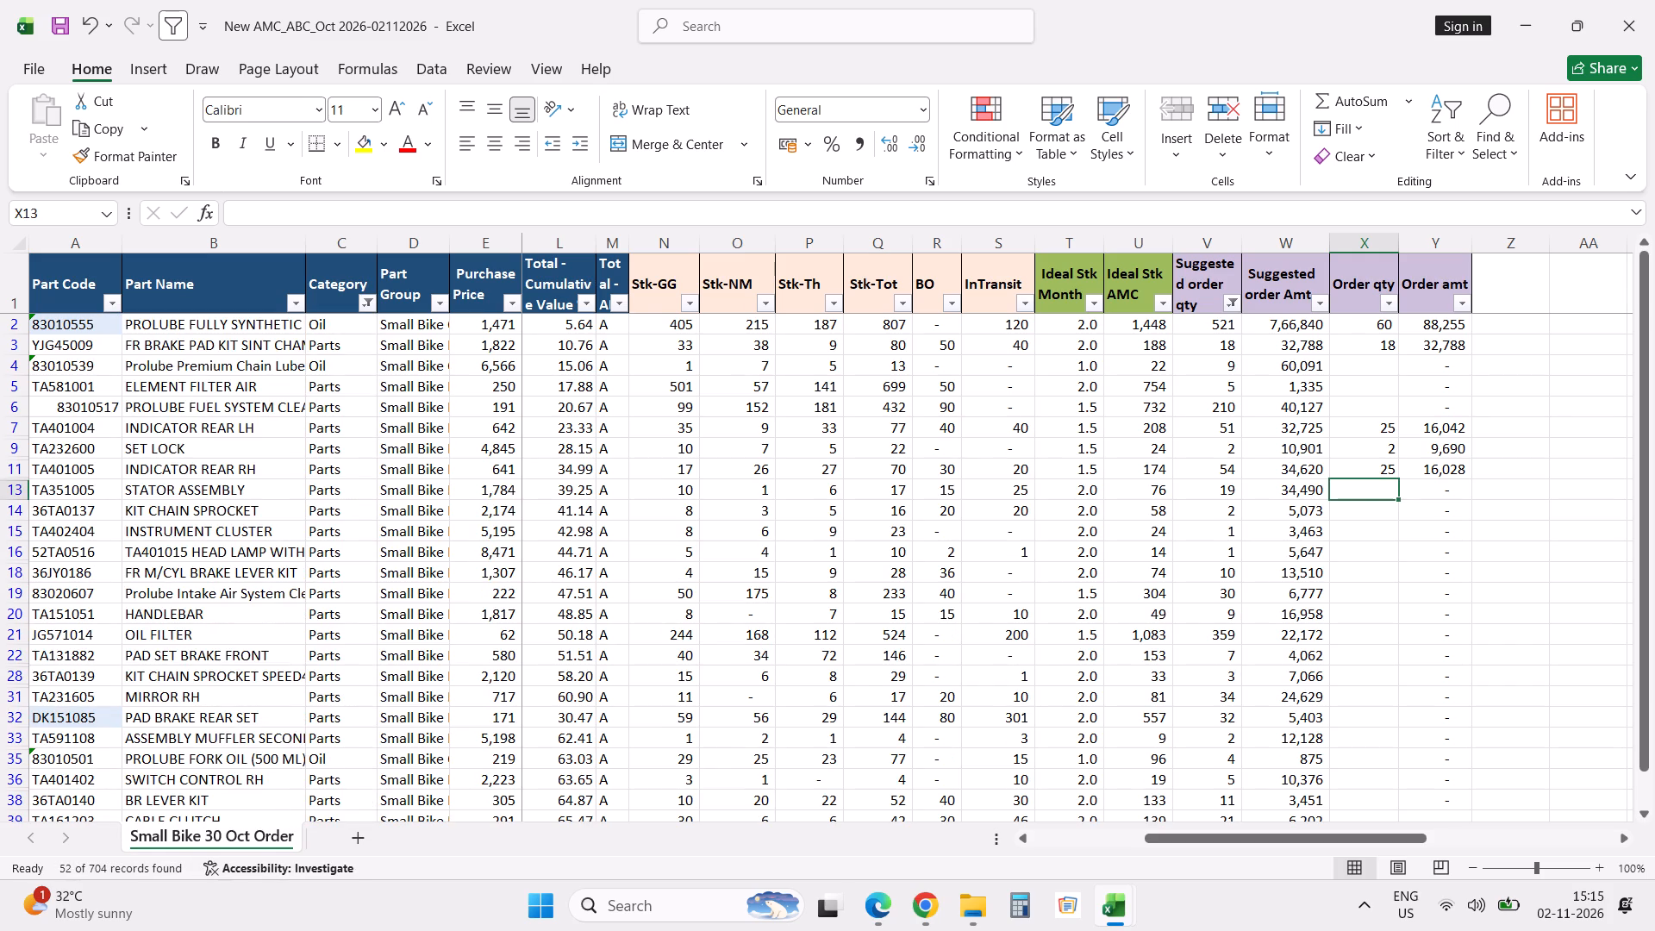
text(19)
key(Return)
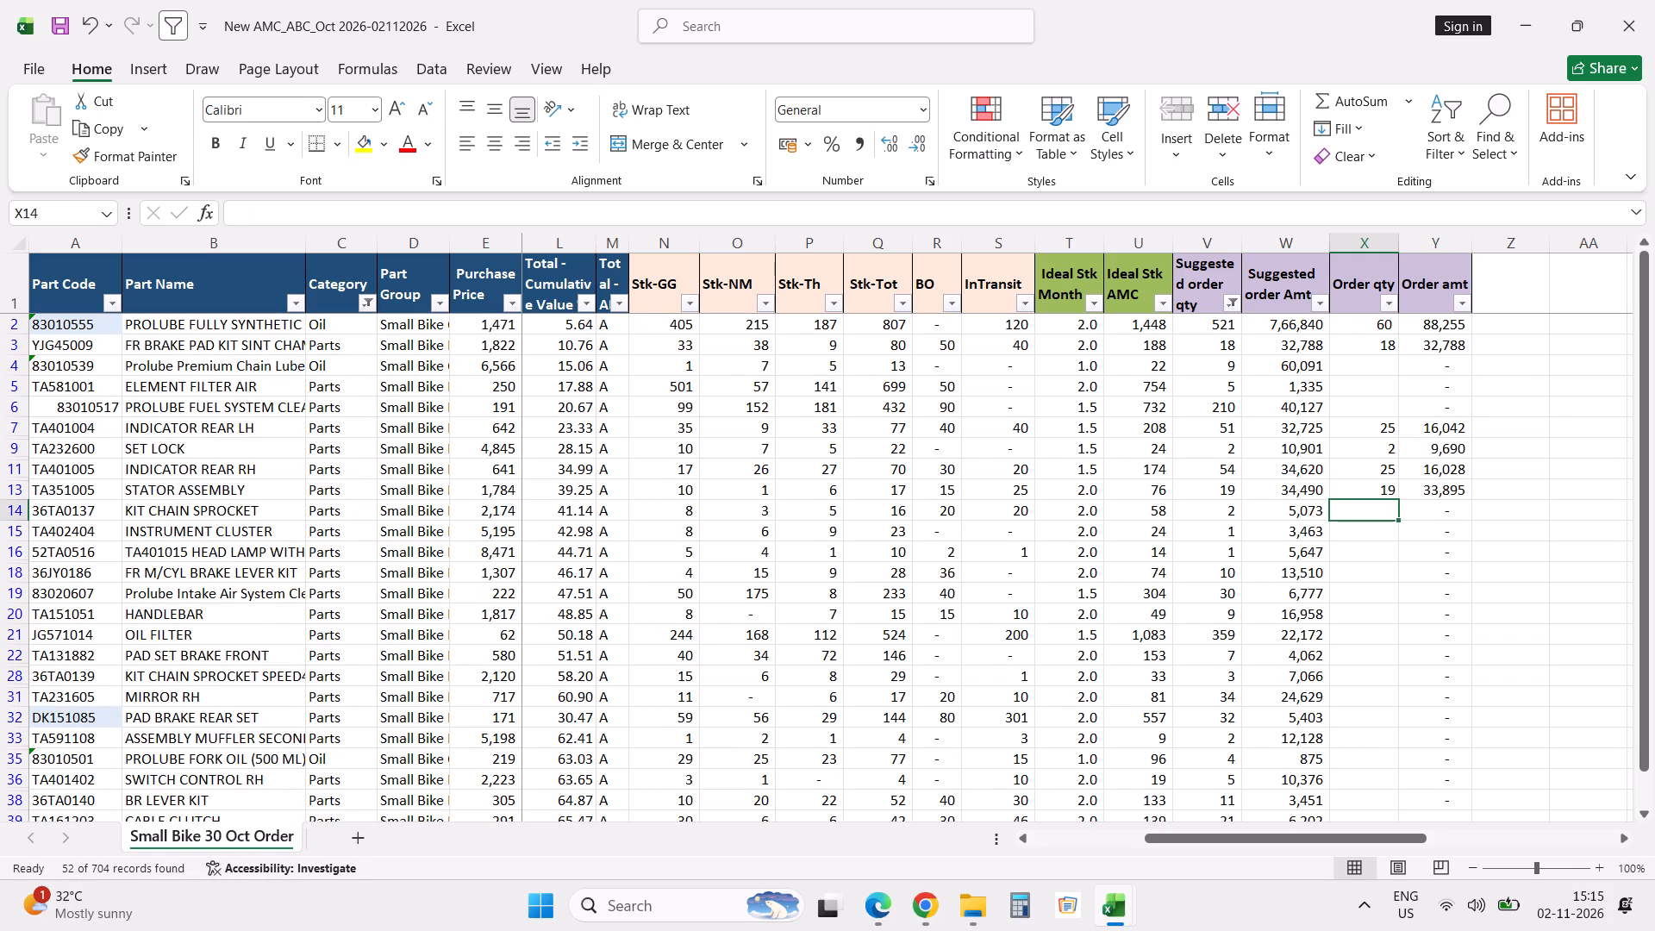
key(2)
key(Return)
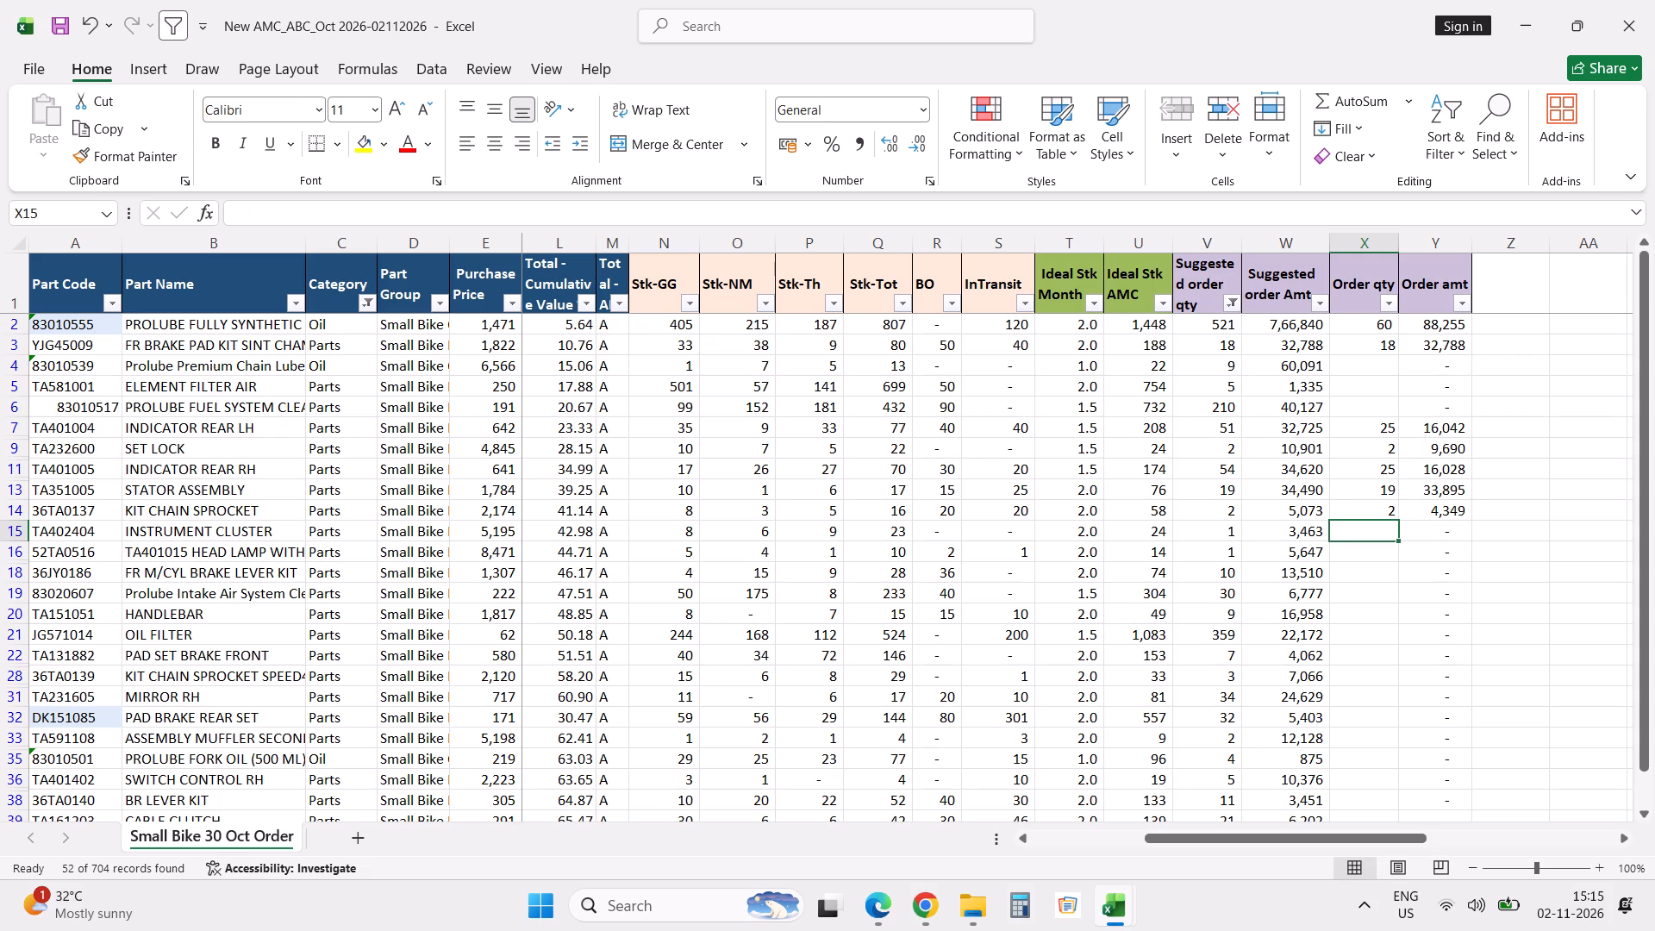
key(2)
key(Return)
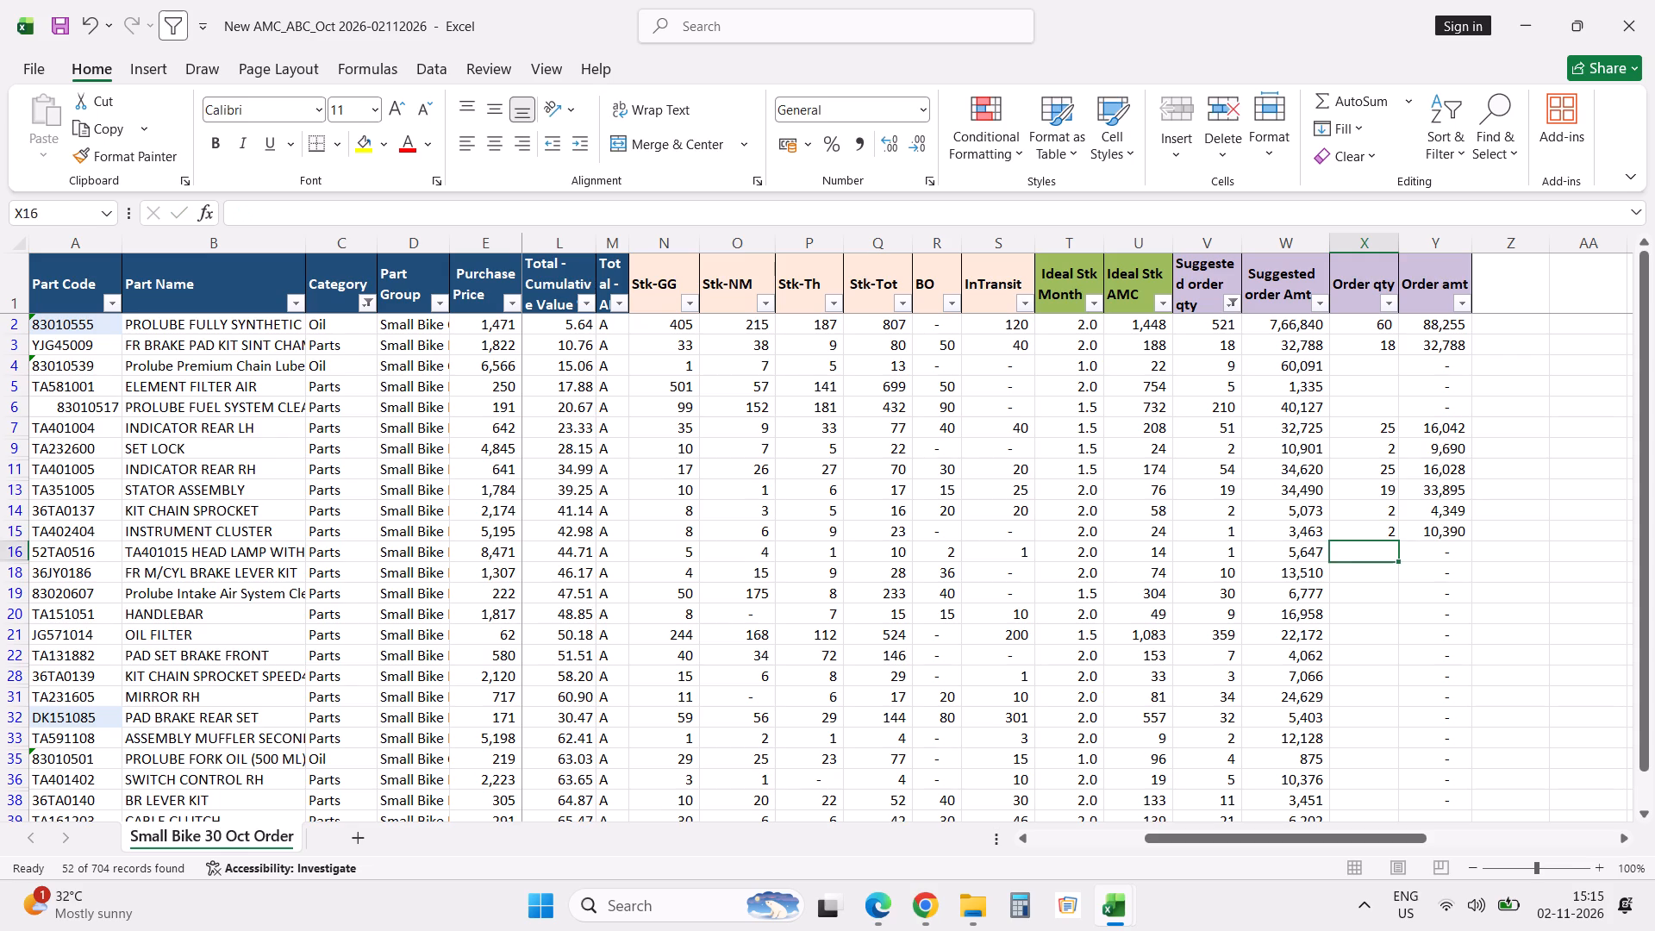
key(Up)
key(Return)
key(Up)
key(1)
key(Return)
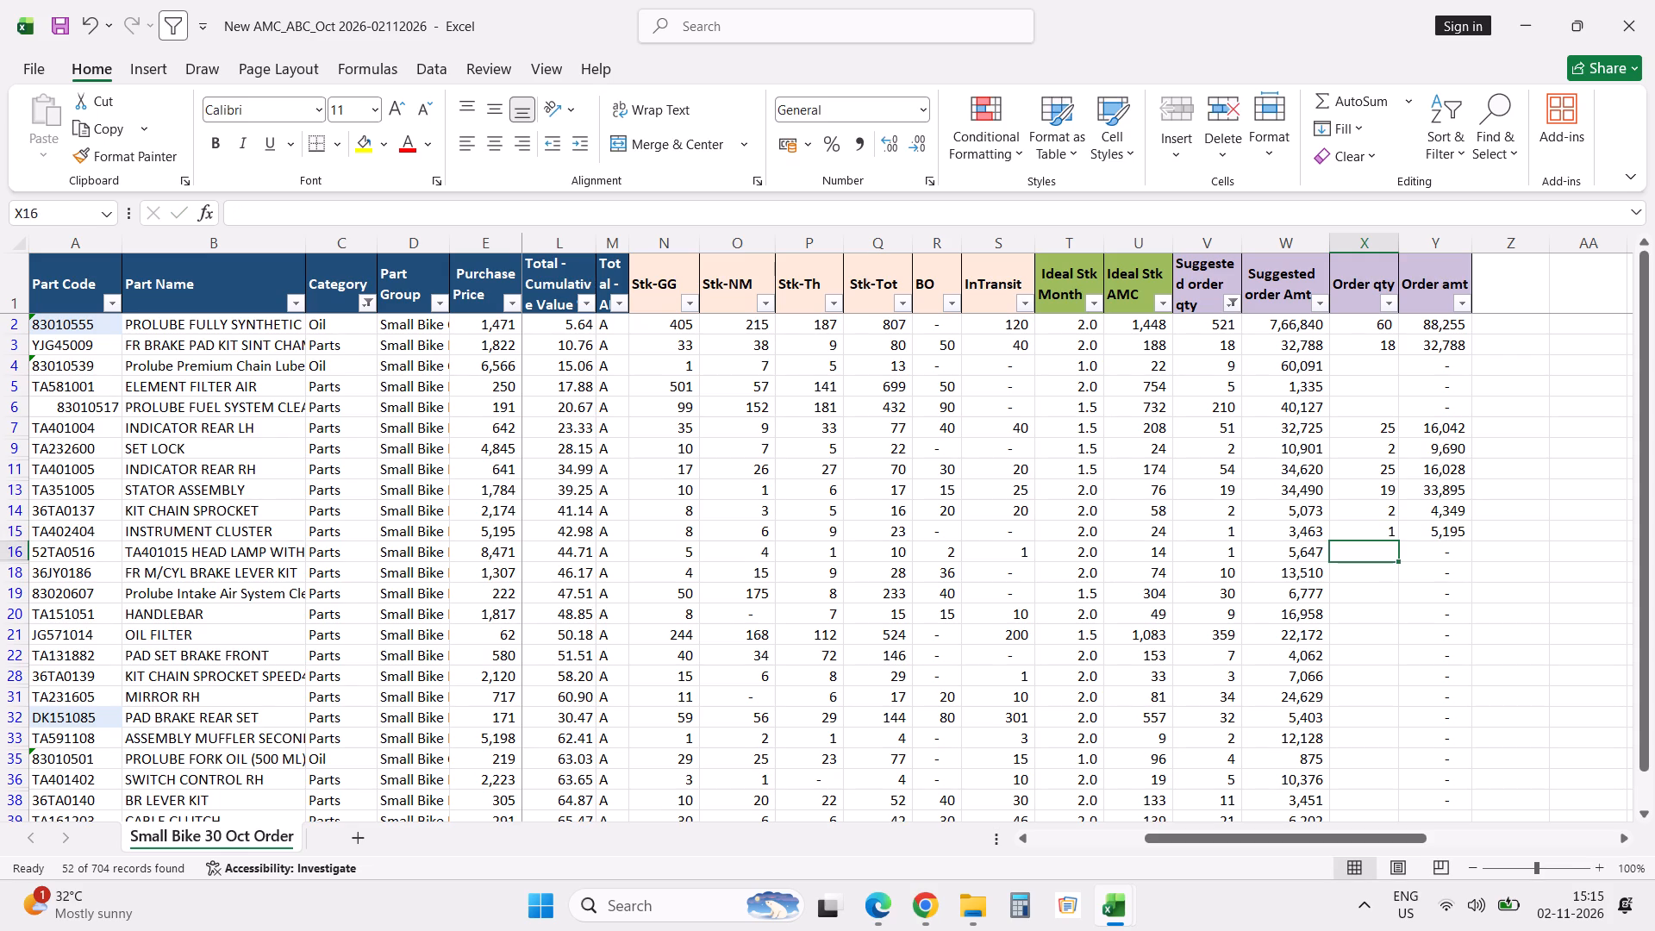
Enter Order qty 2 for 52TA0516, 10 for 36JY0186 and 30 for 83020607.
key(2)
key(Return)
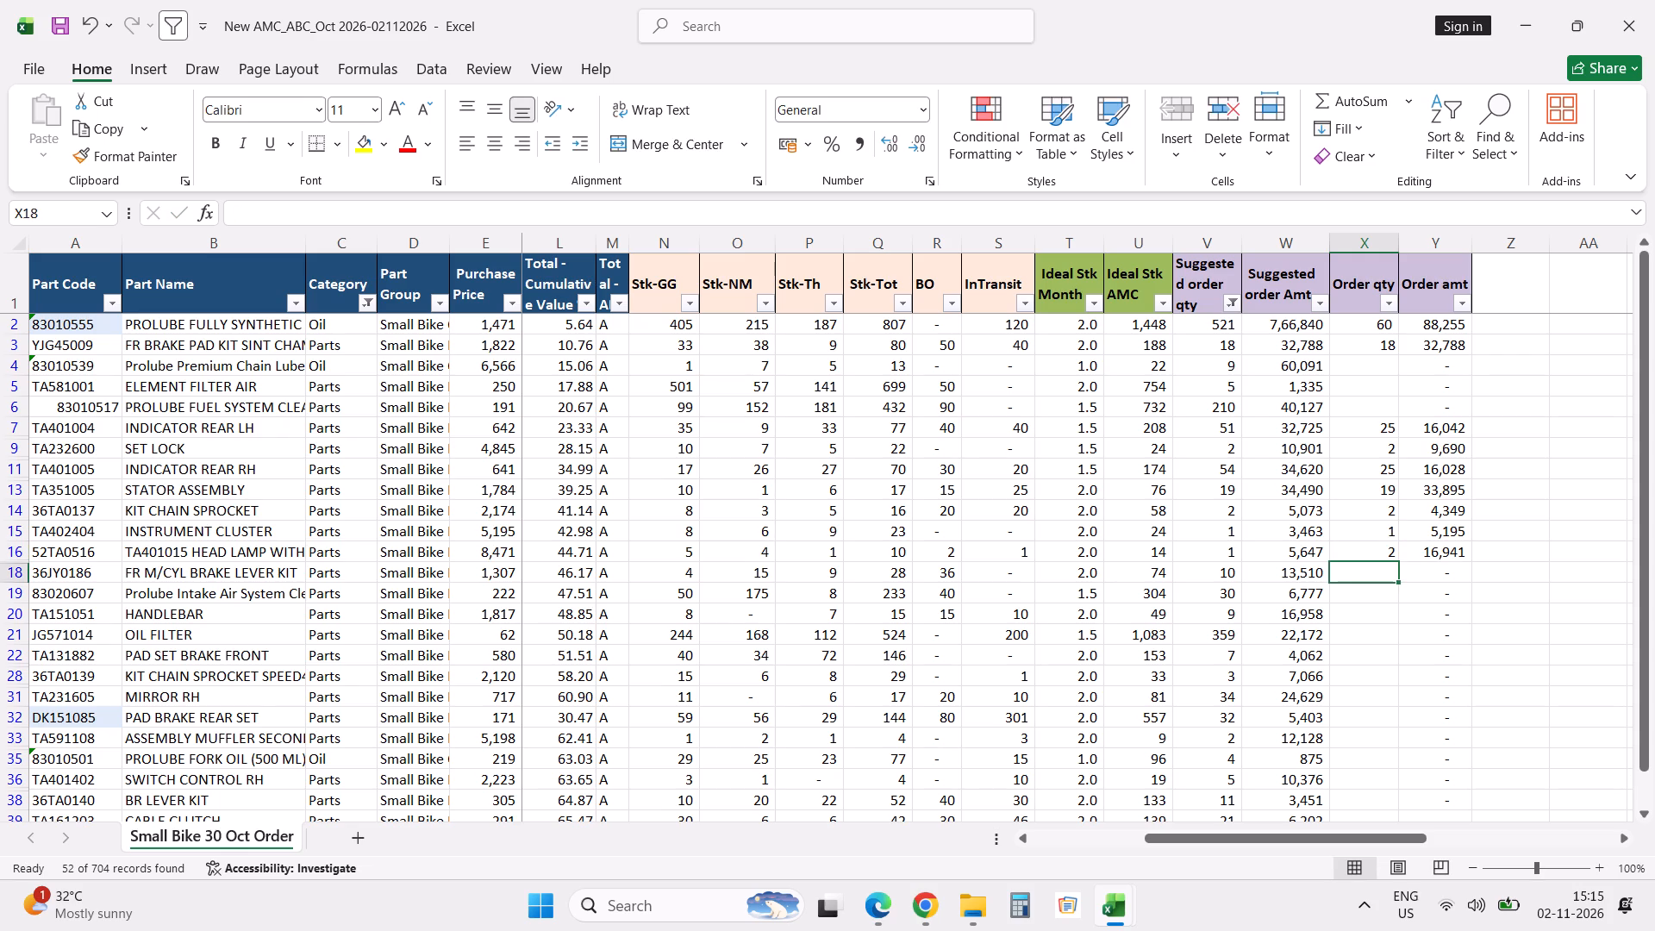
text(10)
key(Return)
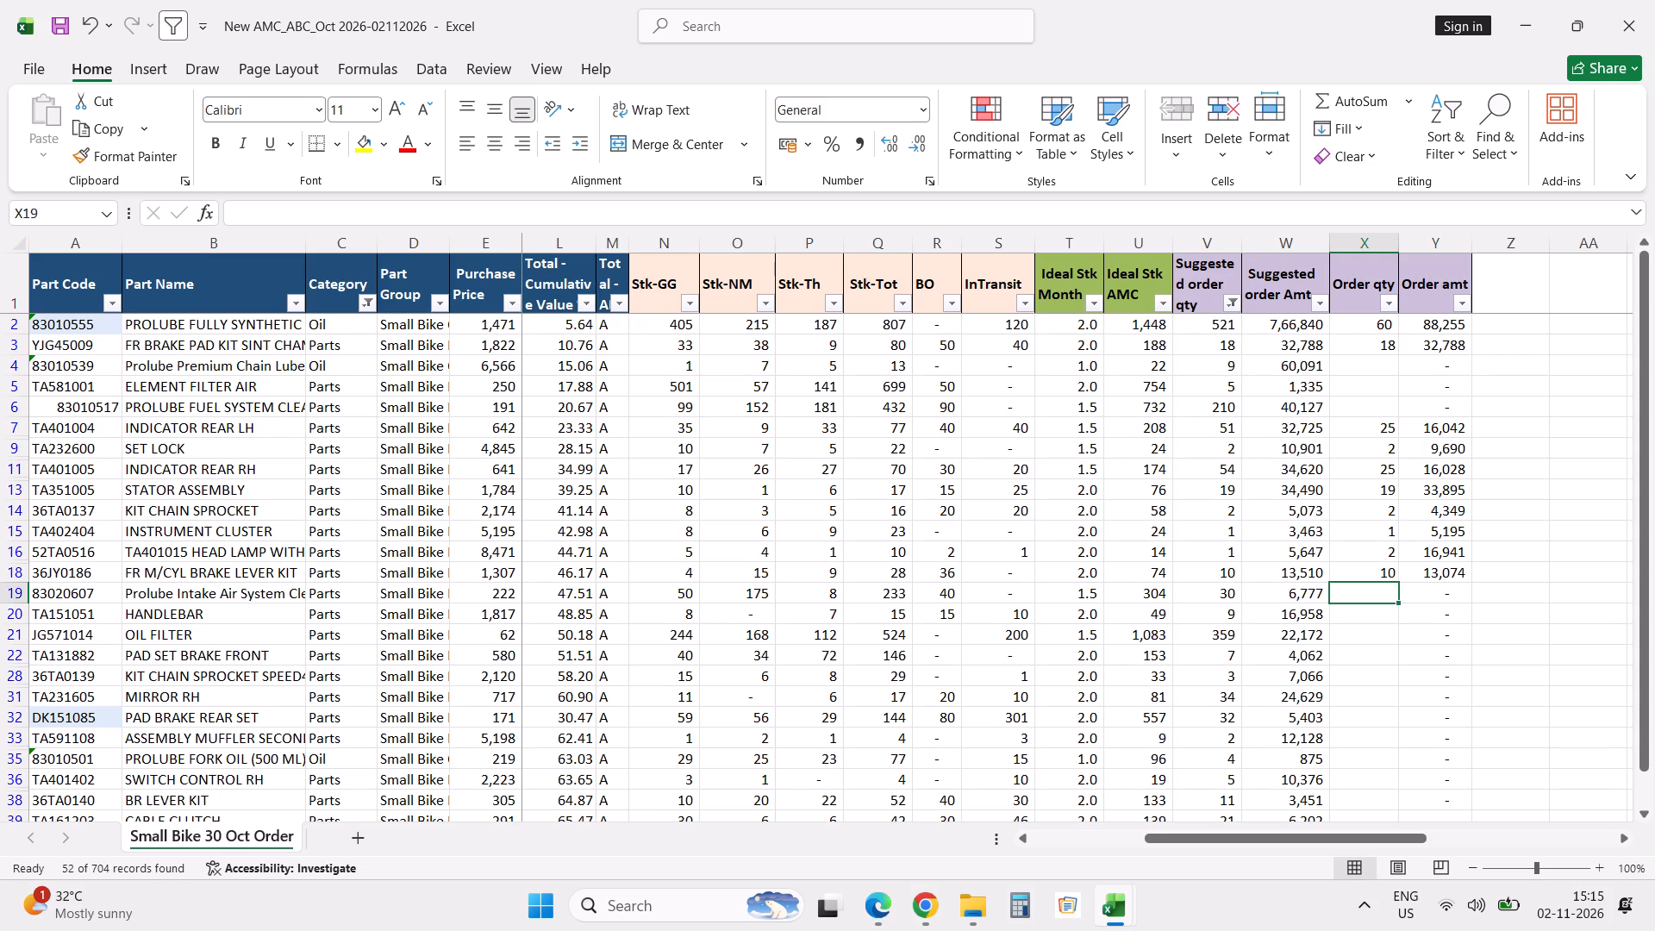
text(30)
key(Return)
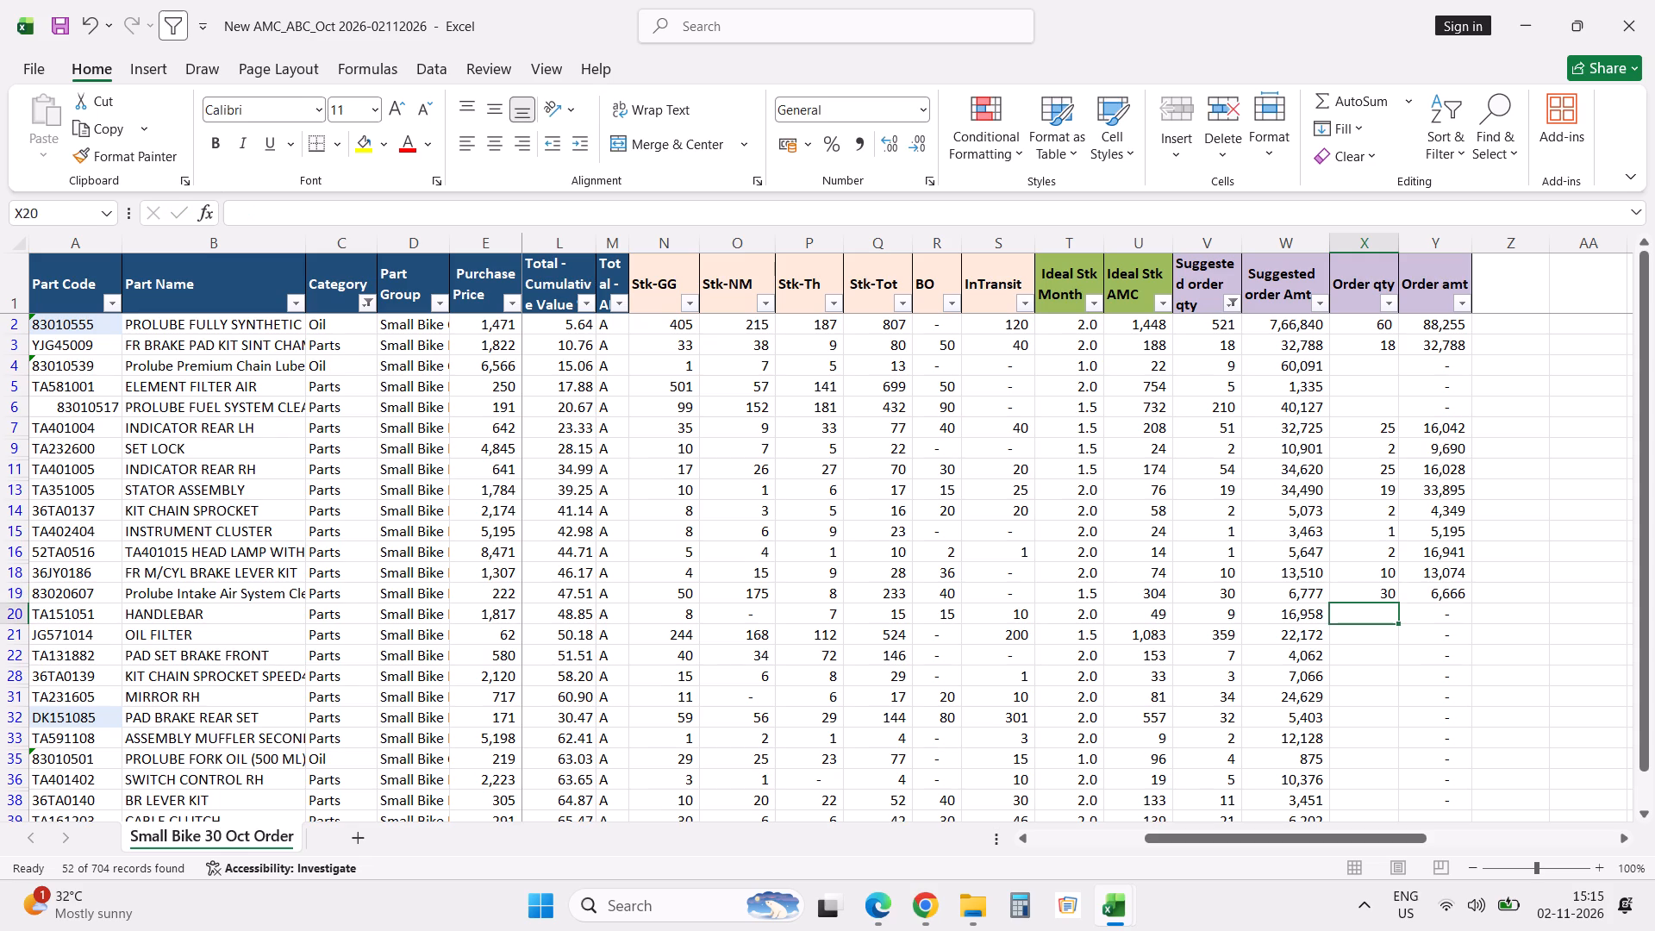
Remove the sheet's filters and link cell Z1 to the Order amt total in Y705.
scroll(1376, 494, up, 10)
text(dff)
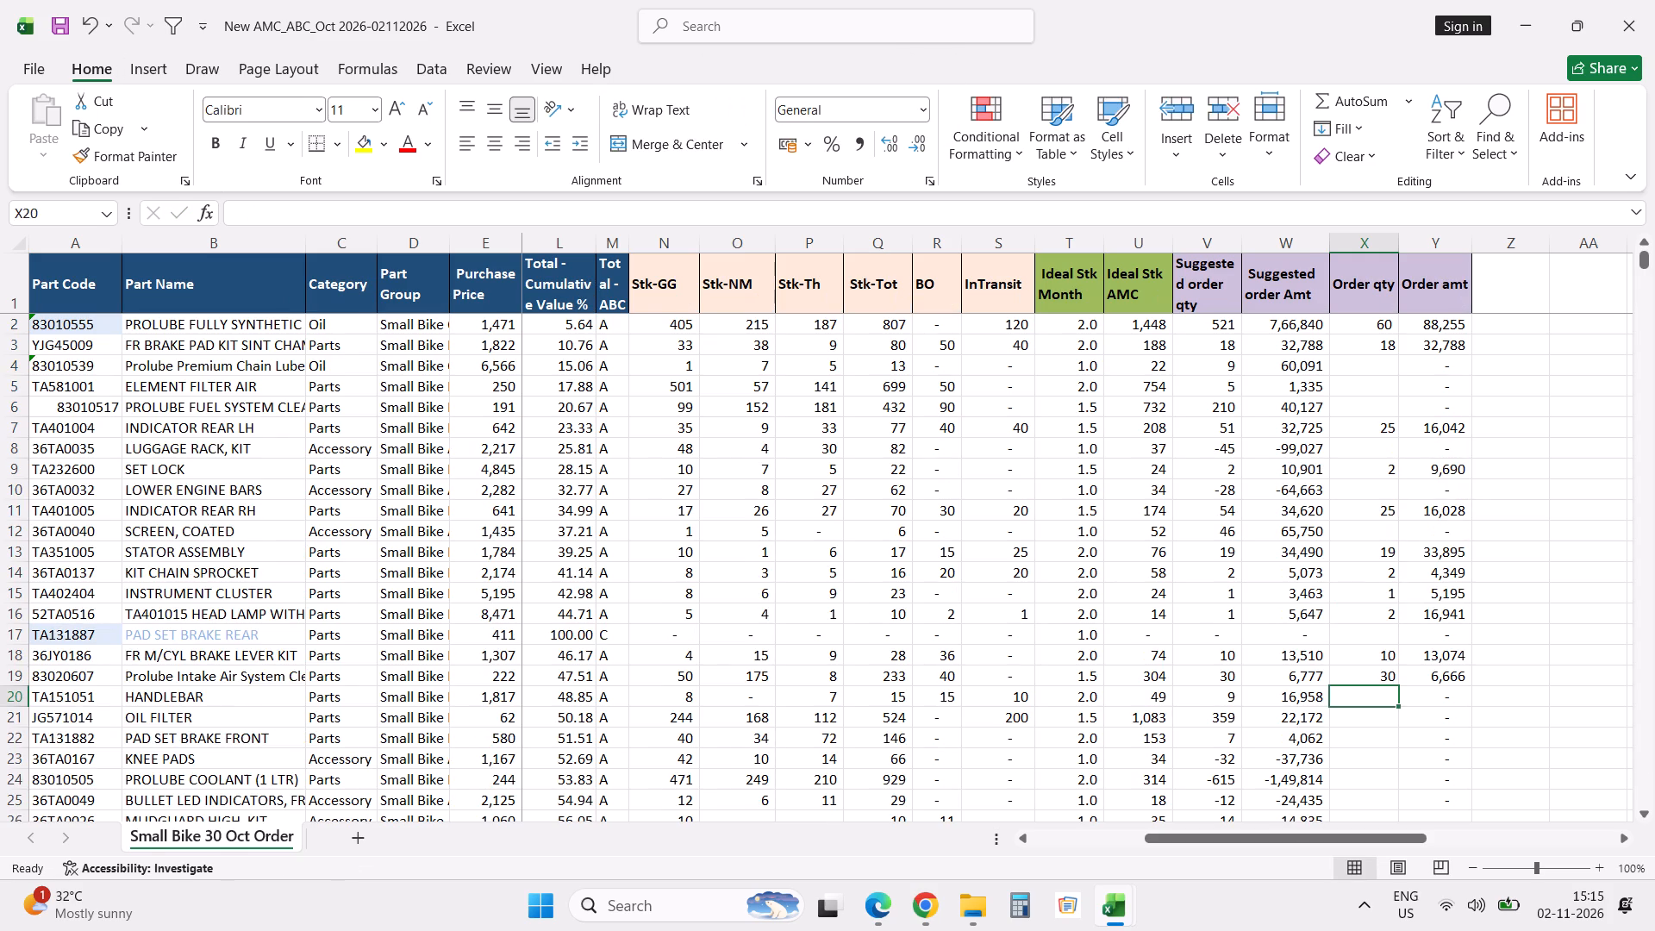
click(1452, 500)
key(ctrl+Down)
key(Down)
key(Up)
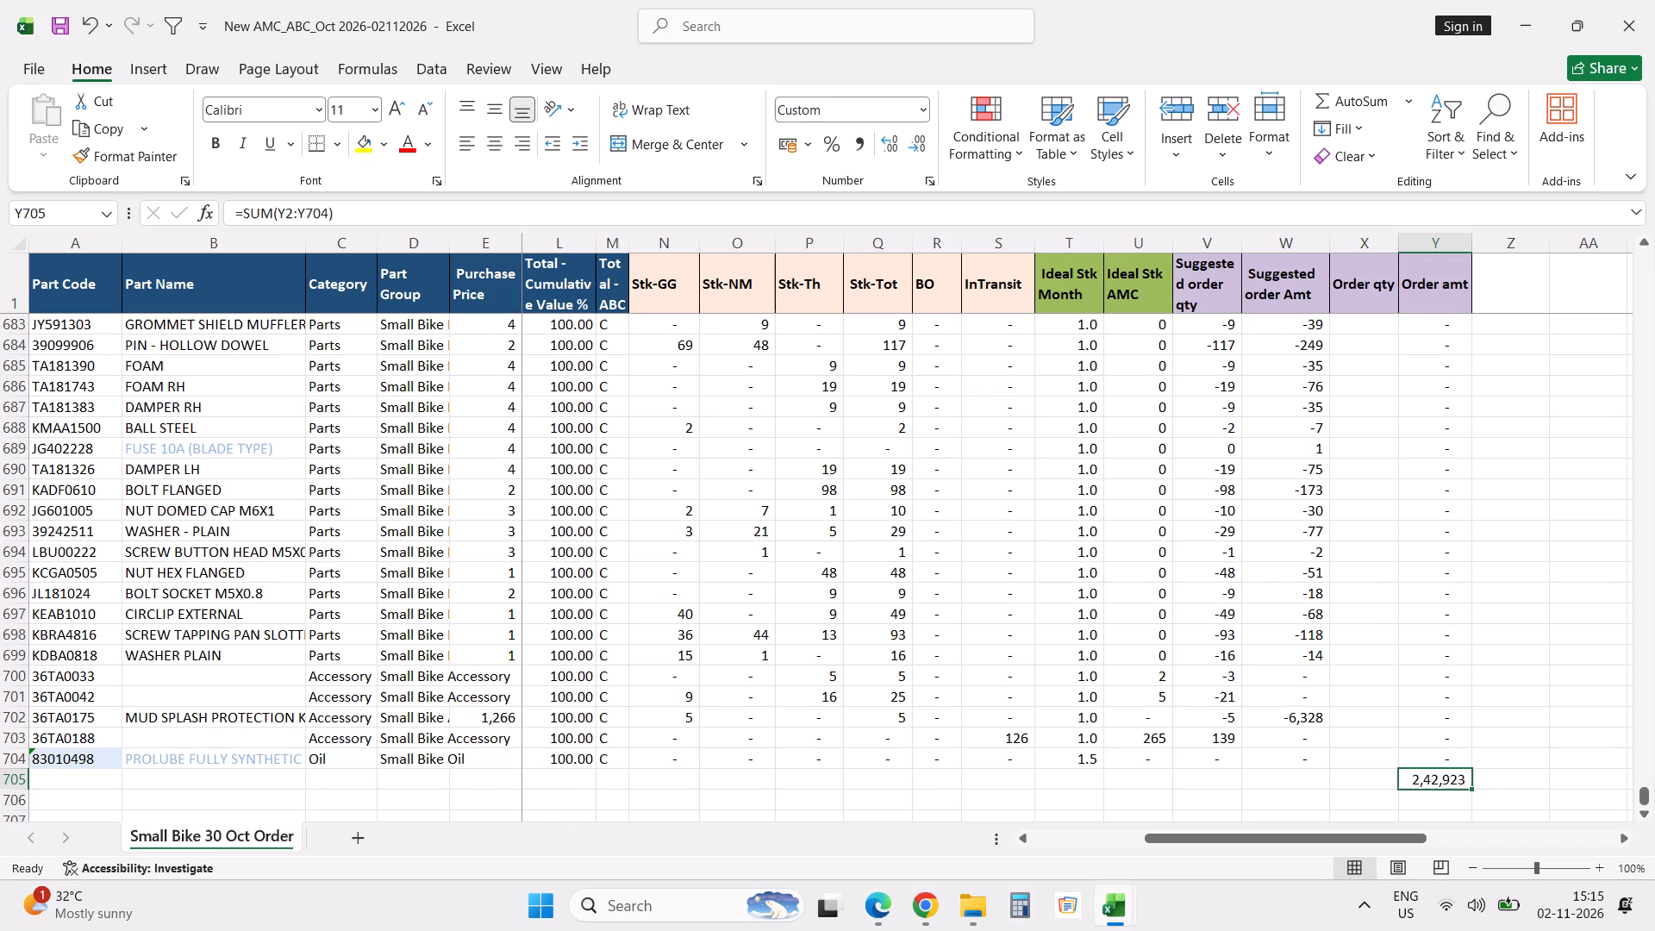
click(1520, 285)
key(equal)
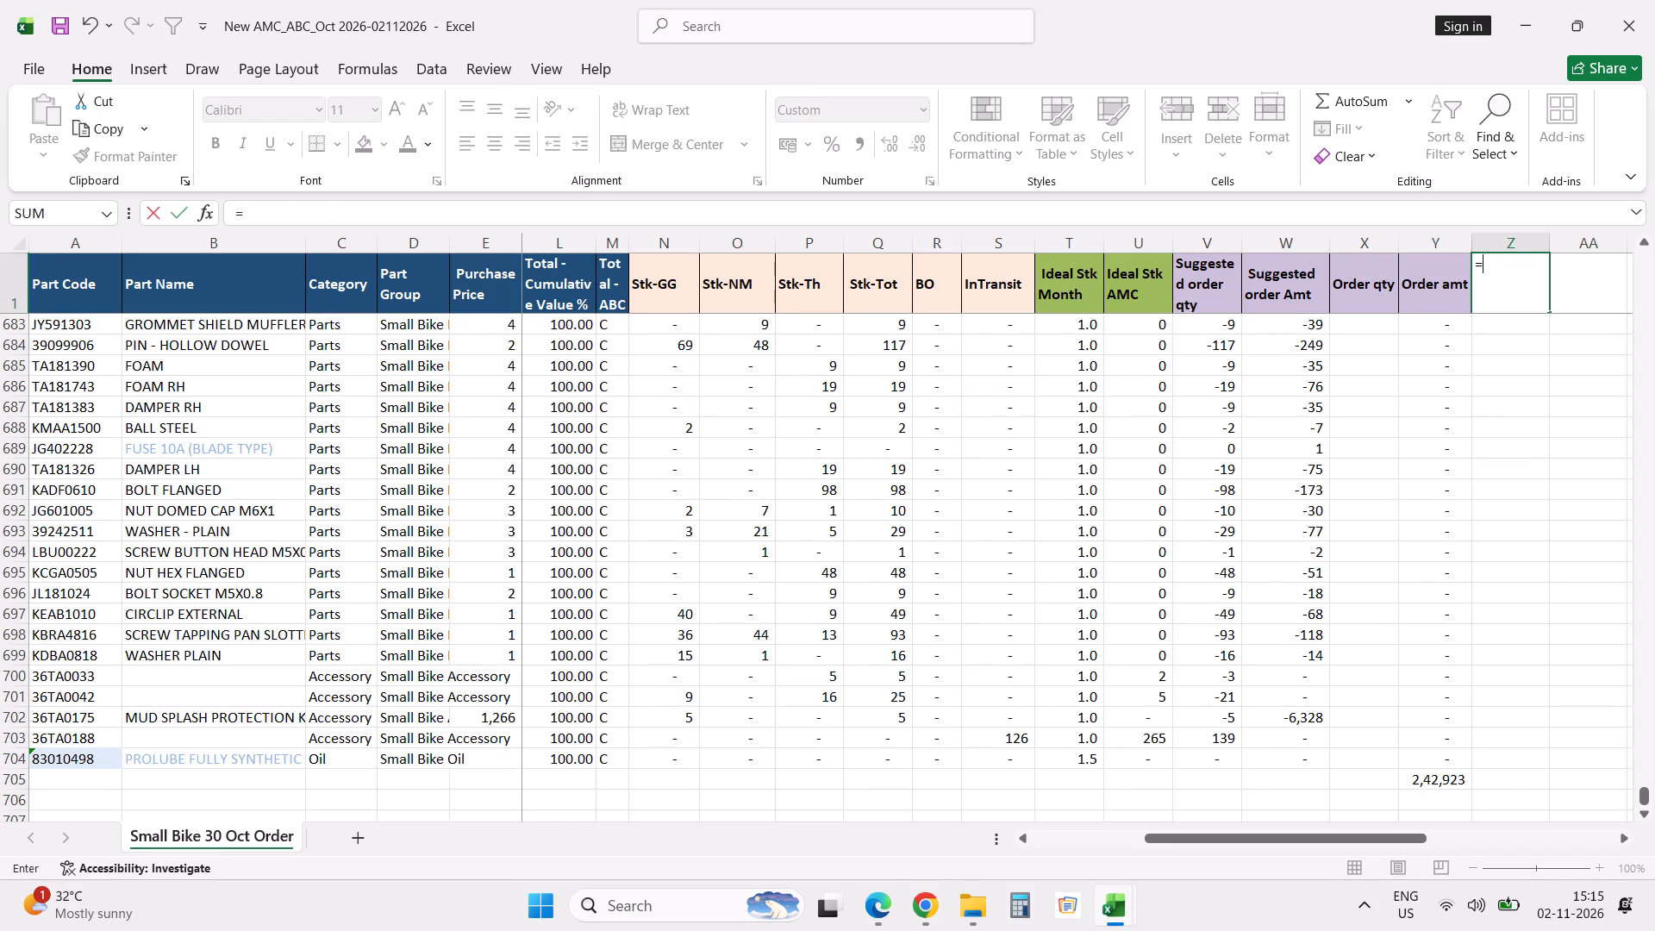
click(1451, 790)
key(Up)
key(Return)
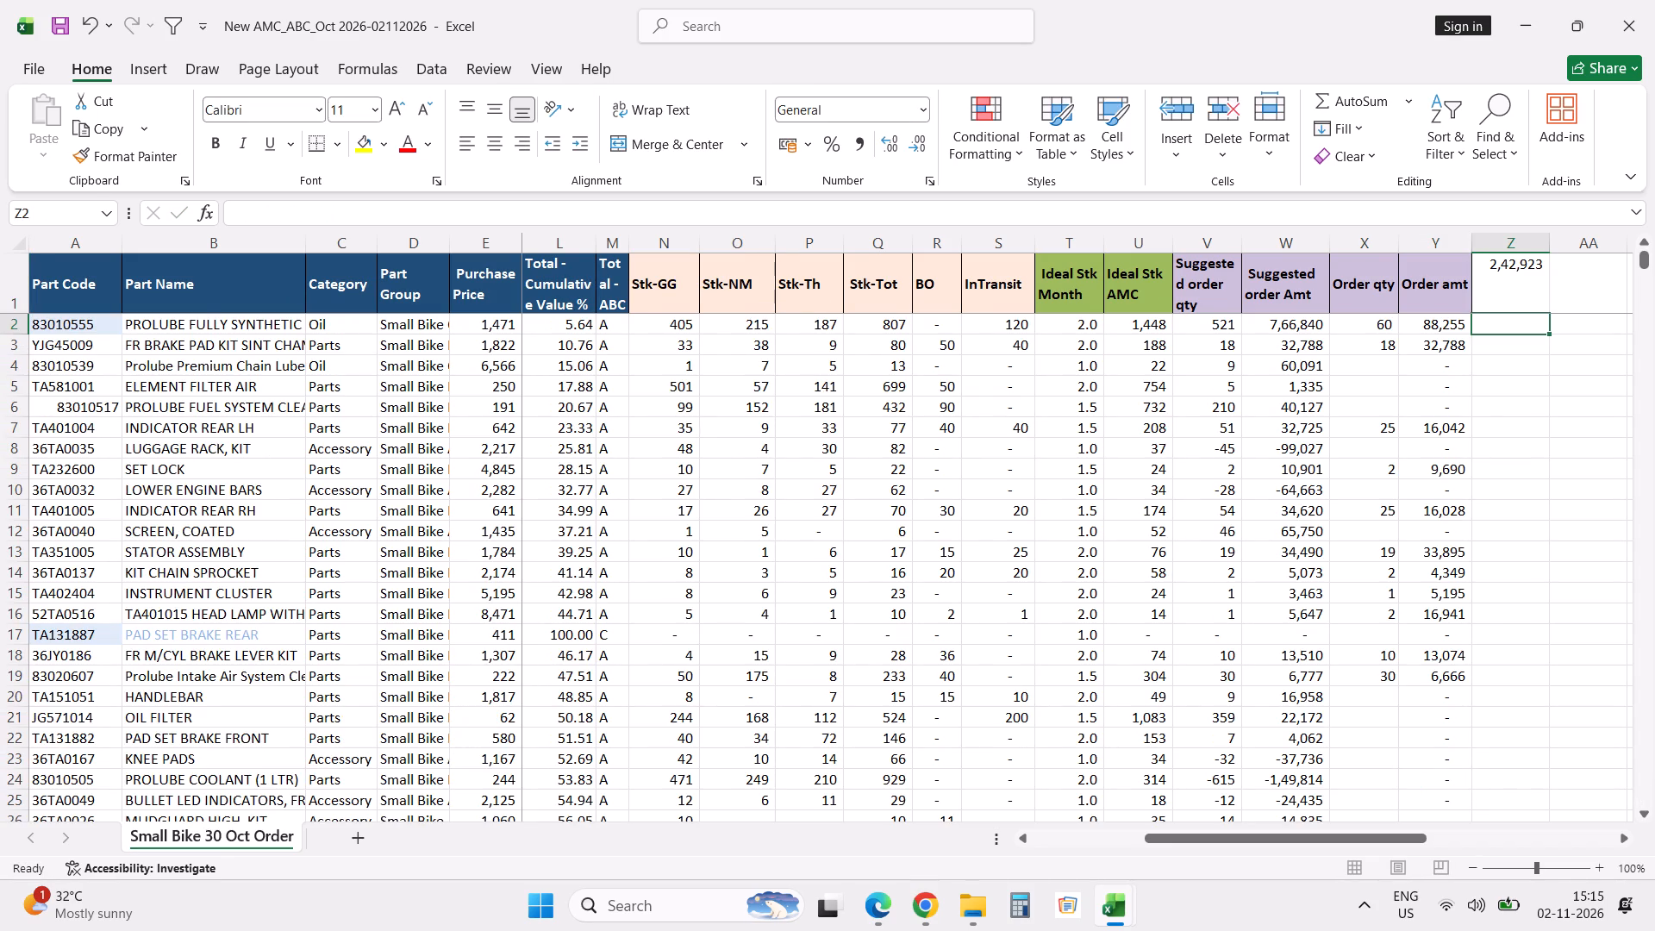
Reapply filters to header row A1:Y1 and filter Suggested order qty to values greater than .49.
click(60, 290)
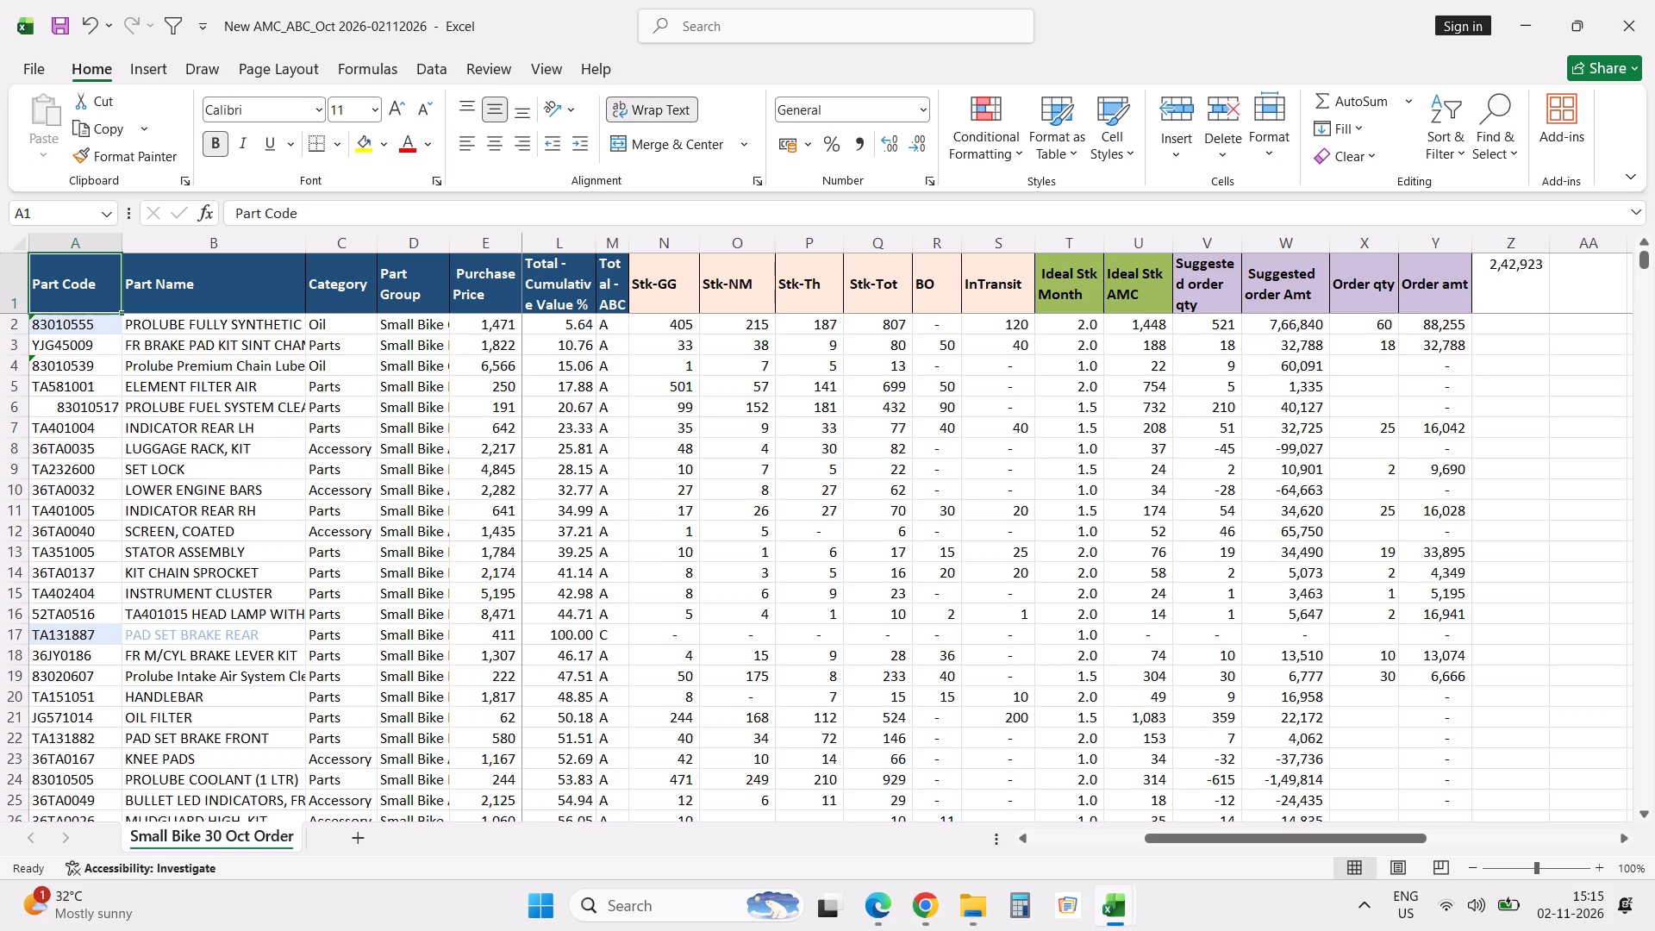
shift+click(1442, 297)
text(dff)
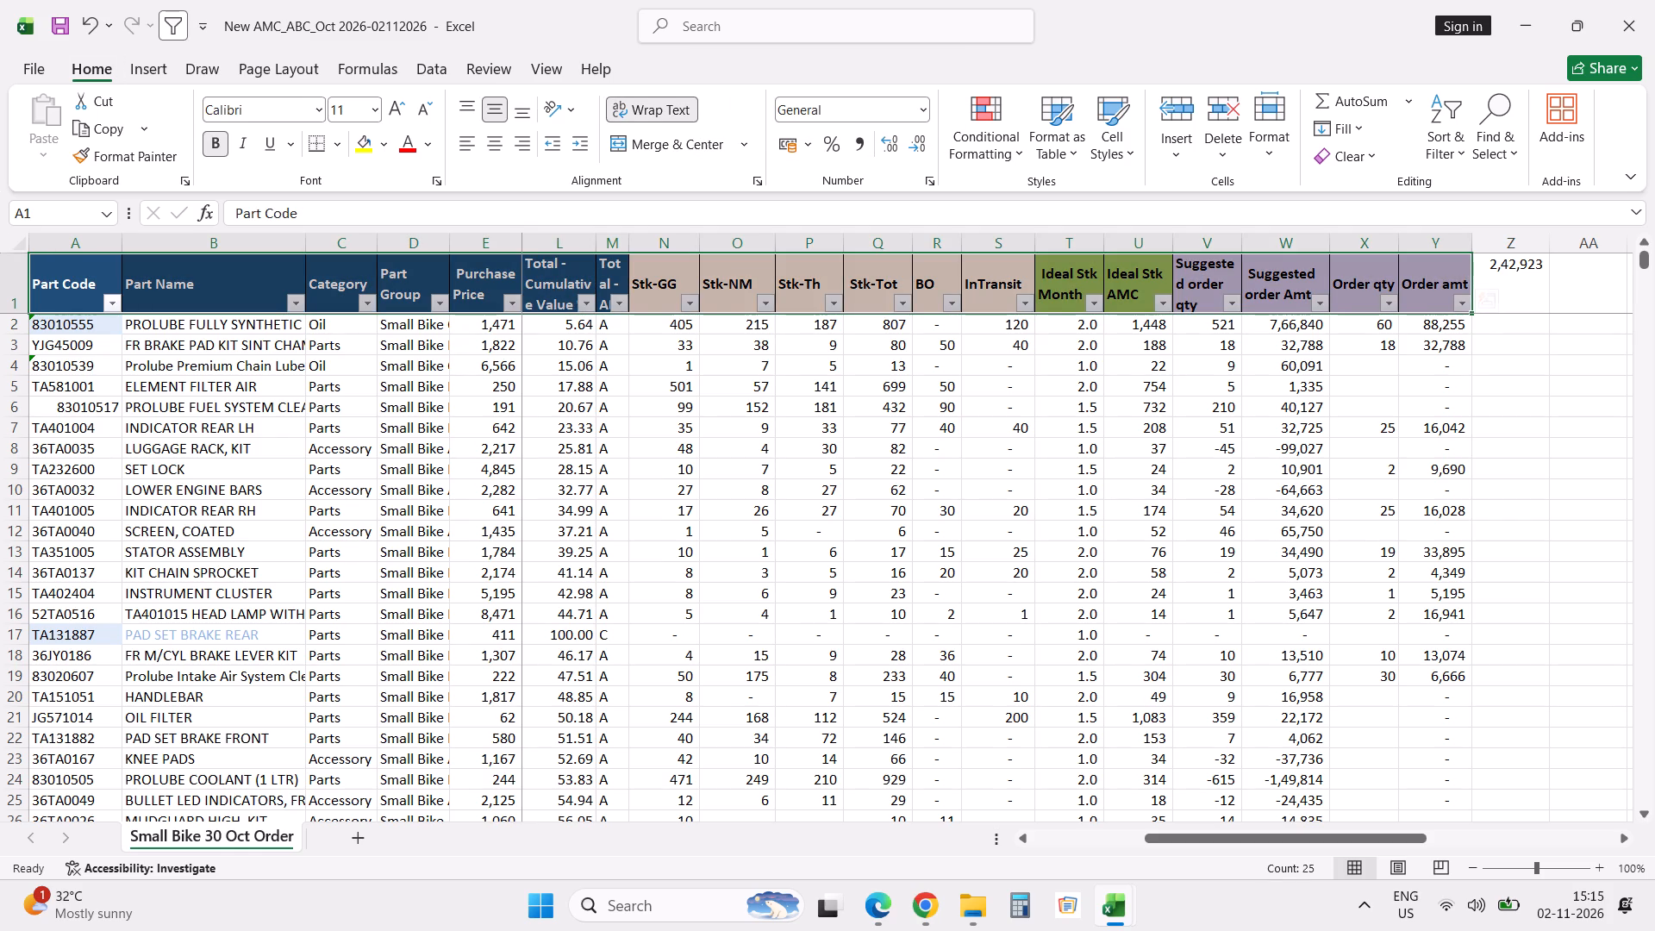
click(1235, 307)
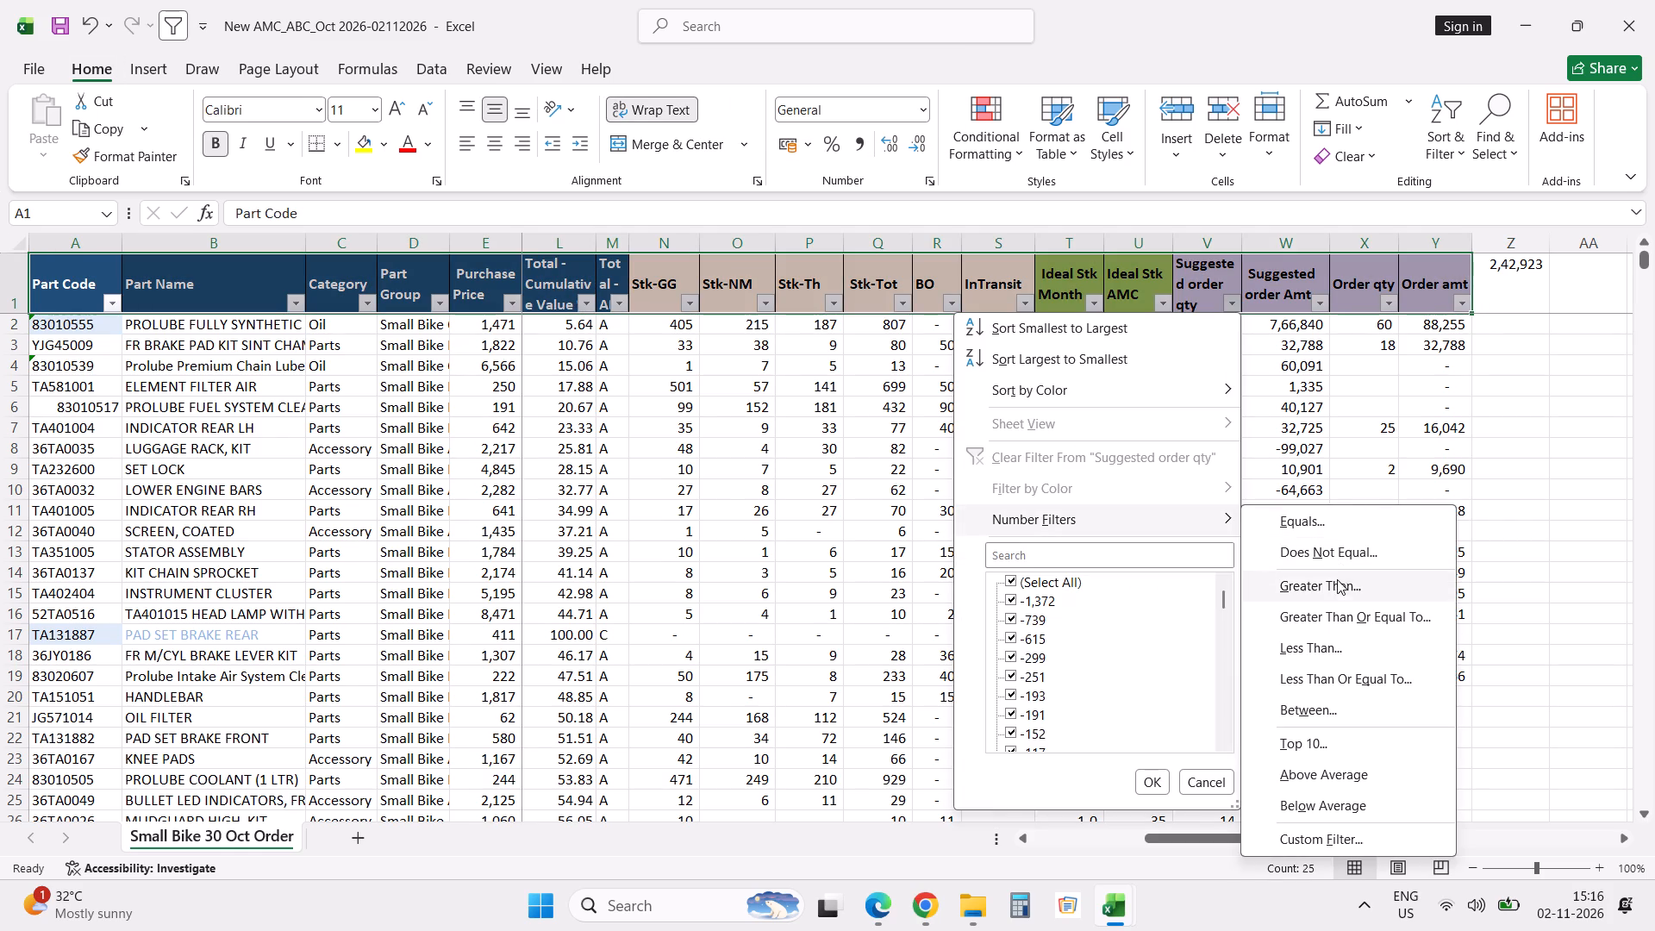
click(1336, 584)
text(.49)
key(Return)
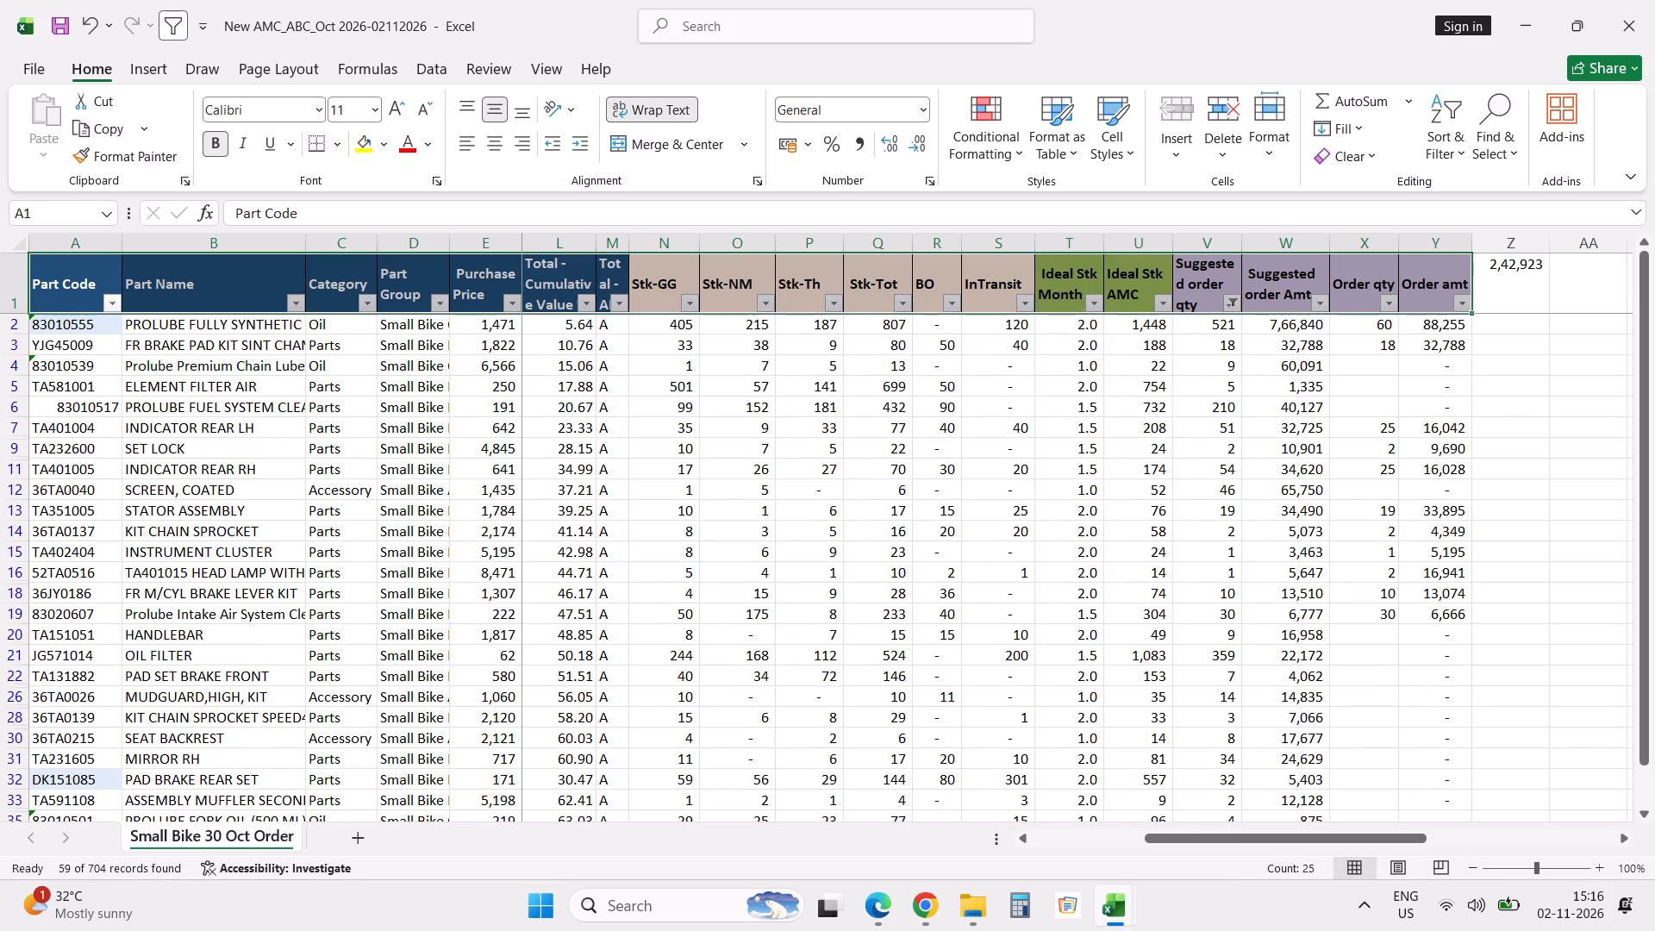
Enter Order qty 9 for handlebar TA151051 and 300 for oil filter JG571014.
click(1368, 632)
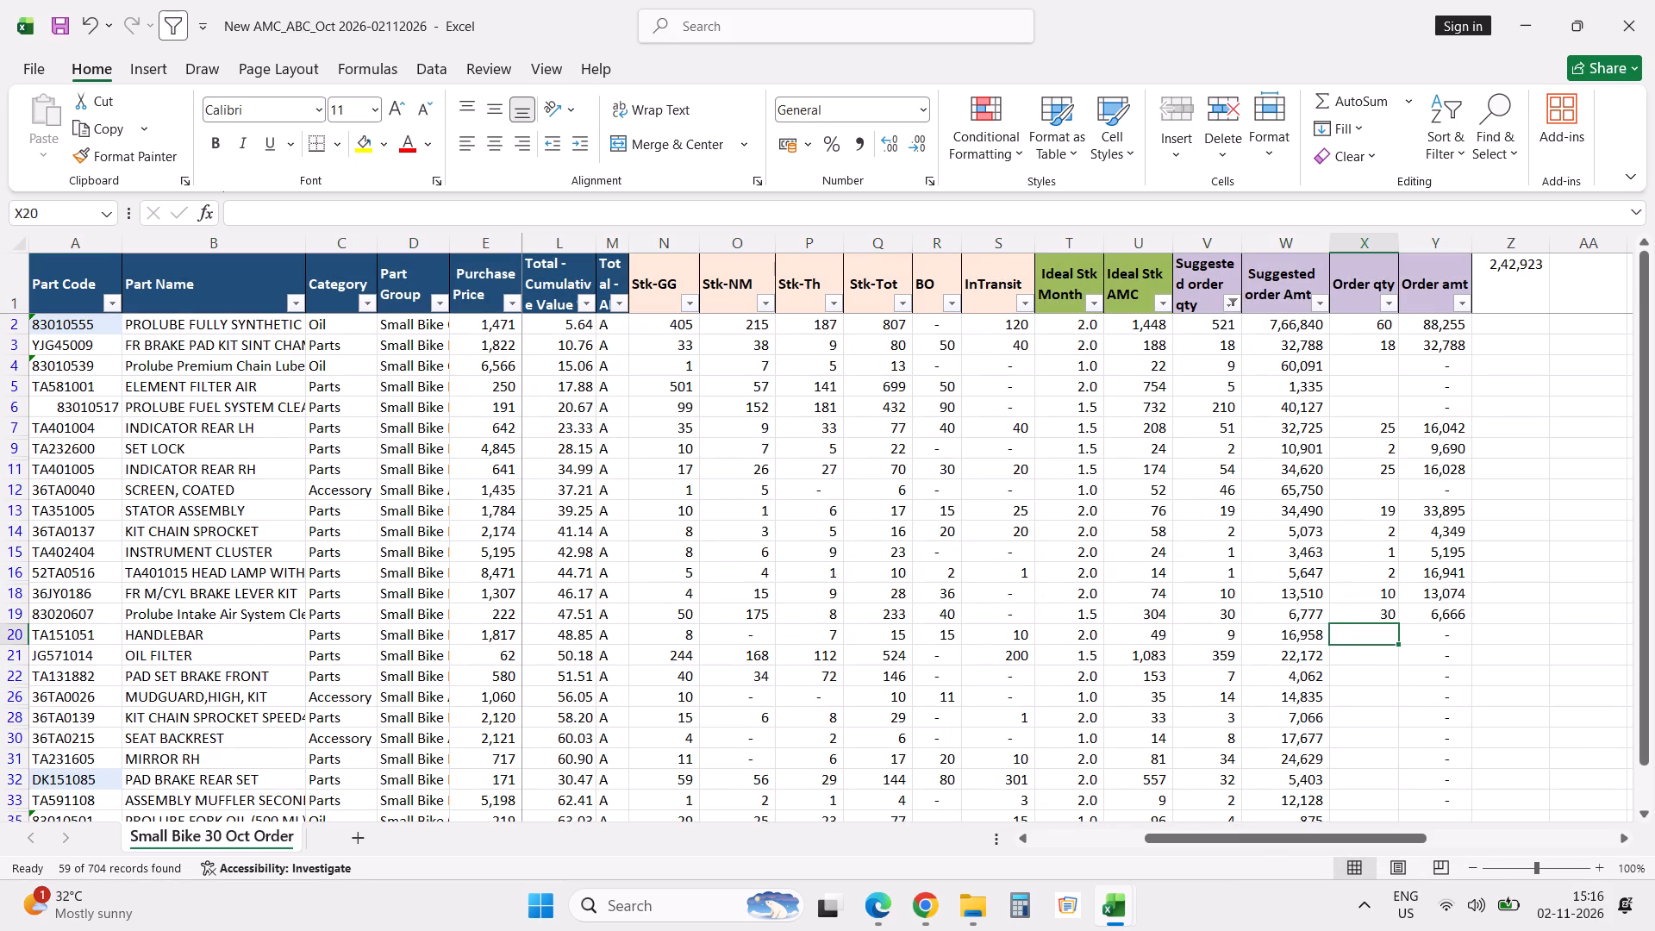
key(9)
key(Return)
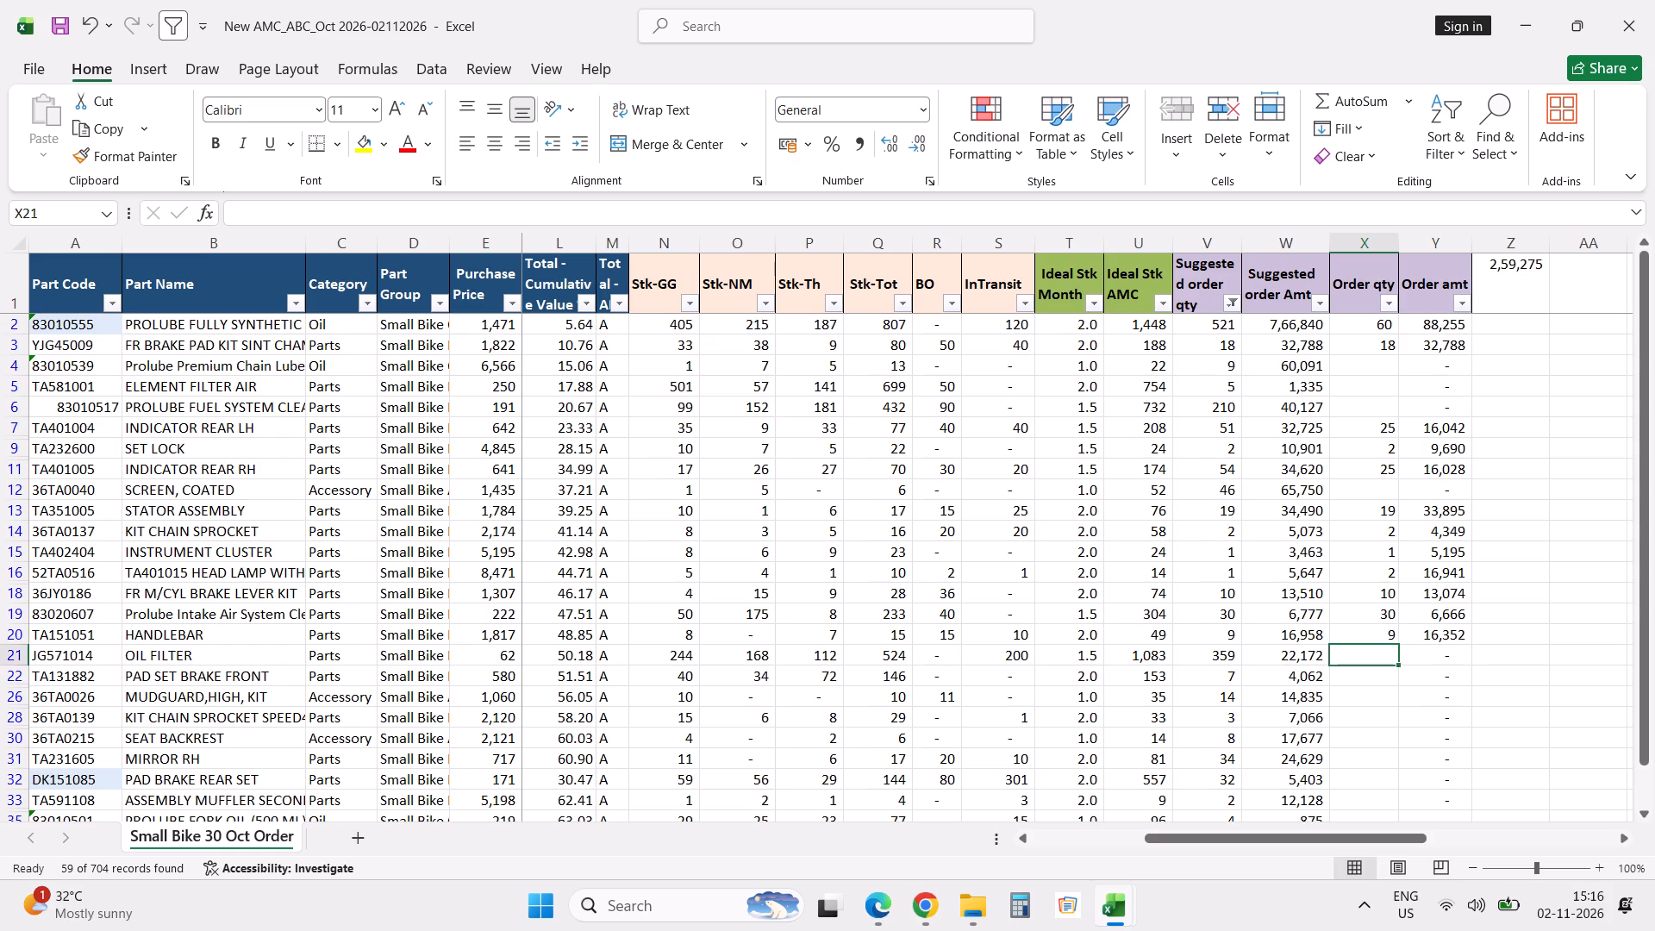
text(300)
key(Return)
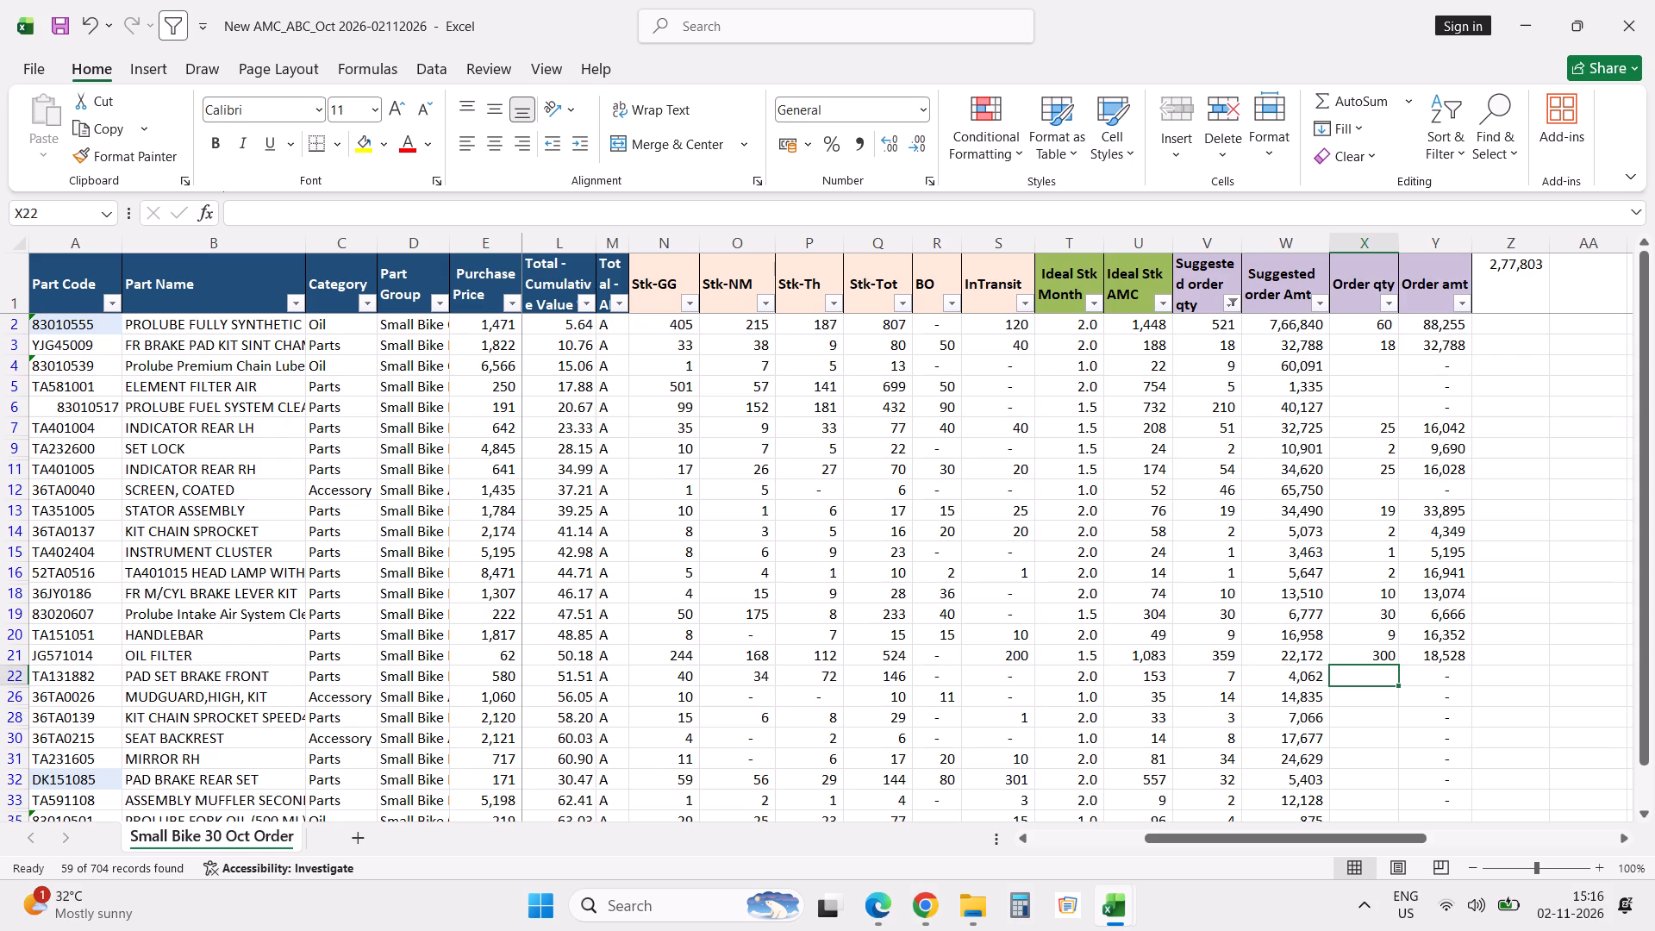
Filter the Category column to exclude Accessory, keeping Oil and Parts.
click(369, 301)
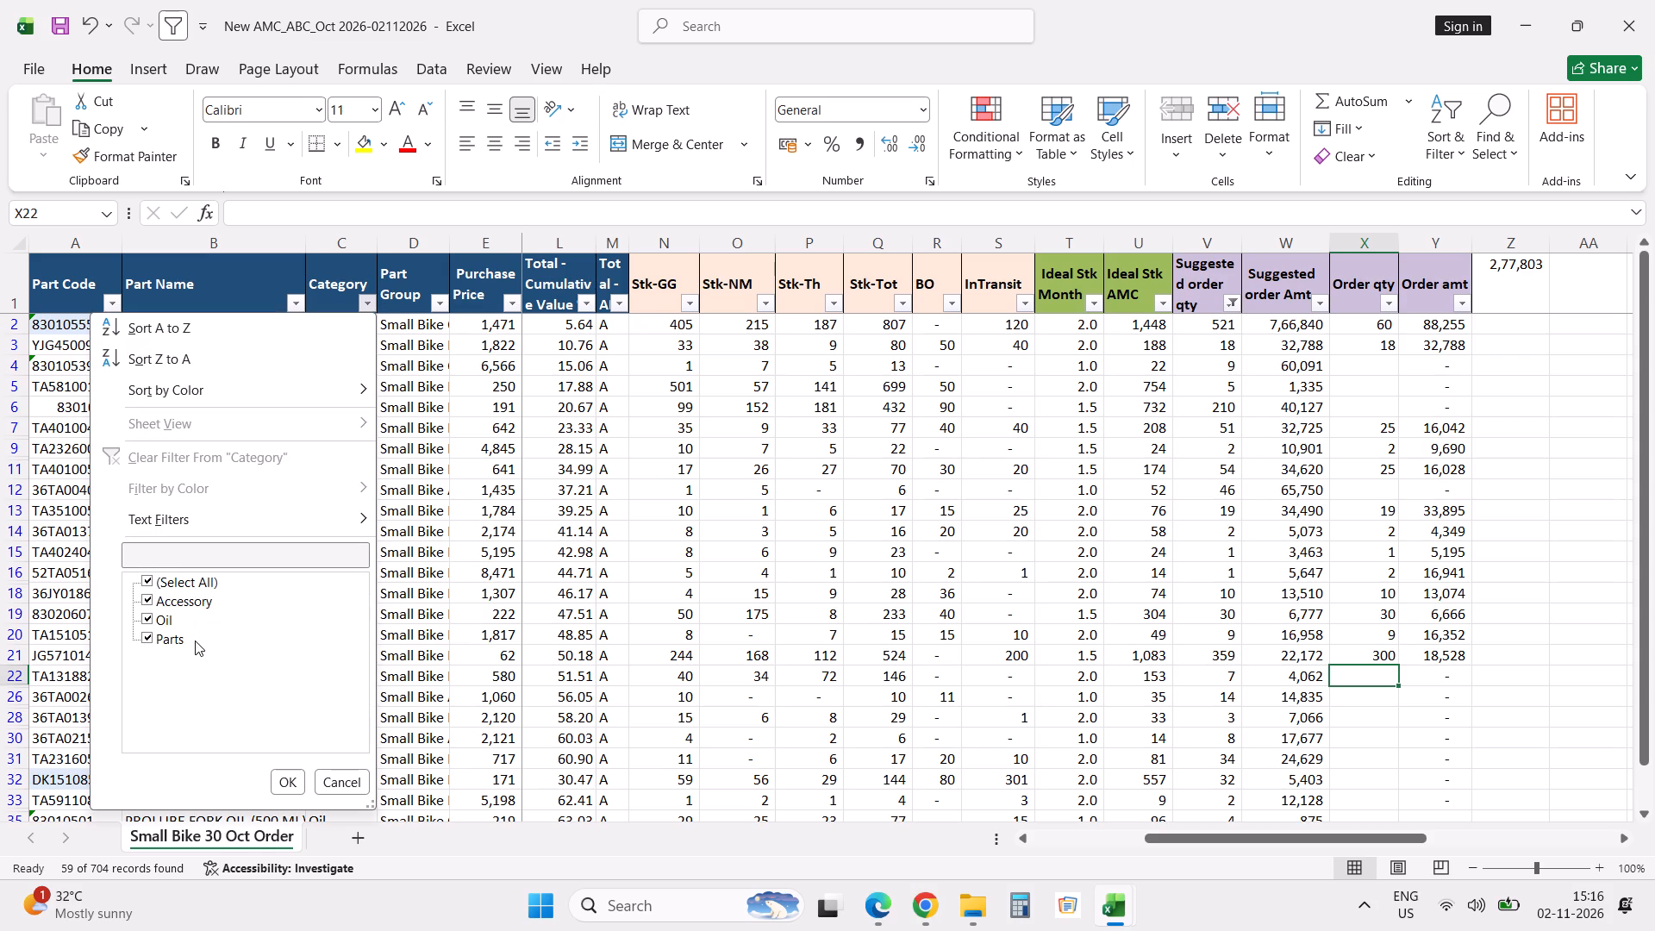
click(197, 605)
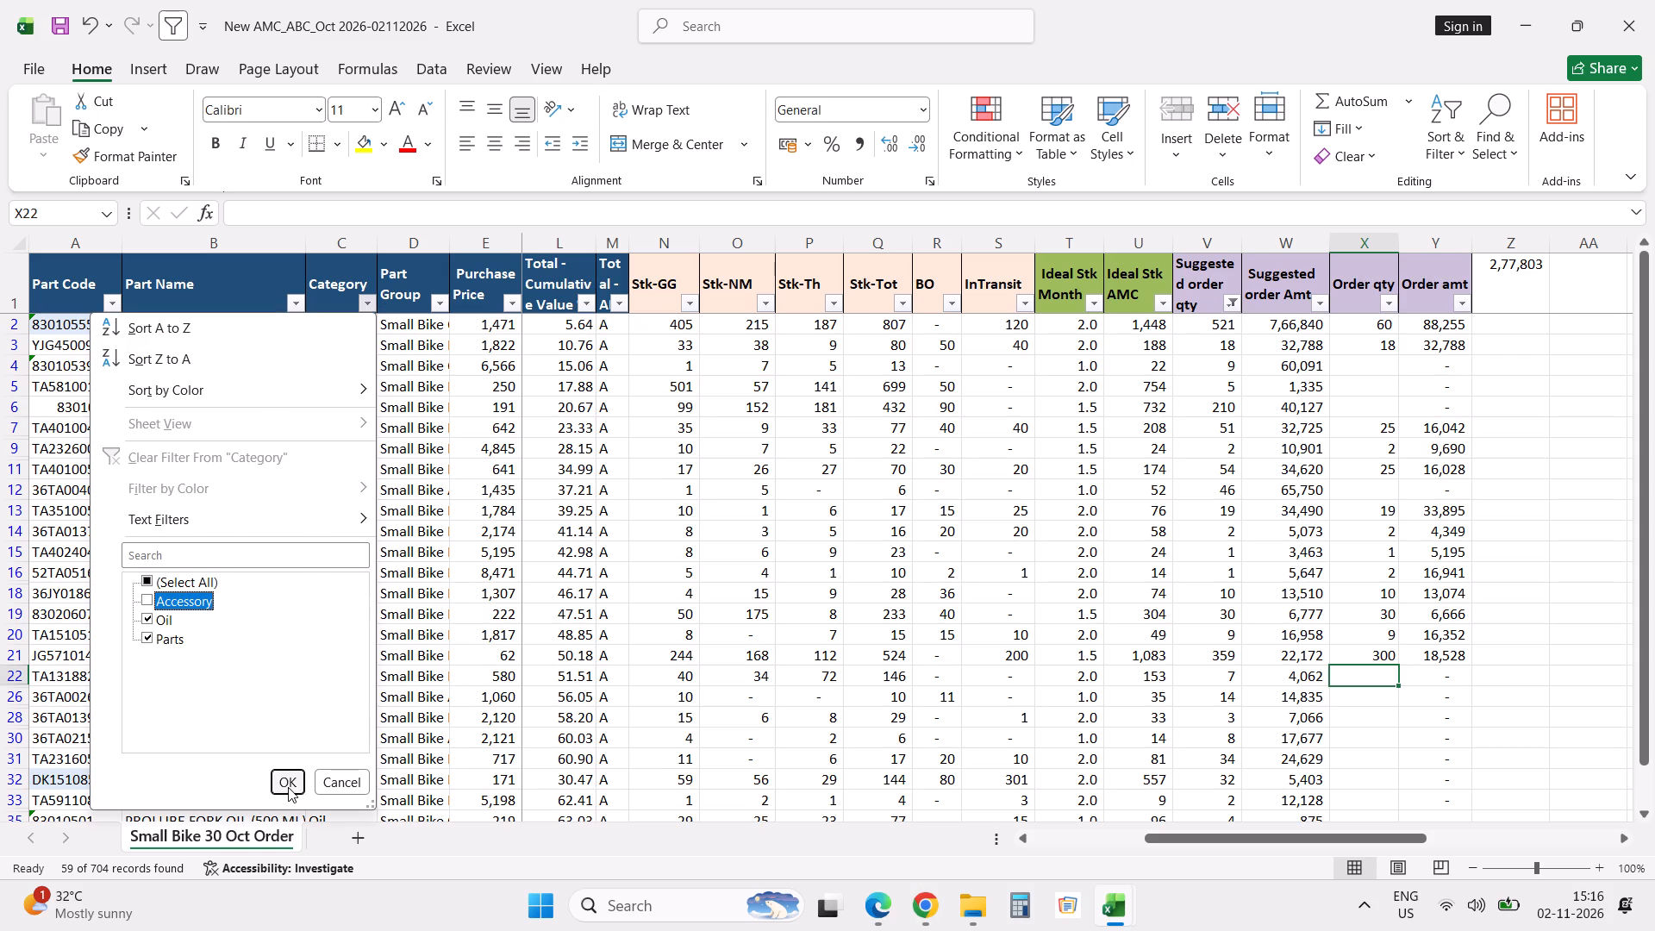
click(288, 787)
key(Down)
key(Up)
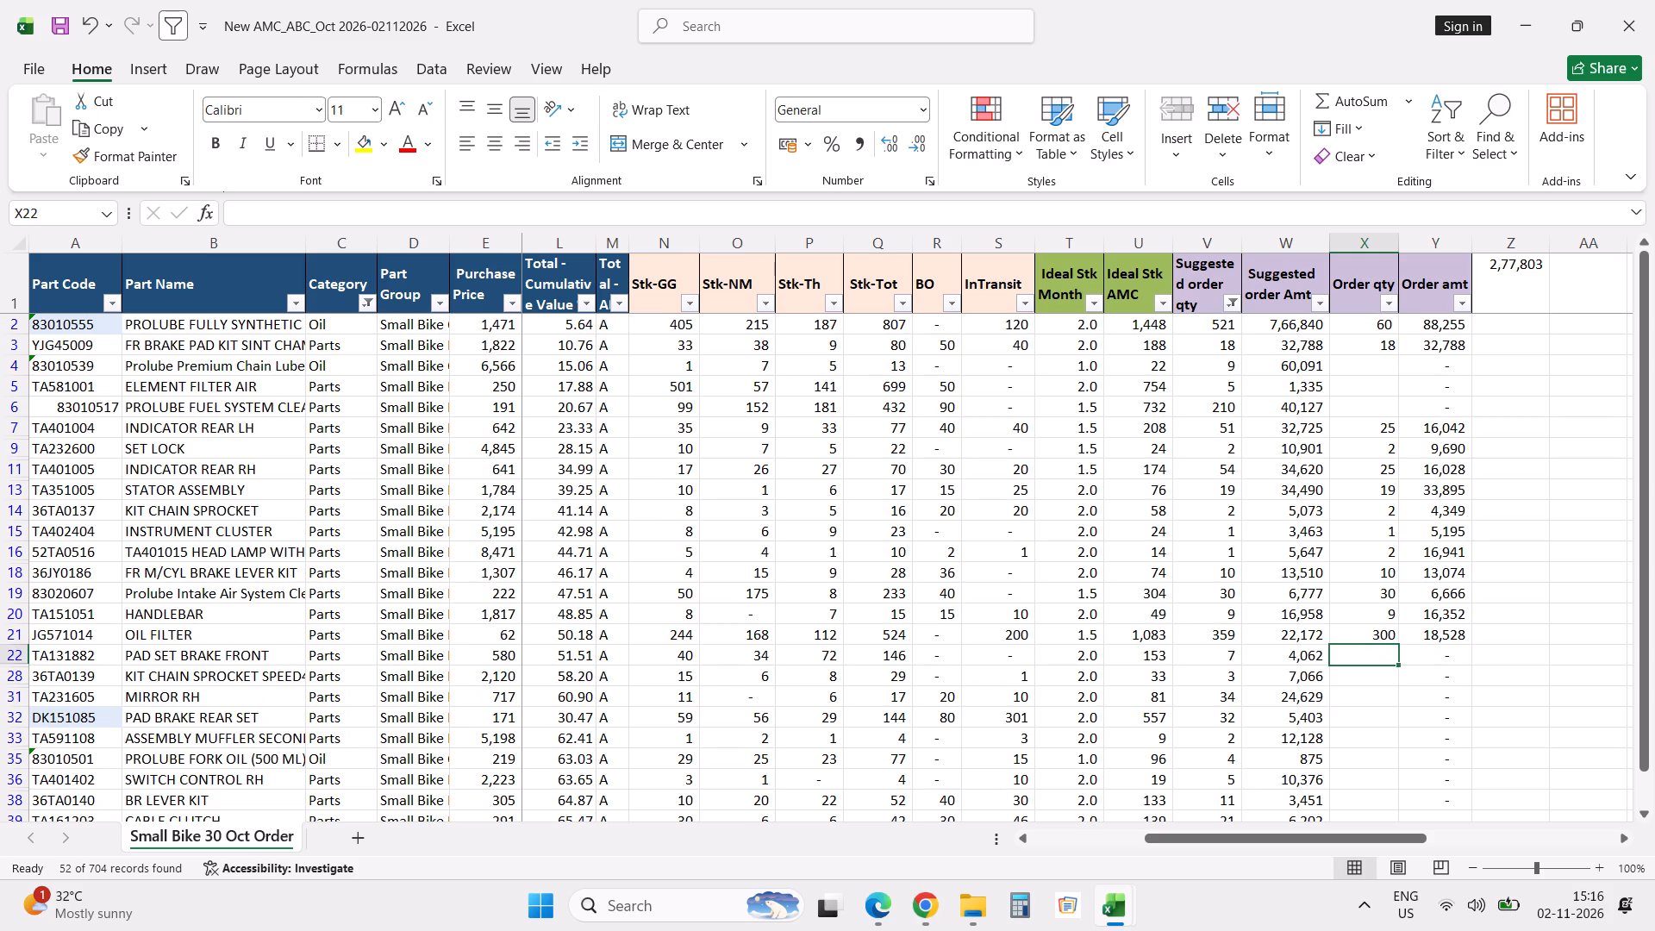
Enter Order qty 7 for TA131882, 3 for 36TA0139, 30 for TA231605 and 30 for DK151085.
key(7)
key(Return)
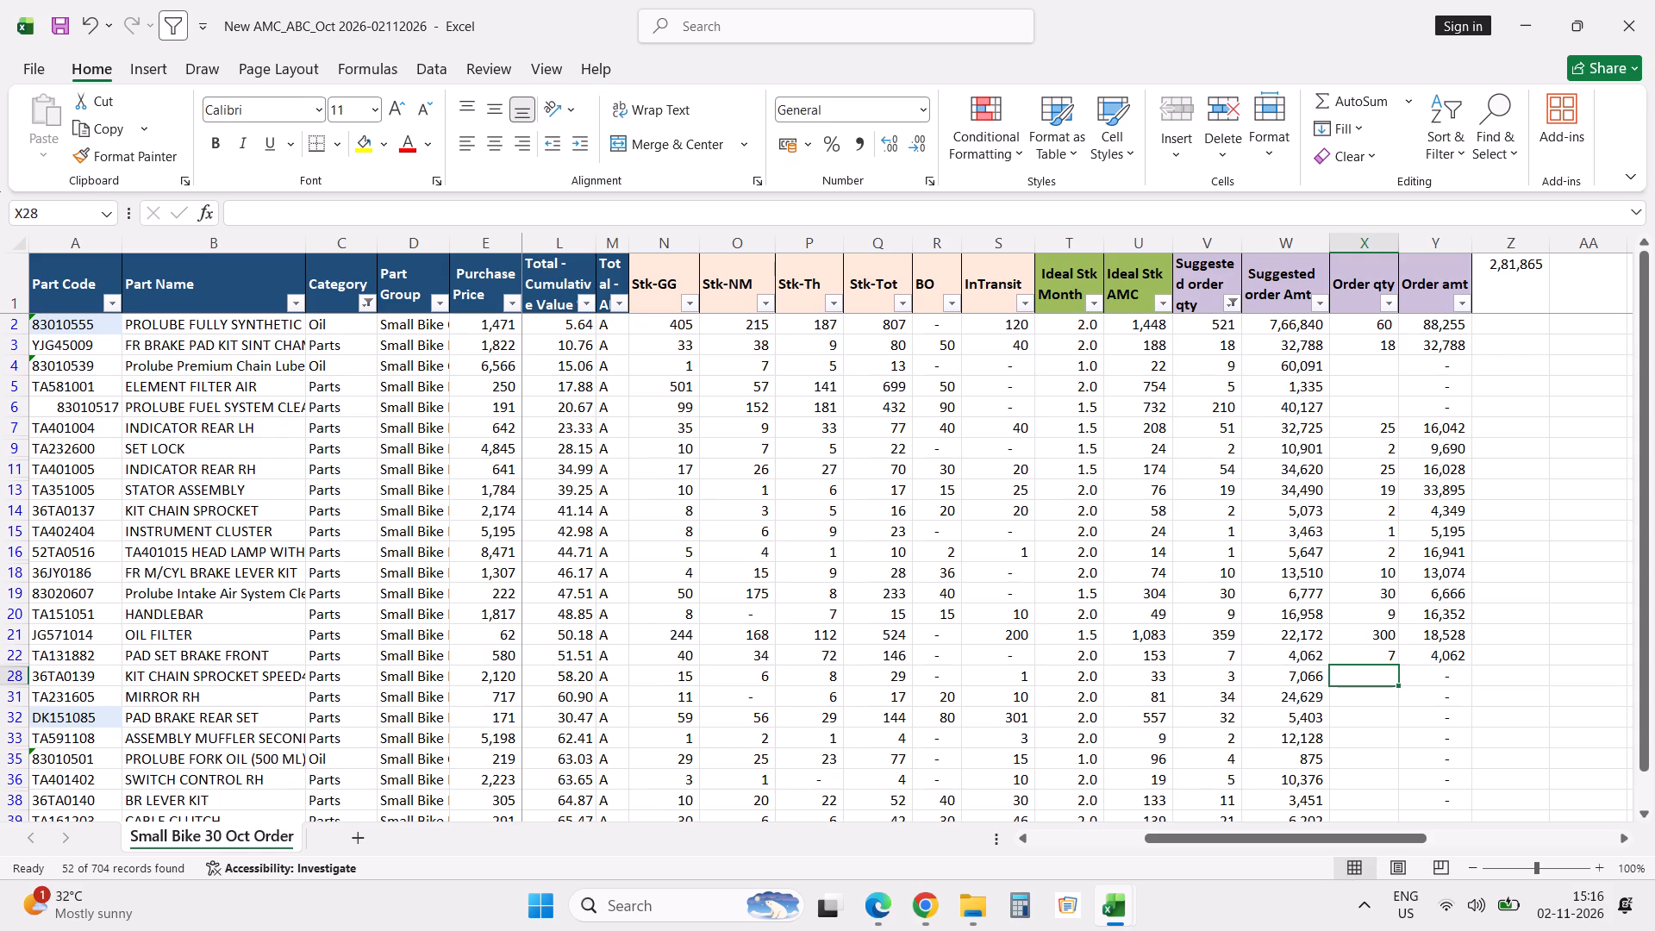
key(3)
key(Return)
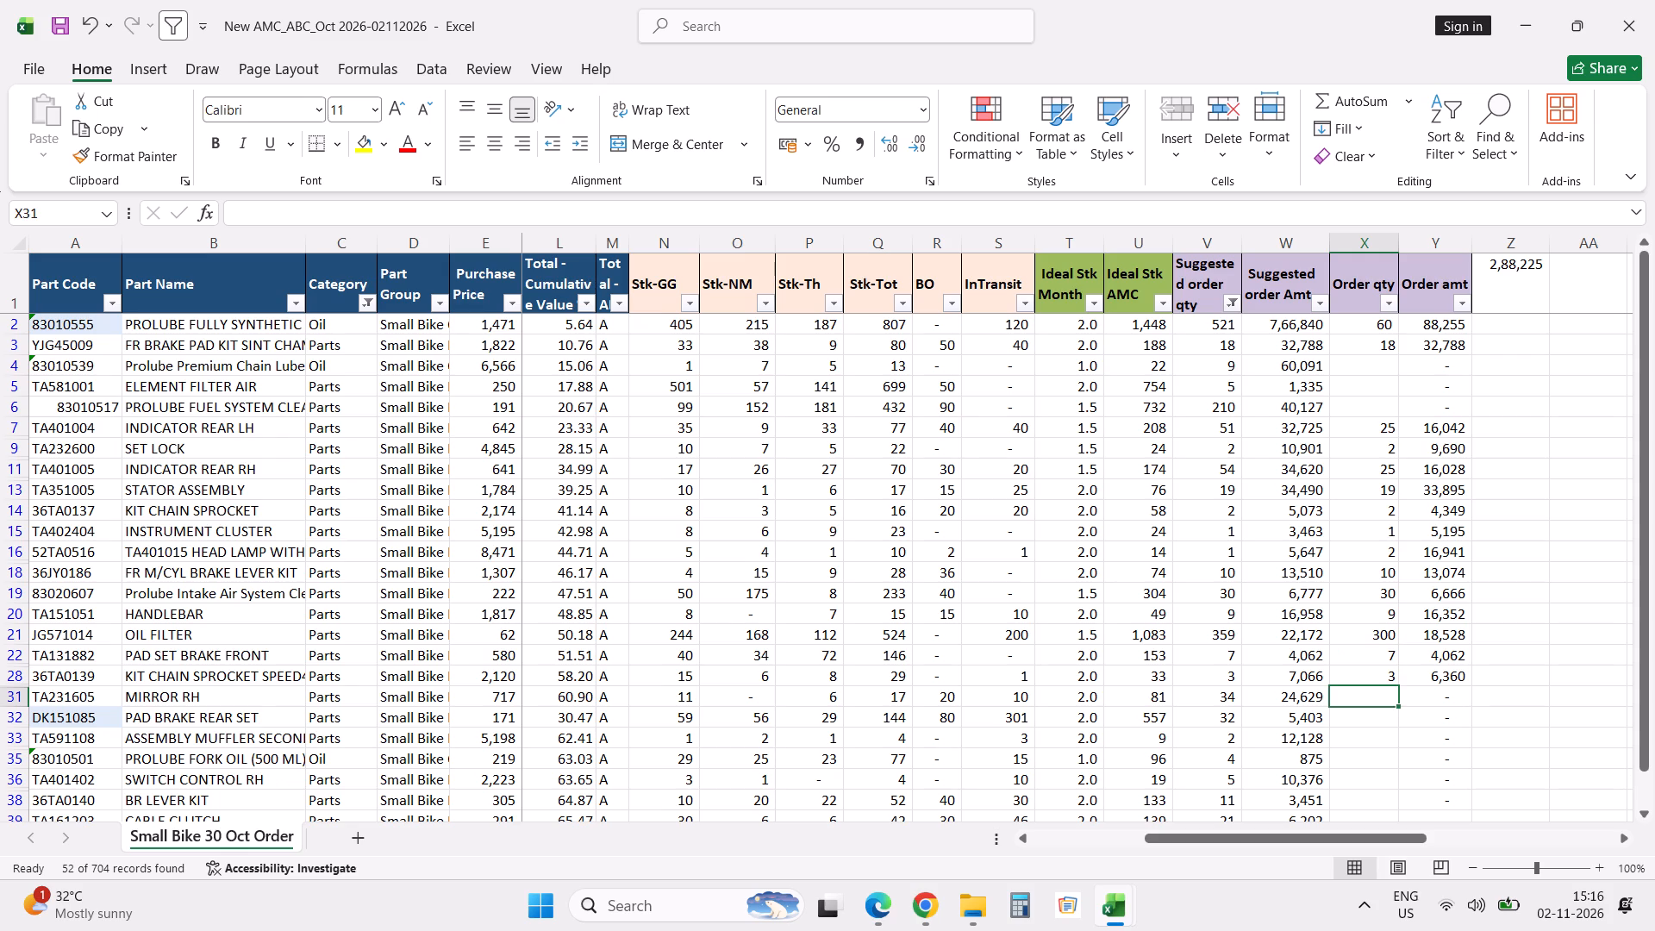
text(30)
key(Return)
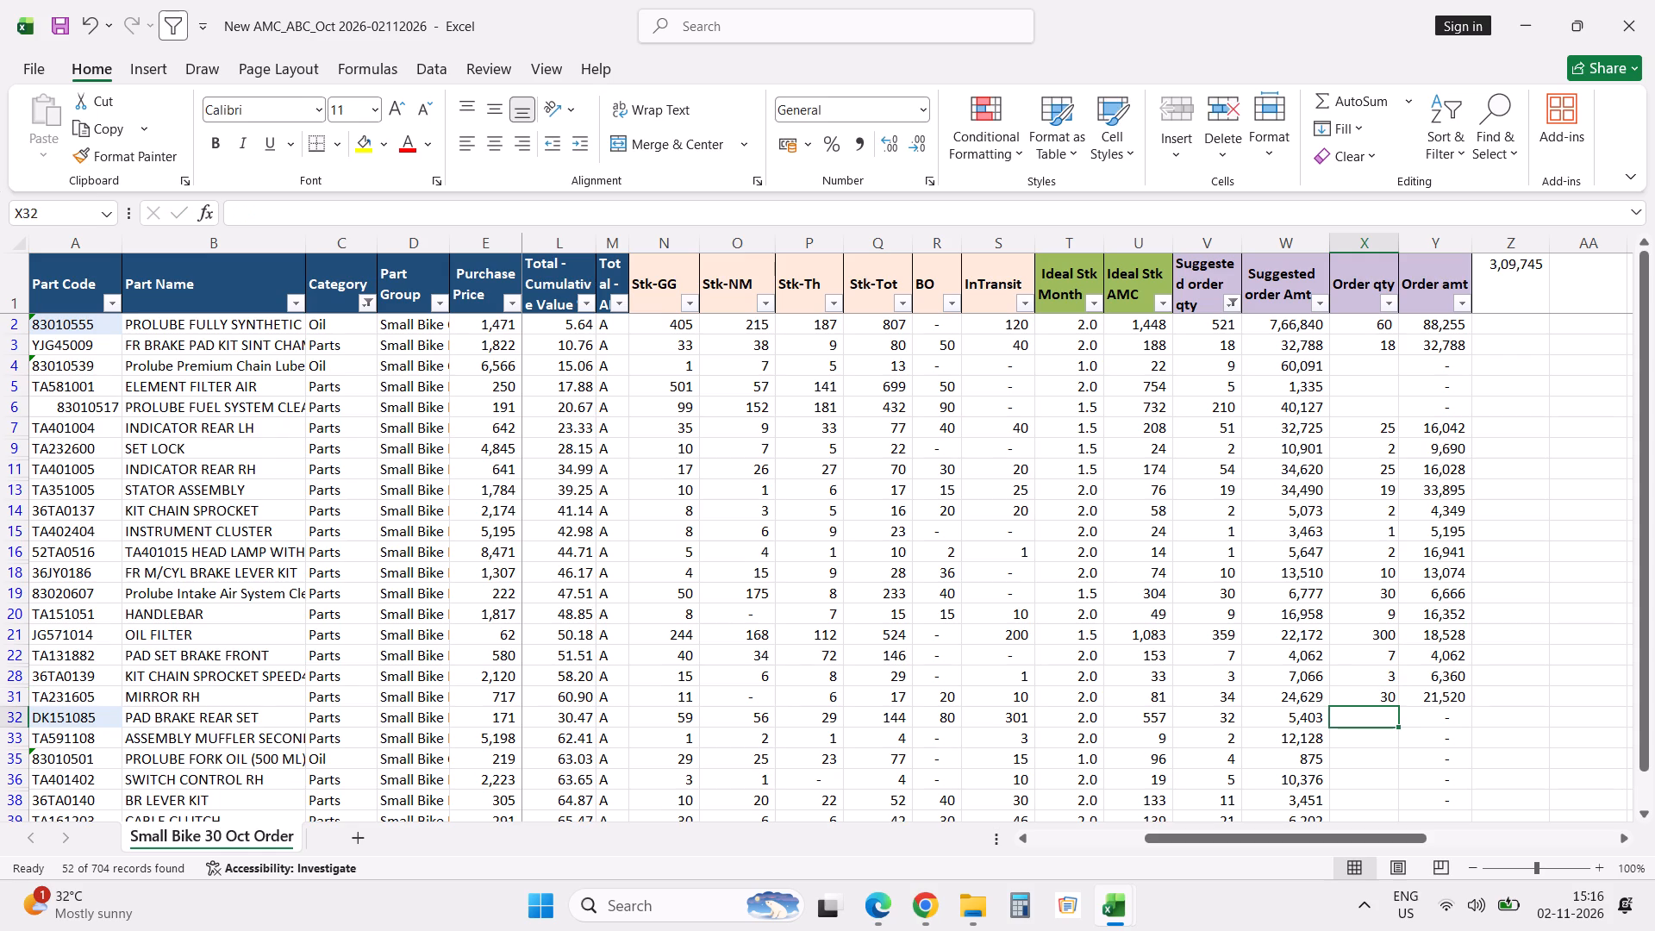
text(30)
key(Return)
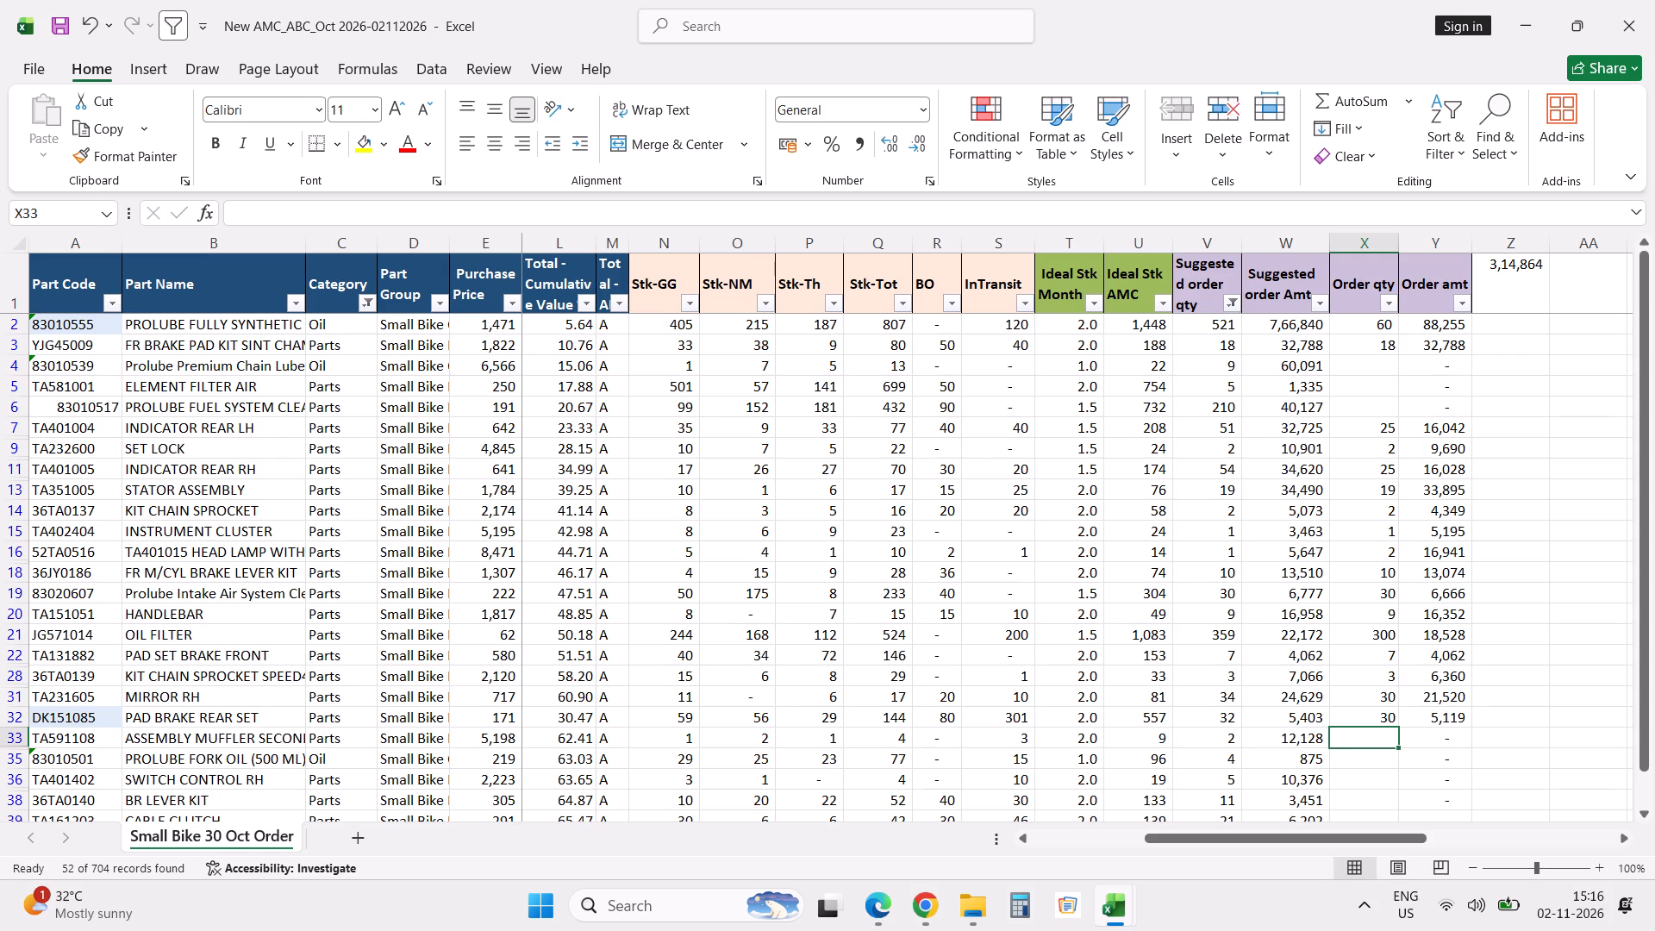
Set the Ideal Stk Month for rear brake pad set DK151085 to 1.5.
key(Up)
key(Left)
key(Left)
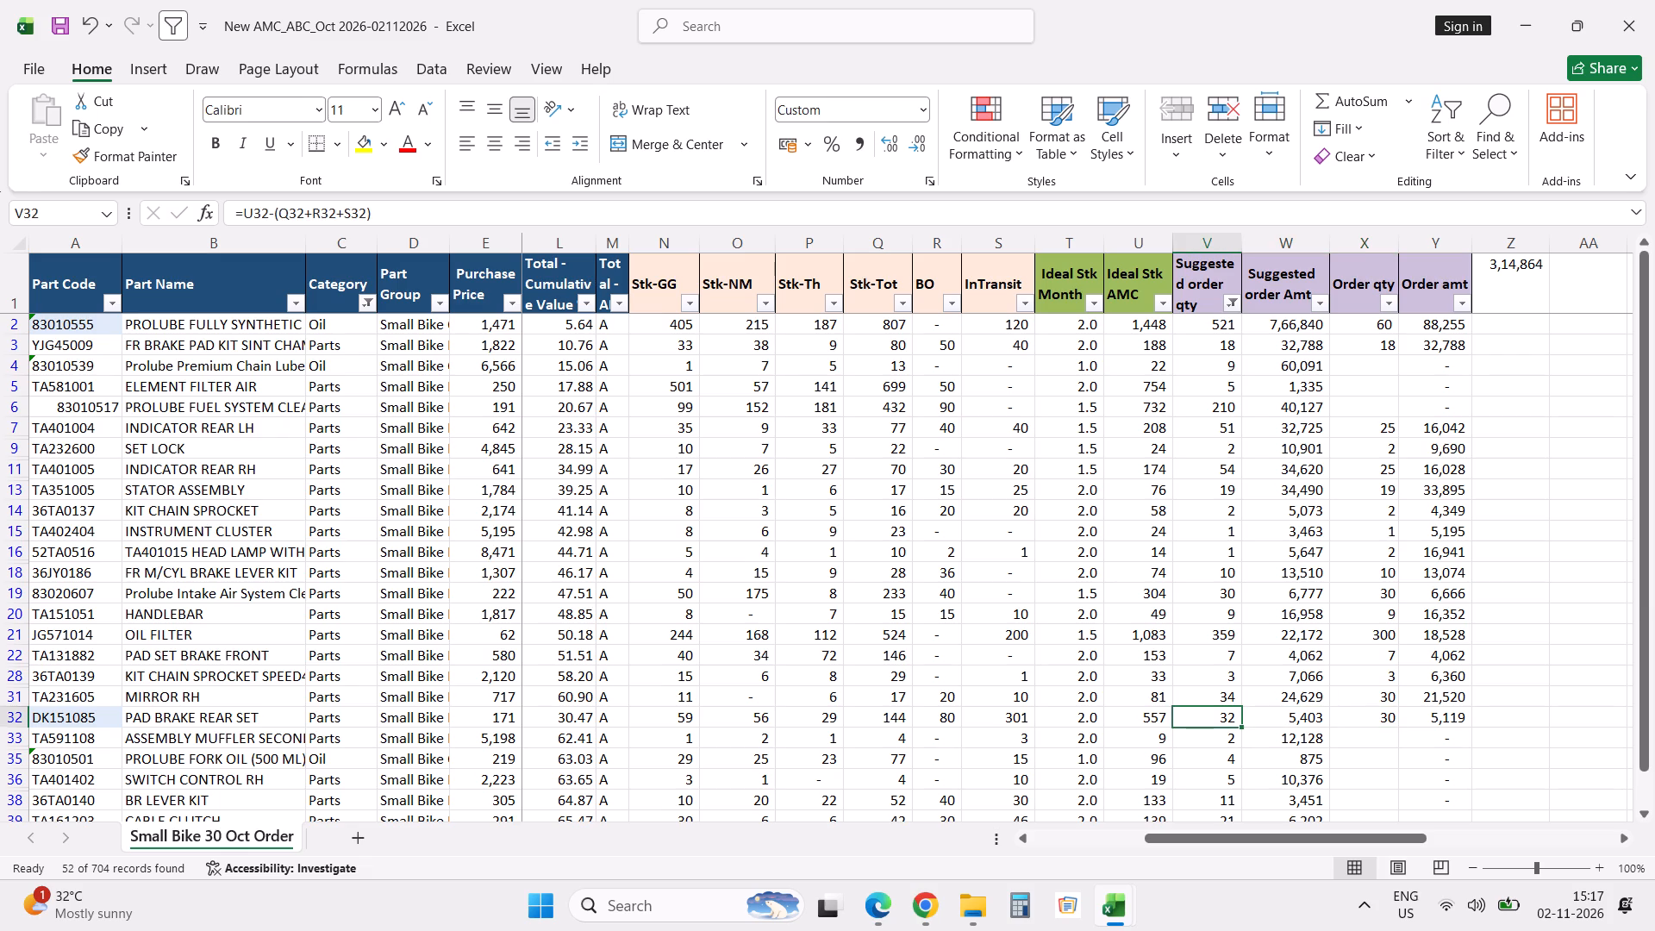
key(Left)
key(Left)
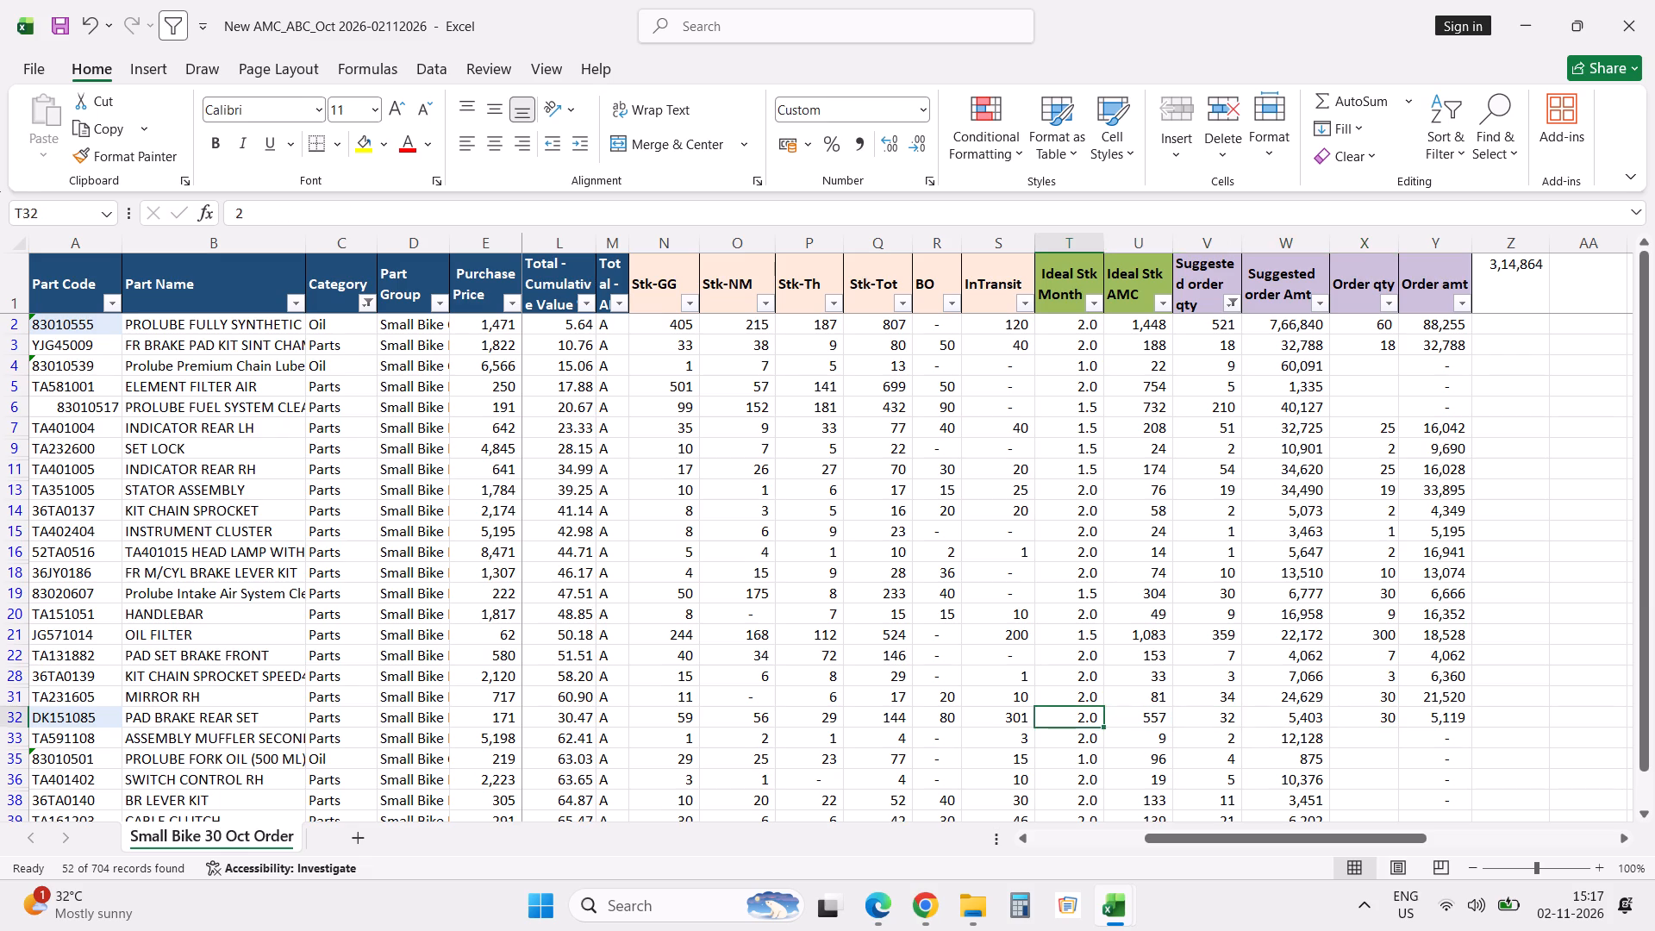
key(Left)
key(Right)
key(Right)
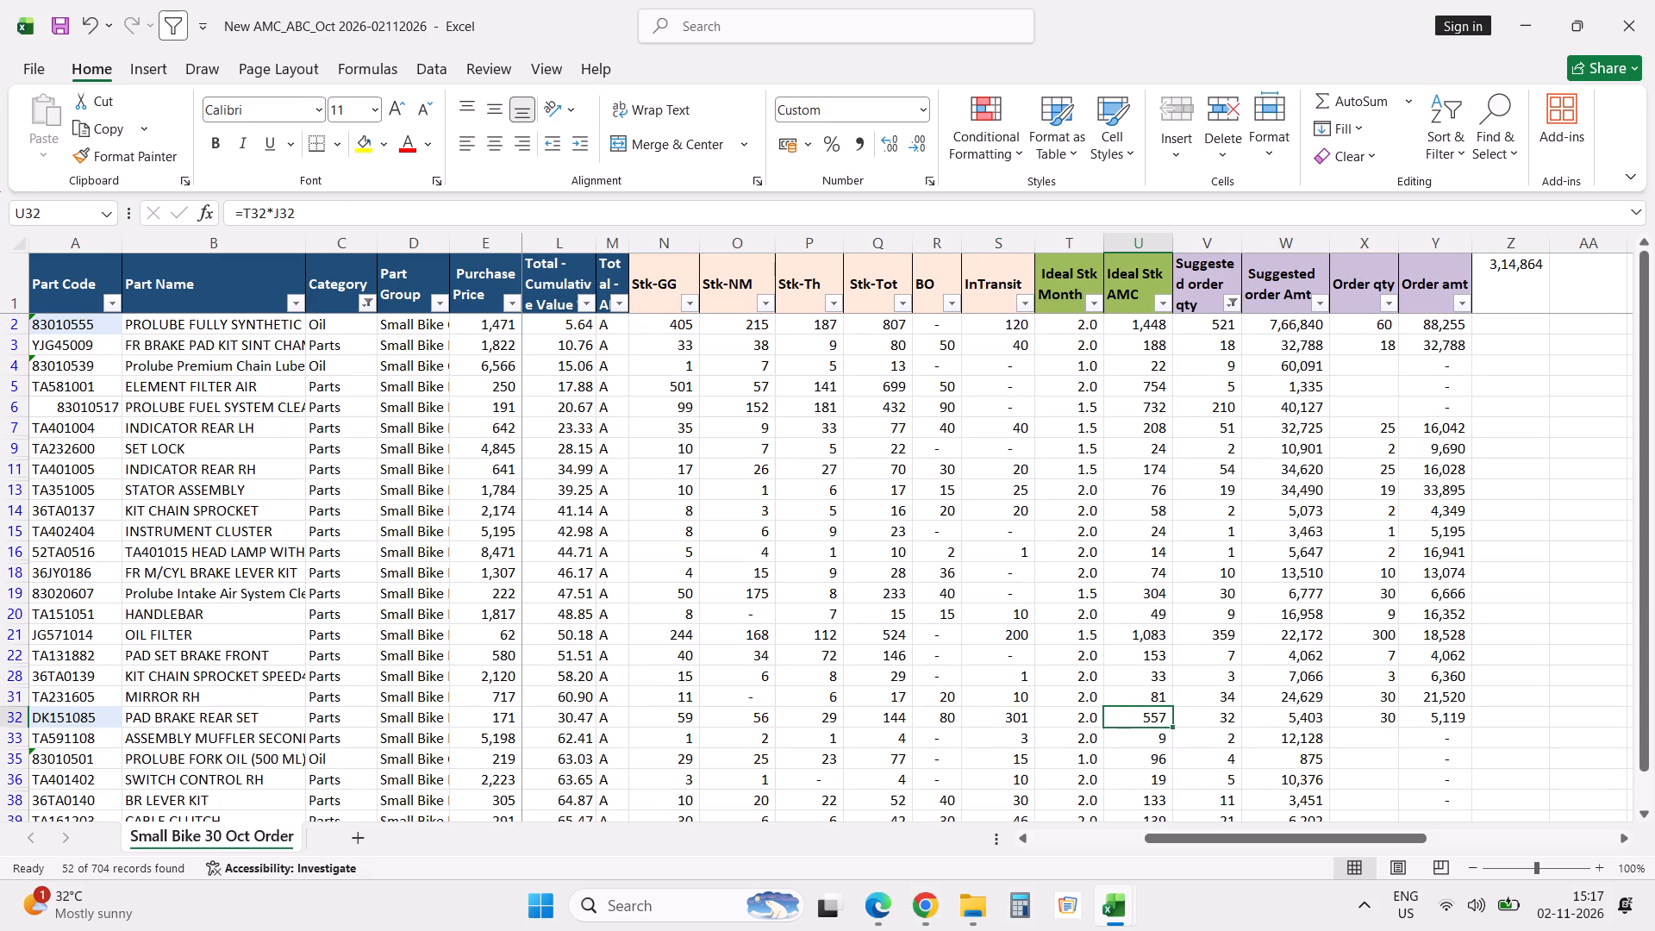
key(Right)
key(Left)
key(Left)
text(15)
key(Escape)
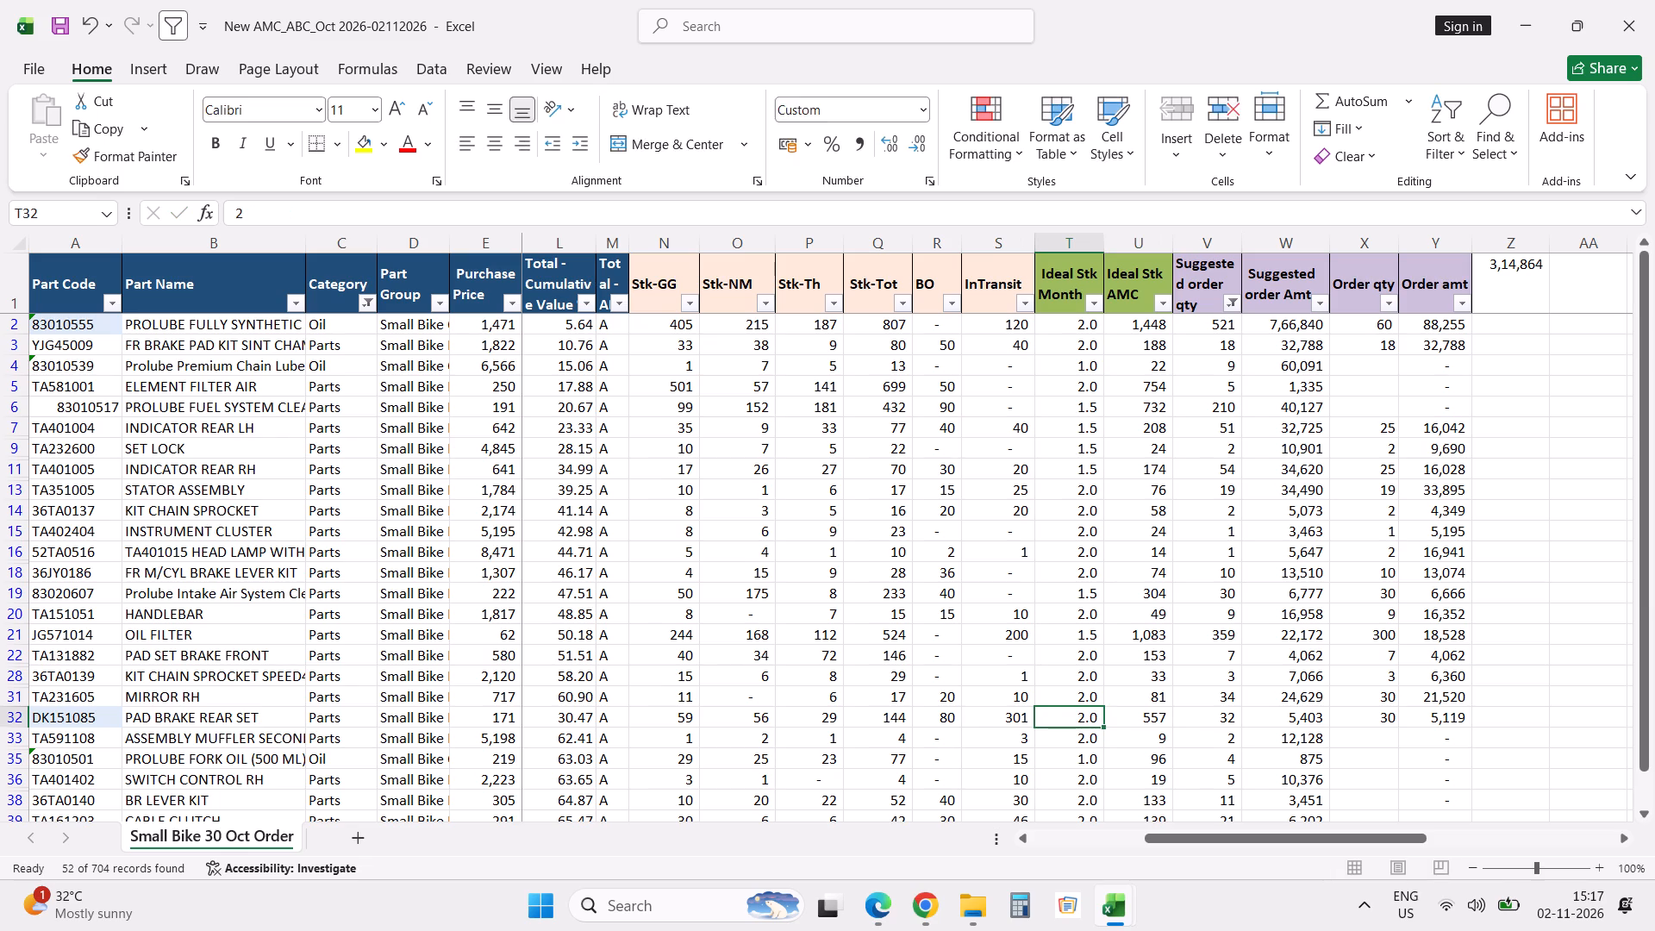
text(1.5)
key(Return)
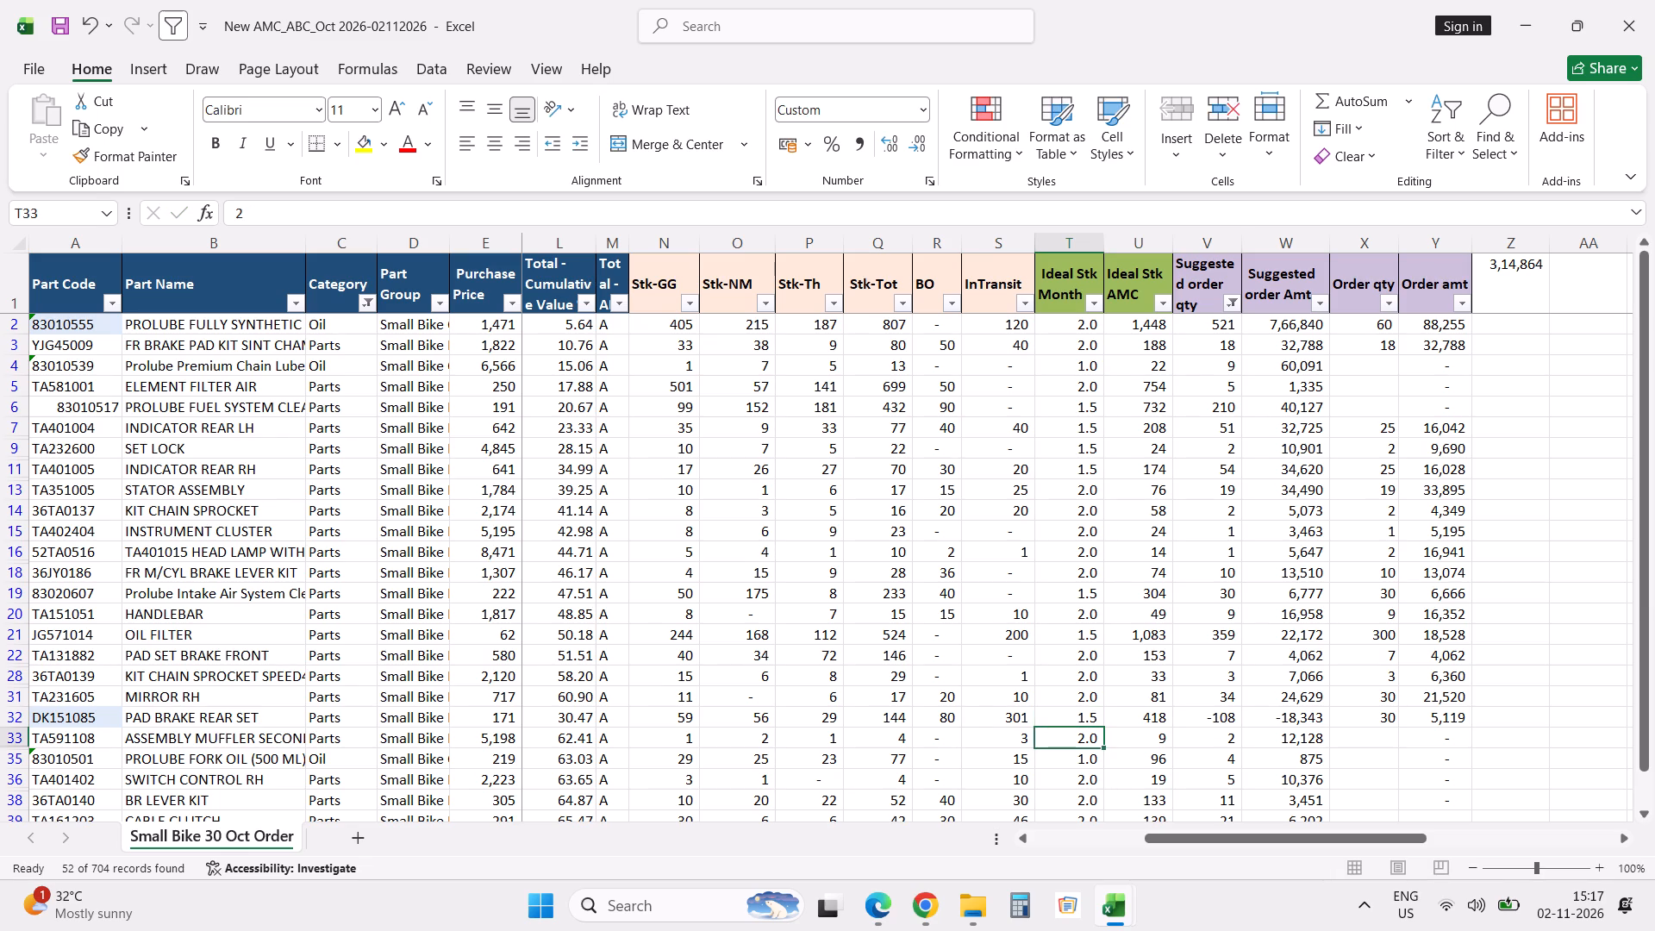
key(Up)
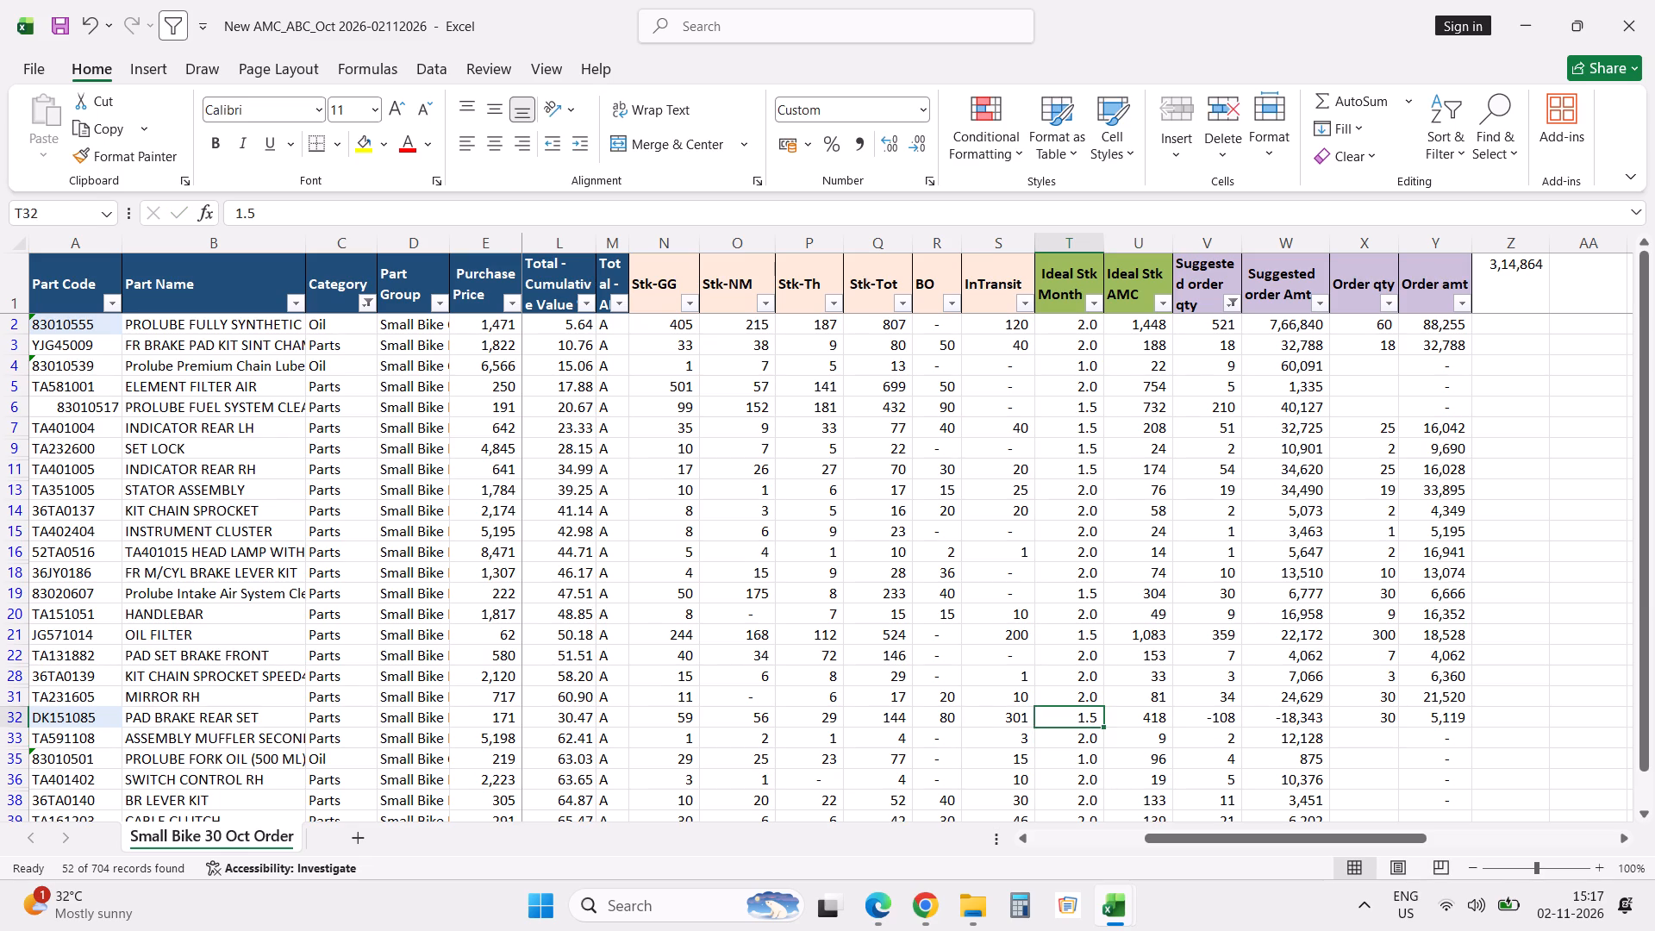
key(ctrl+z)
key(ctrl+y)
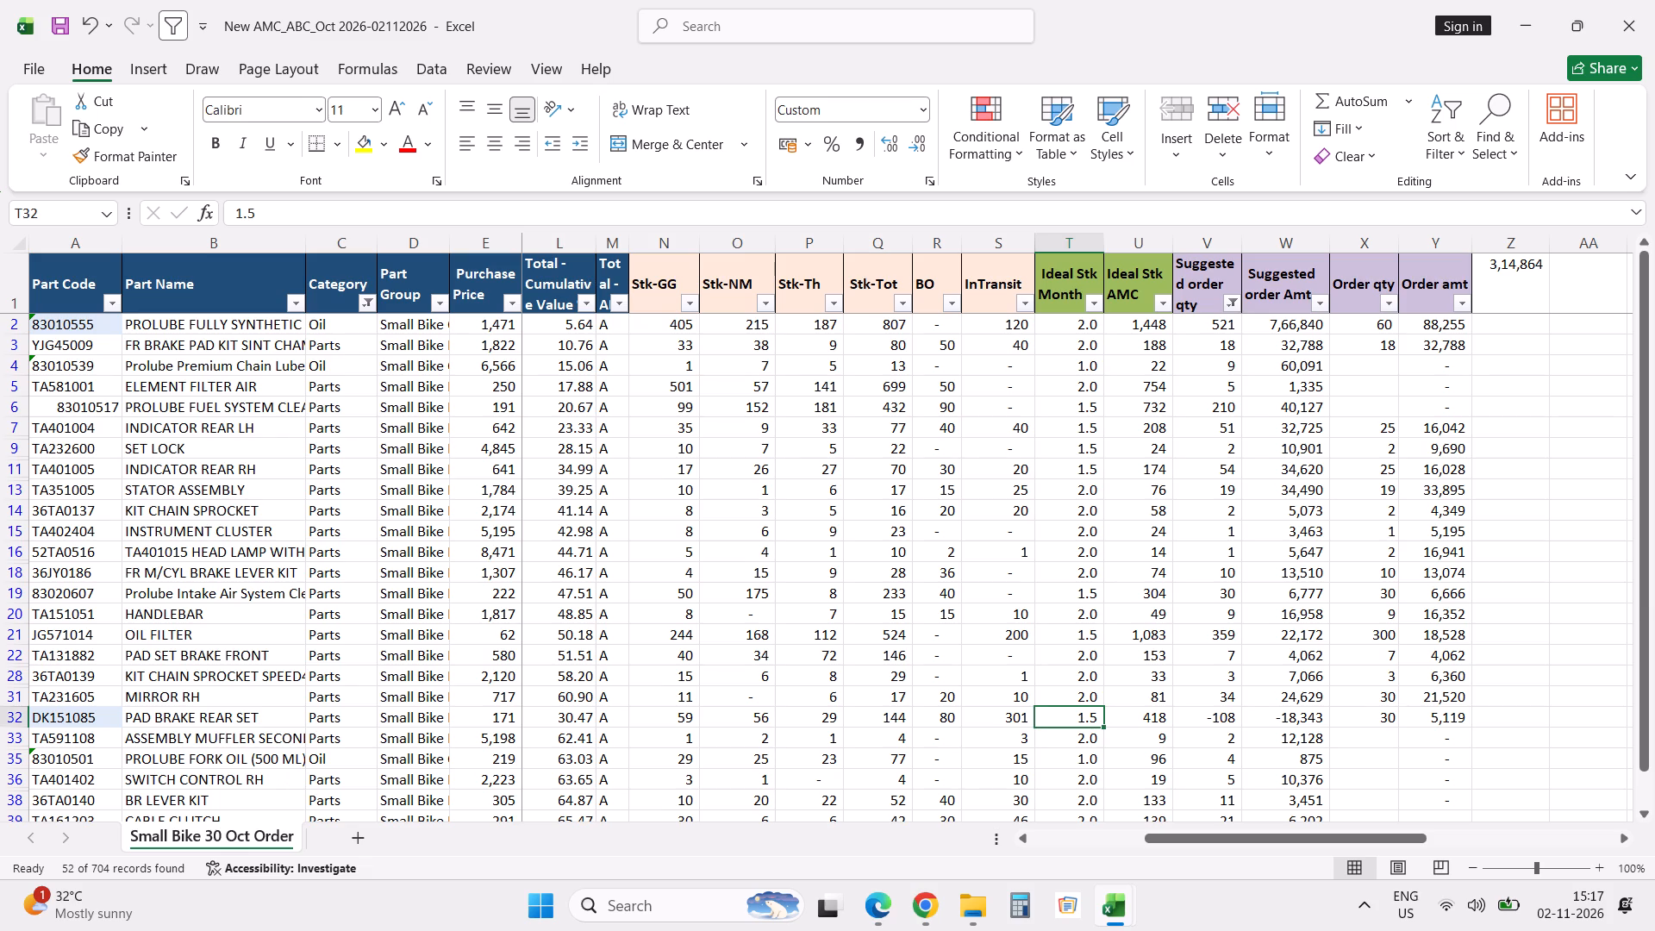
Clear the Order qty for rear brake pad set DK151085.
key(Right)
key(Right)
key(Right)
key(Right)
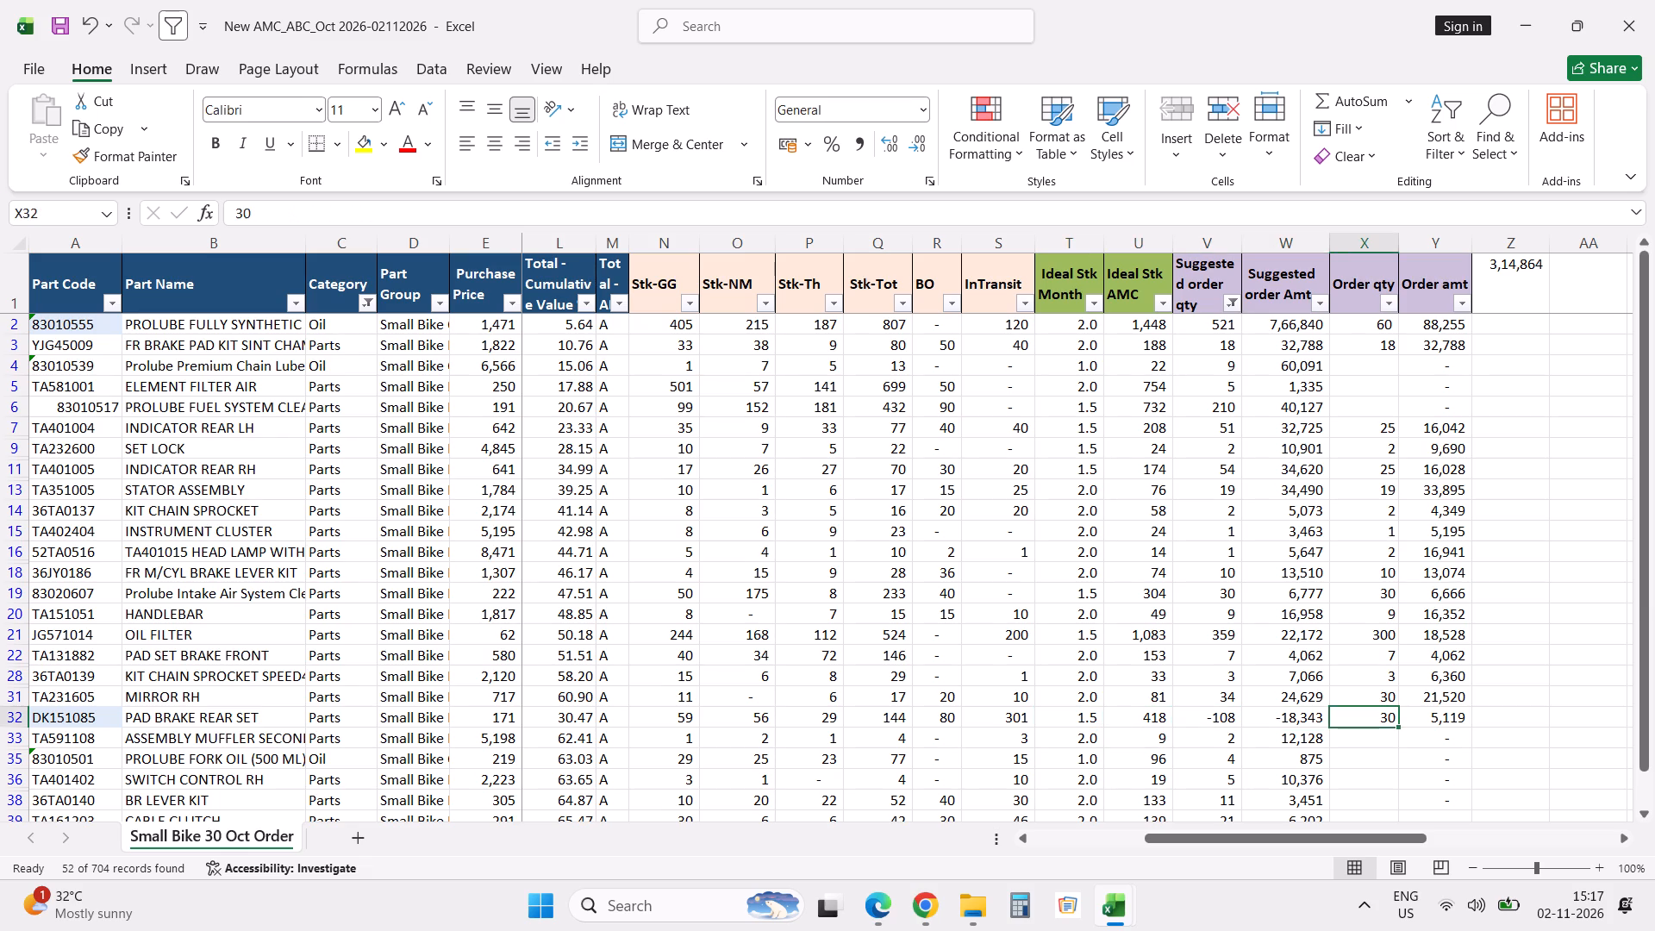
key(Delete)
key(Down)
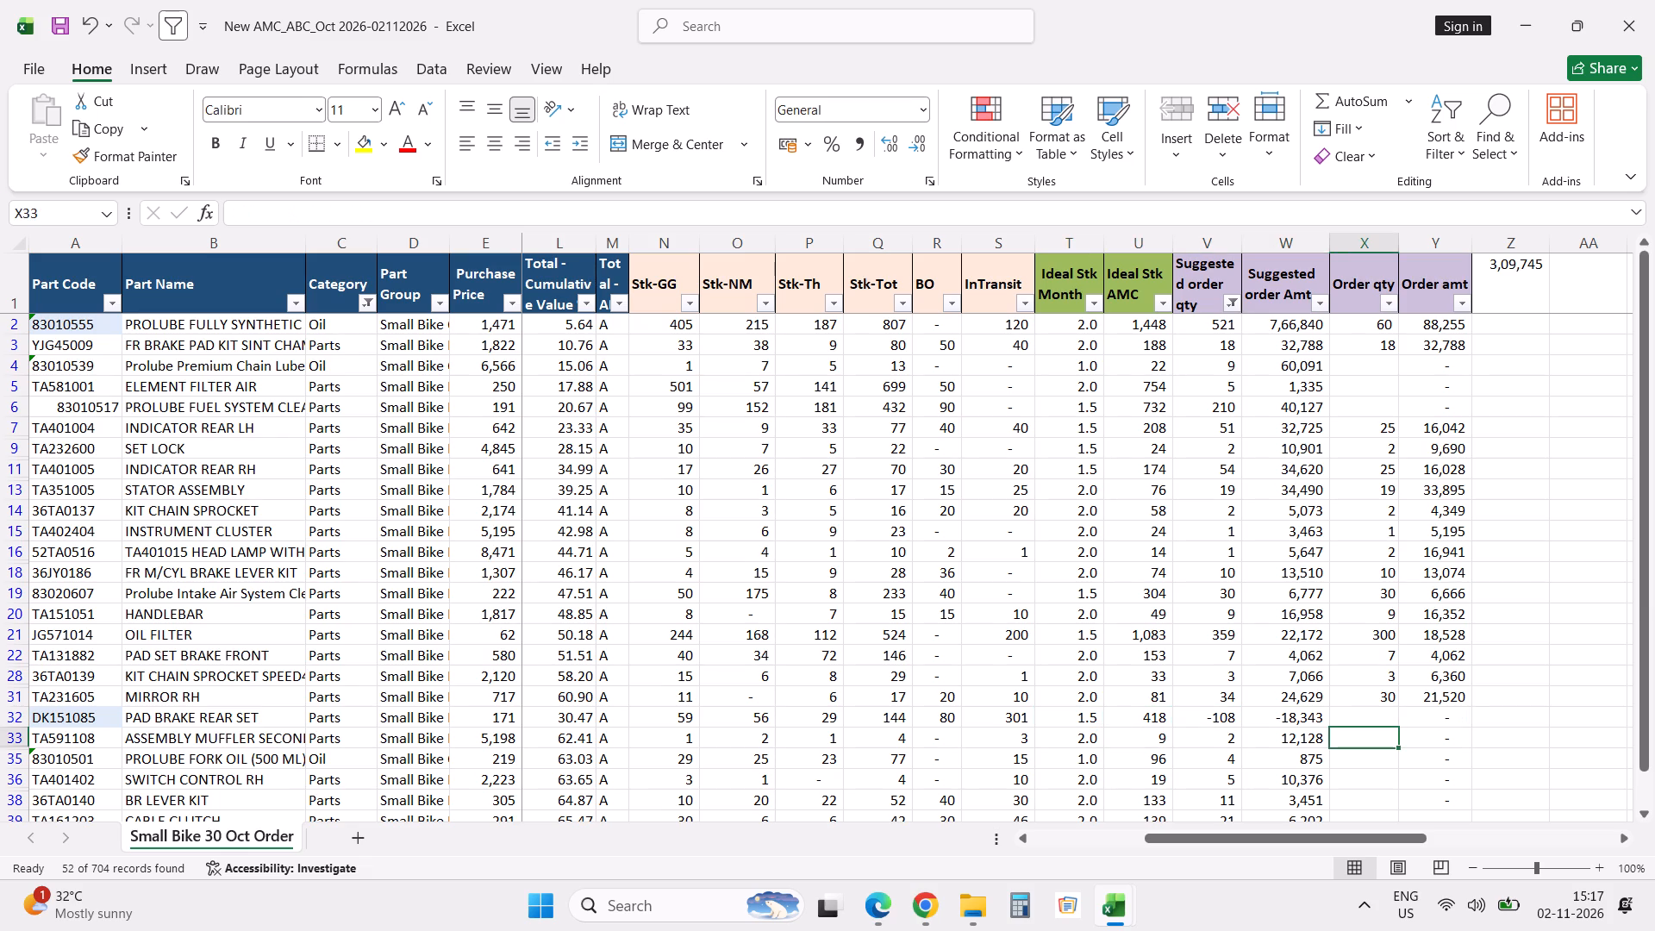
Reapply the existing filters to the order table without changing the InTransit selection.
click(1026, 305)
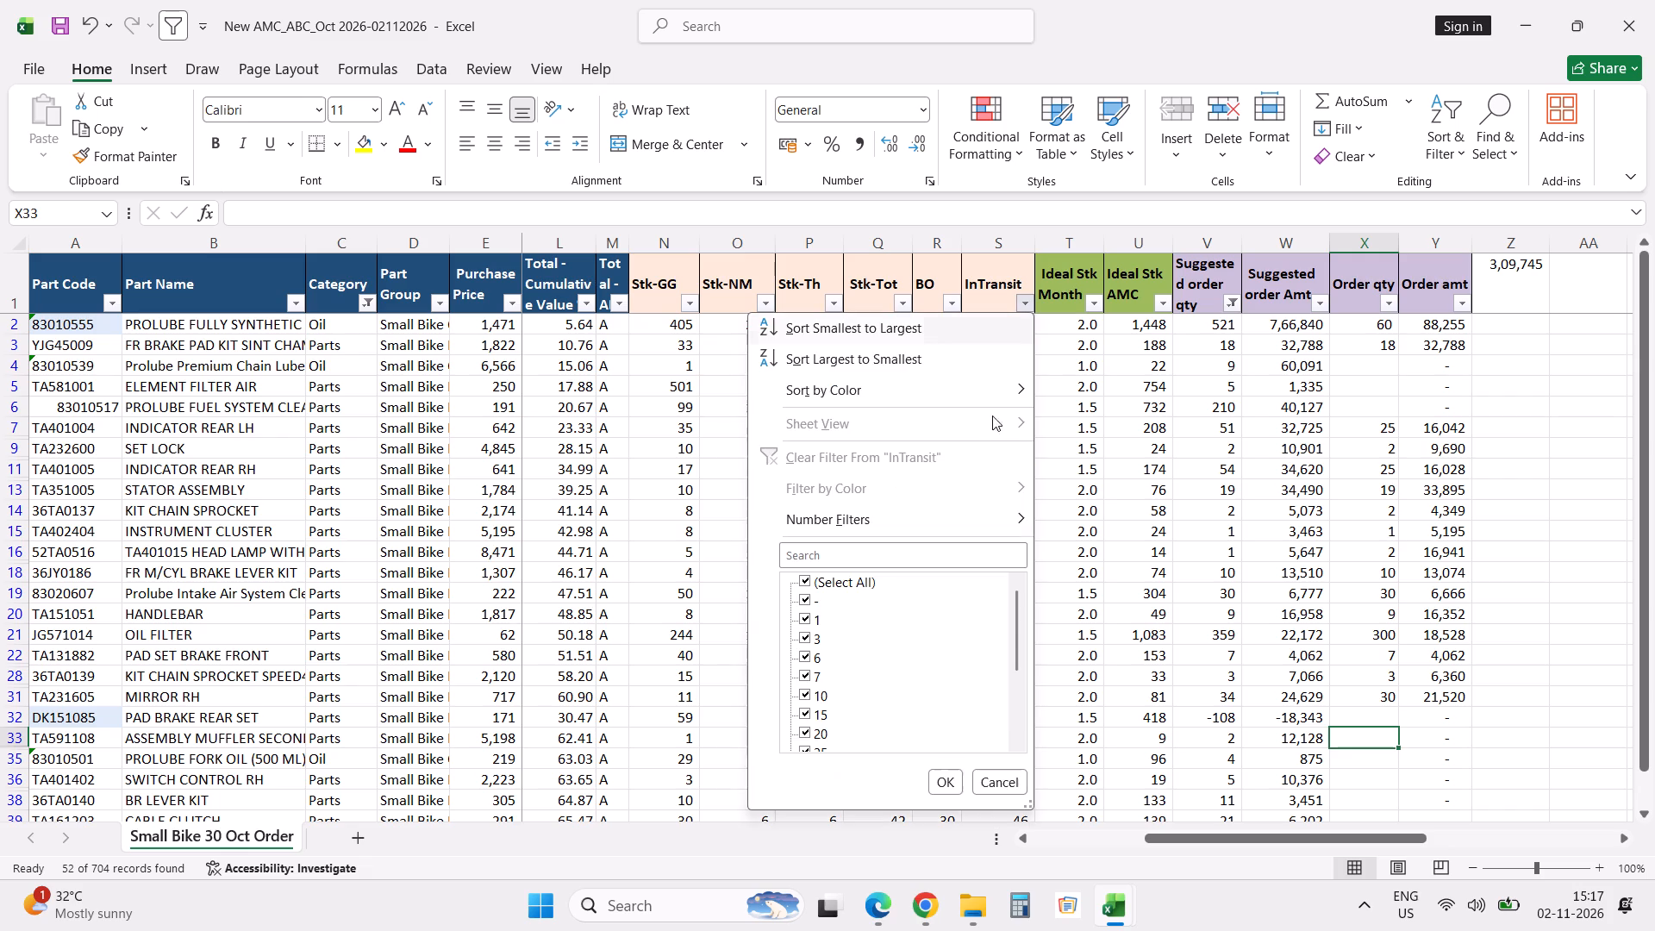
click(938, 775)
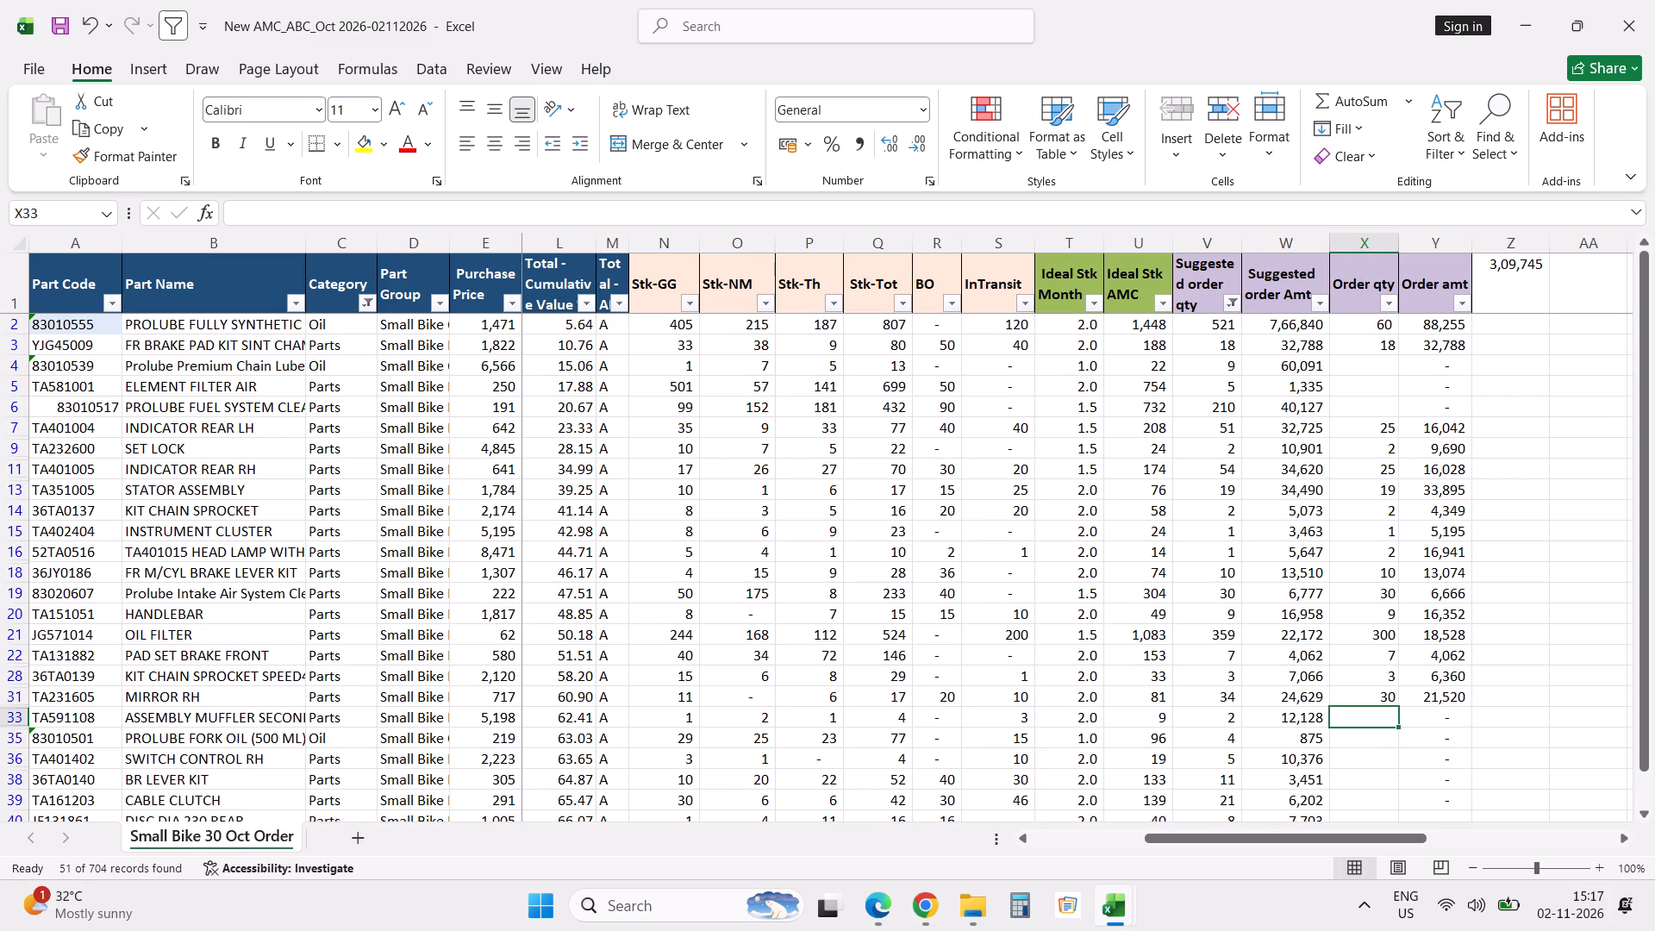
Enter Order qty 2 for TA591108, 5 for TA401402, 10 for 36TA0140 and 20 for TA161203.
key(2)
key(Return)
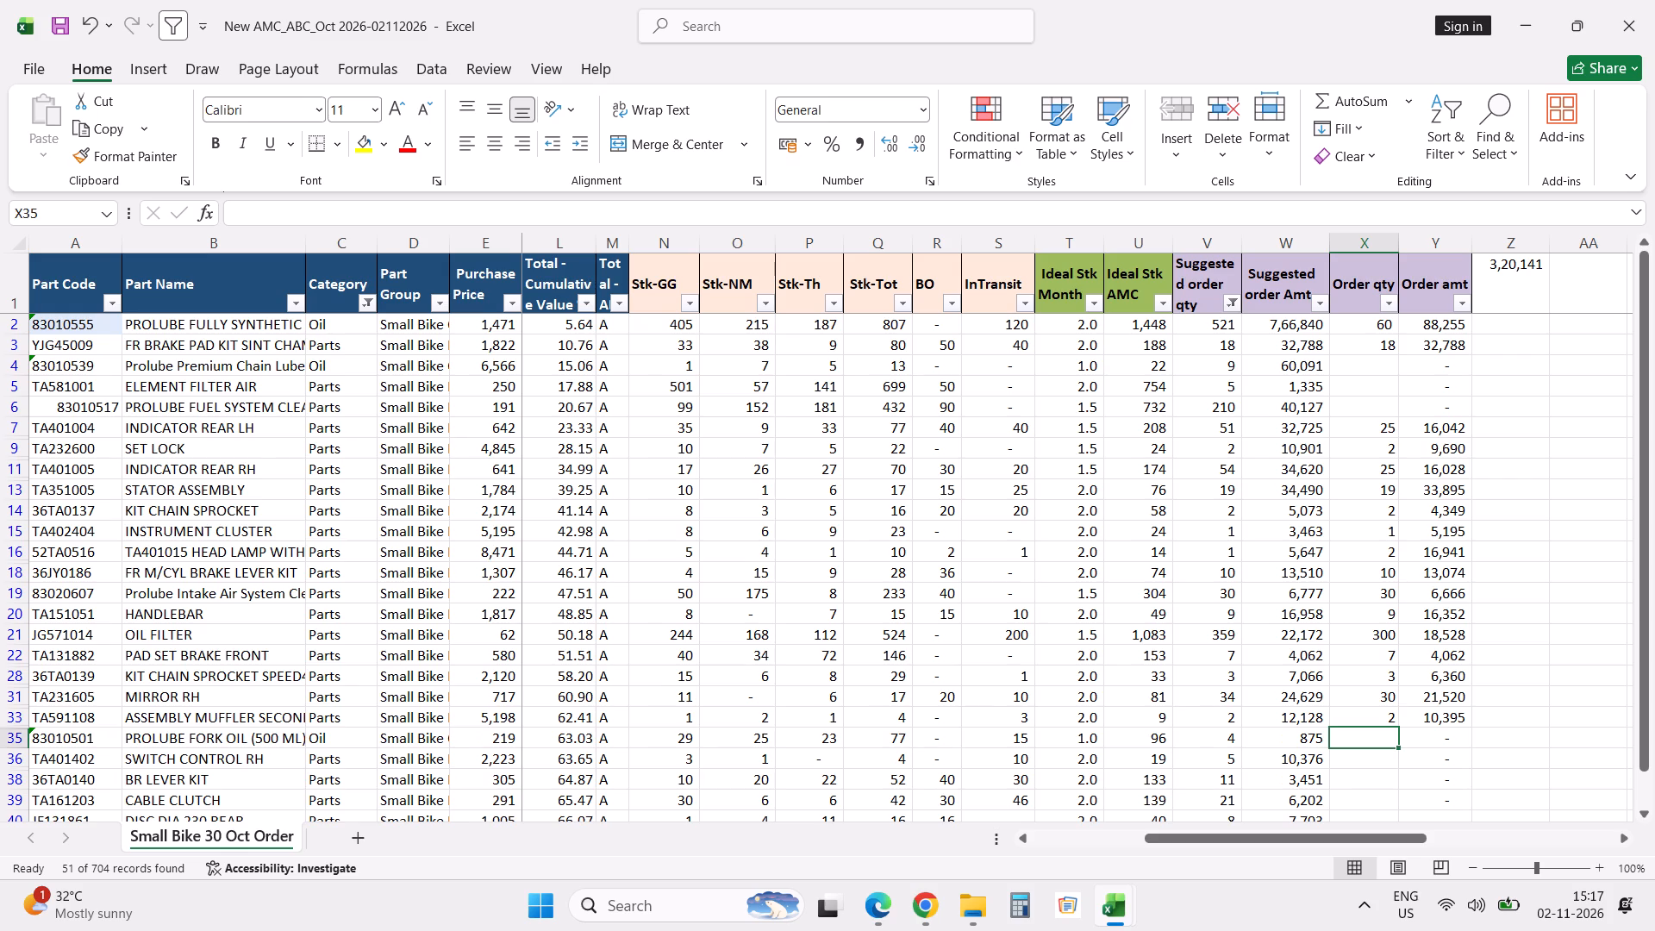
key(Return)
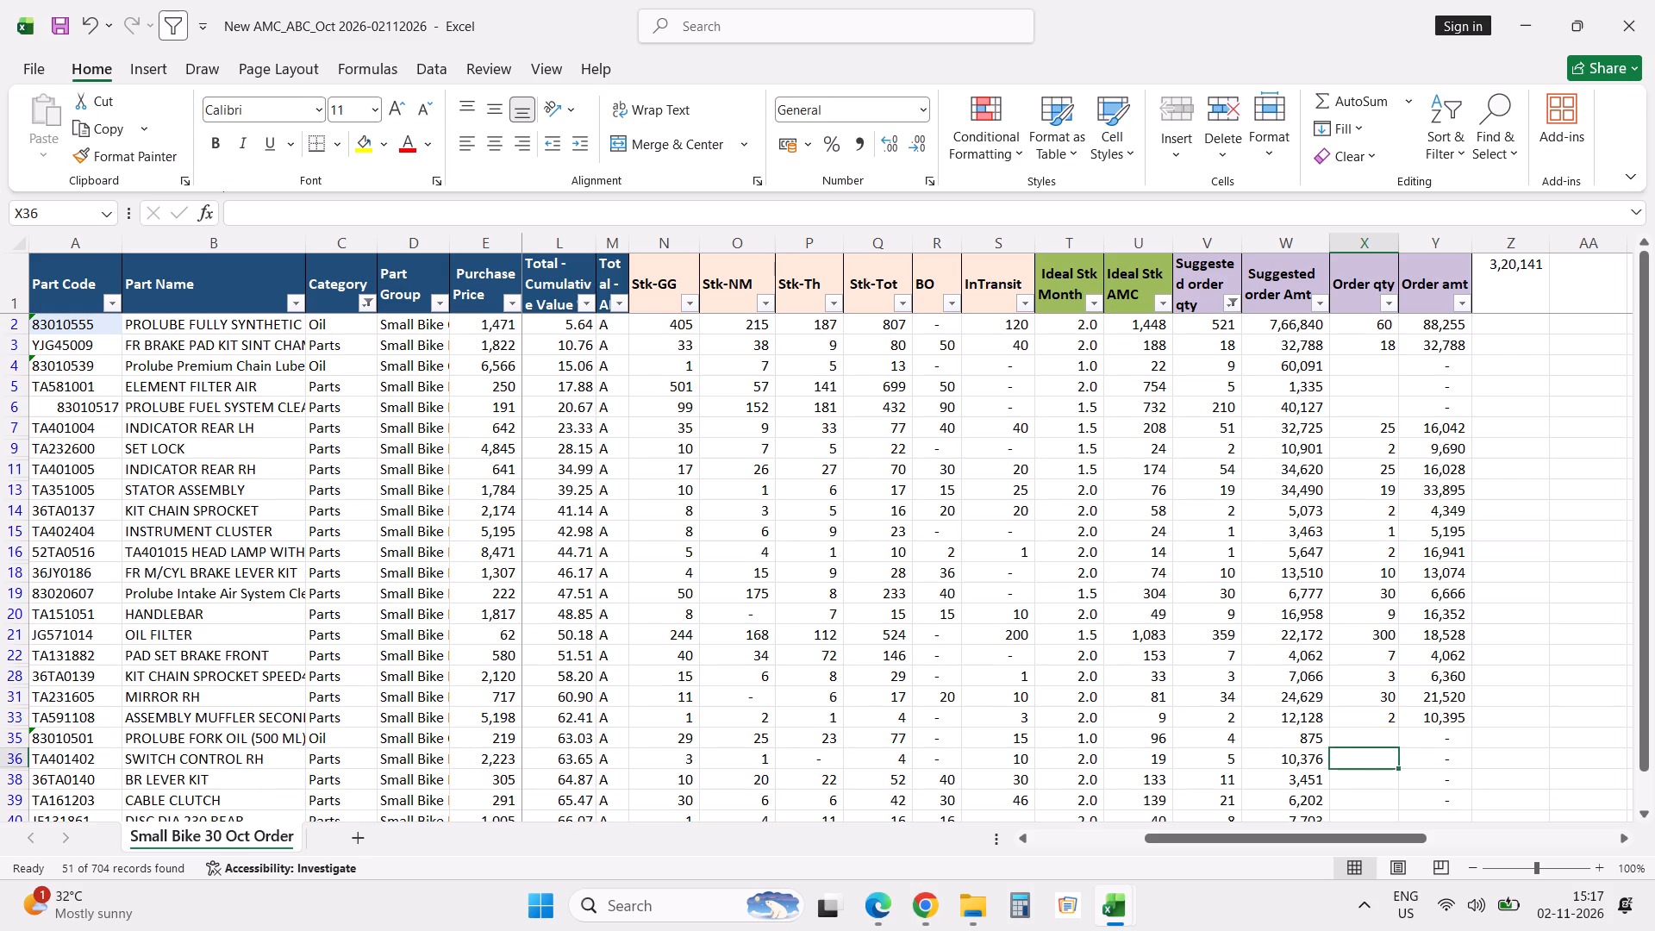
key(5)
key(Return)
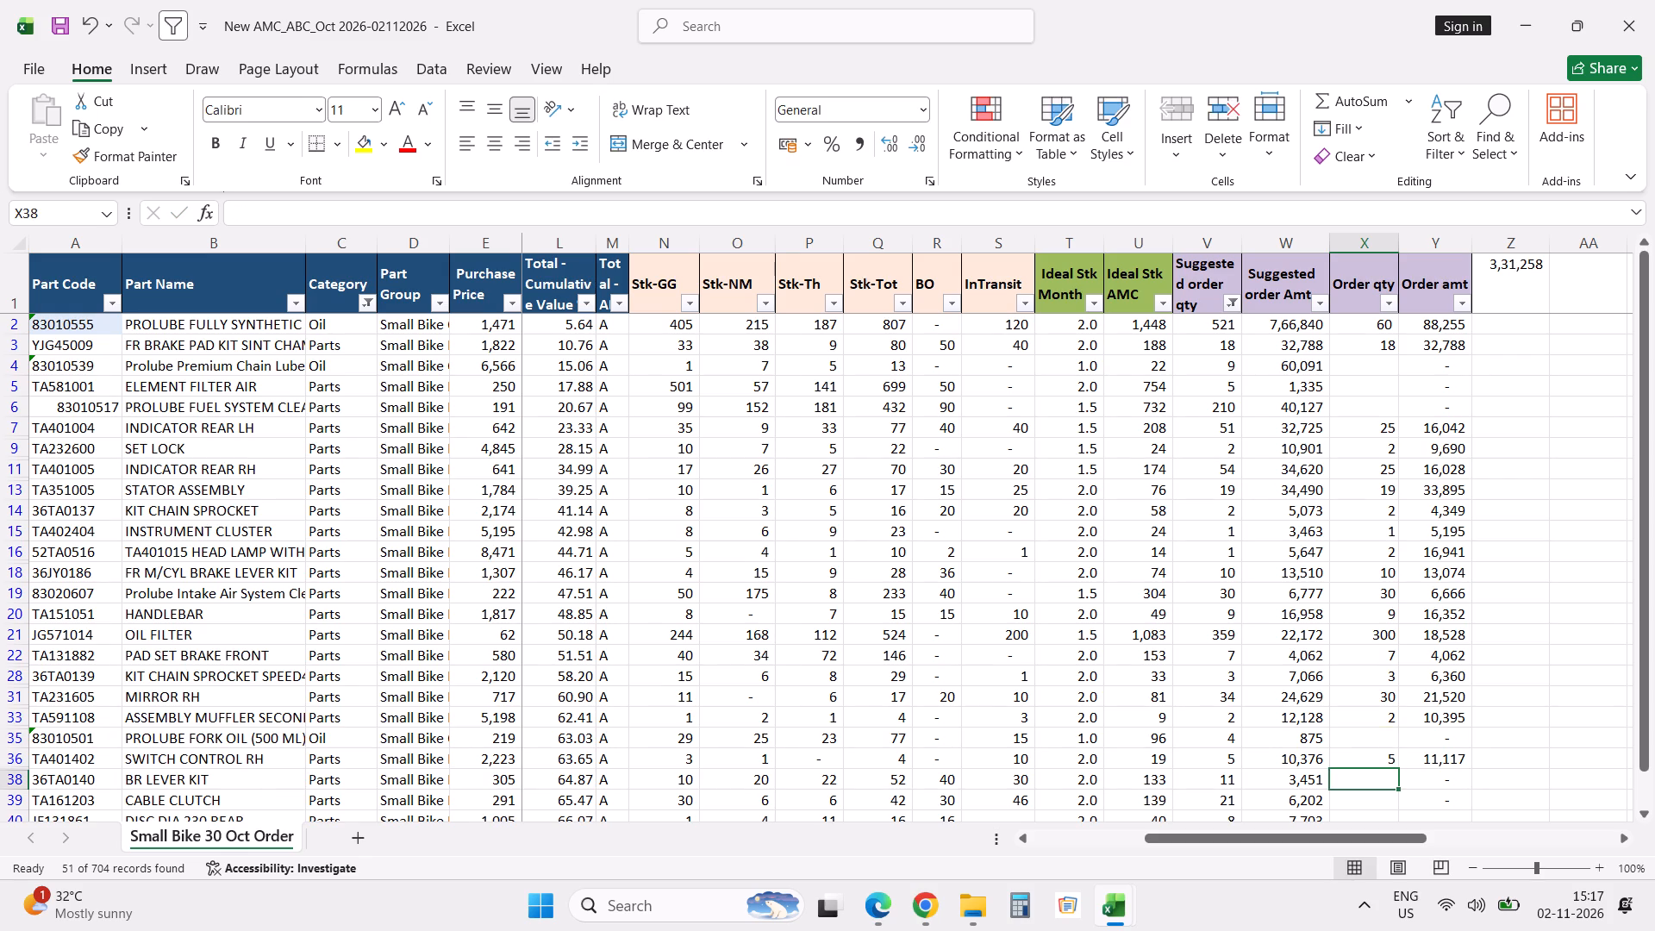
text(10)
key(Return)
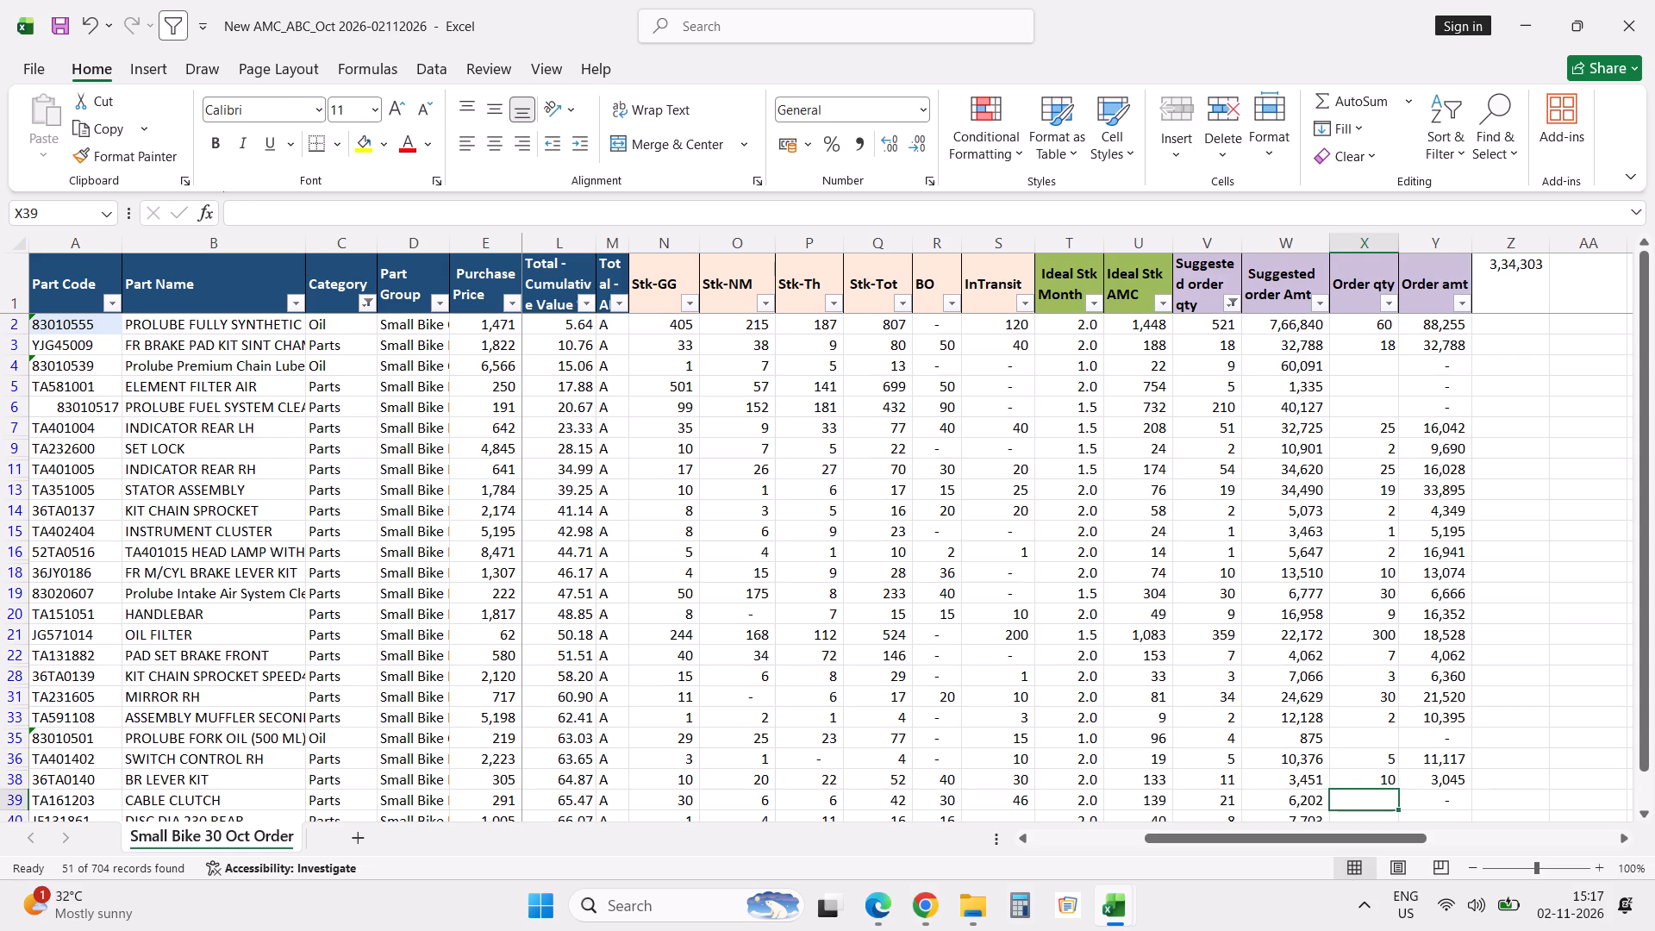
text(20)
key(Return)
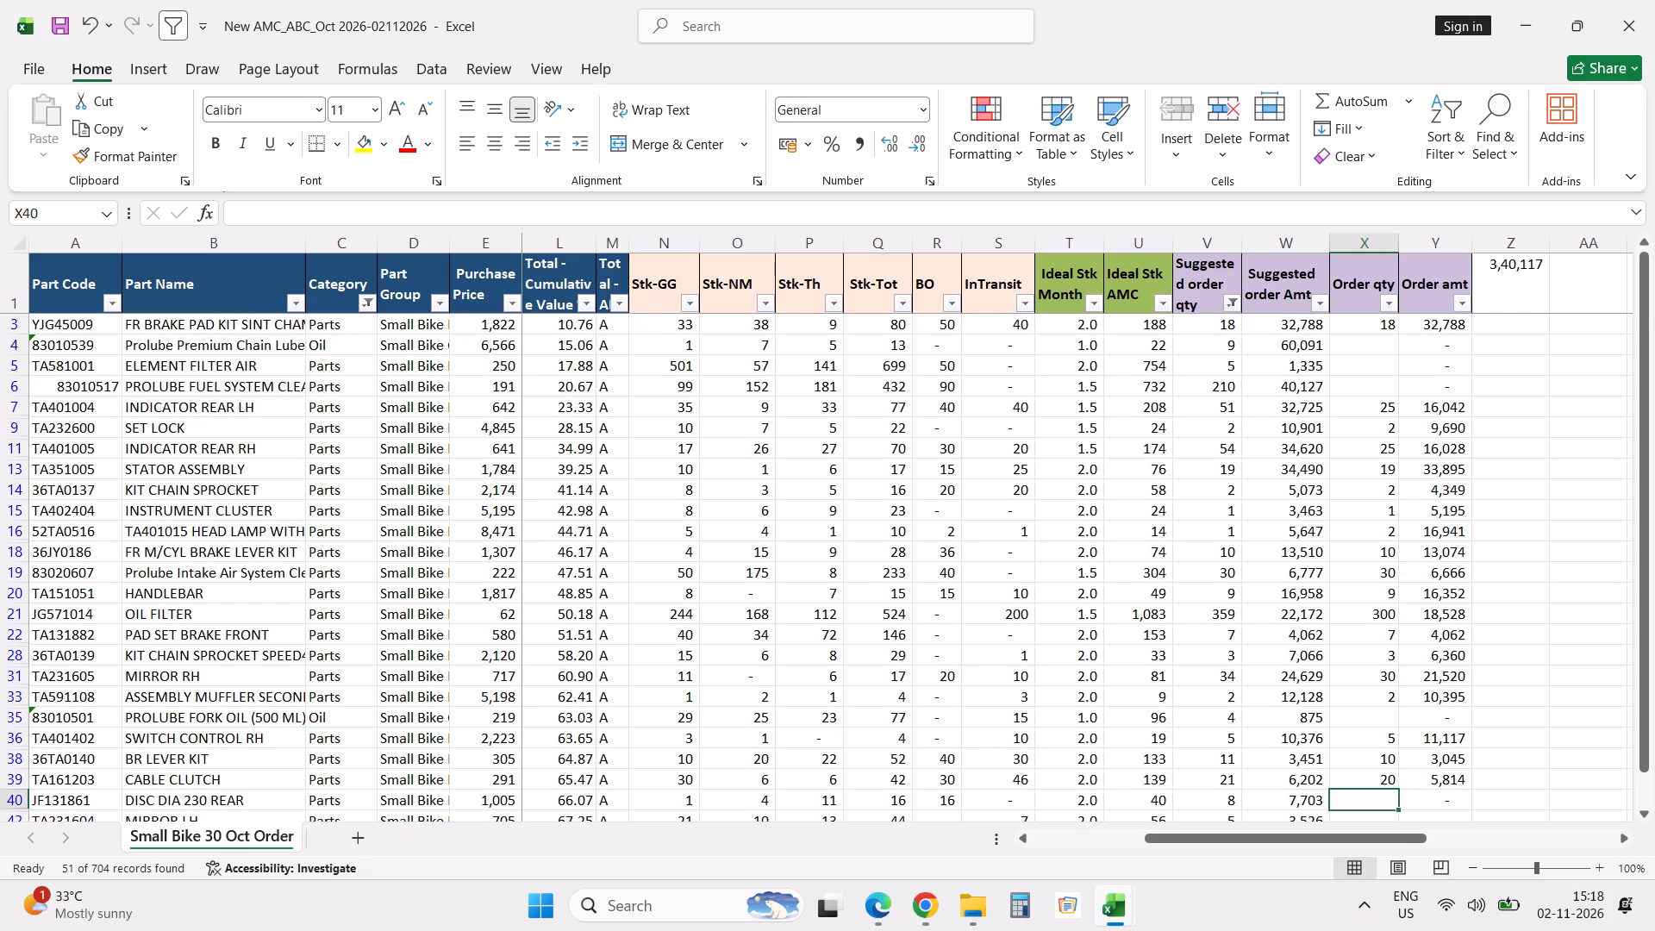
Enter Order qty 8 for rear disc JF131861 and 5 for mirror LH TA231604.
key(8)
key(Return)
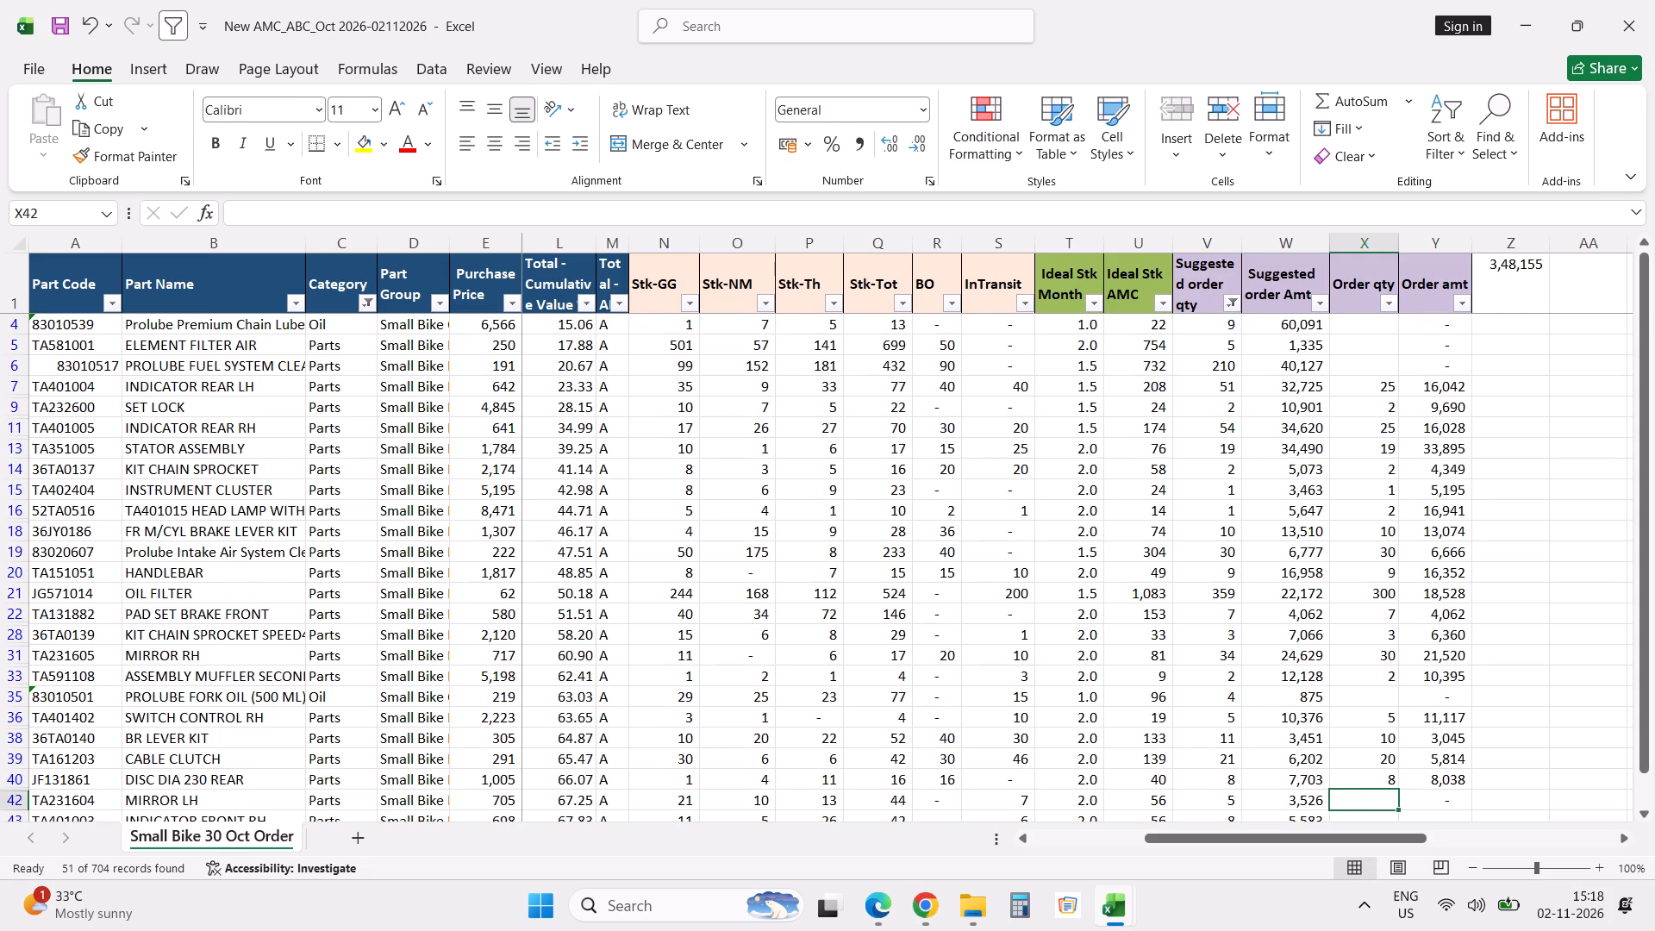
key(Return)
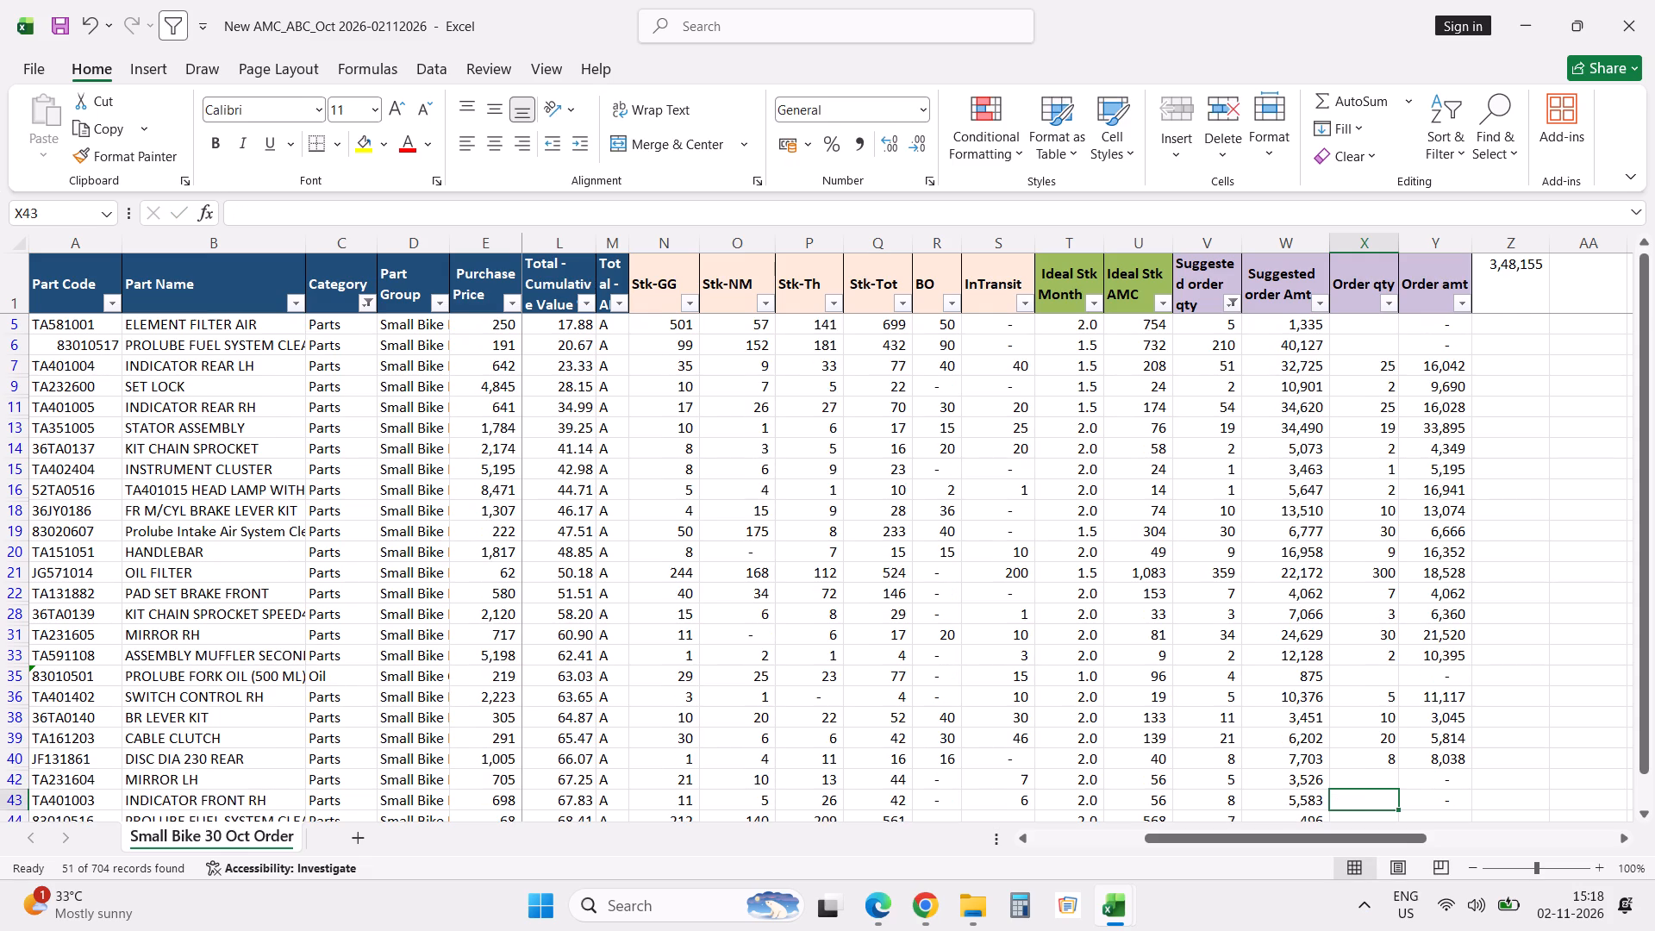
key(Up)
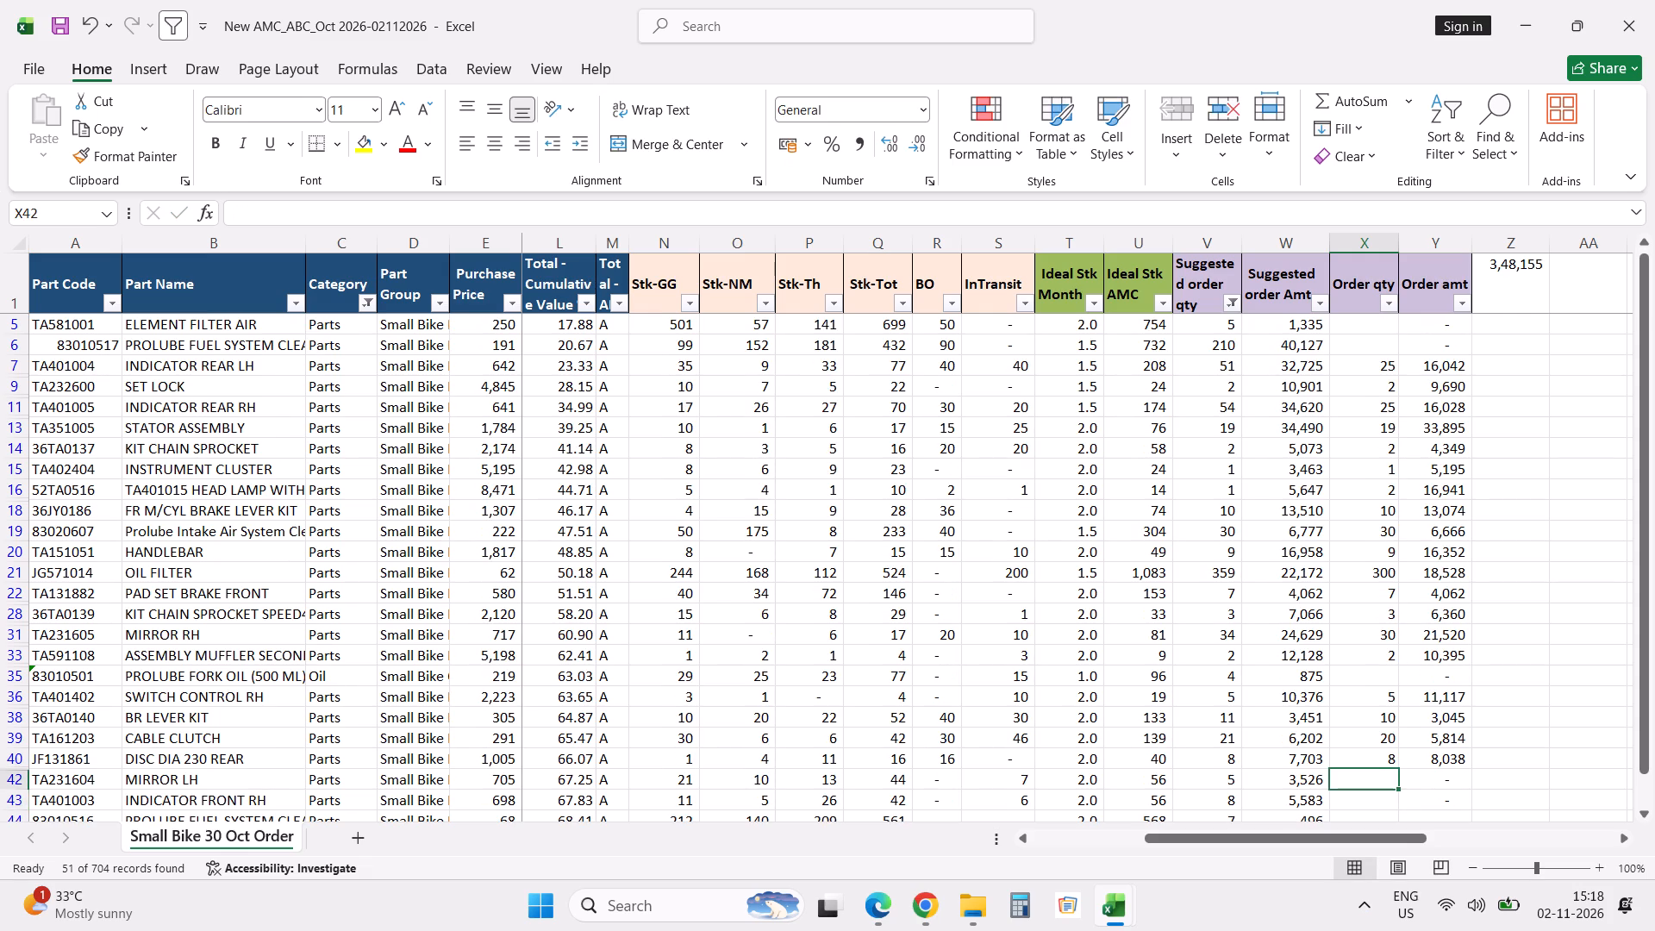
key(5)
key(Return)
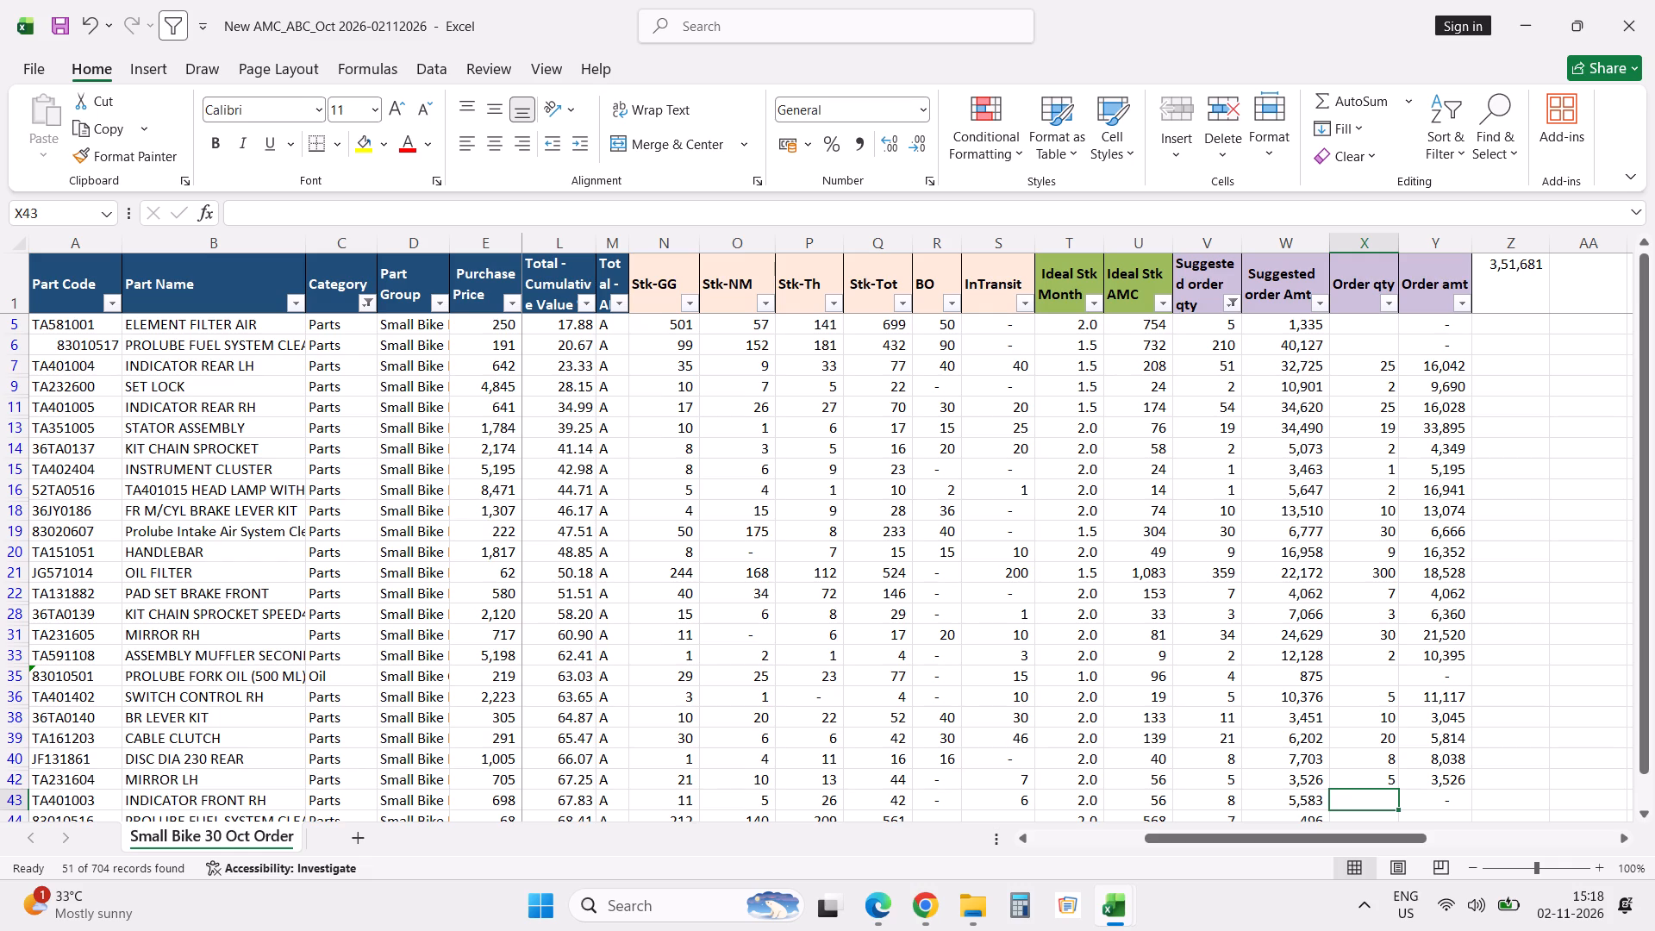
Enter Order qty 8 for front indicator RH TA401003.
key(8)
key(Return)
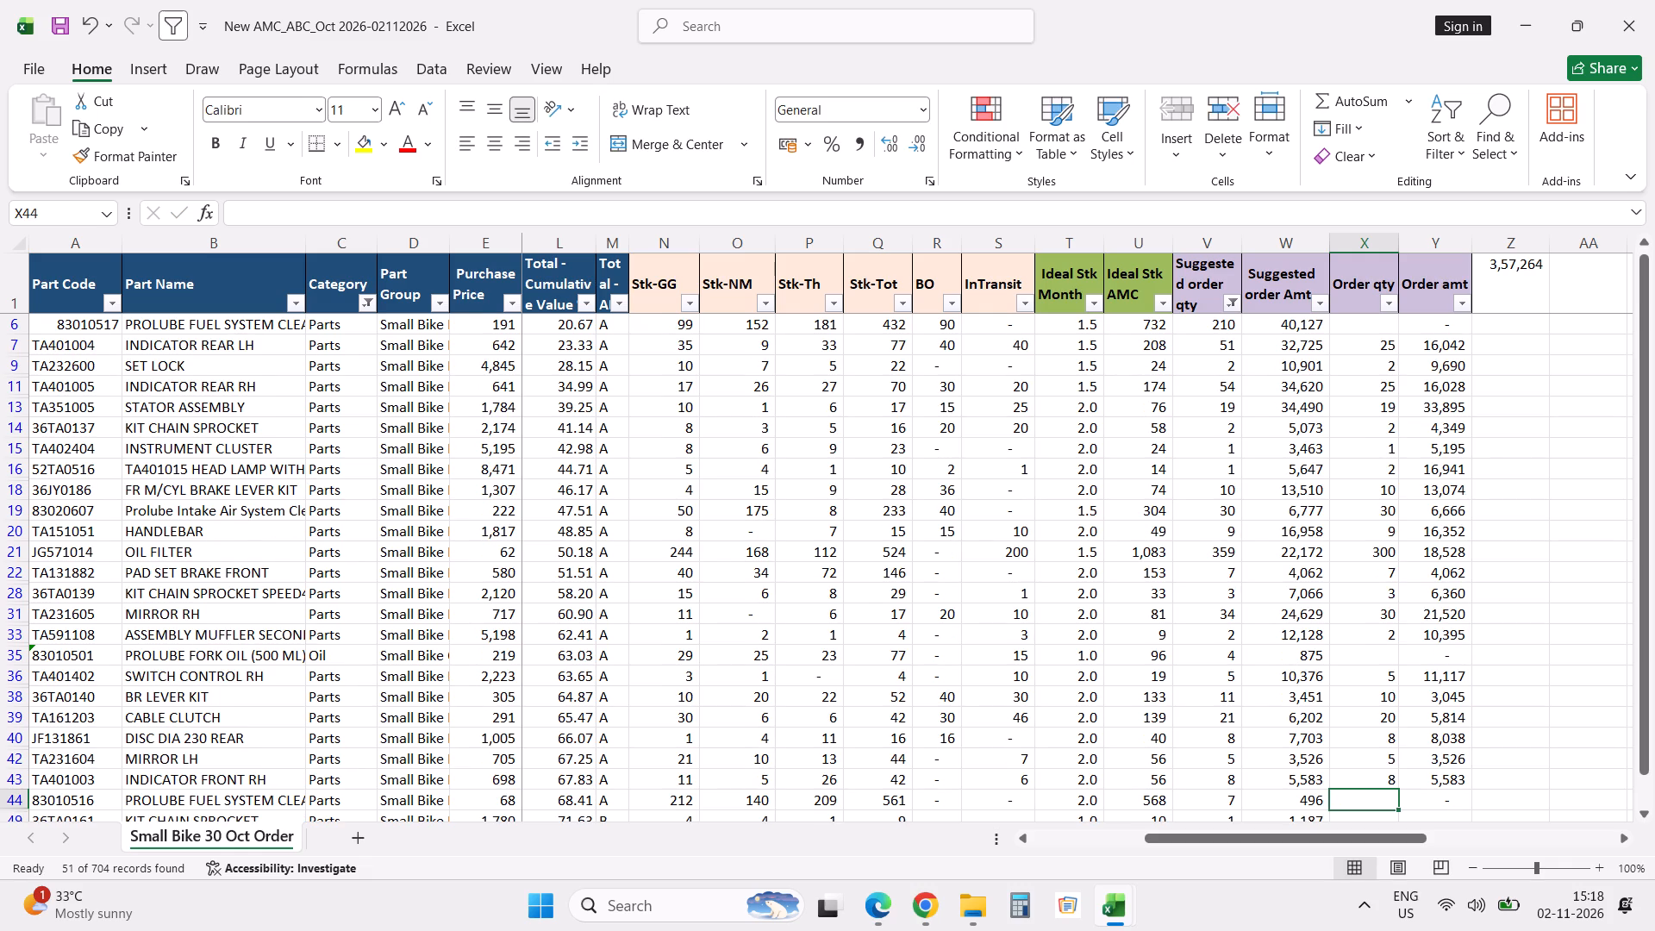
Set the Ideal Stk Month for front indicator RH TA401003 to 1.5.
key(Up)
key(Left)
key(Left)
key(Left)
key(Left)
text(1.5)
key(Return)
key(Up)
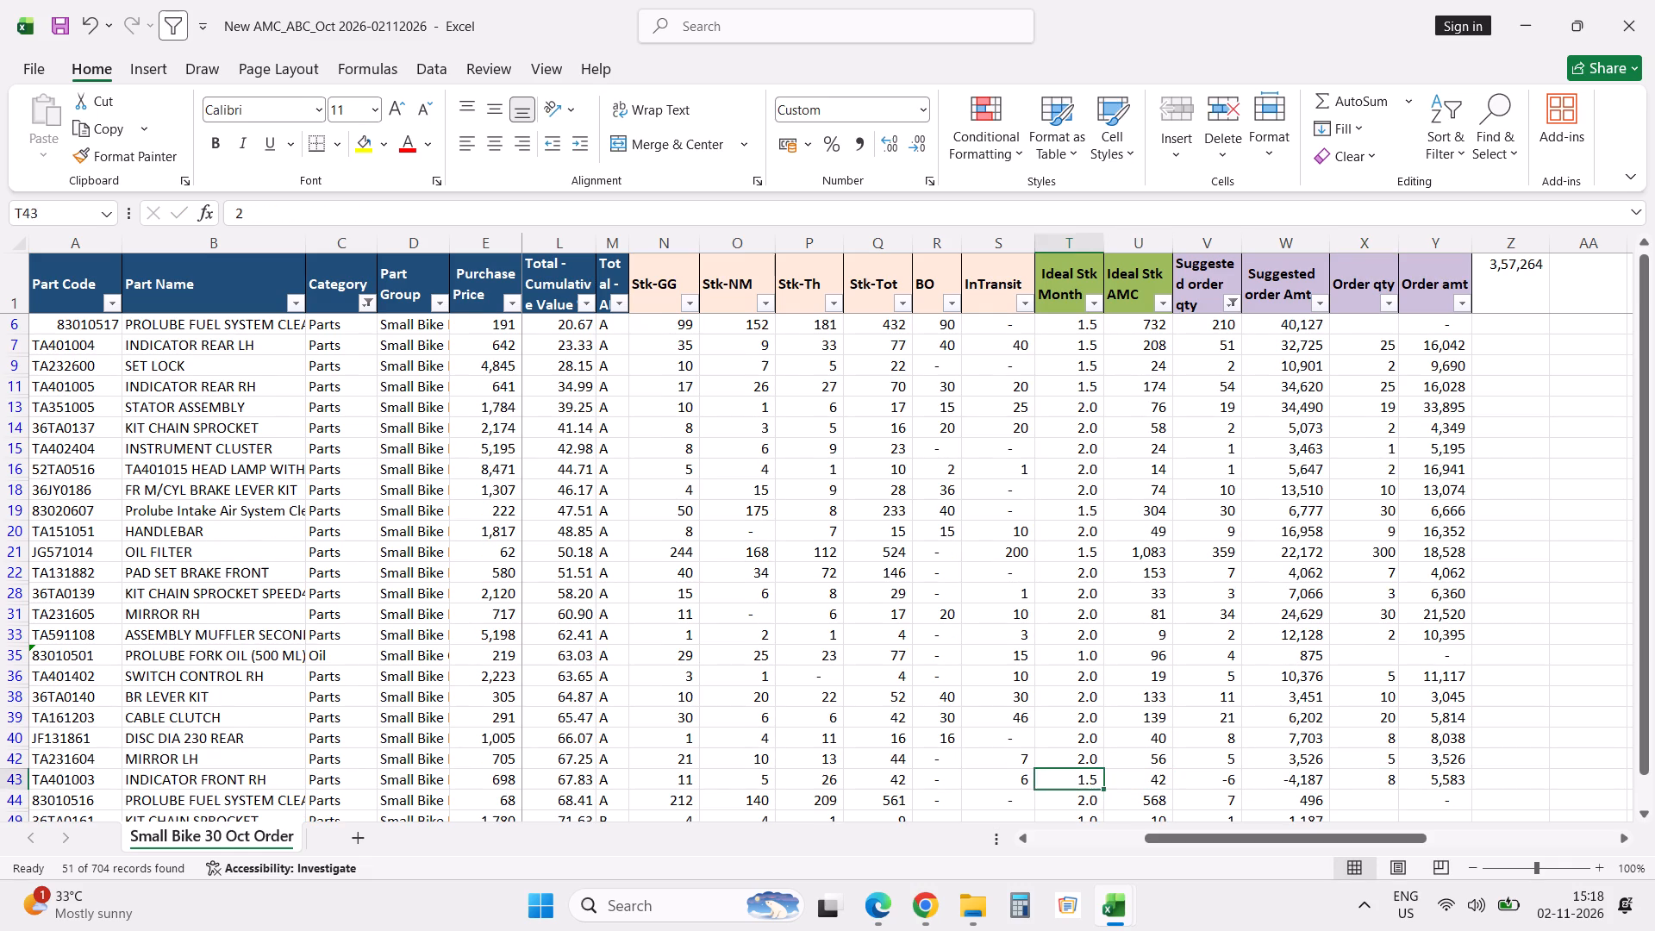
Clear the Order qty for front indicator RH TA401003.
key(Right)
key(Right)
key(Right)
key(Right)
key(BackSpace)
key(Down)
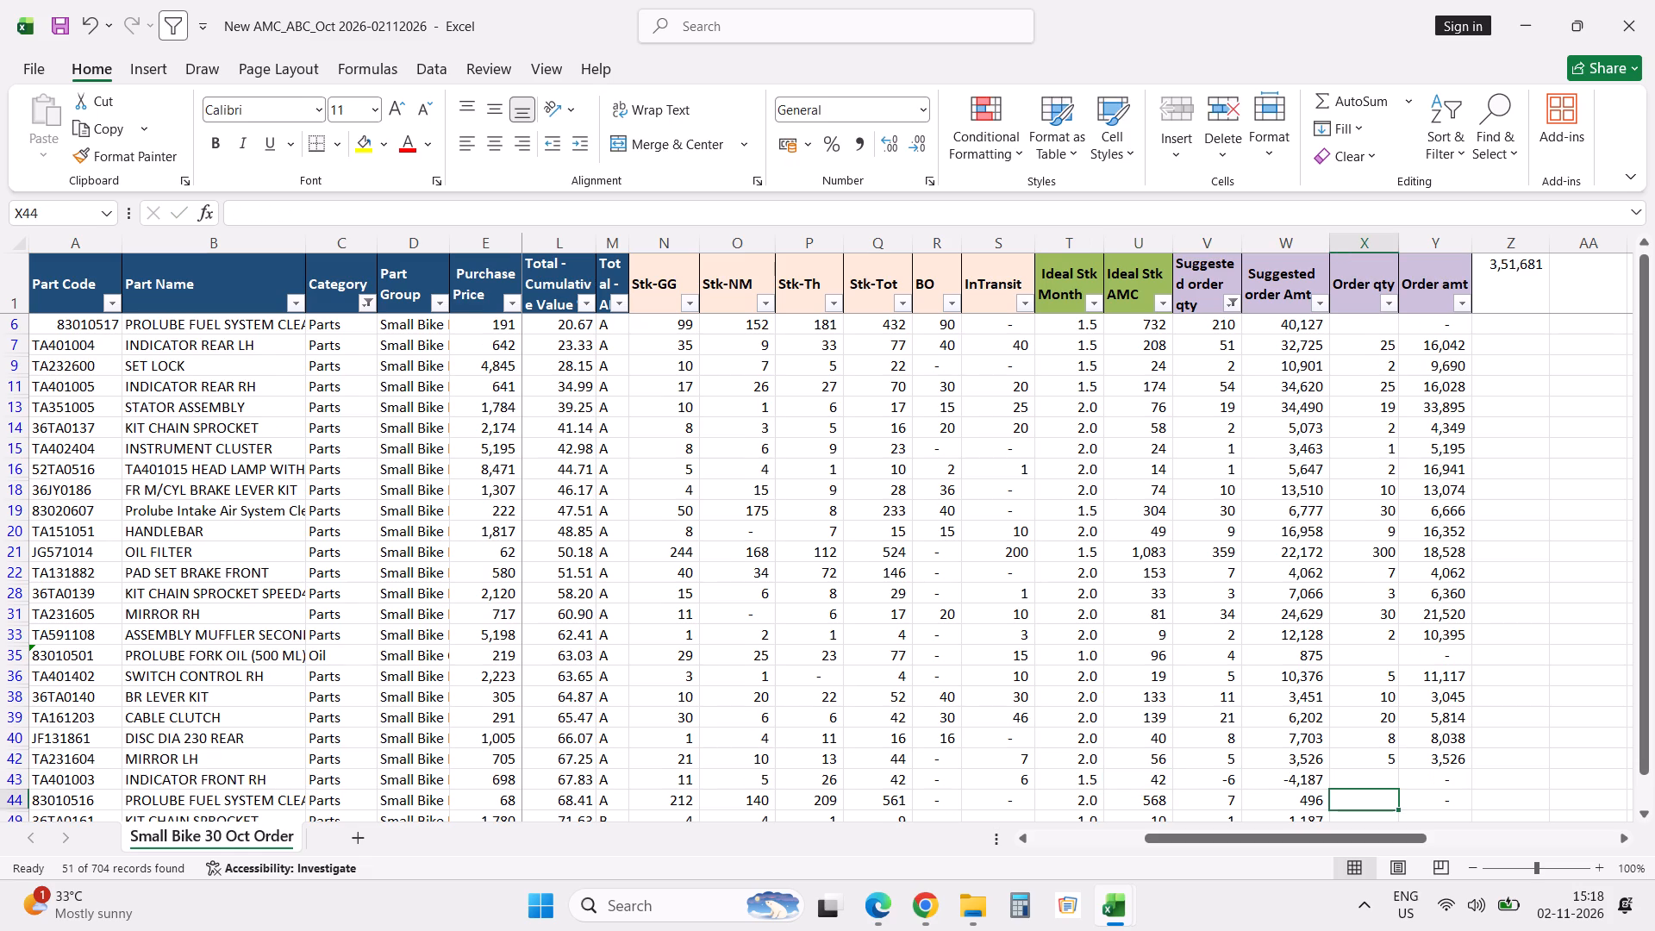
Change the Order qty for oil filter JG571014 to 150.
key(Down)
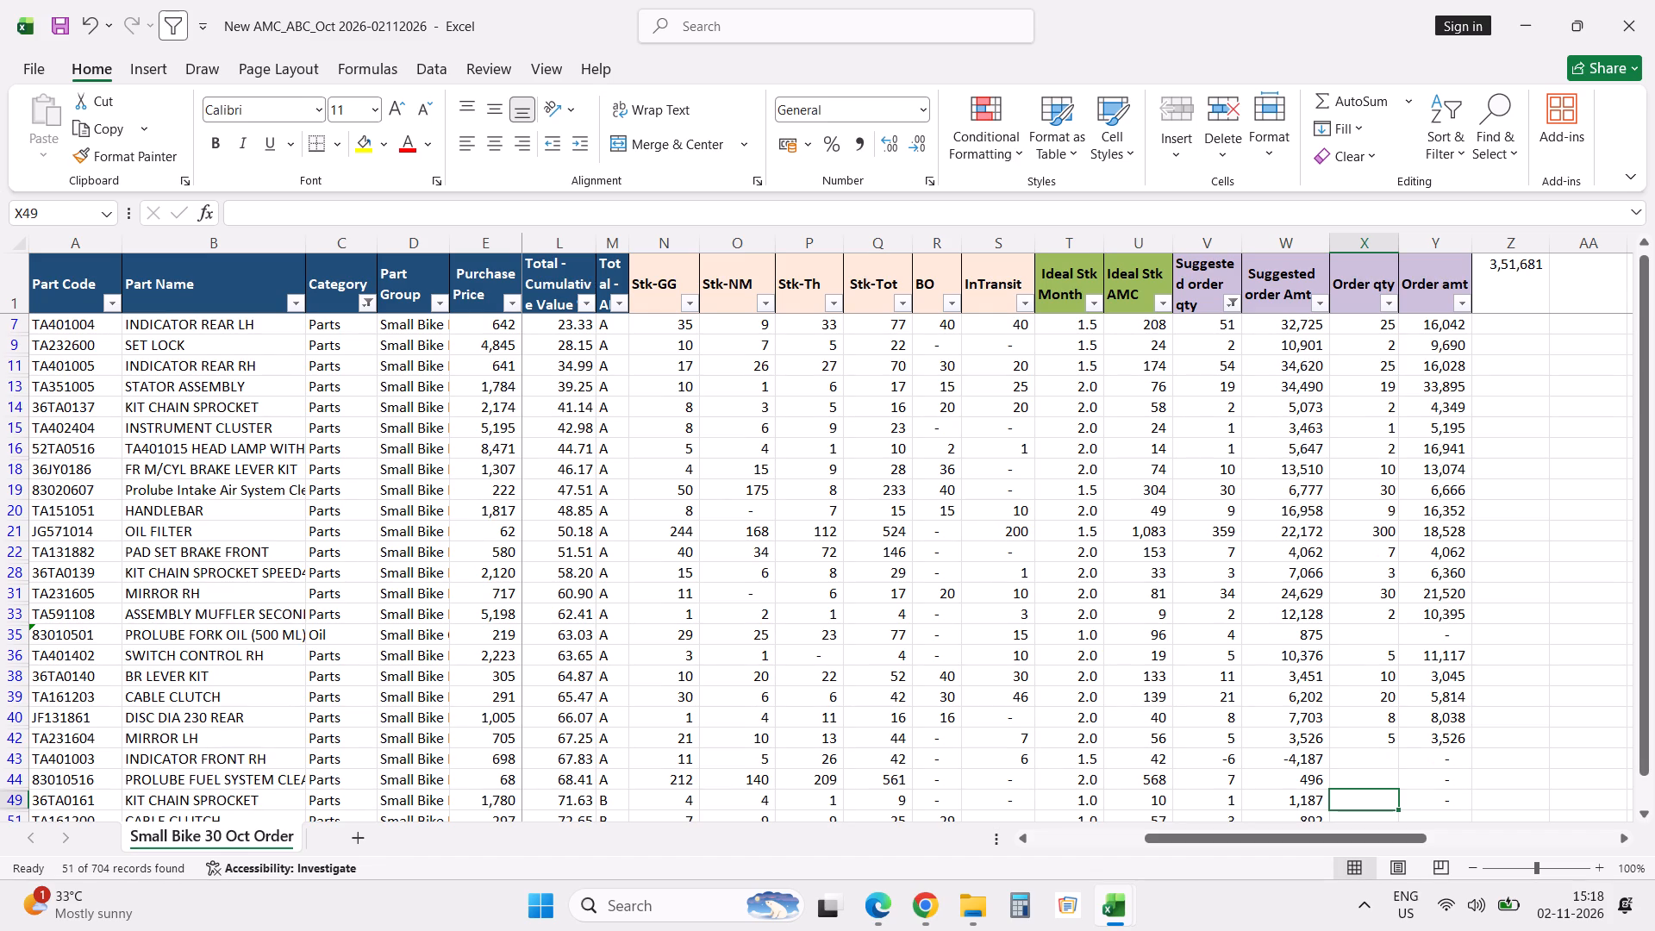
key(Up)
key(Up)
key(Up)
key(Up)
key(Up)
key(Up)
key(Up)
key(Up)
key(Up)
key(Up)
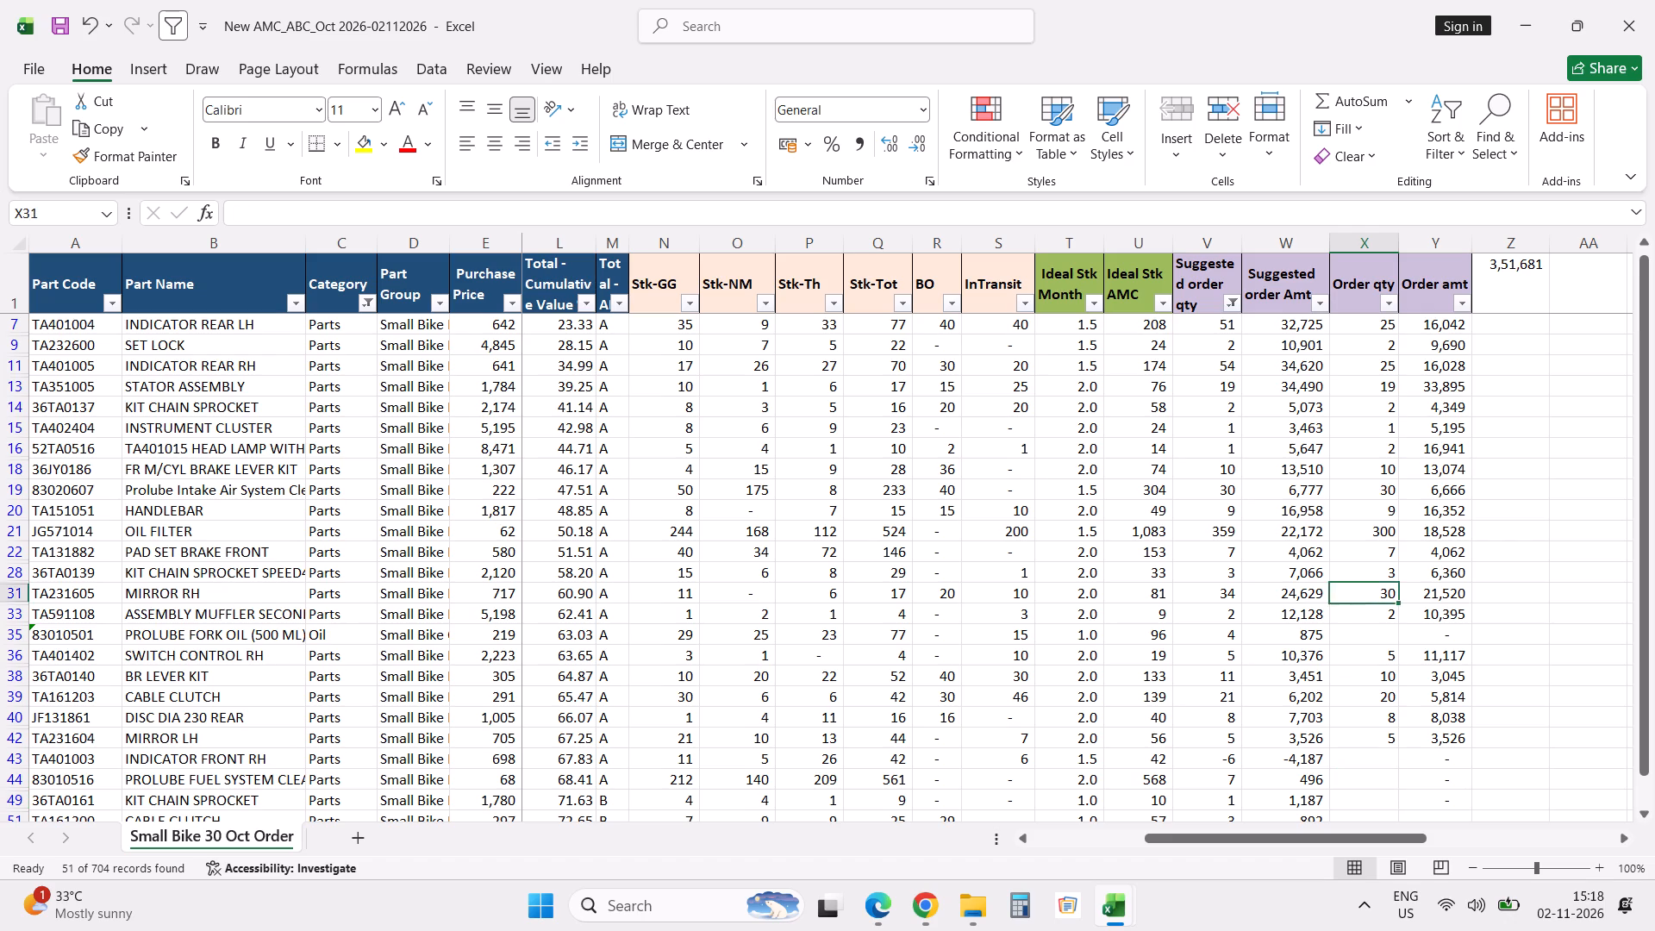
key(Up)
key(Up)
key(Up)
text(150)
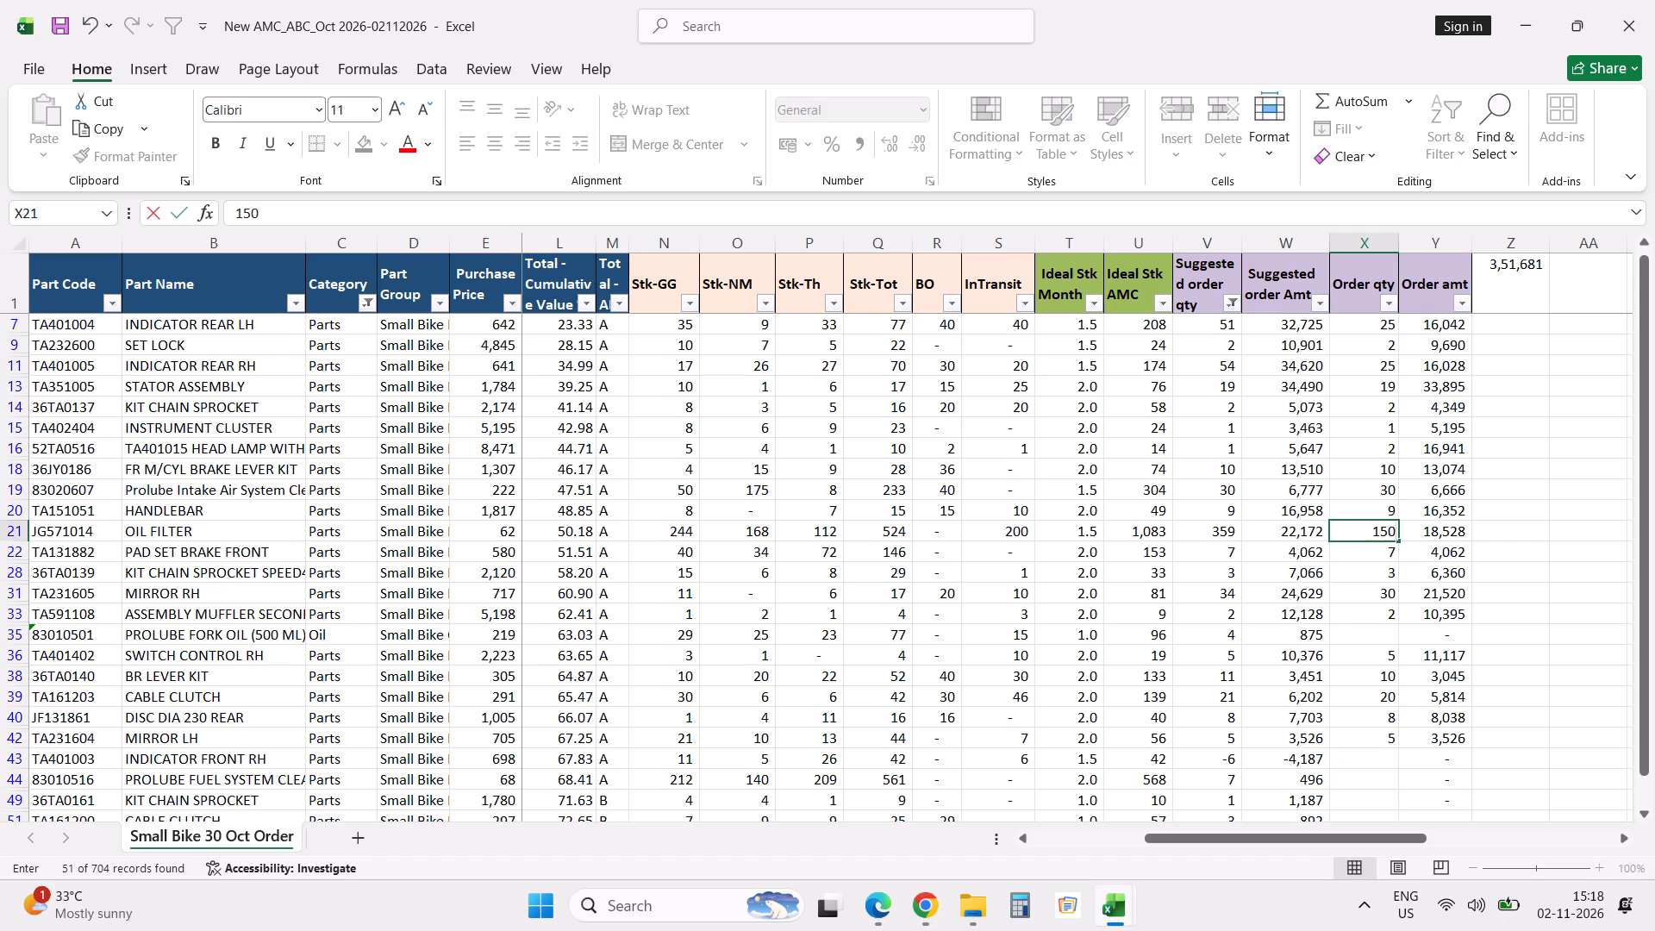
key(Return)
Review stock and suggested order quantities for the remaining parts without an Order qty, down to harness wiring TA402200.
key(Return)
key(Return)
key(Return)
key(Return)
key(Return)
key(Return)
key(Return)
key(Return)
key(Return)
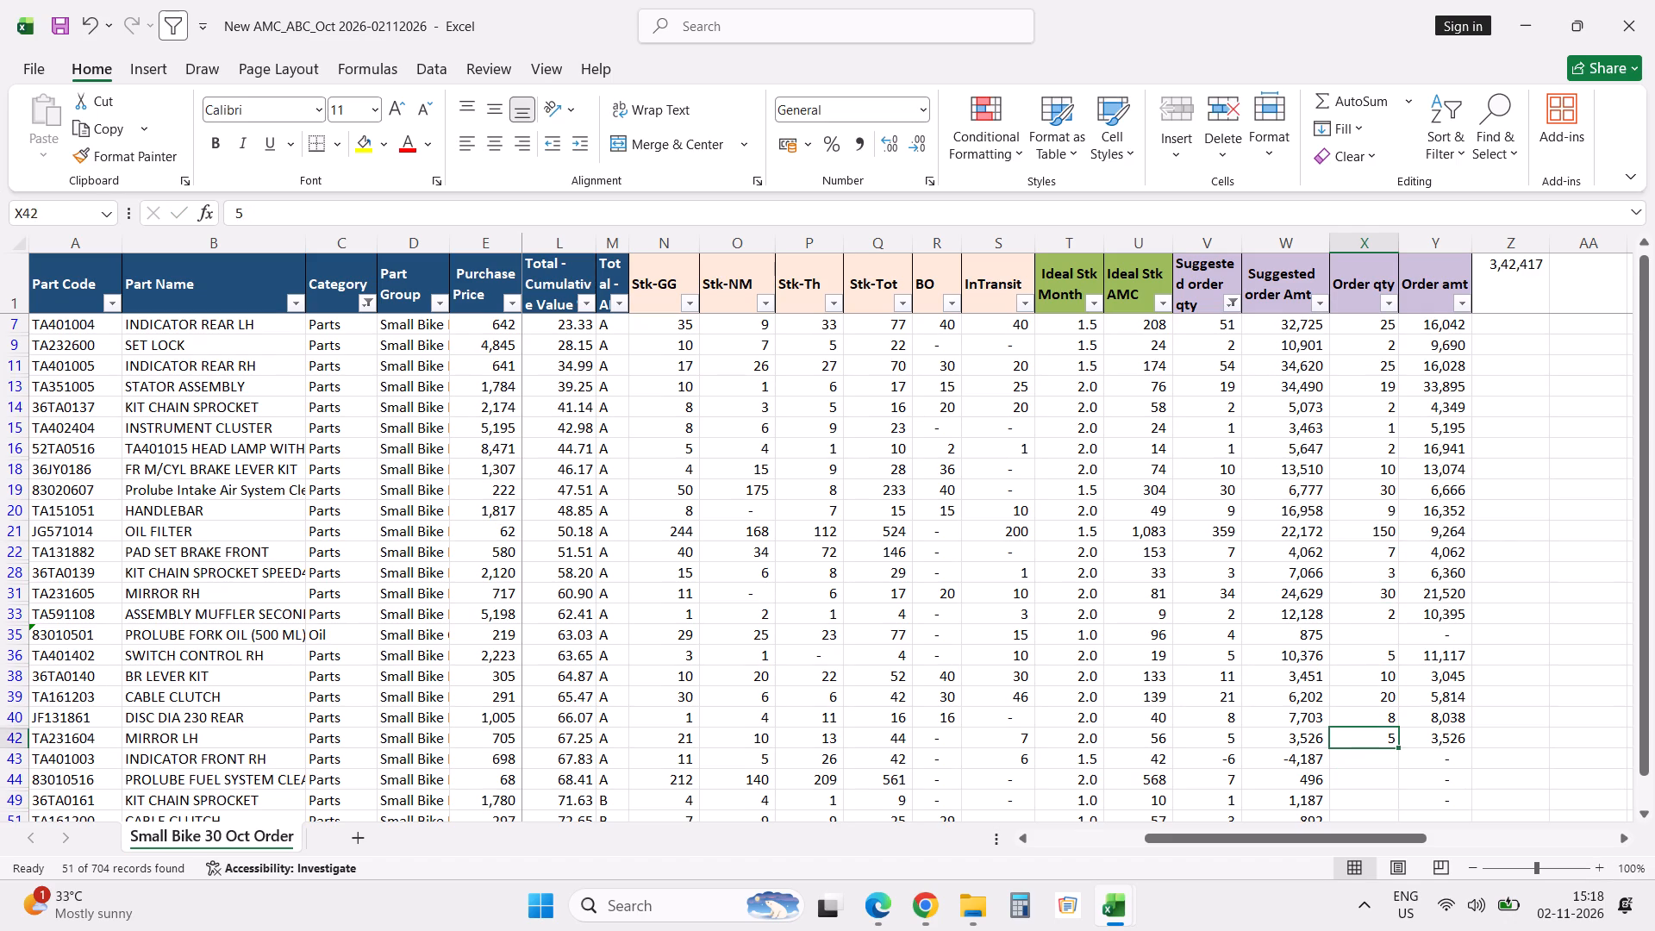
key(Down)
key(Down)
key(Down)
key(Down)
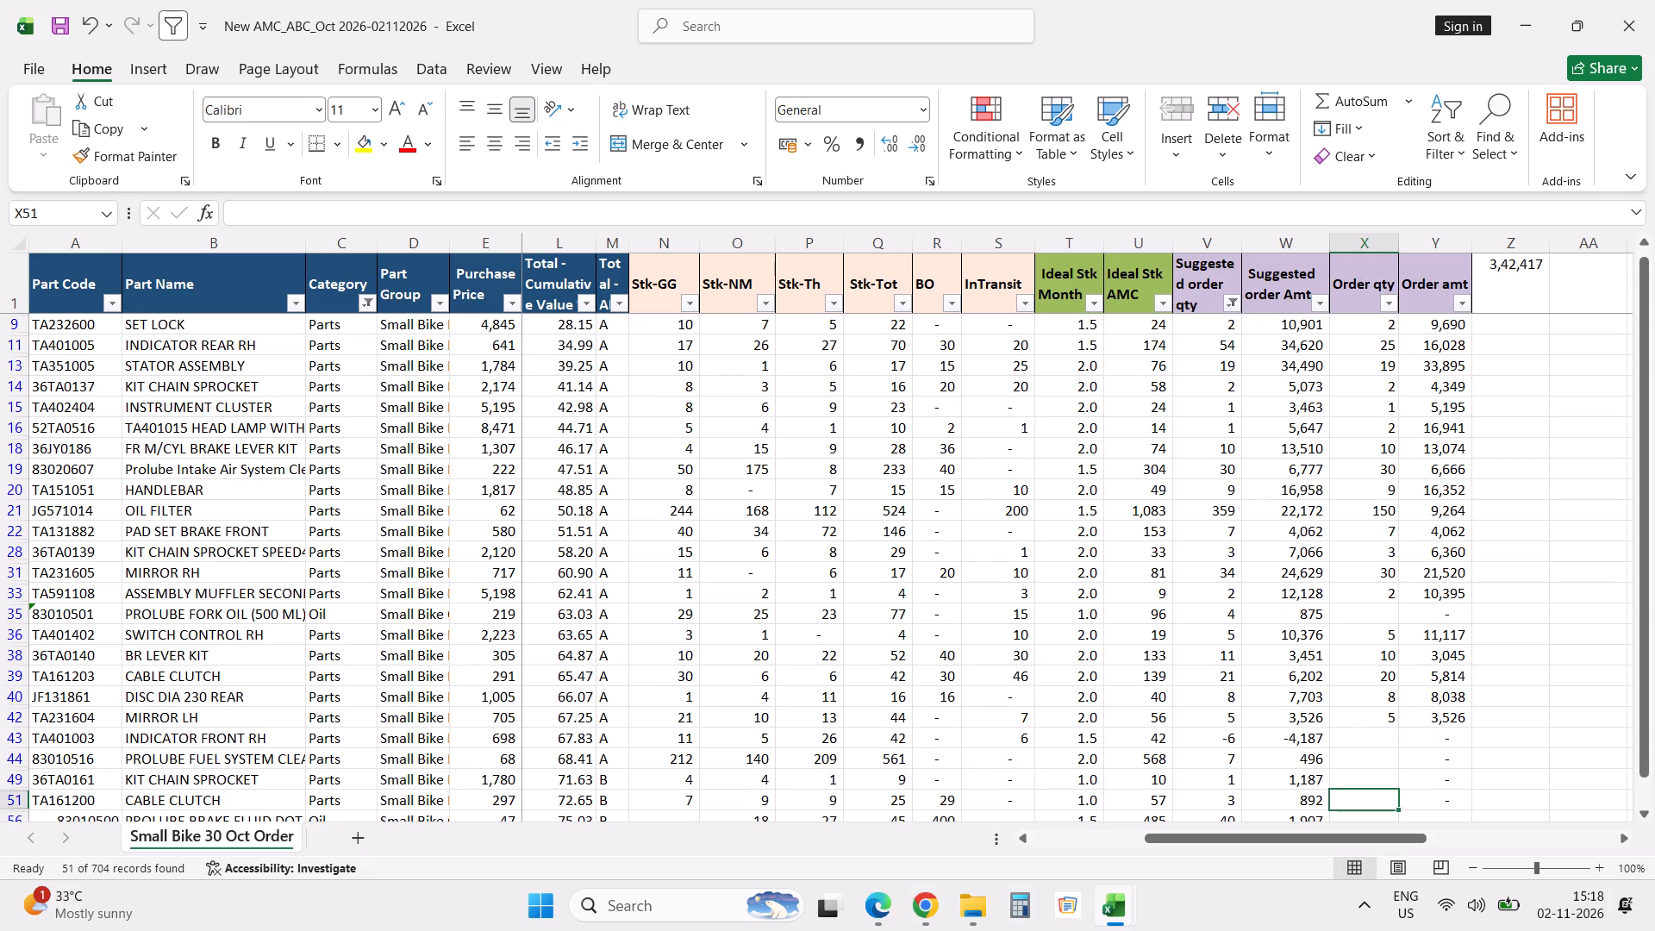
key(Down)
key(Down)
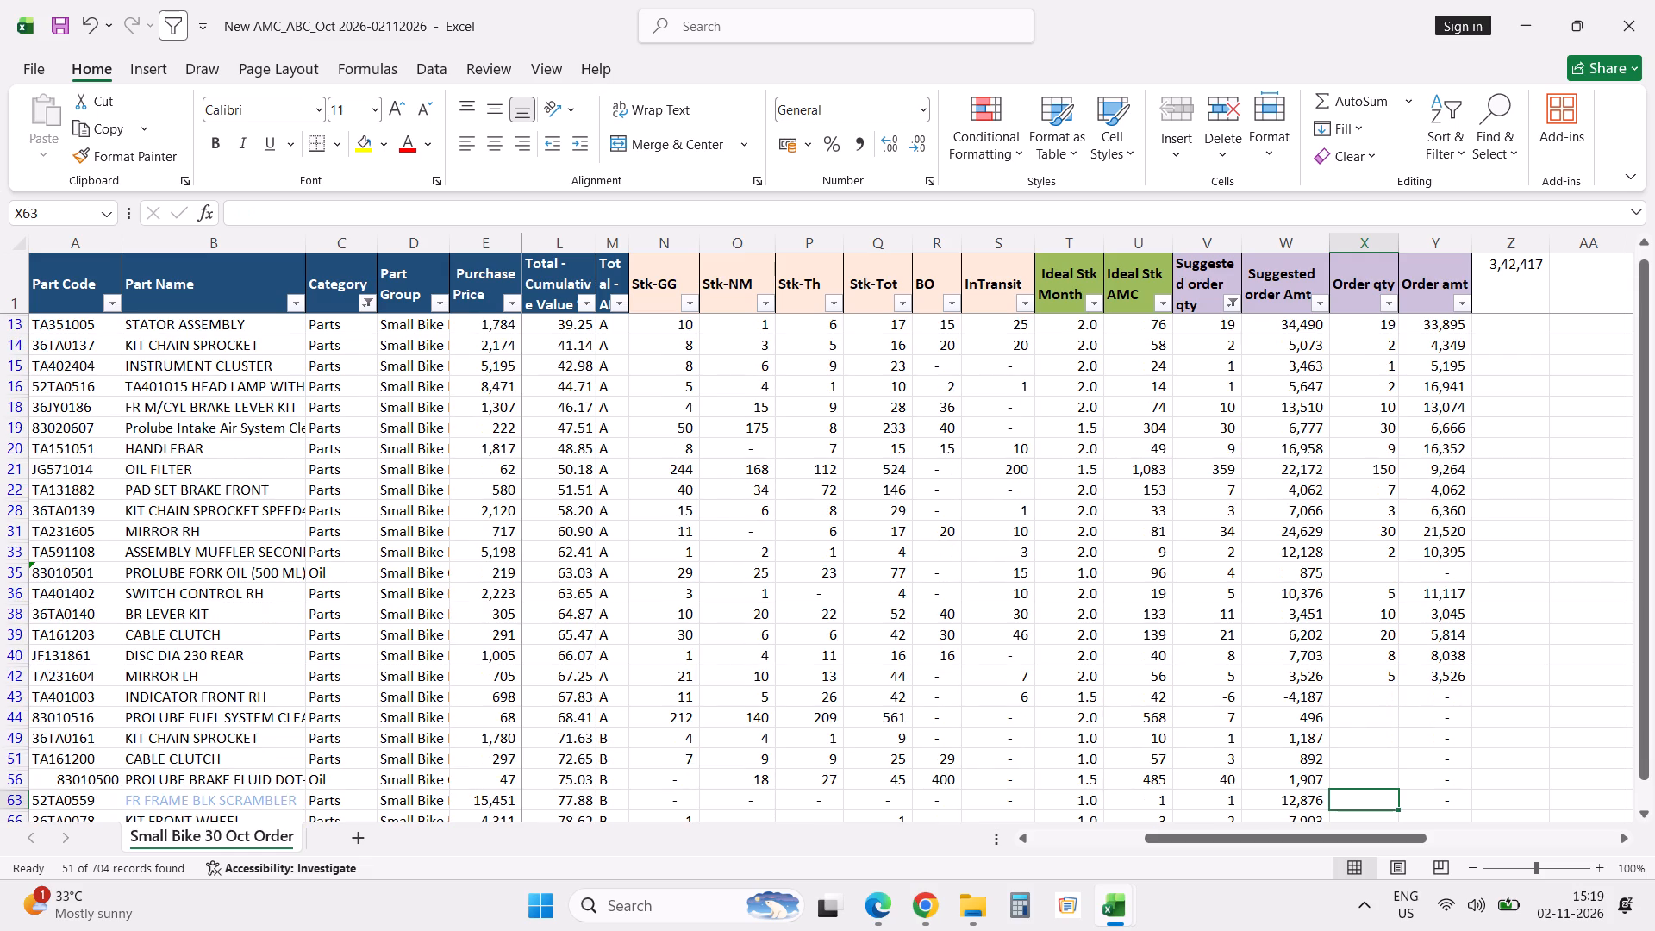
key(Down)
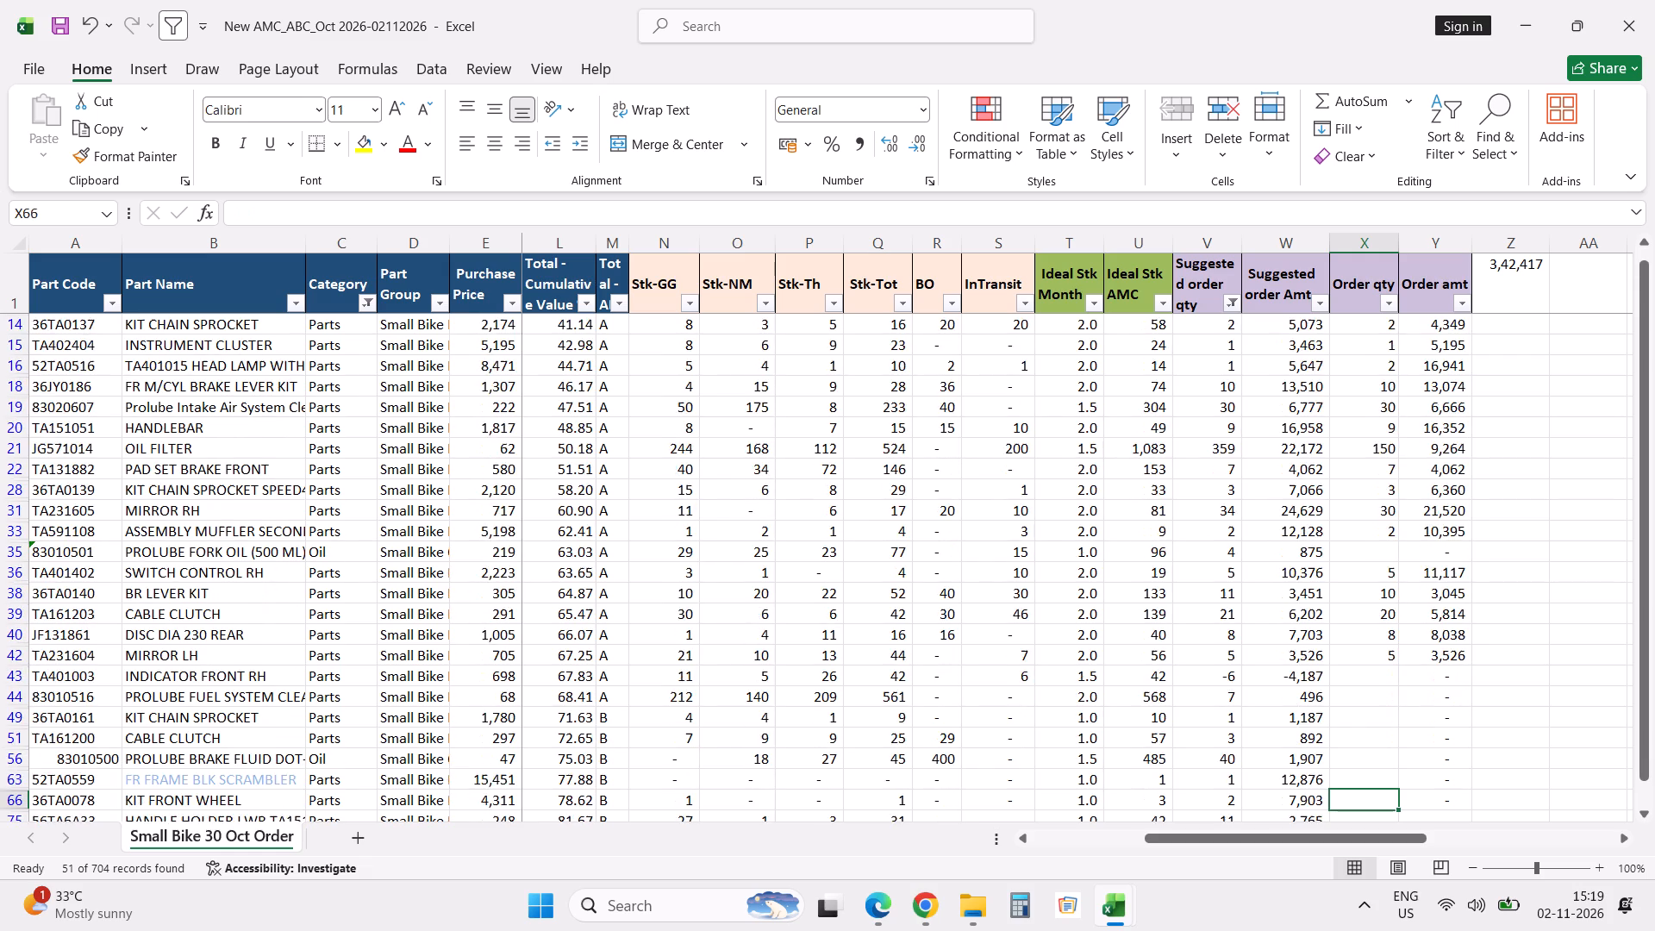
key(Down)
key(Down)
key(Down)
key(Up)
key(Up)
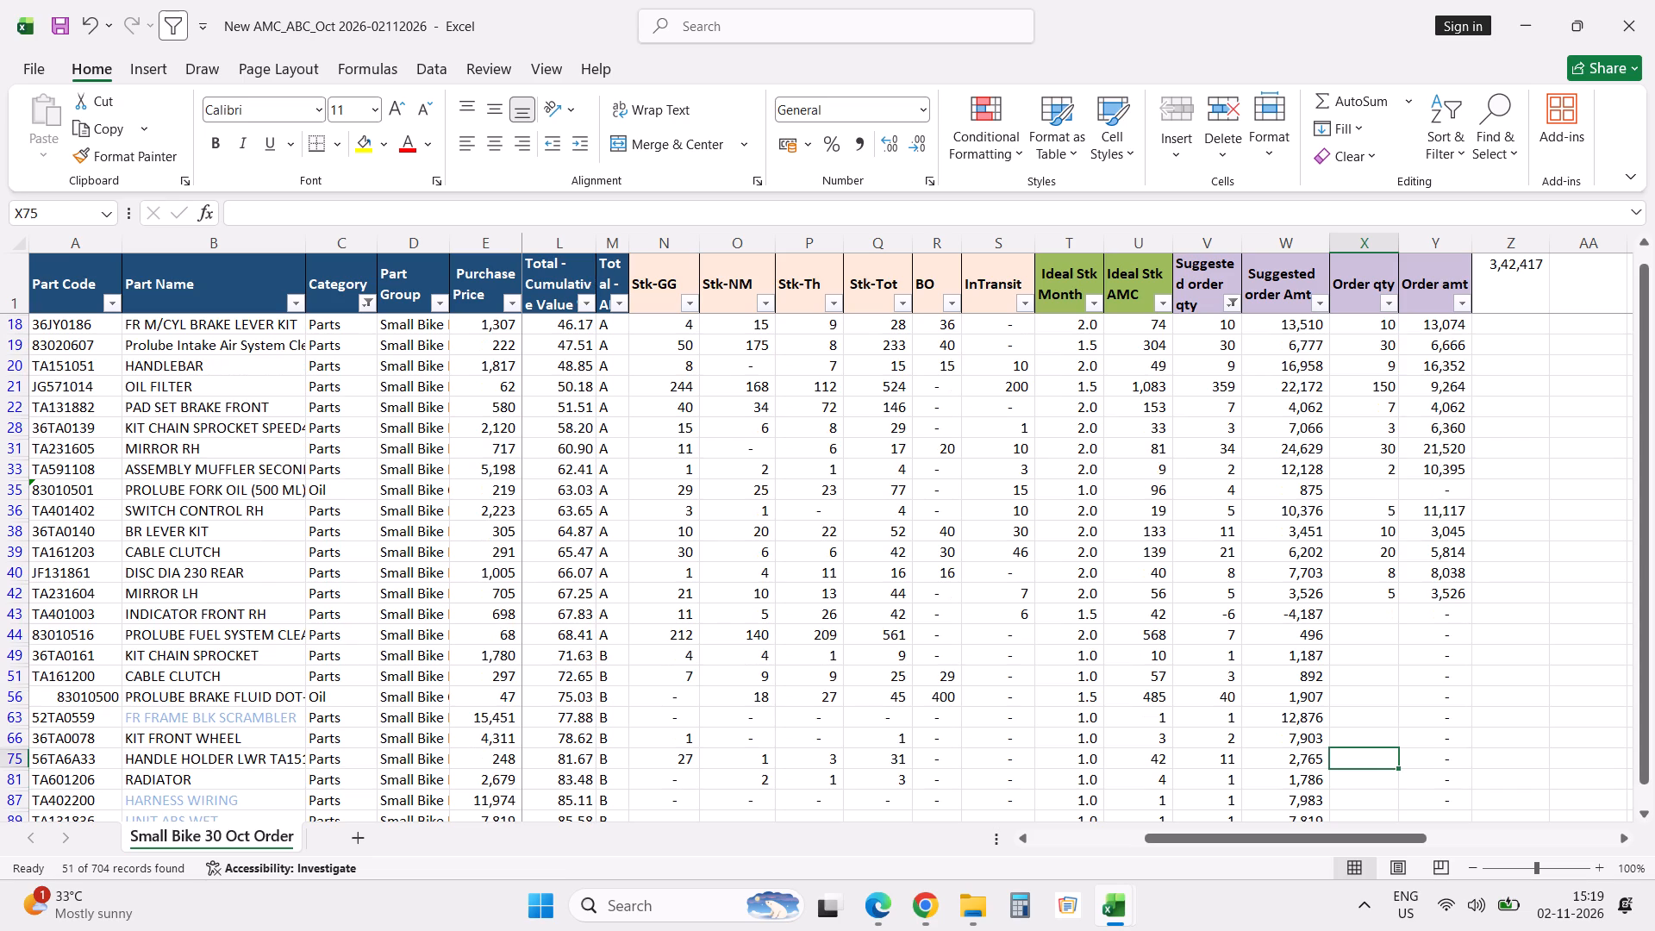
key(Down)
key(Down)
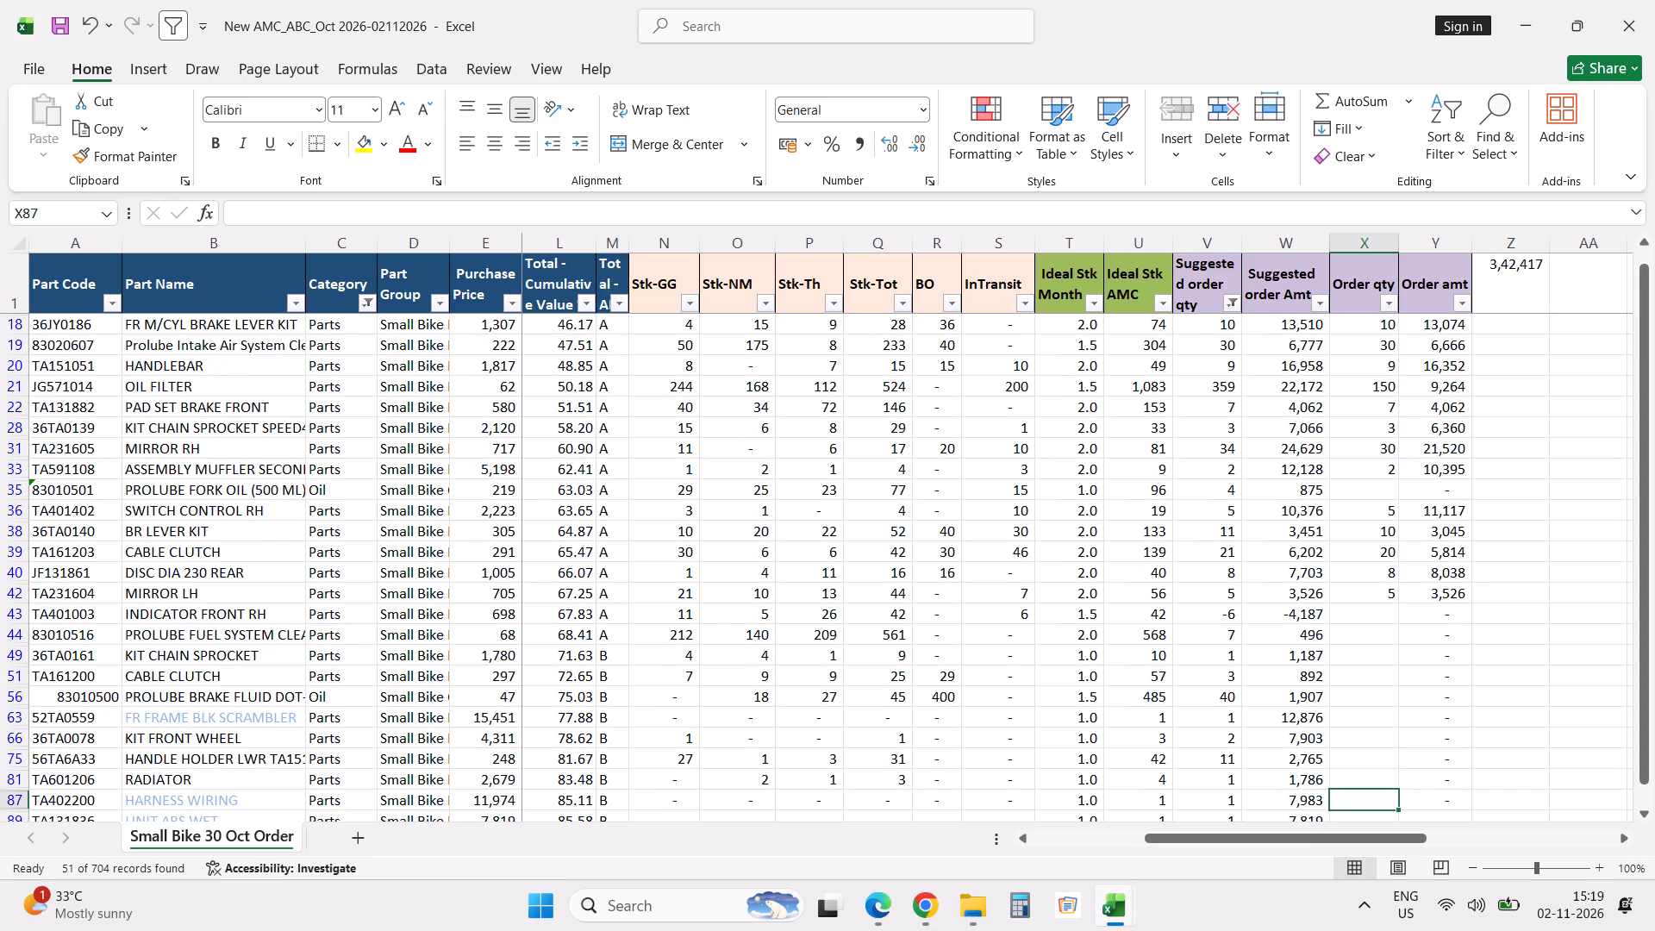
key(Up)
key(Up)
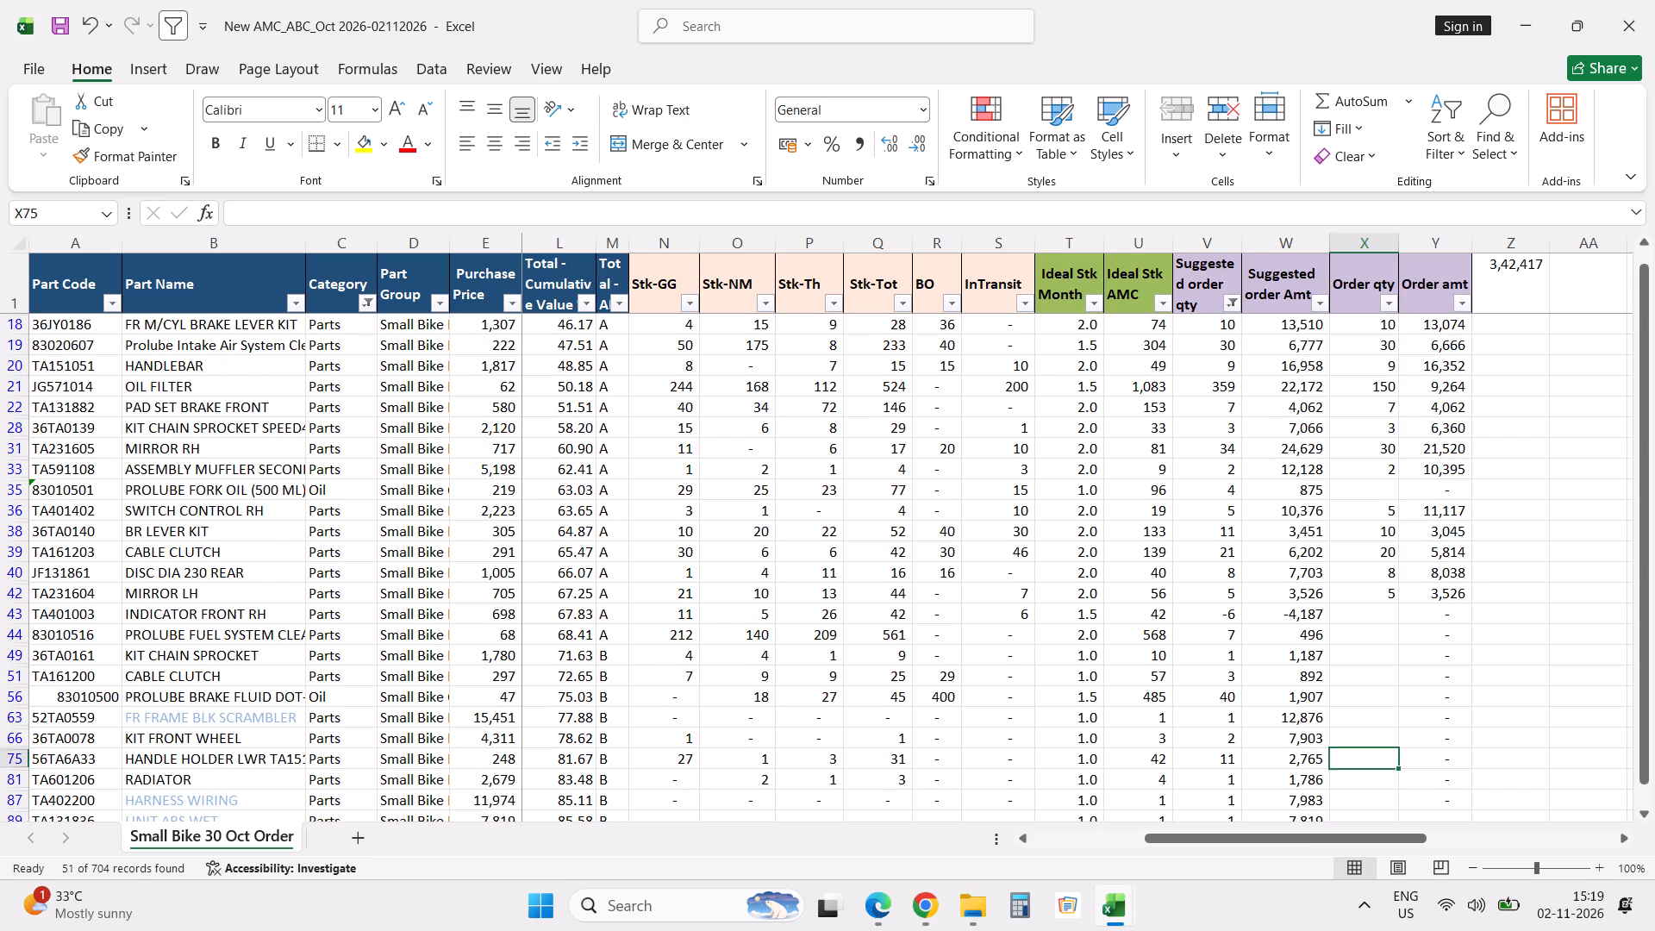
key(Up)
key(Up)
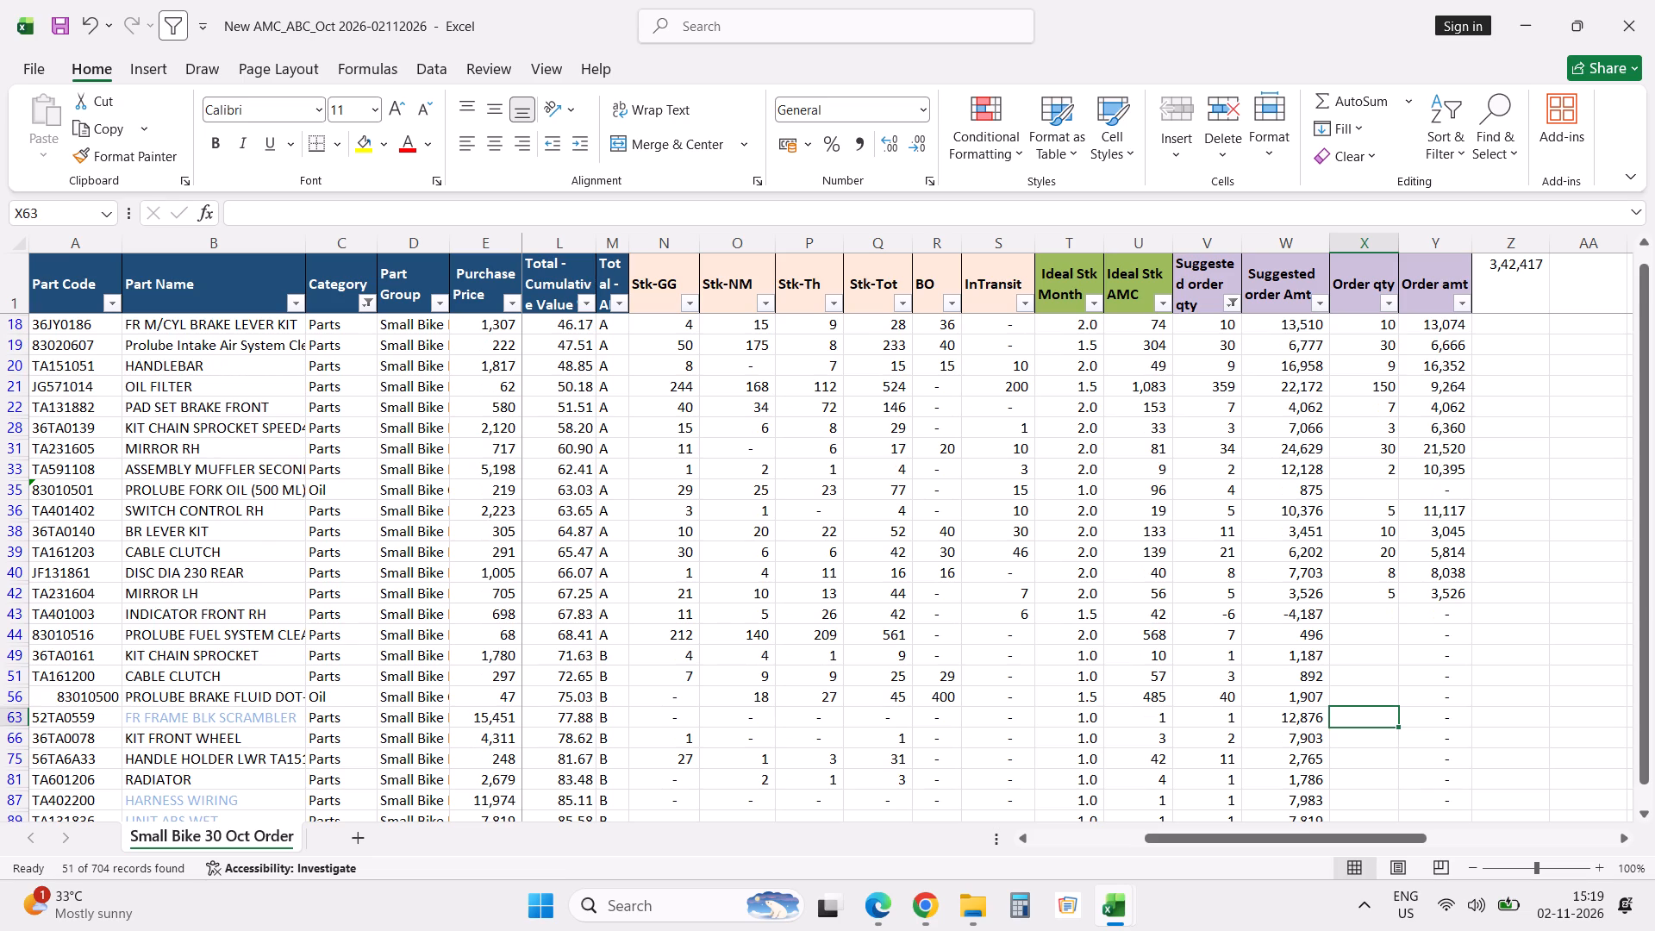
key(Down)
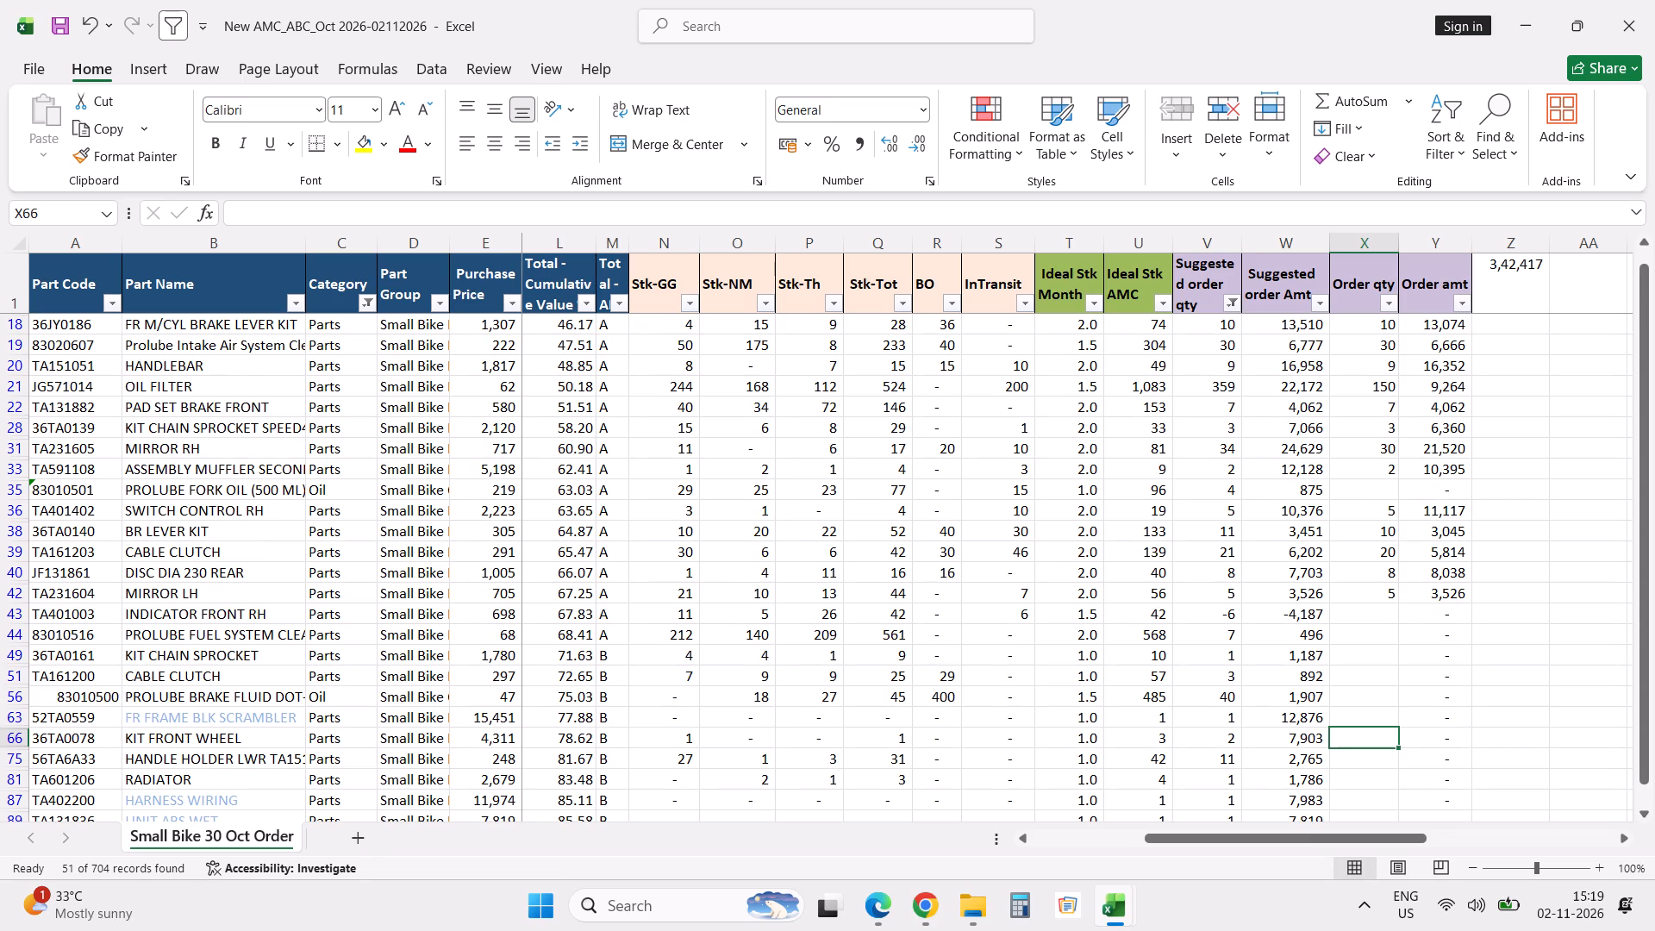
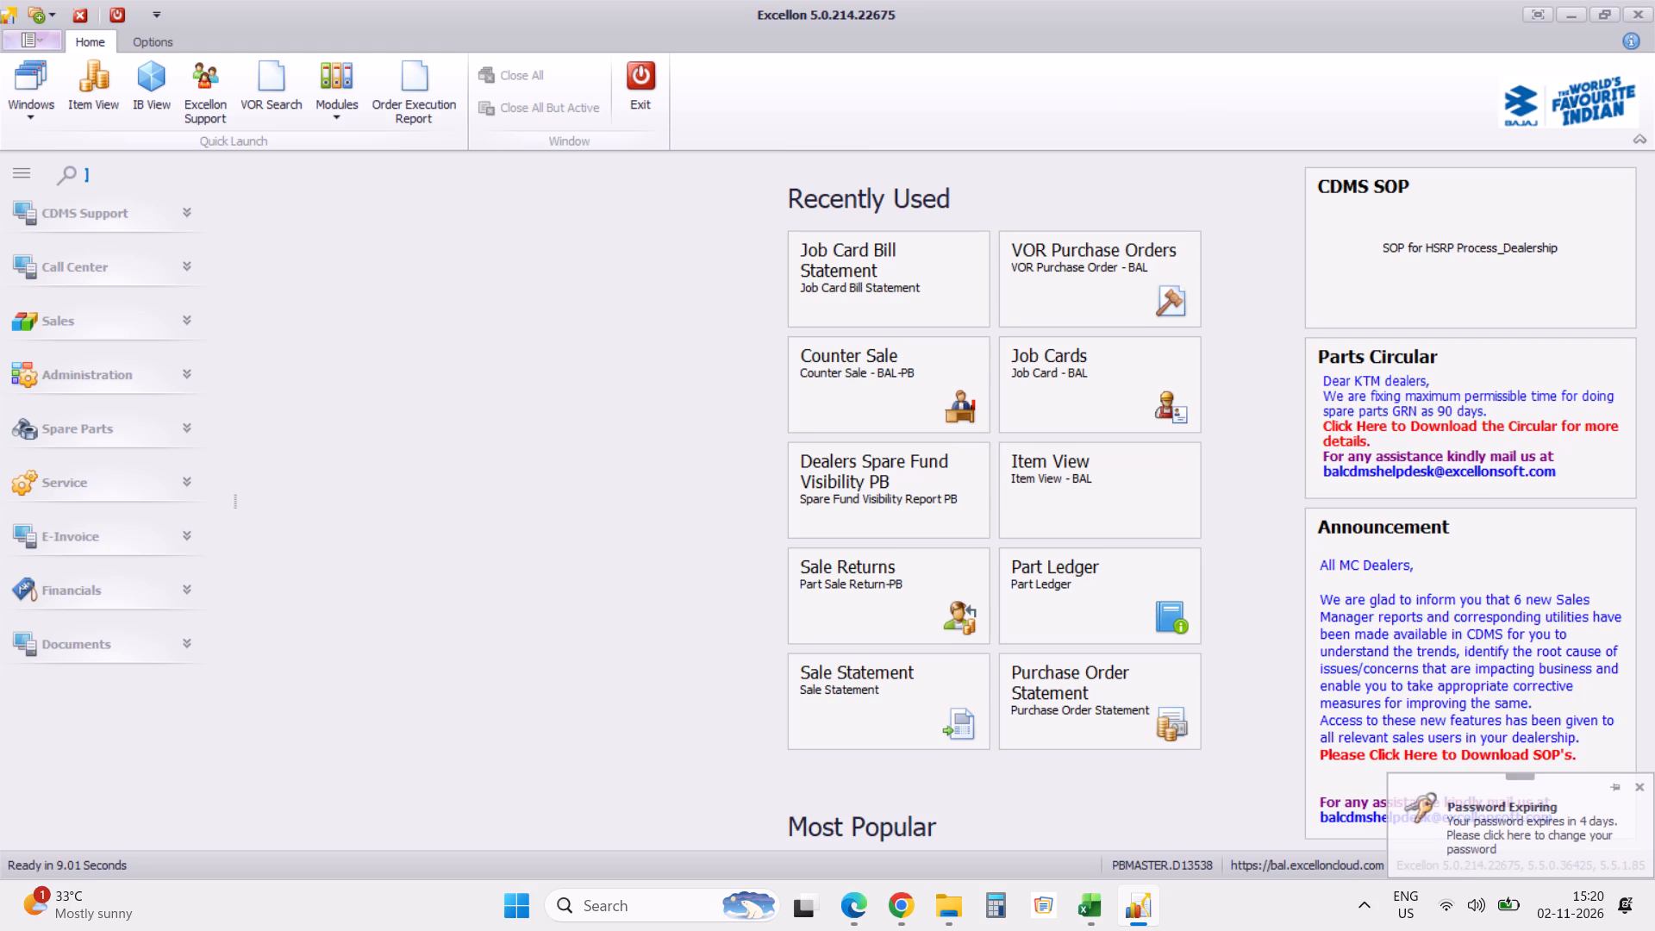
click(143, 177)
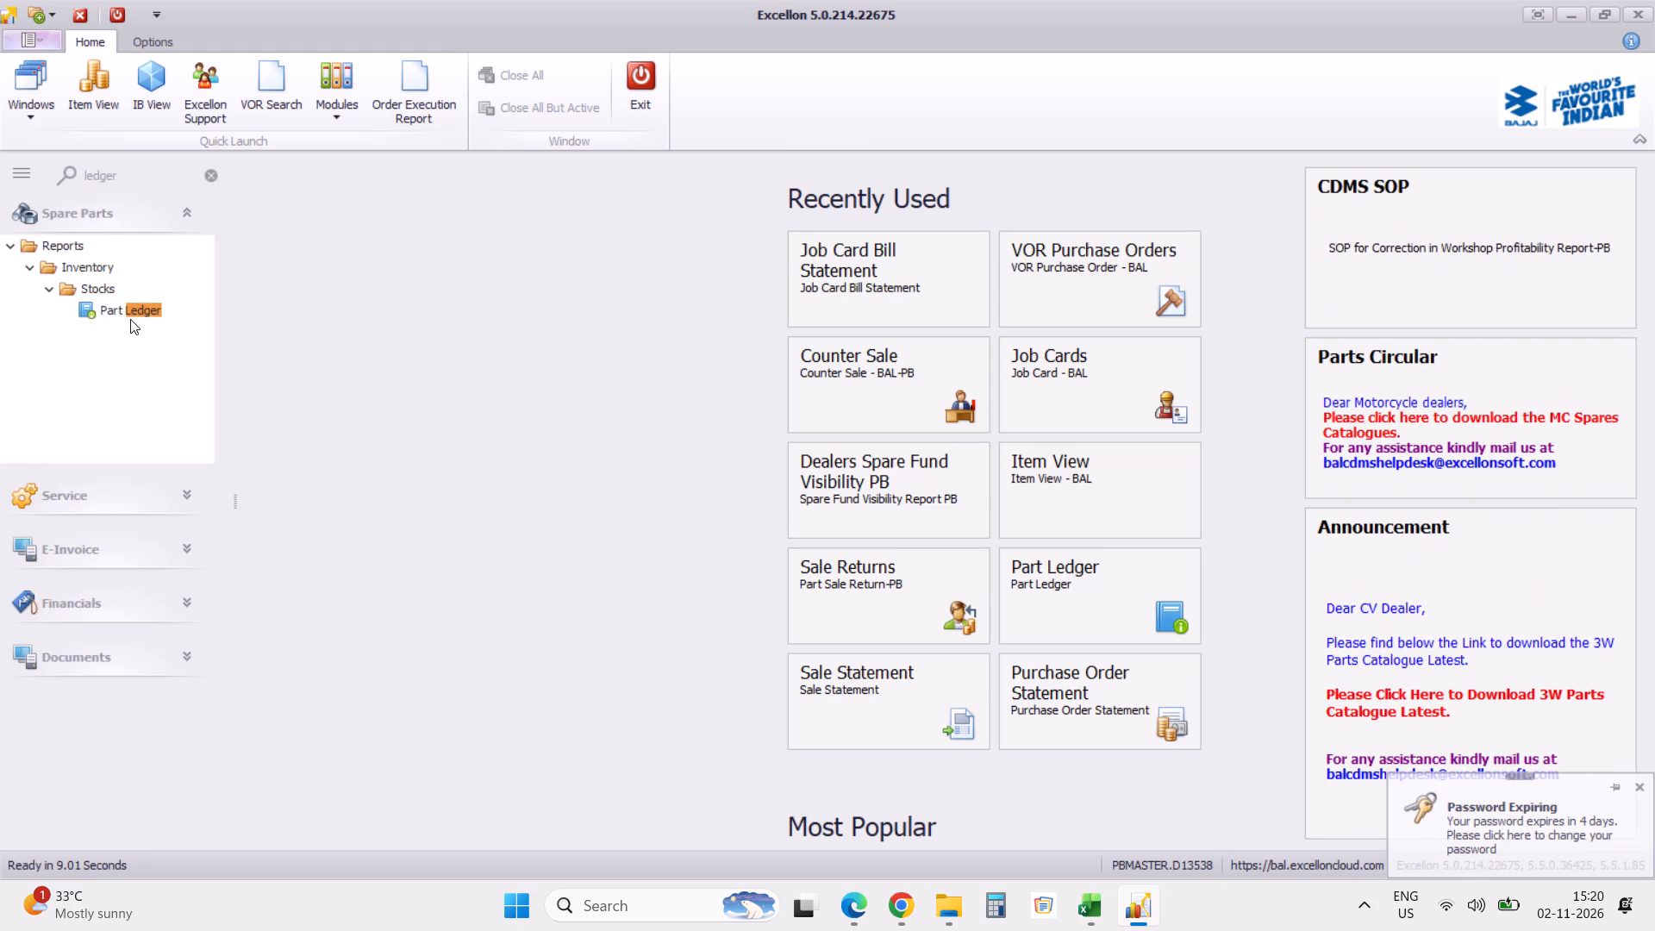
click(134, 312)
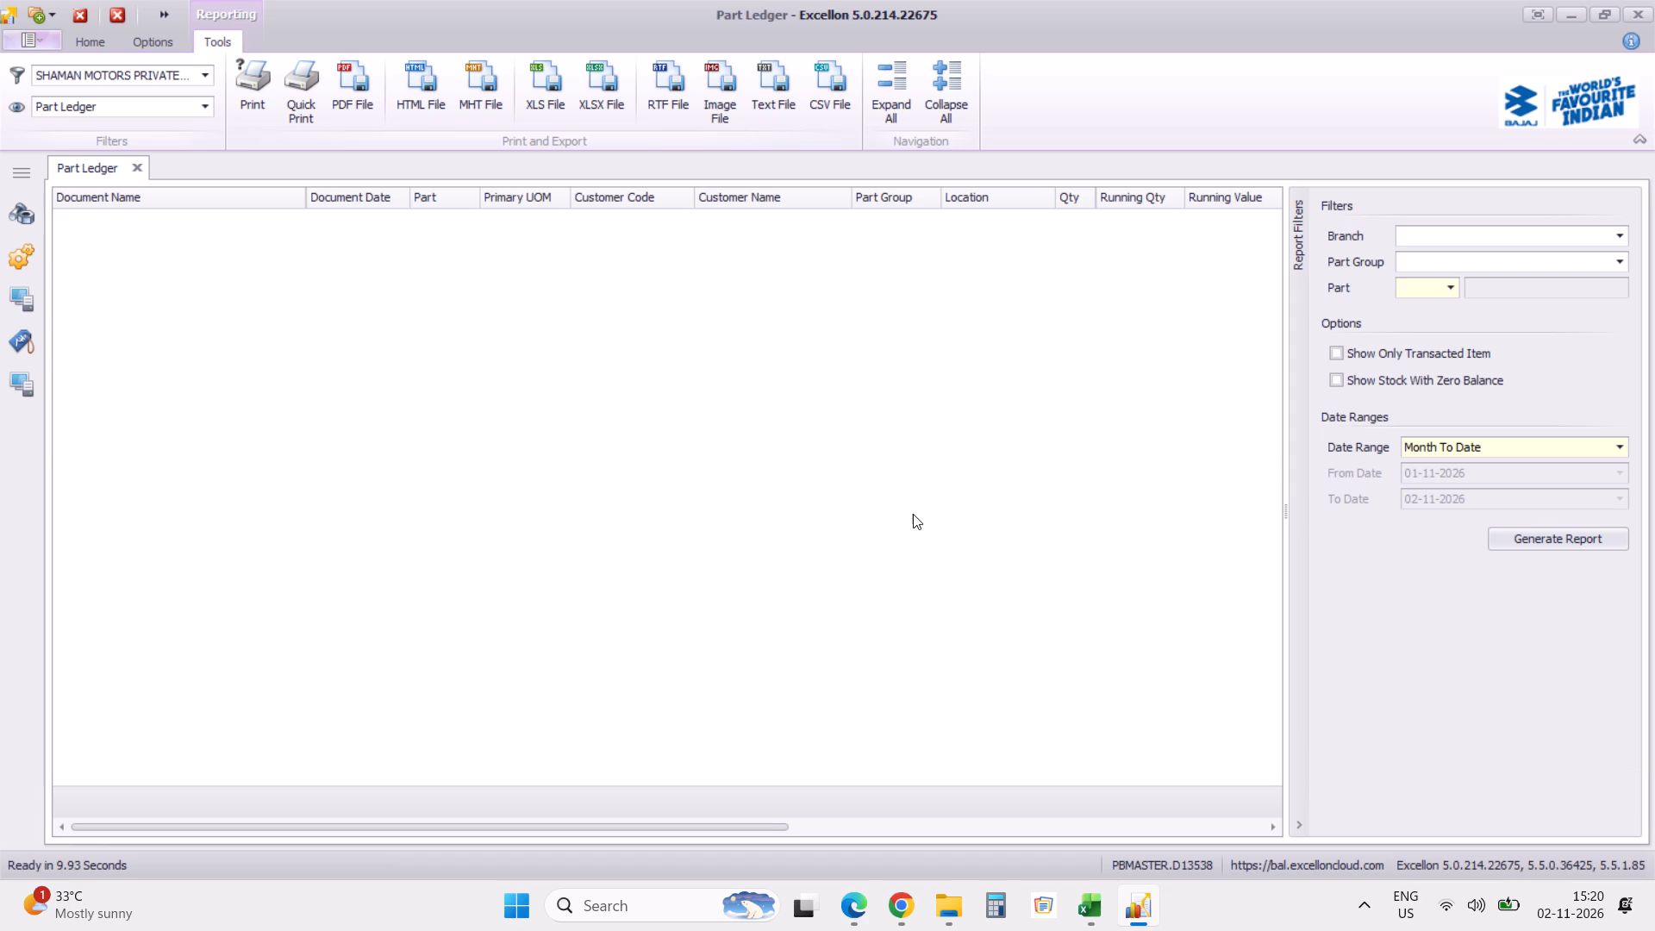
Generate the Part Ledger report for part 52TA0559 with the Year To Date range.
click(1622, 449)
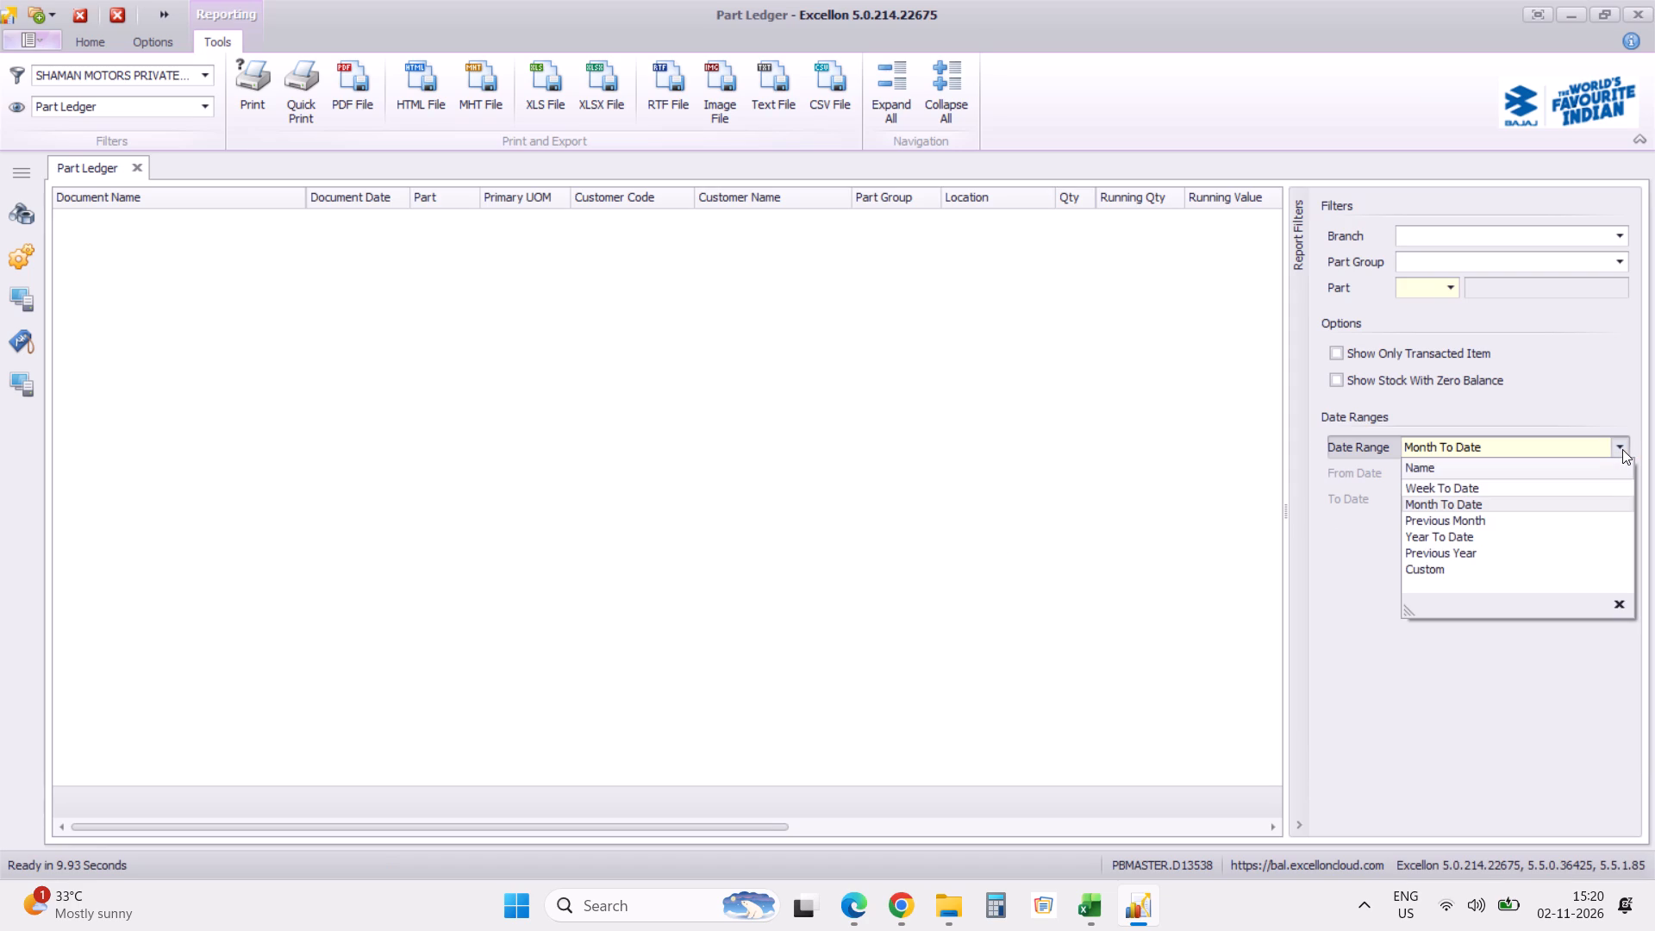
click(1496, 537)
click(1411, 287)
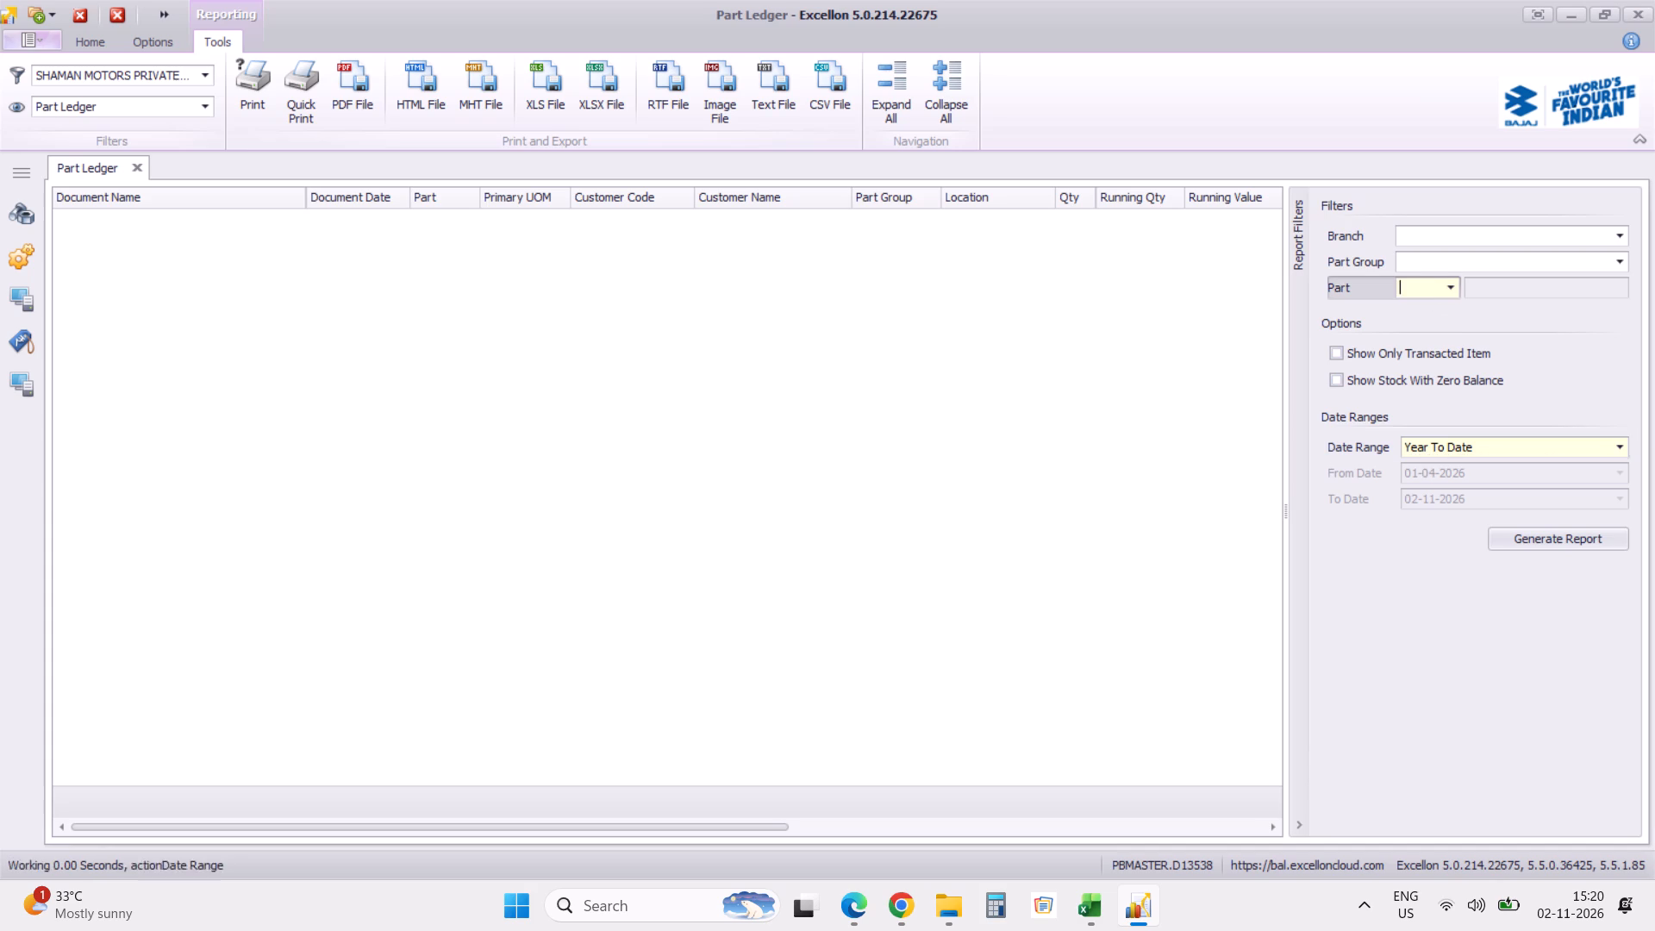
key(ctrl+v)
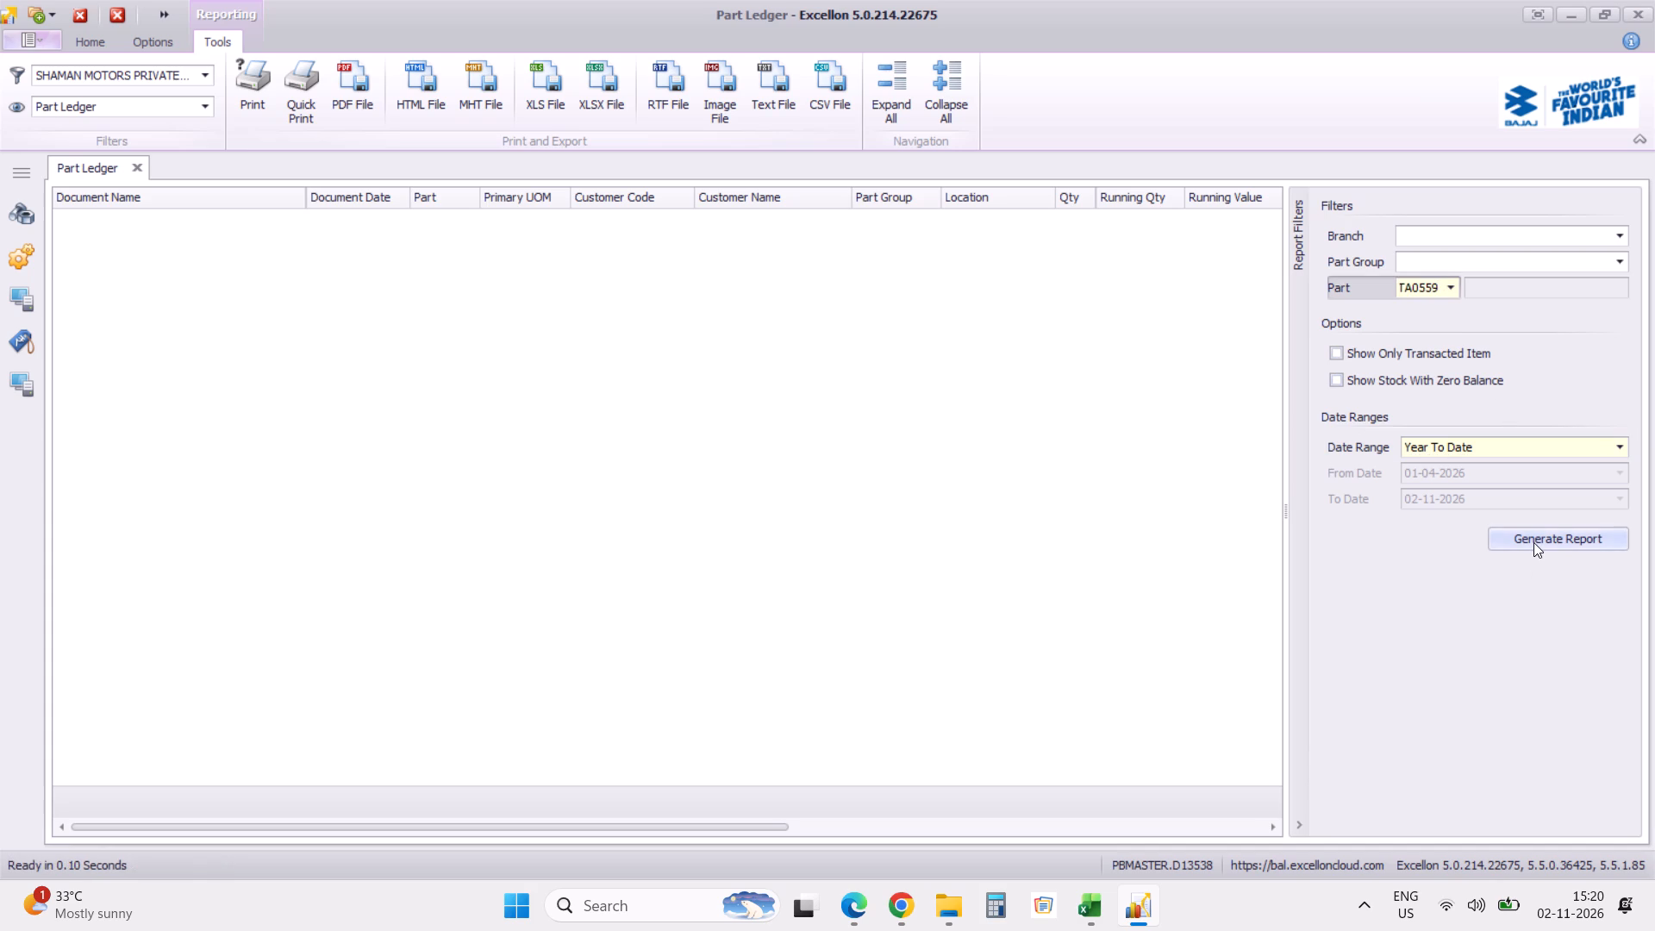
click(1533, 541)
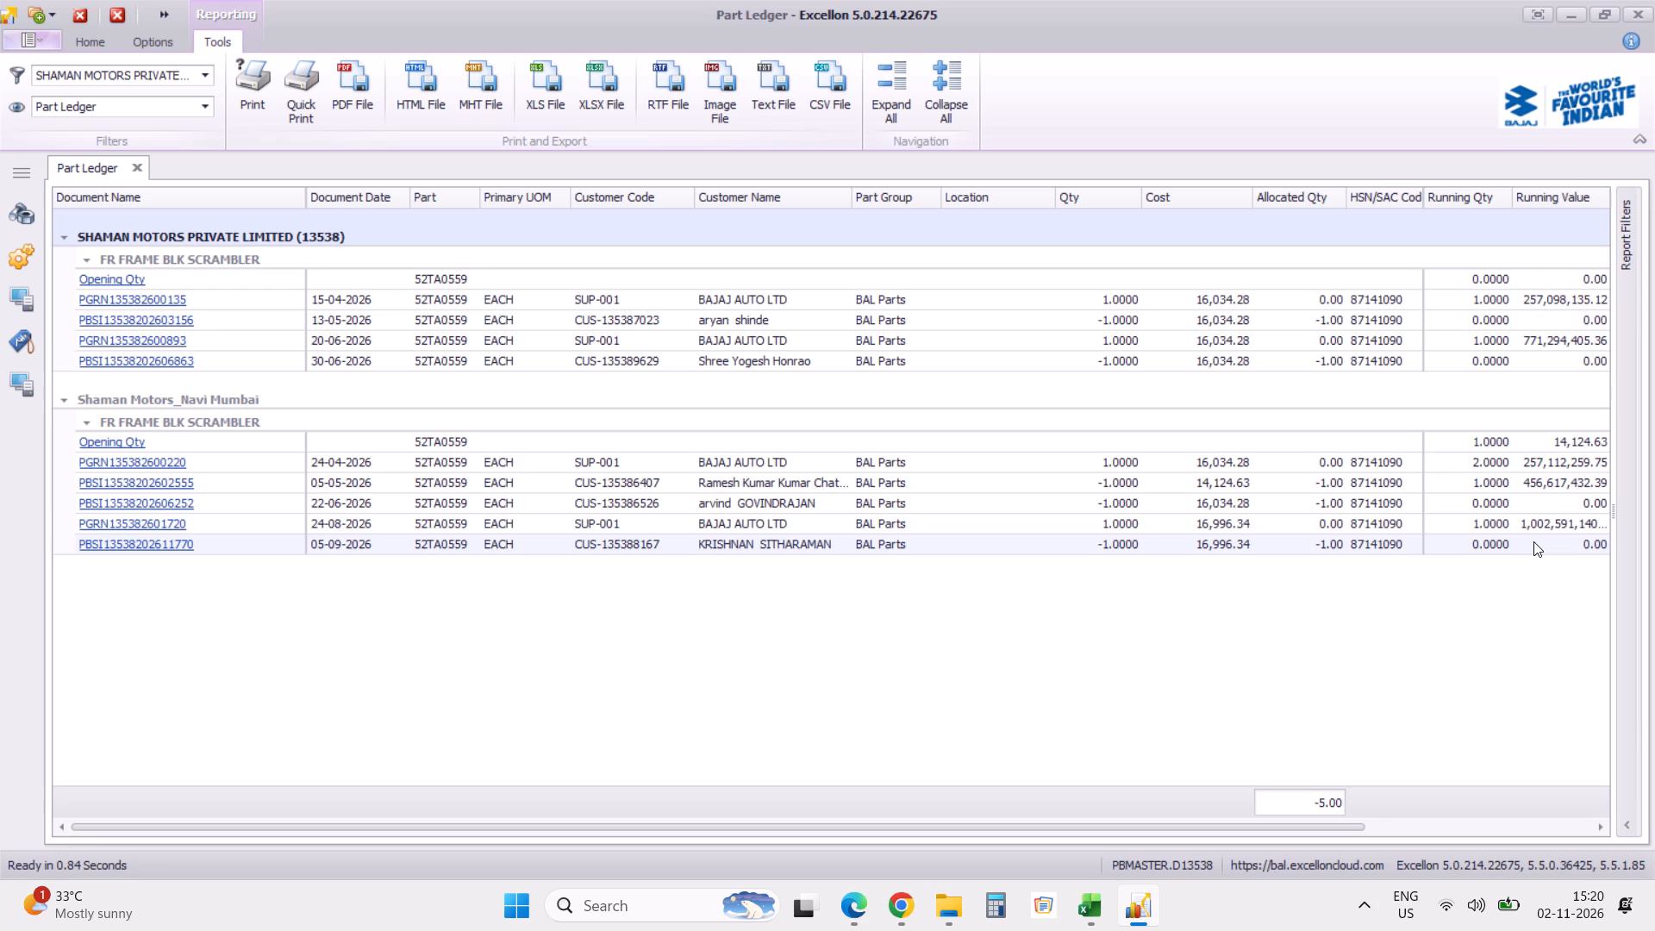
Switch to the Excel order workbook and set the Order qty for handle holder LWR 56TA6A33 to 11.
key(alt+Tab)
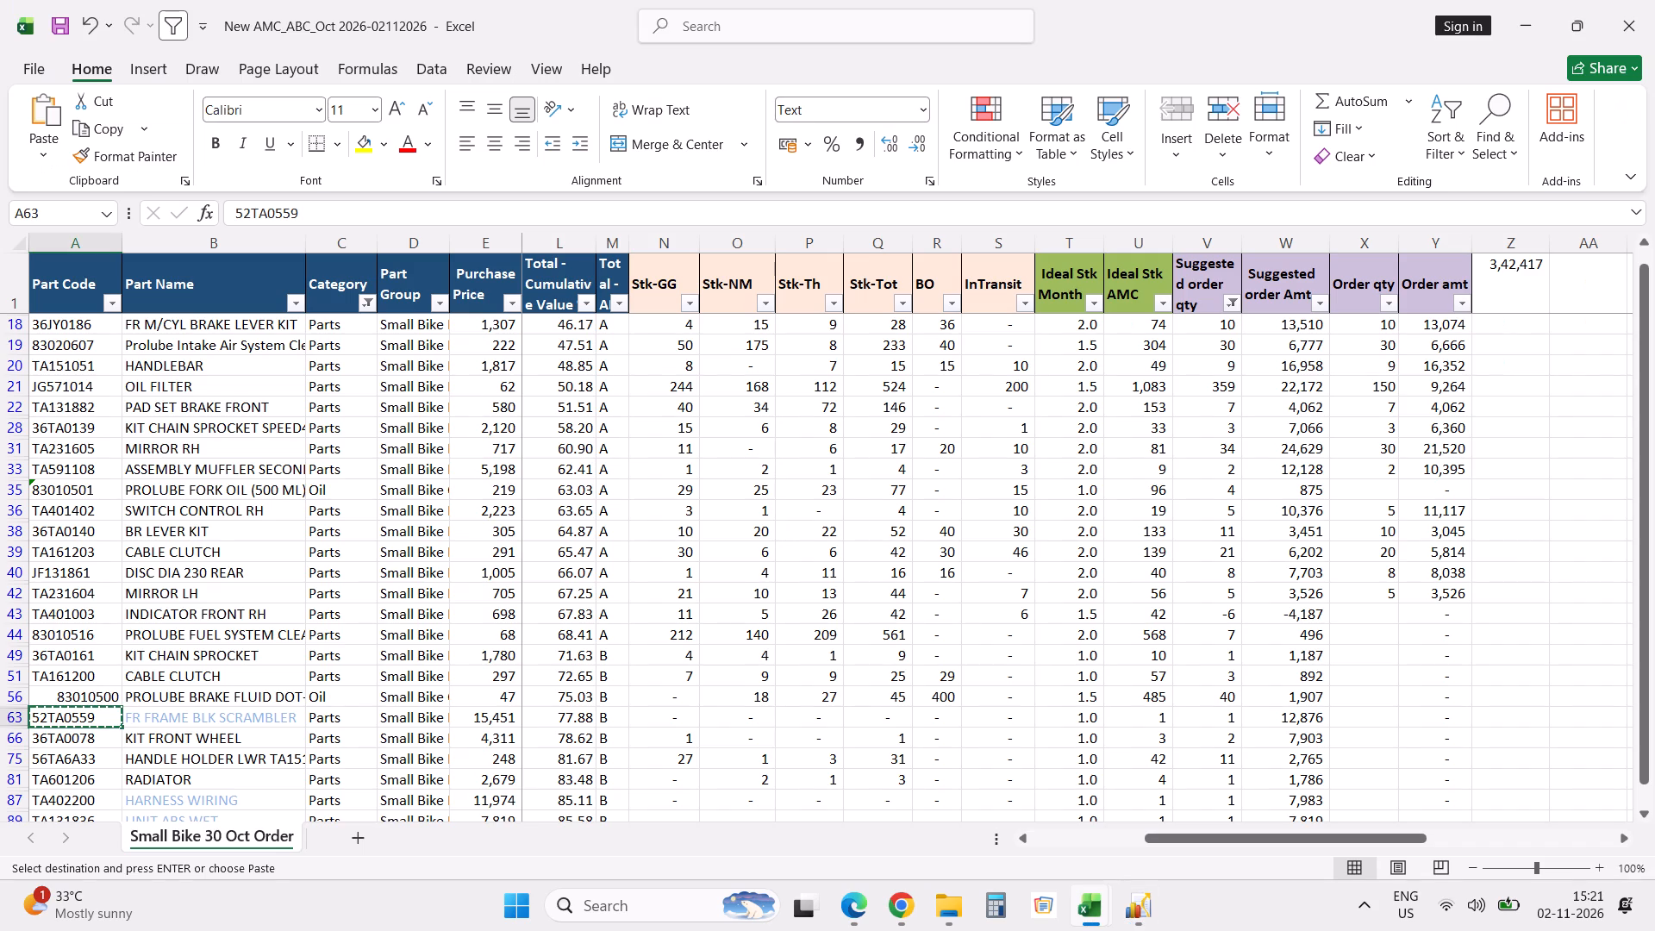
click(1380, 740)
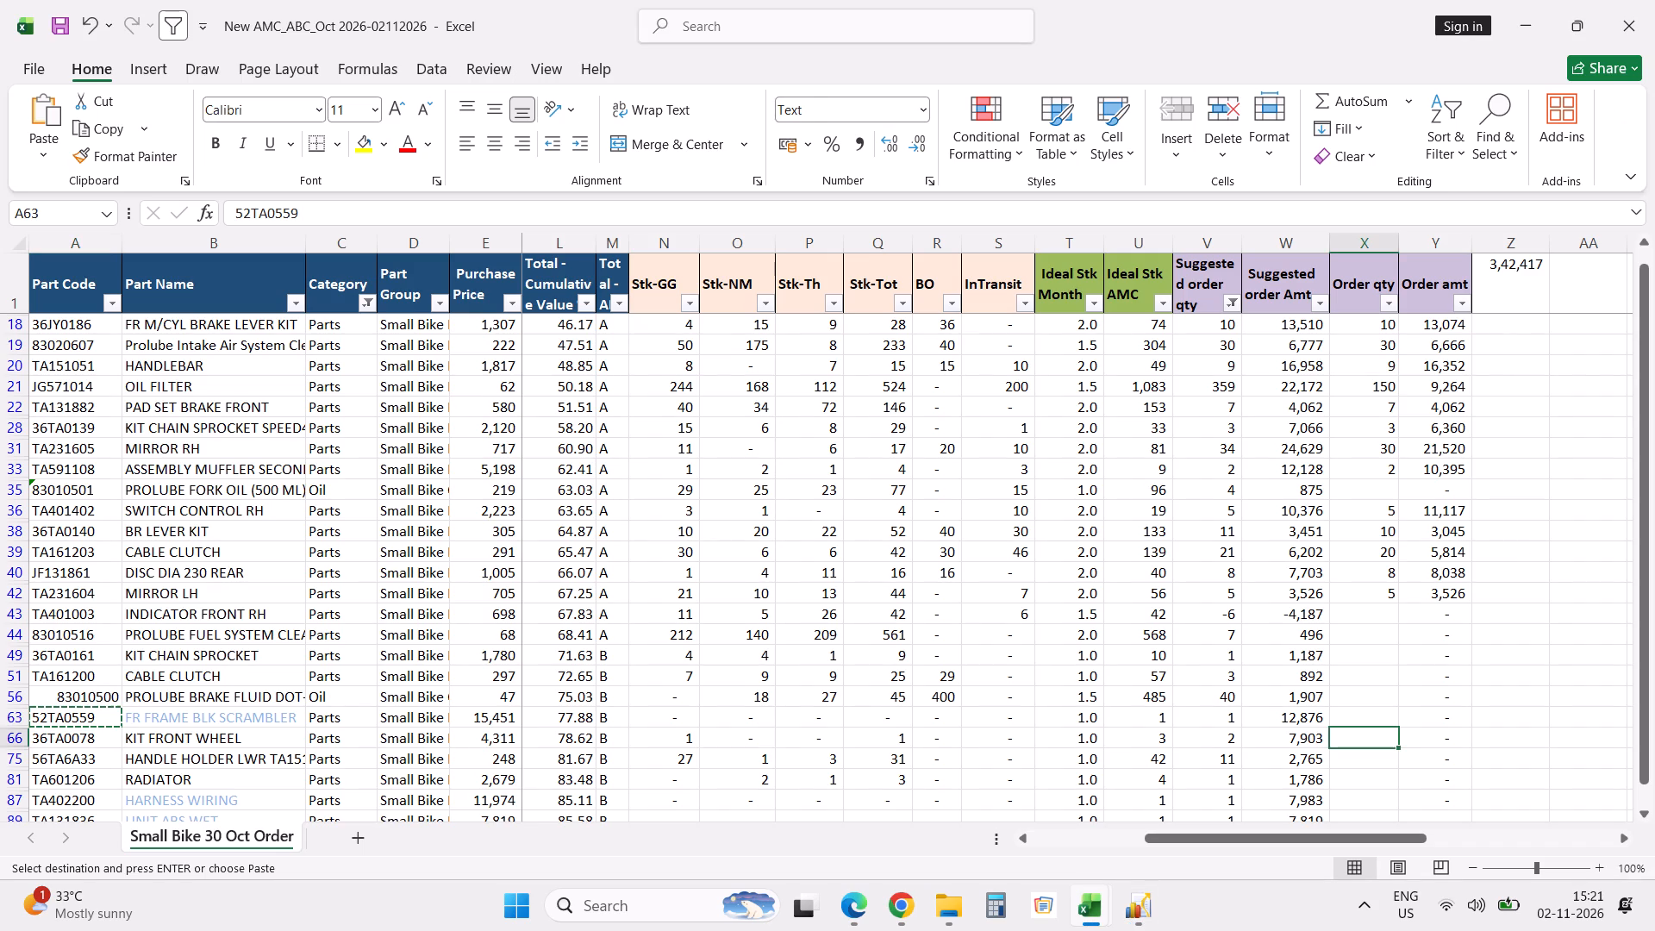
key(Down)
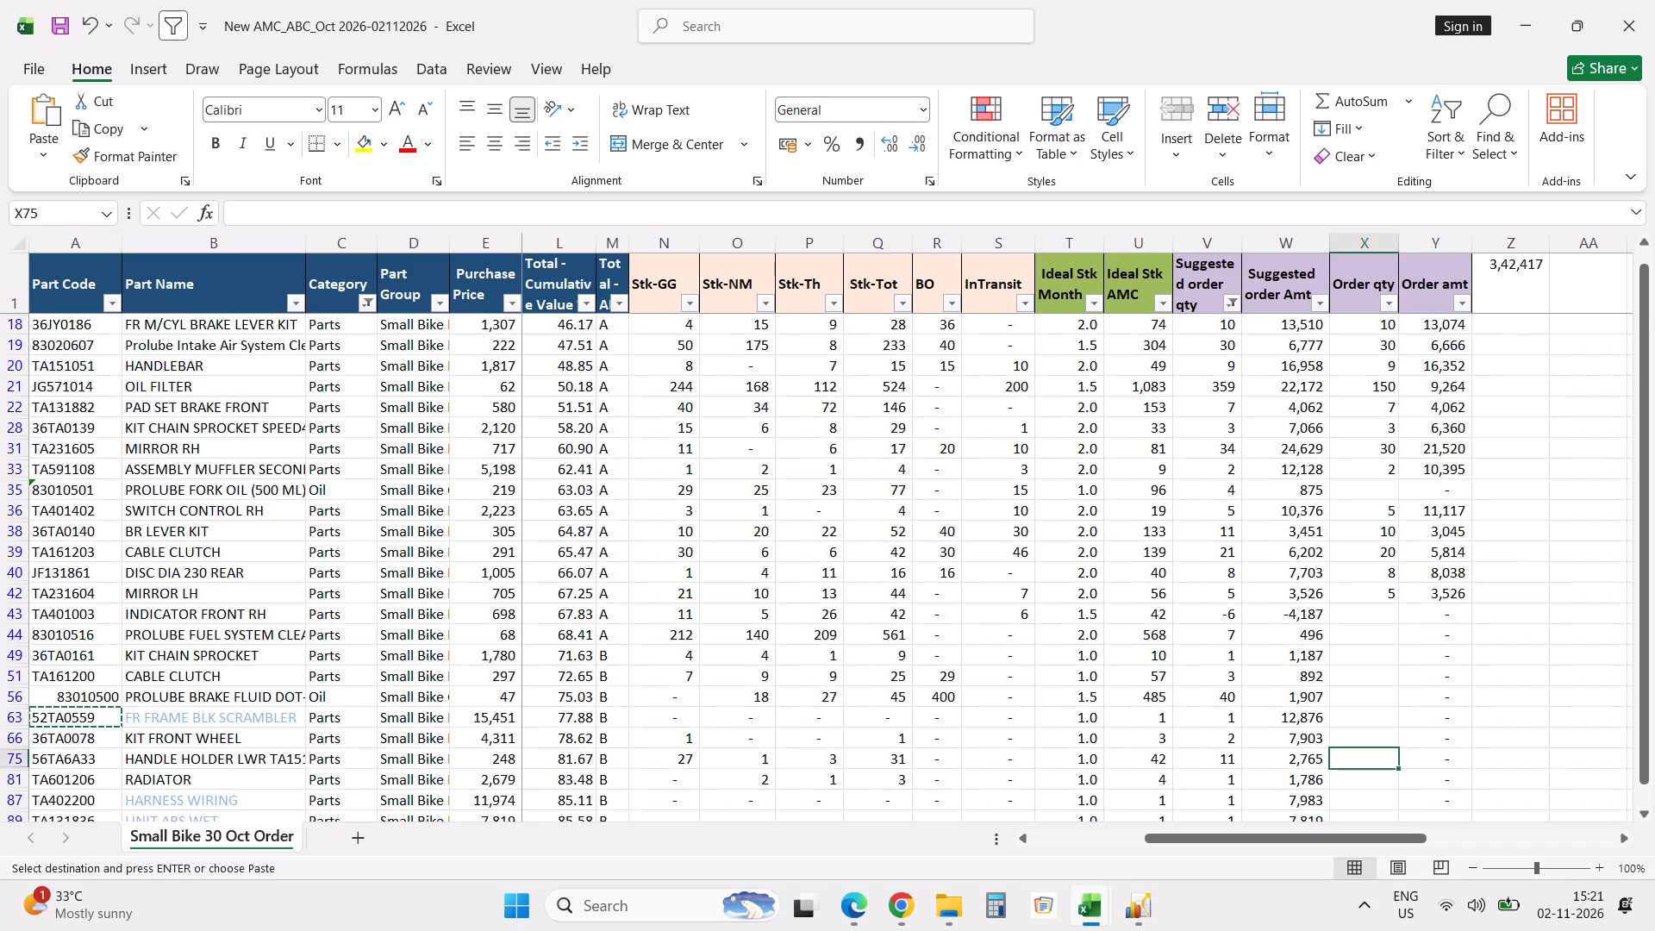
text(11)
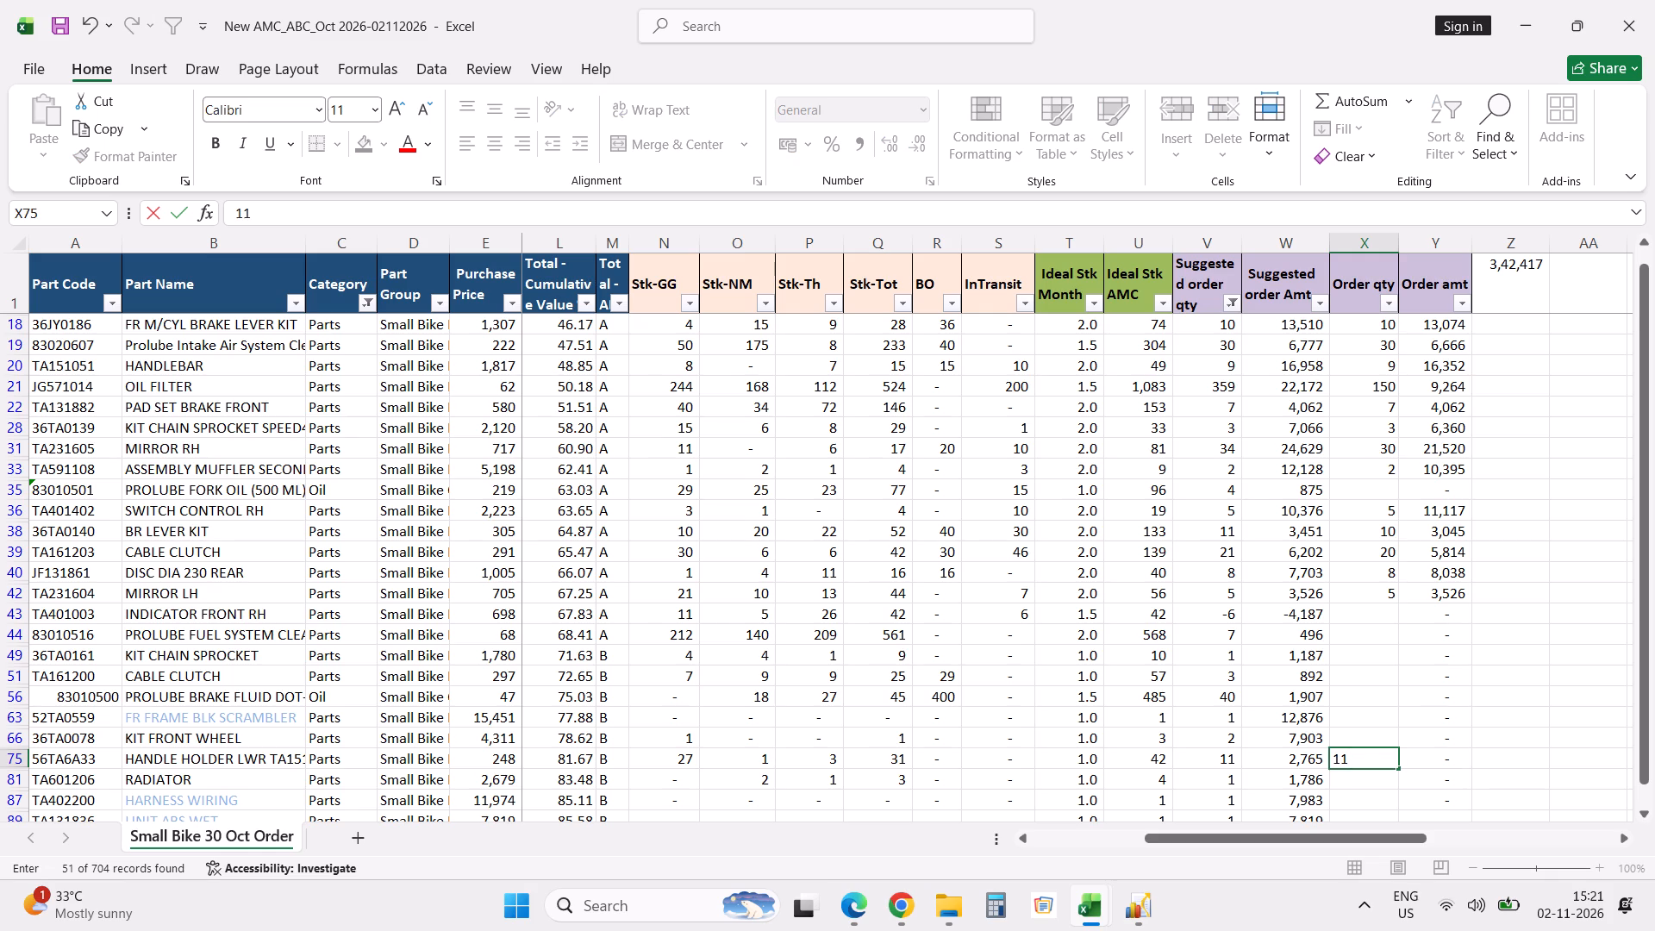
key(Down)
key(Down)
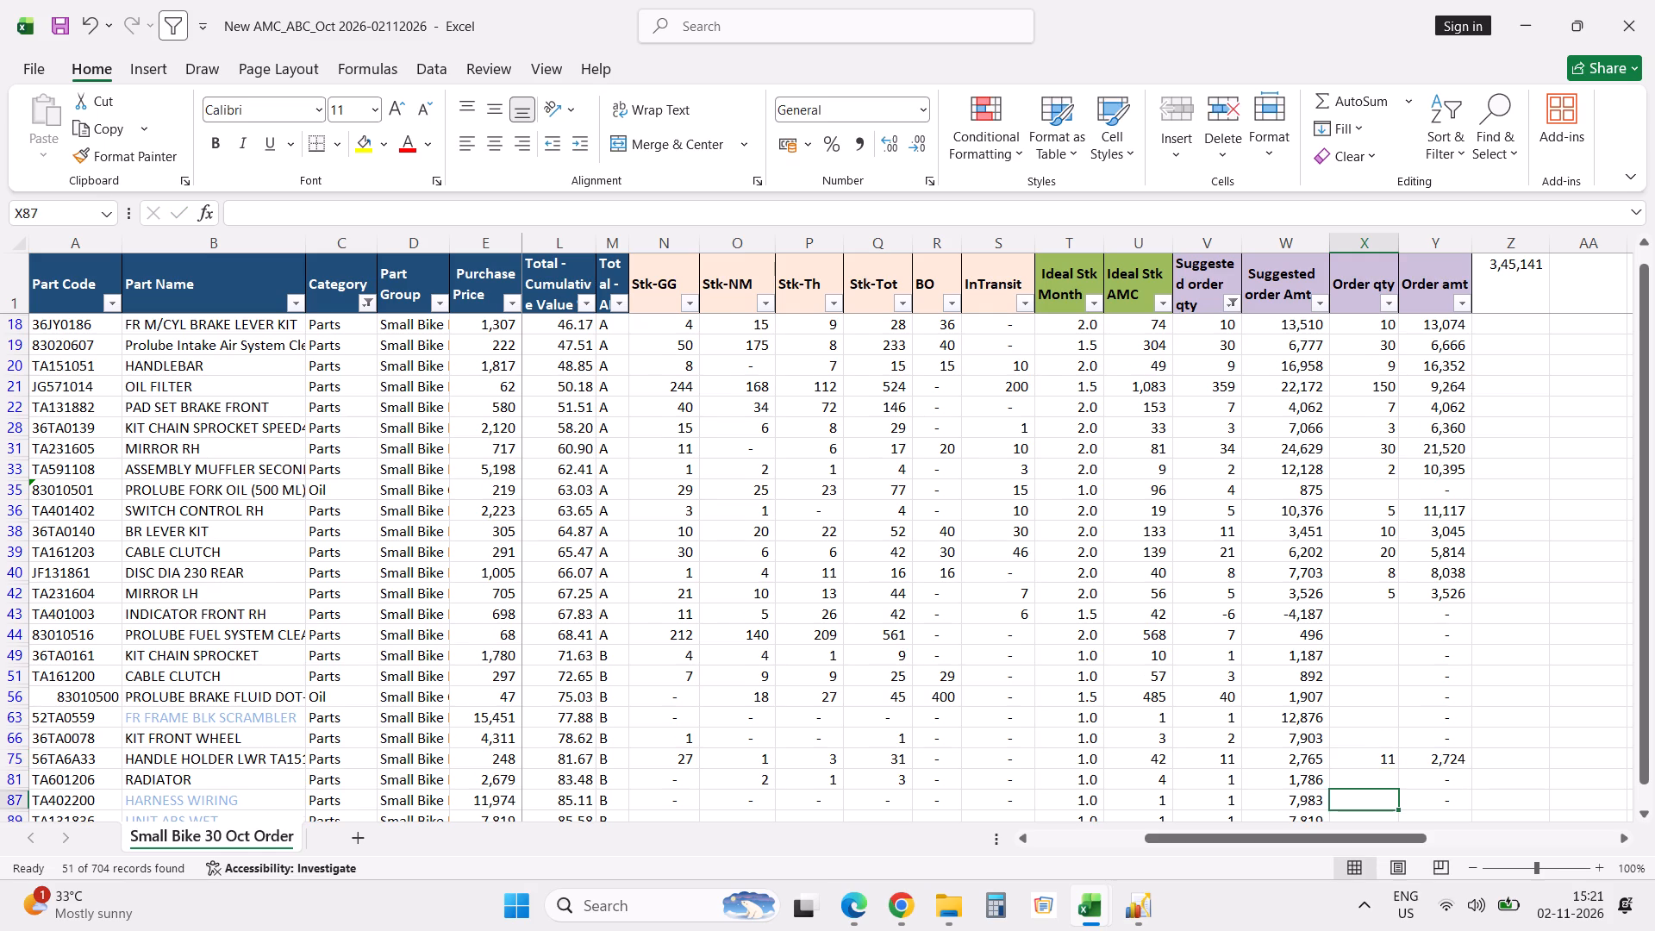
key(Down)
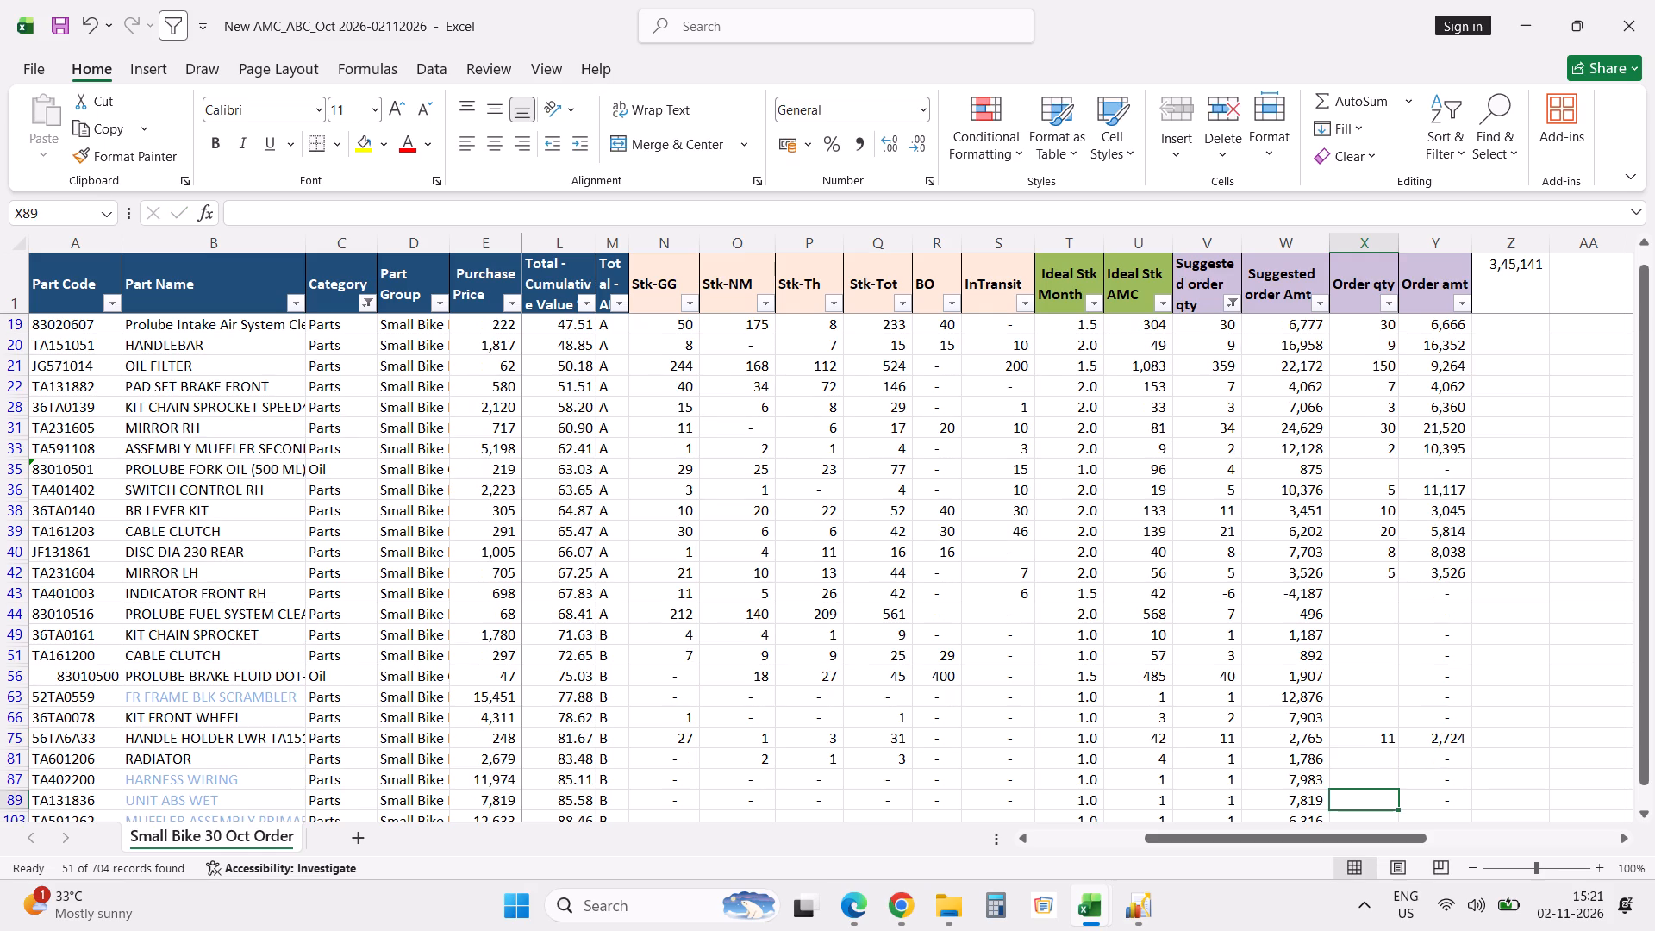
Switch to Excellon and examine the FR FRAME BLK SCRAMBLER ledger entries across all columns.
key(alt+Tab)
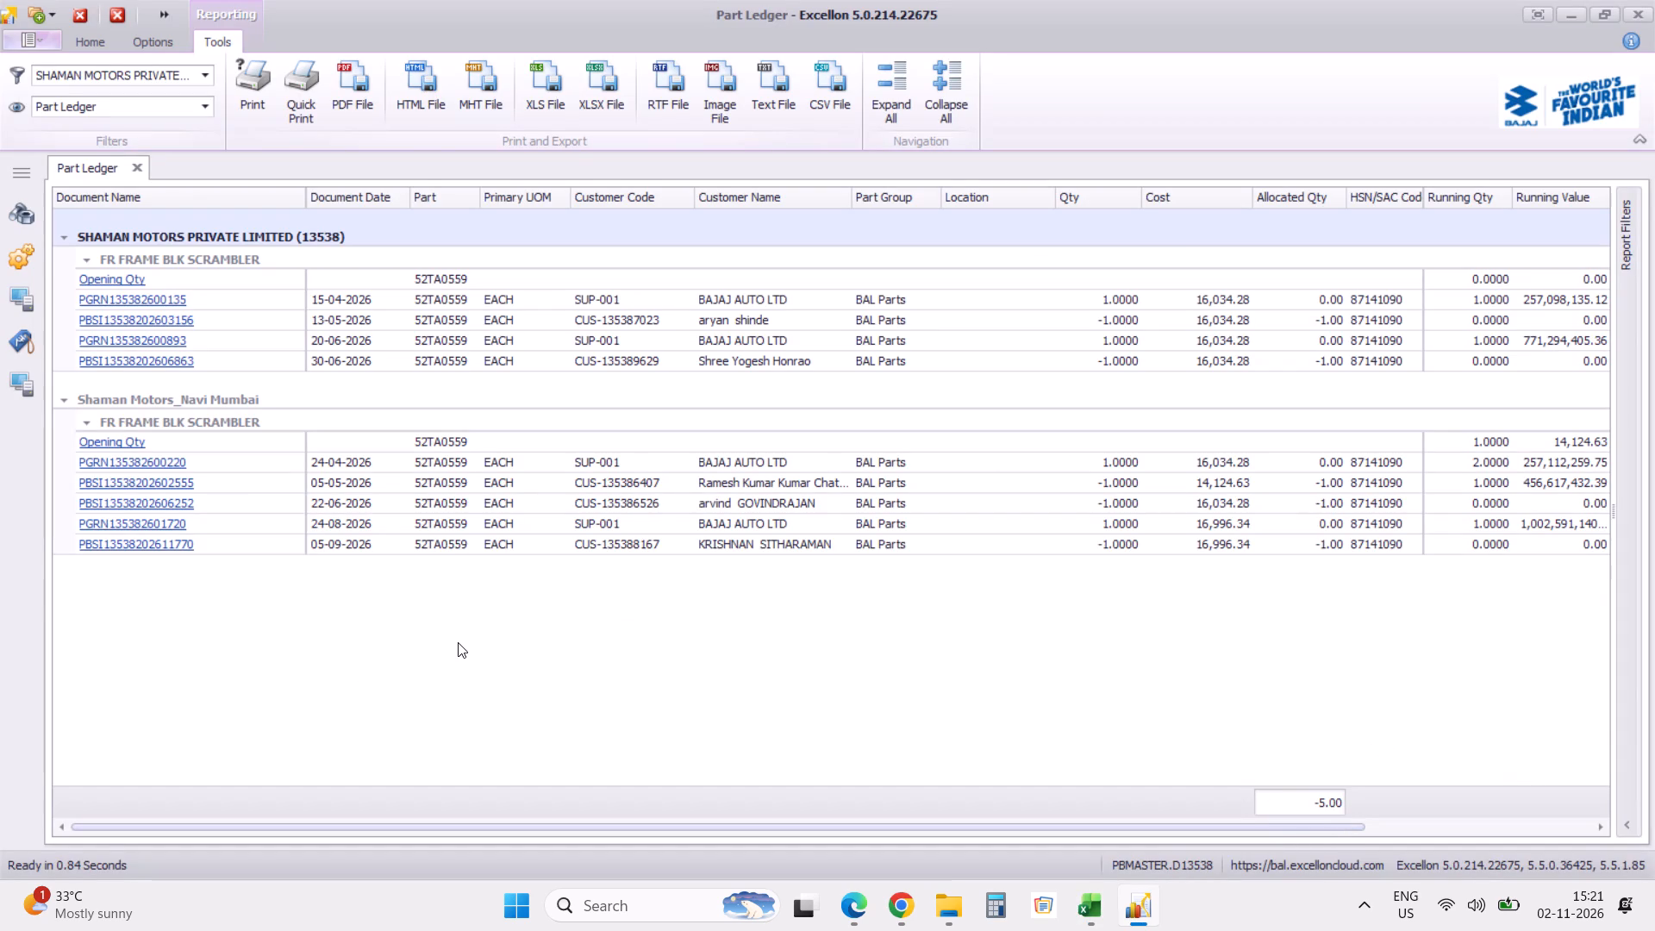
scroll(458, 642, right, 17)
scroll(458, 642, right, 7)
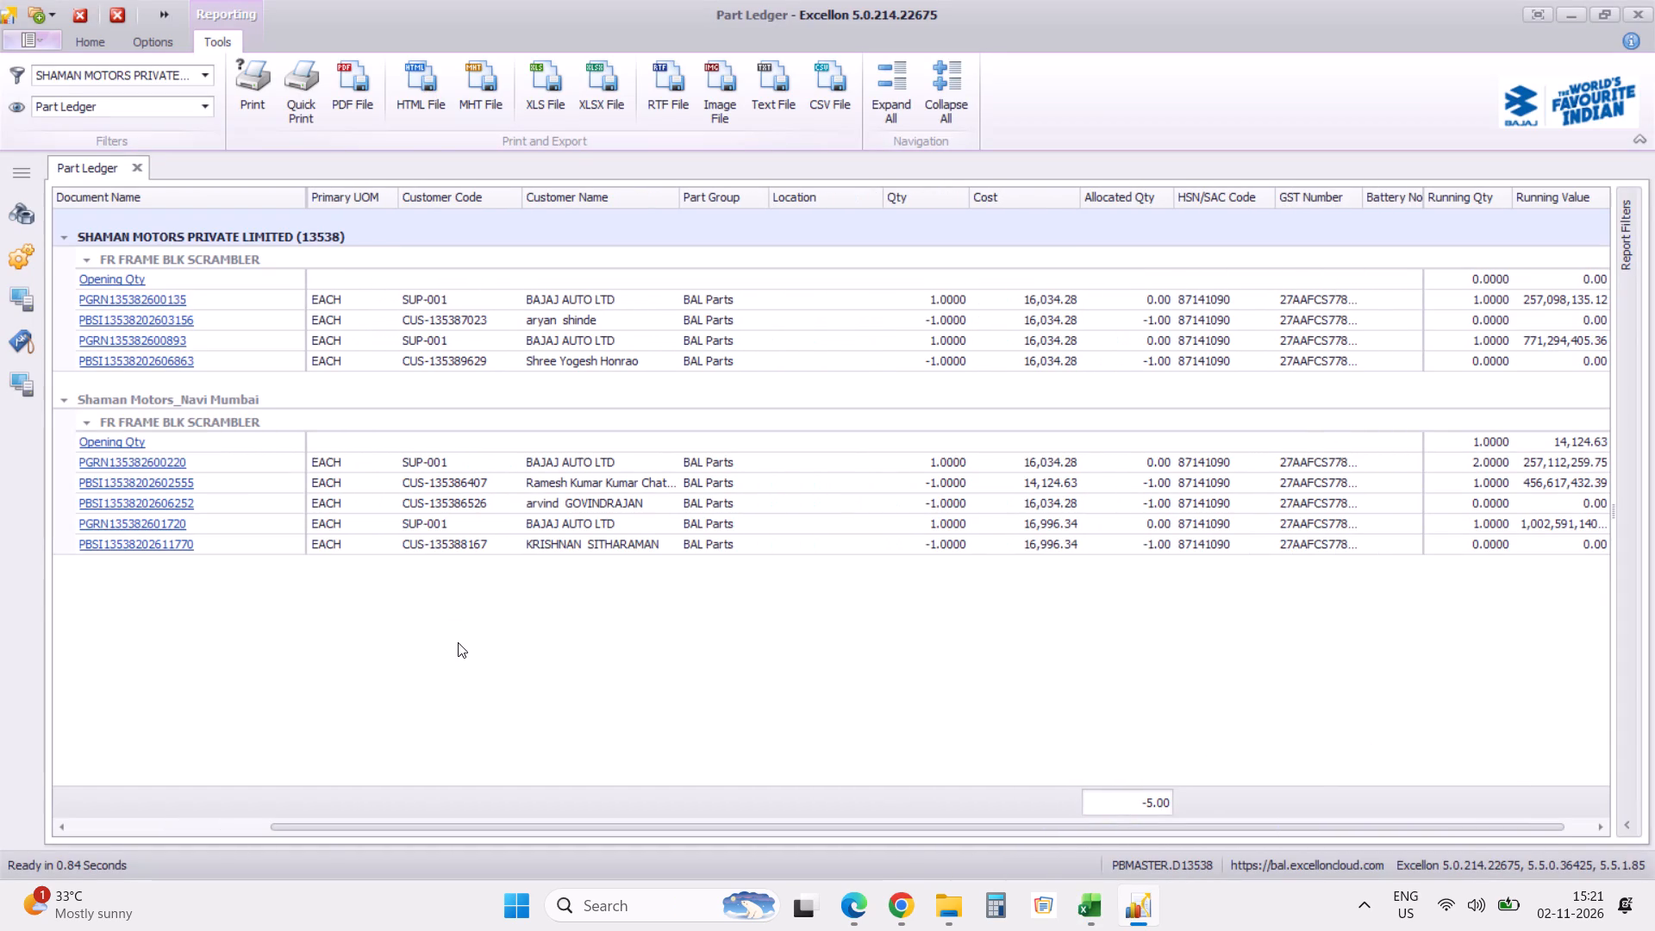
scroll(458, 642, right, 13)
scroll(458, 642, left, 16)
Copy harness wiring's part code TA402200 from the Excel workbook and generate its Year To Date Part Ledger in Excellon.
key(alt+Tab)
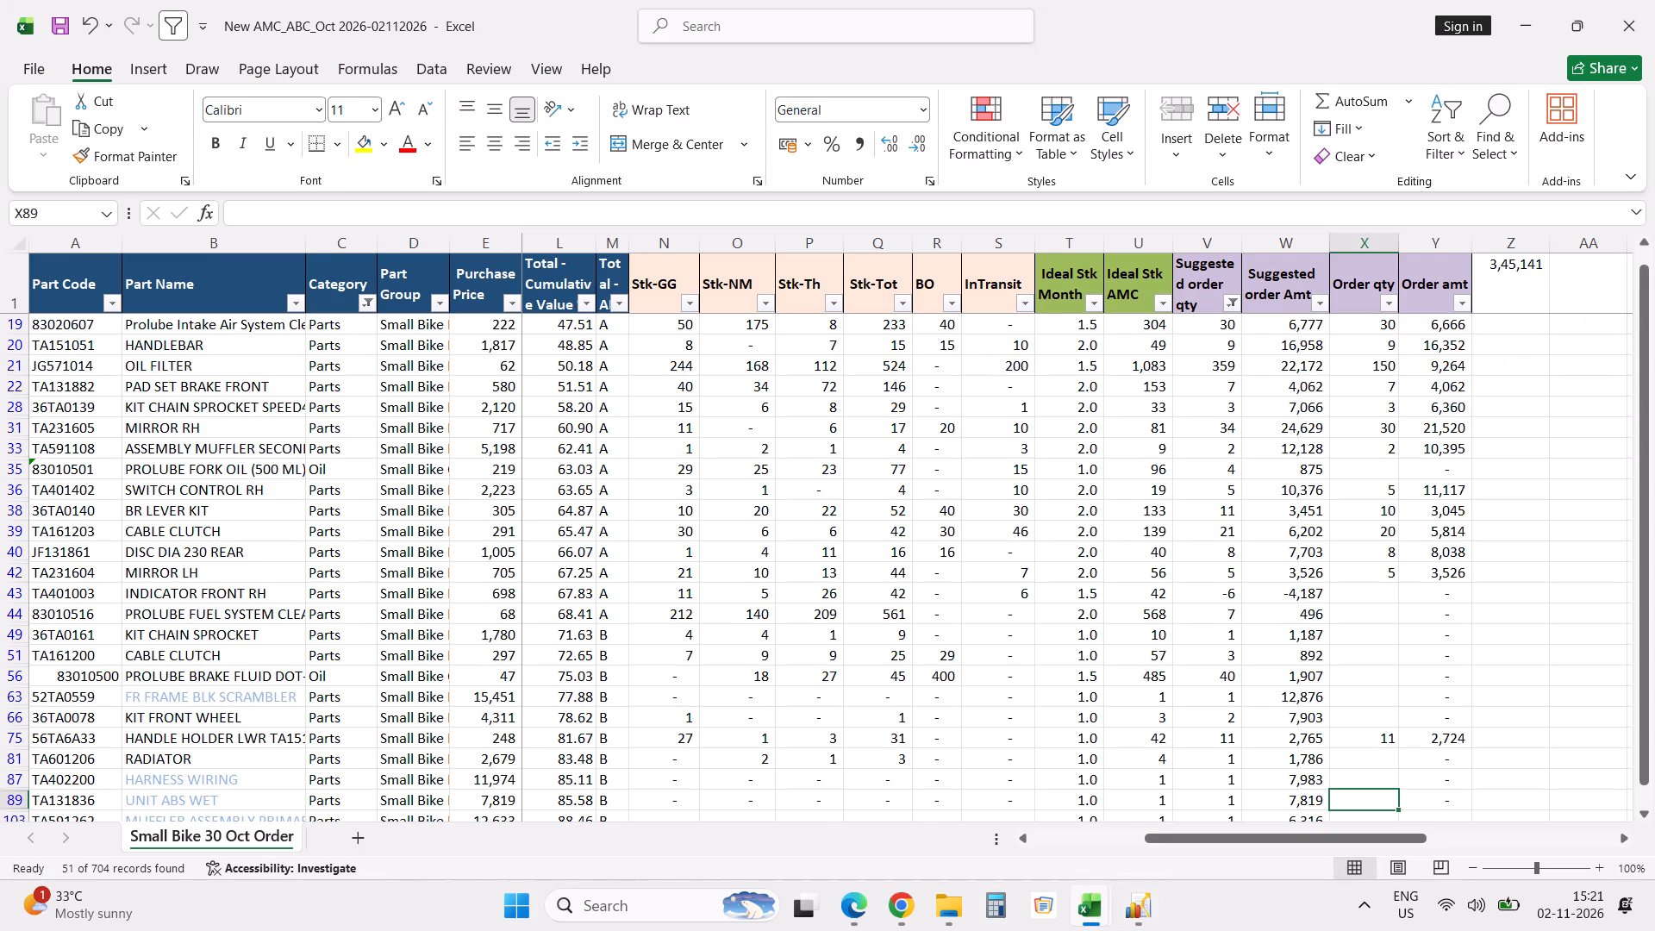
click(69, 780)
key(ctrl+c)
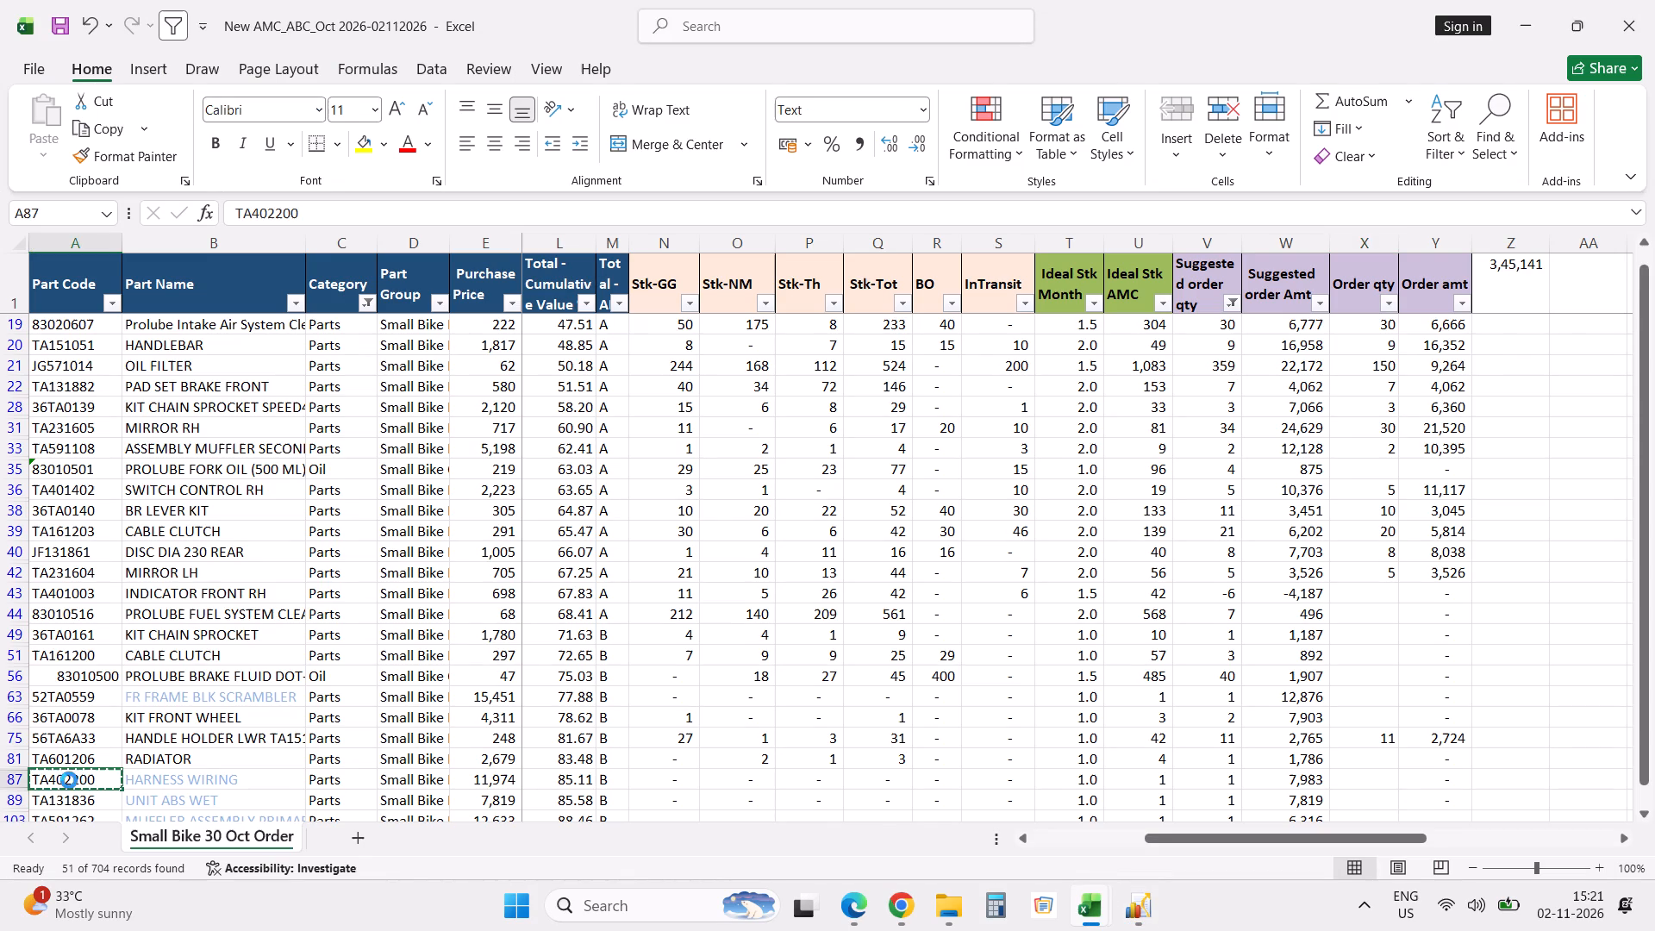
key(alt+Tab)
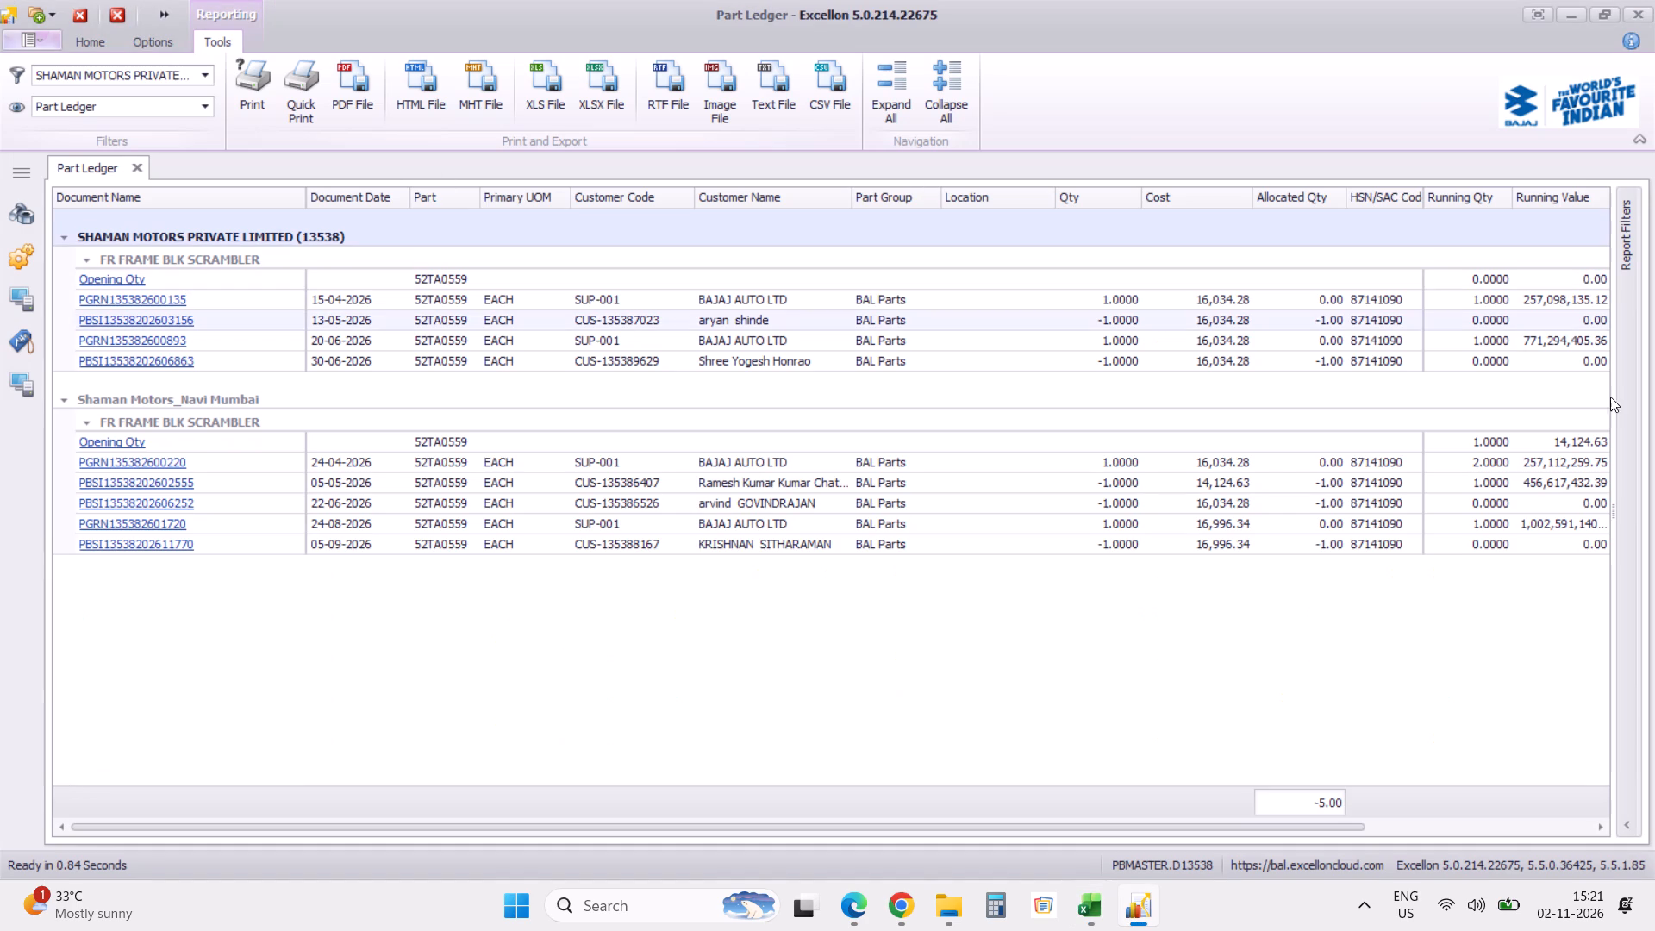
click(1628, 821)
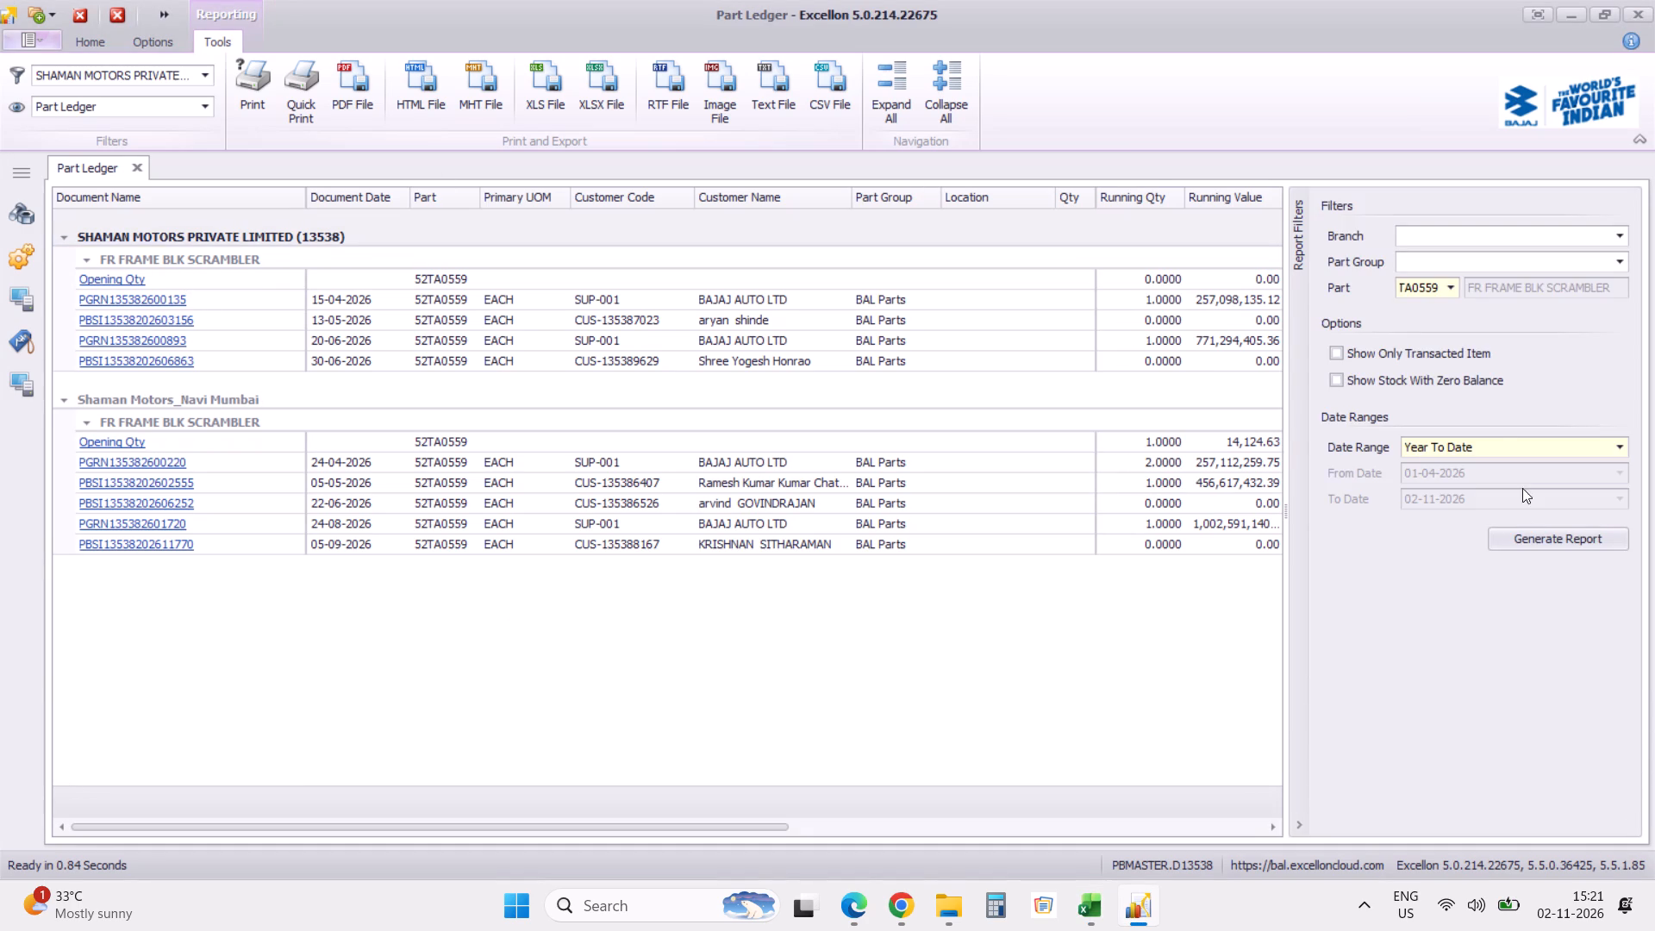
double_click(1404, 283)
key(ctrl+v)
key(Return)
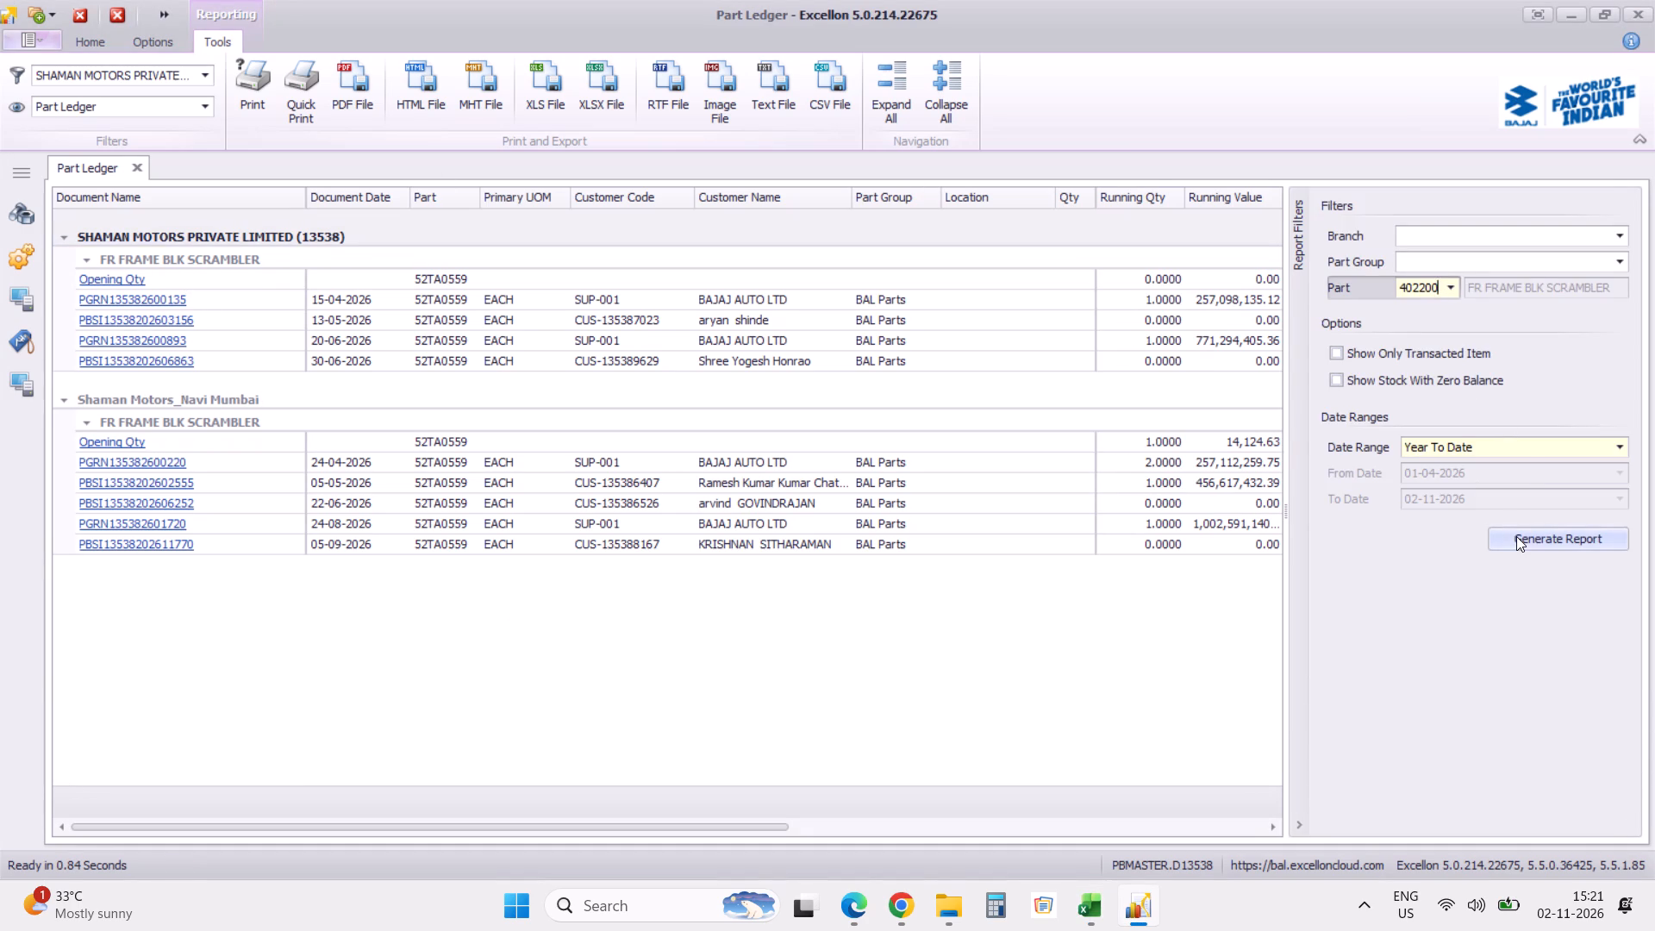
click(1516, 536)
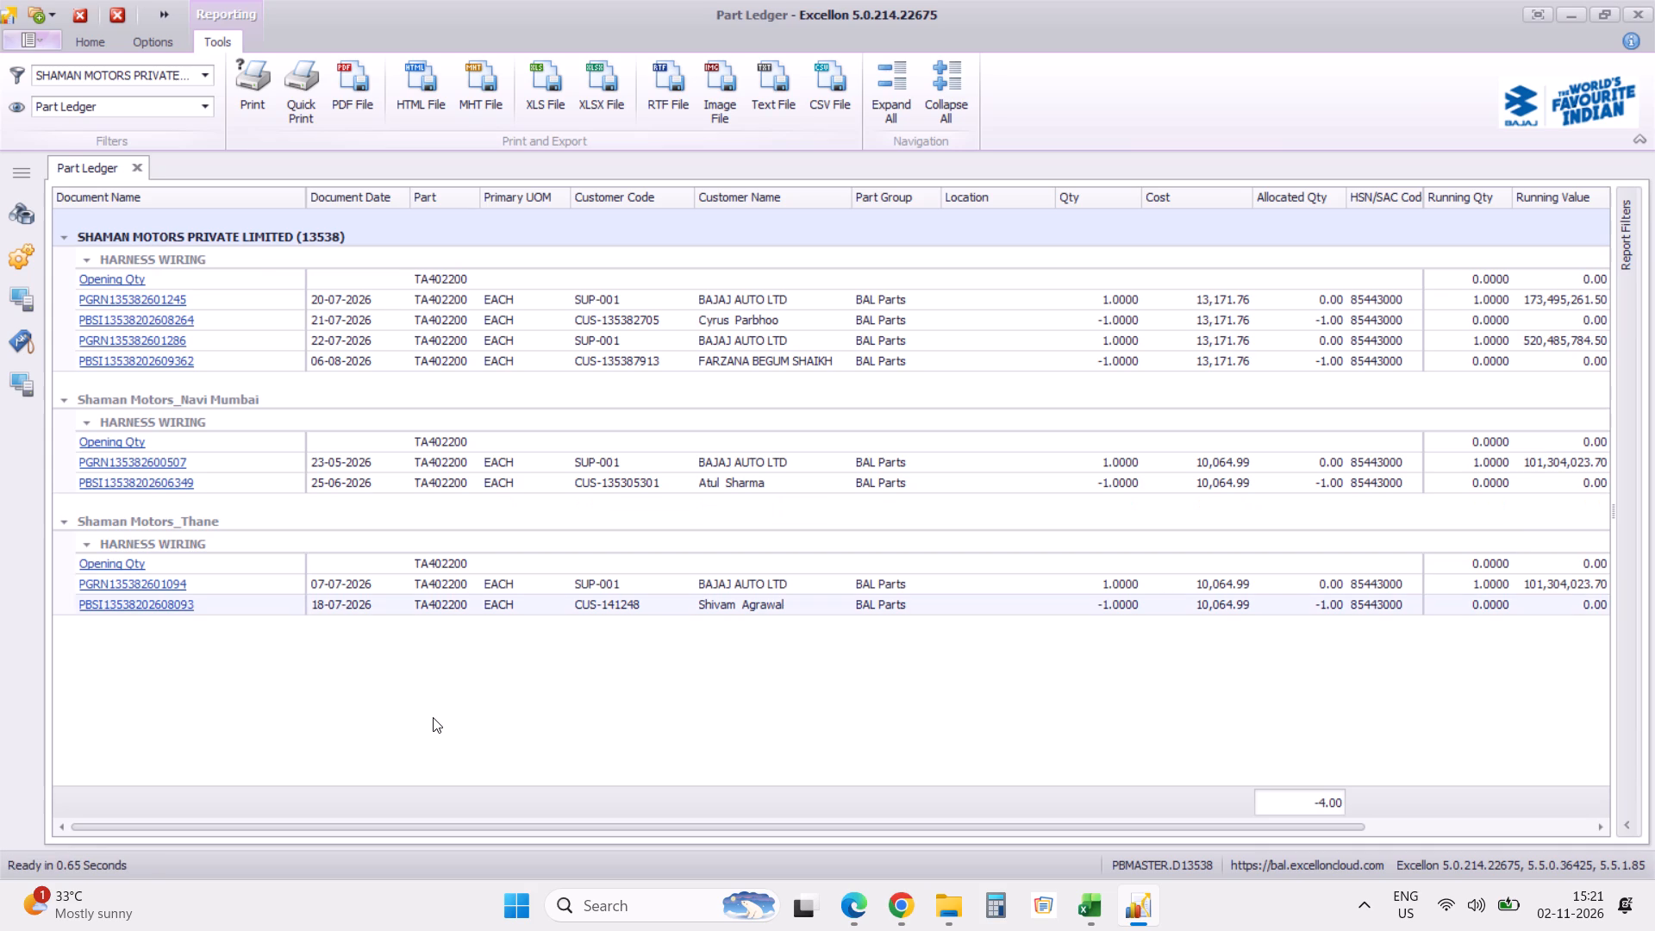
Return to the Excel workbook and review stock and suggested order quantities of the remaining parts down to the last row.
key(alt+Tab)
scroll(433, 717, down, 1)
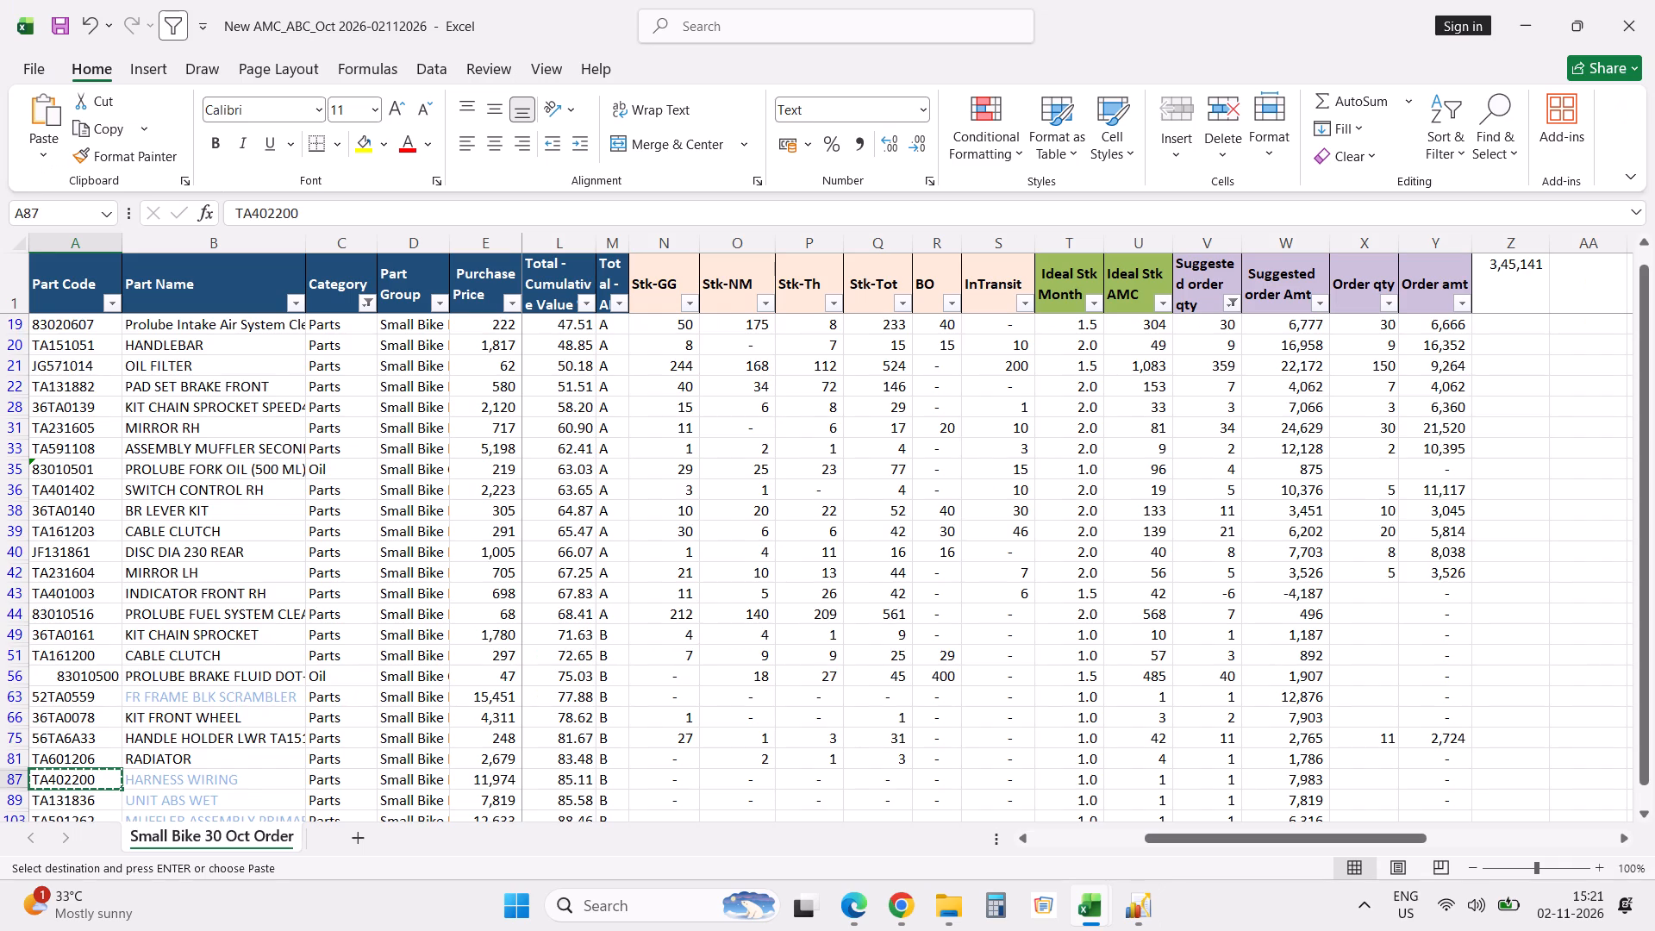
scroll(433, 717, down, 1)
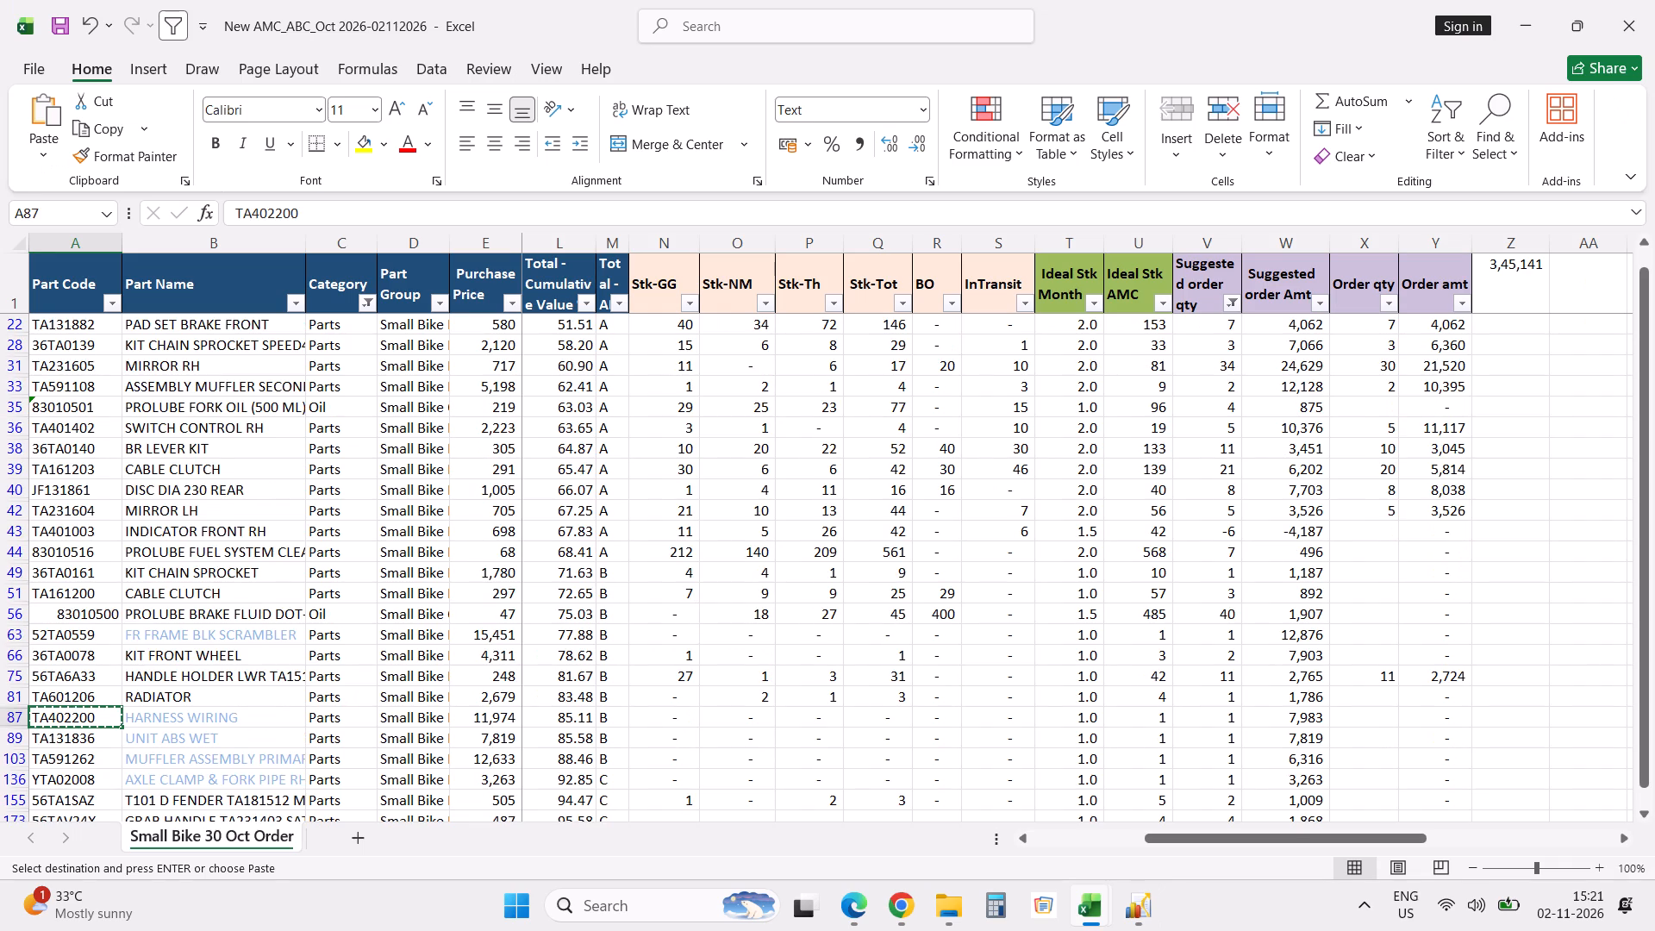
scroll(433, 717, down, 7)
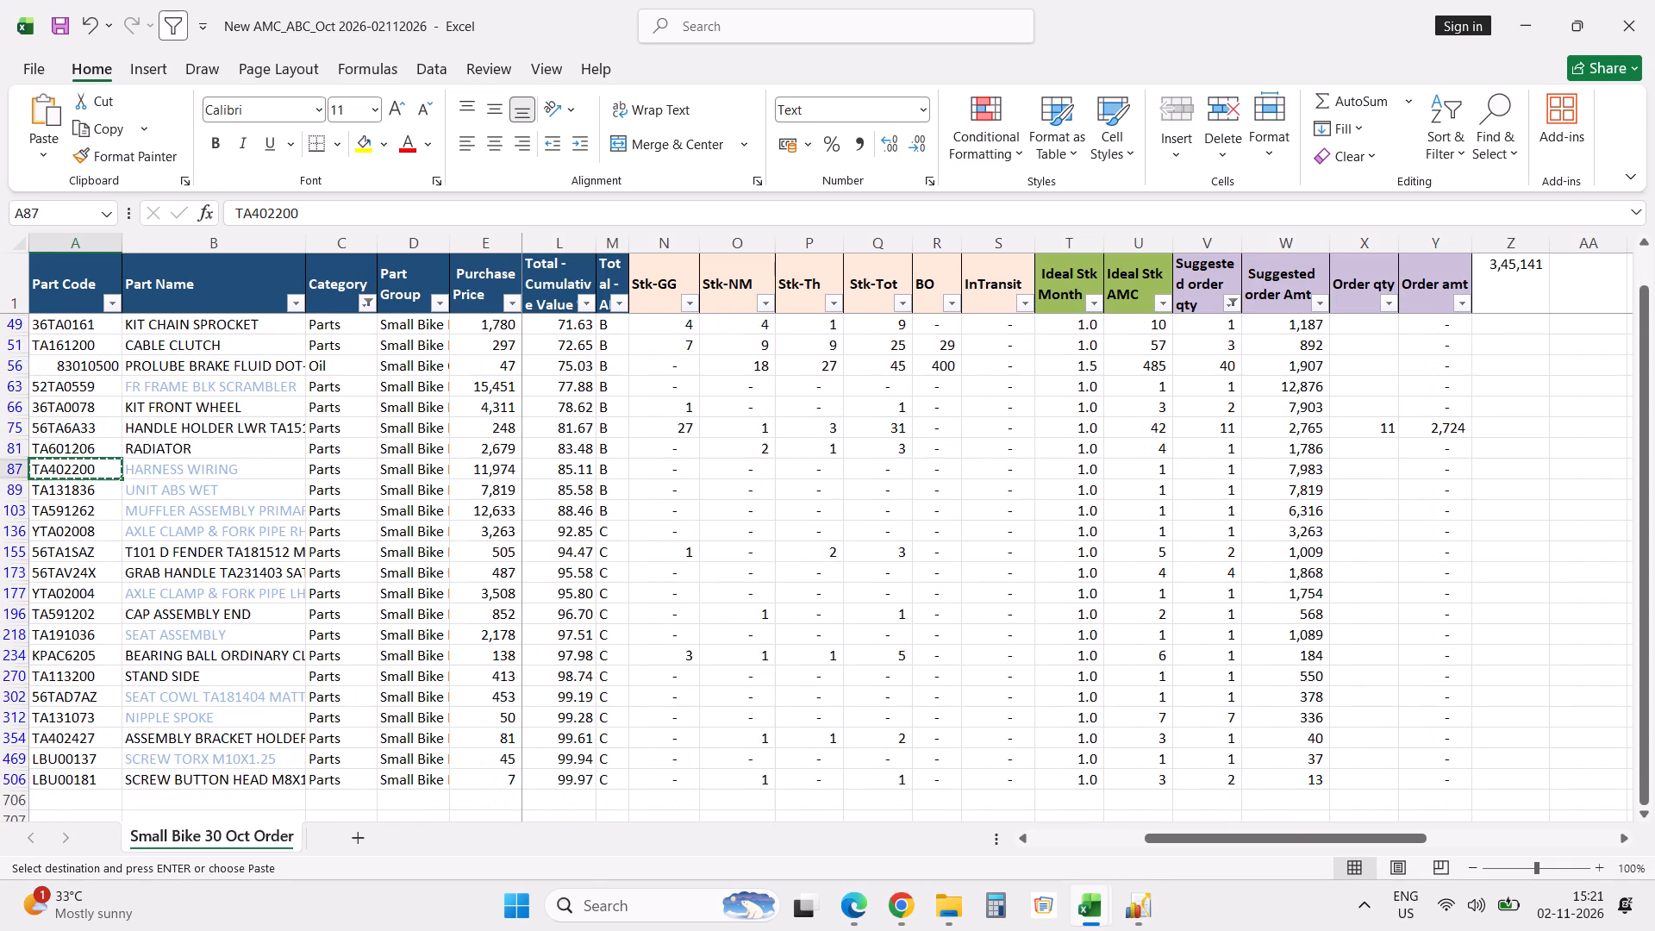
scroll(433, 717, down, 1)
scroll(433, 717, up, 4)
scroll(433, 717, up, 17)
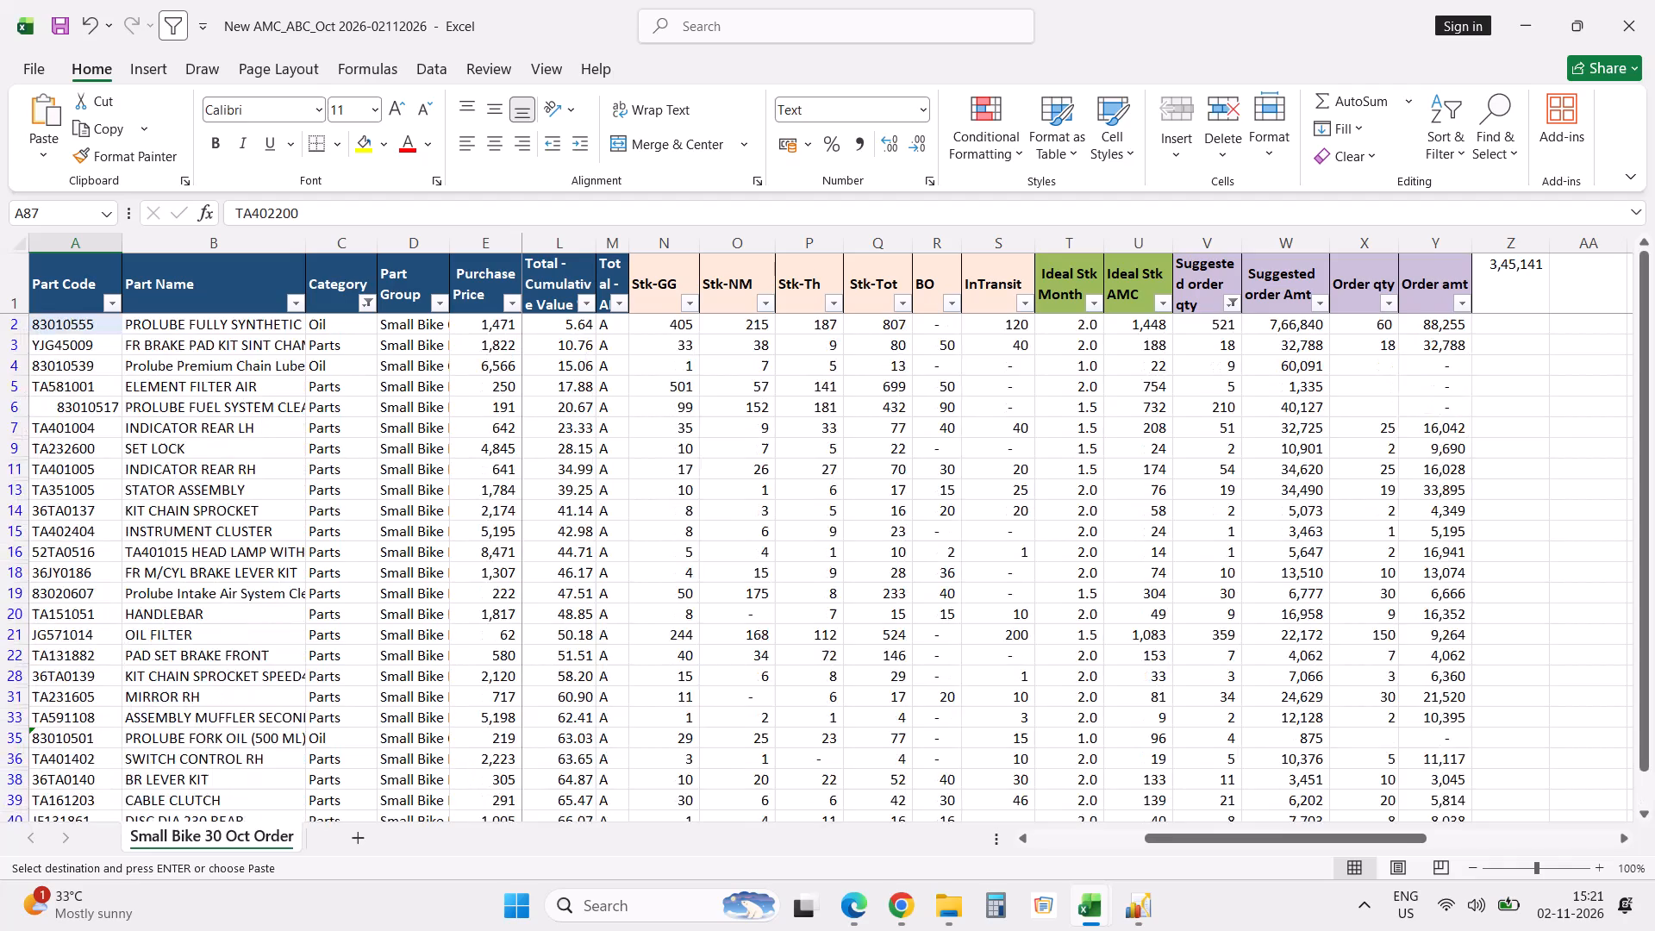
scroll(433, 717, up, 20)
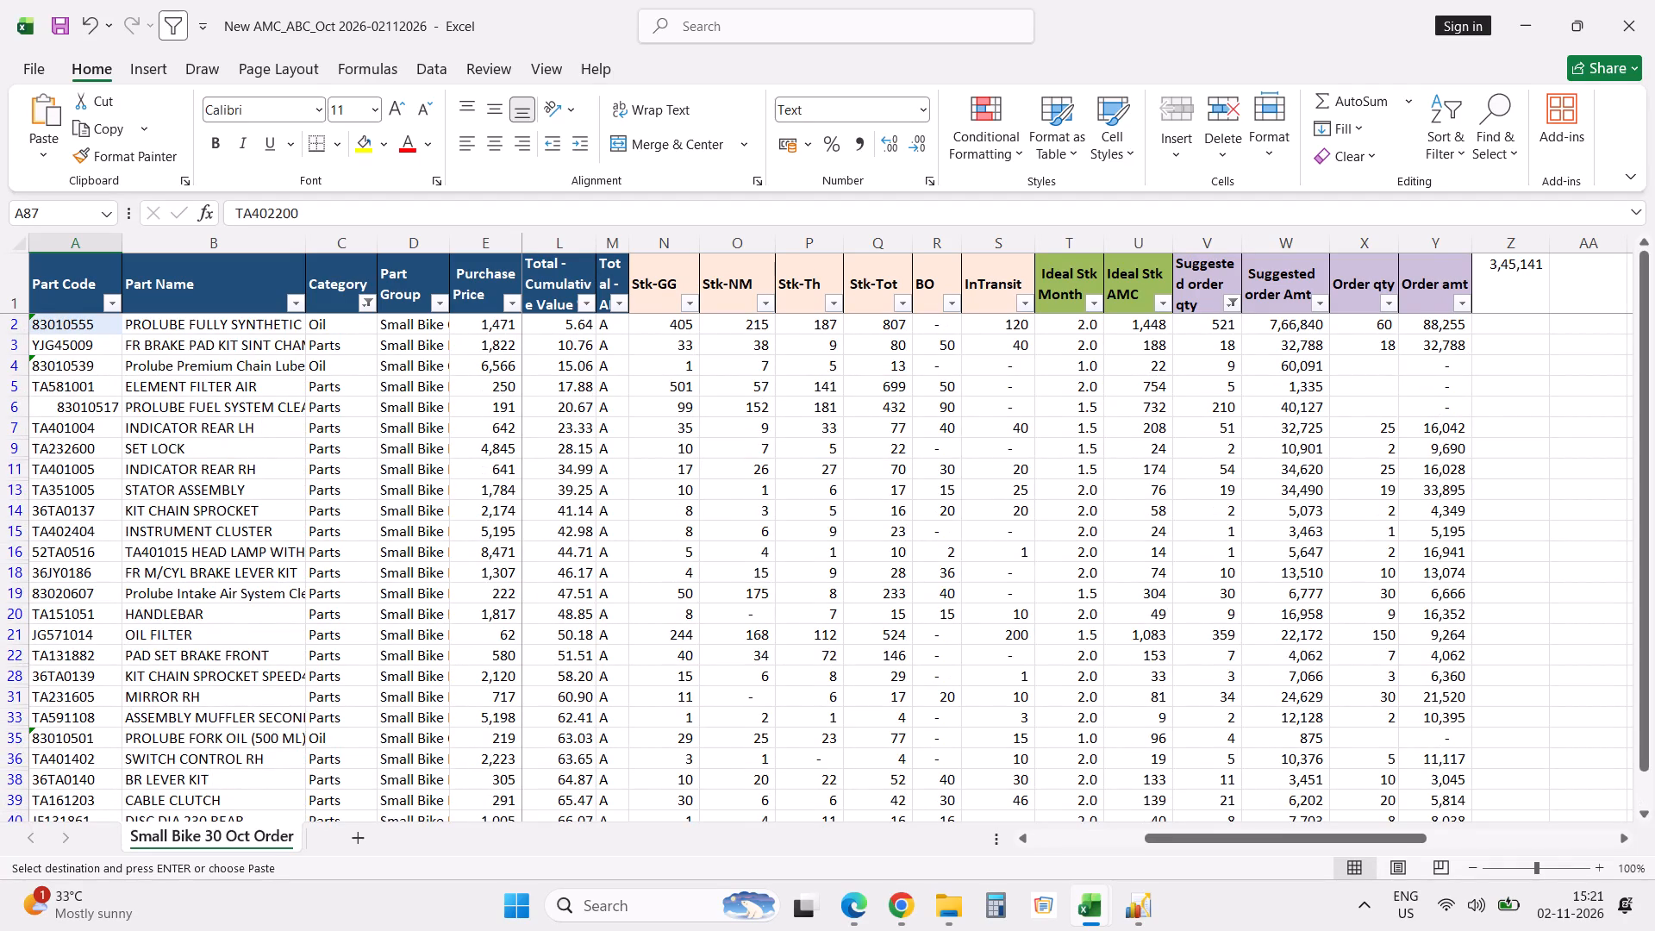
Reapply the filter on the Suggested order Amt column with all values selected.
click(1319, 305)
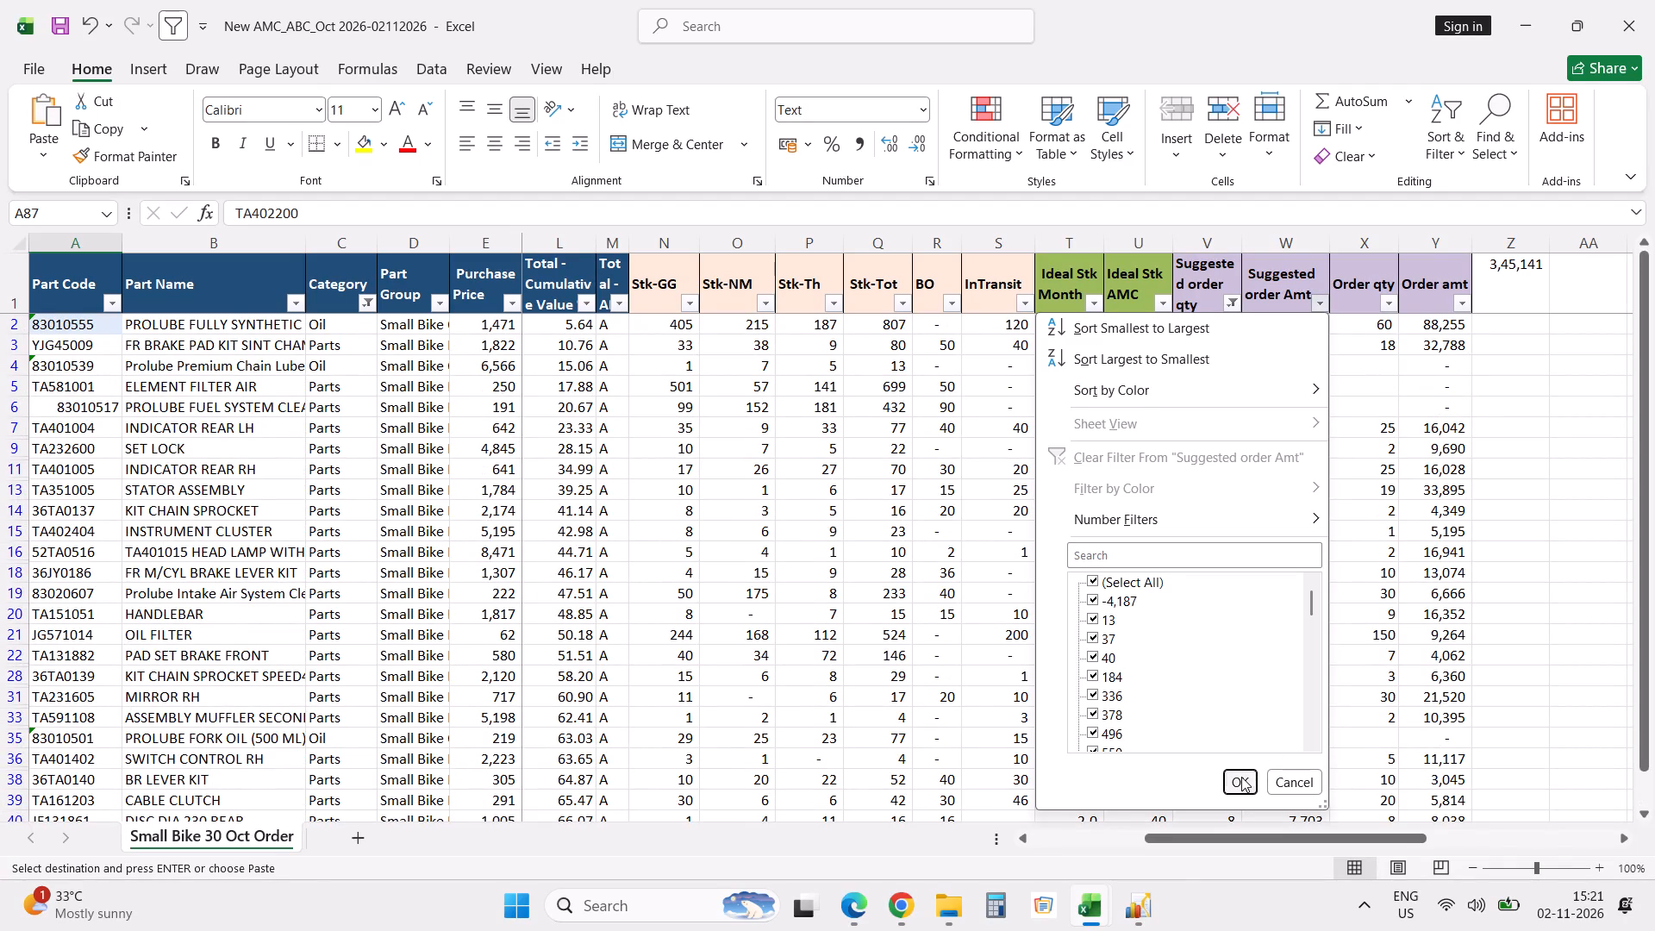
click(1241, 777)
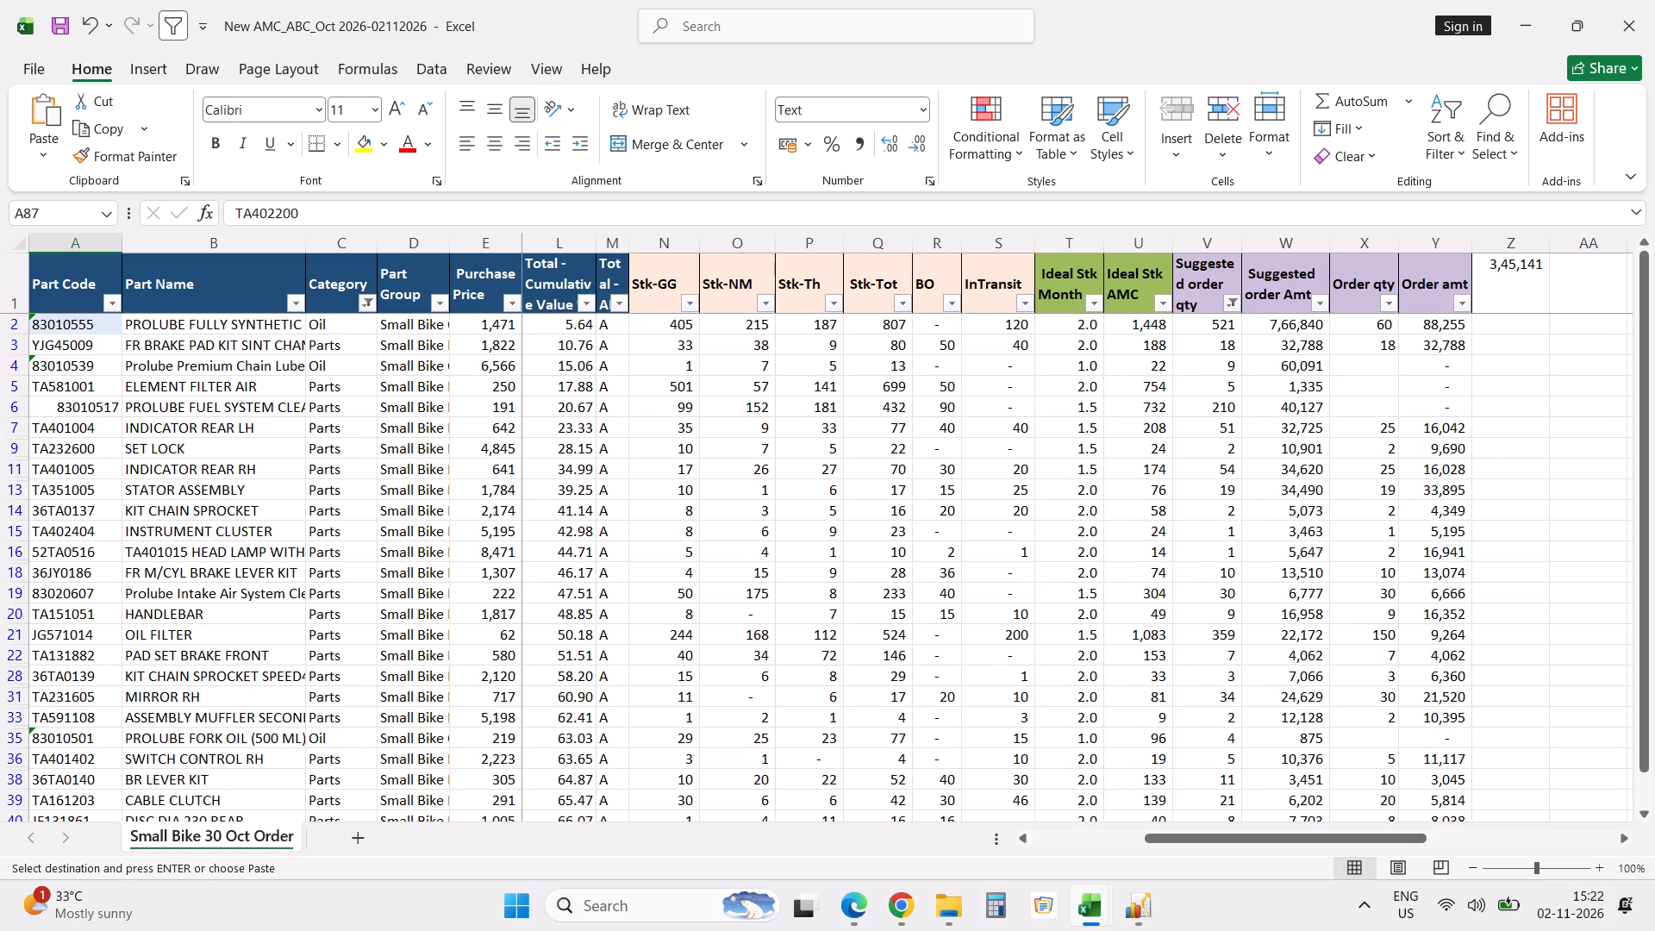
Change the Order qty to 15 for both indicator rear LH TA401004 and indicator rear RH TA401005.
click(1354, 418)
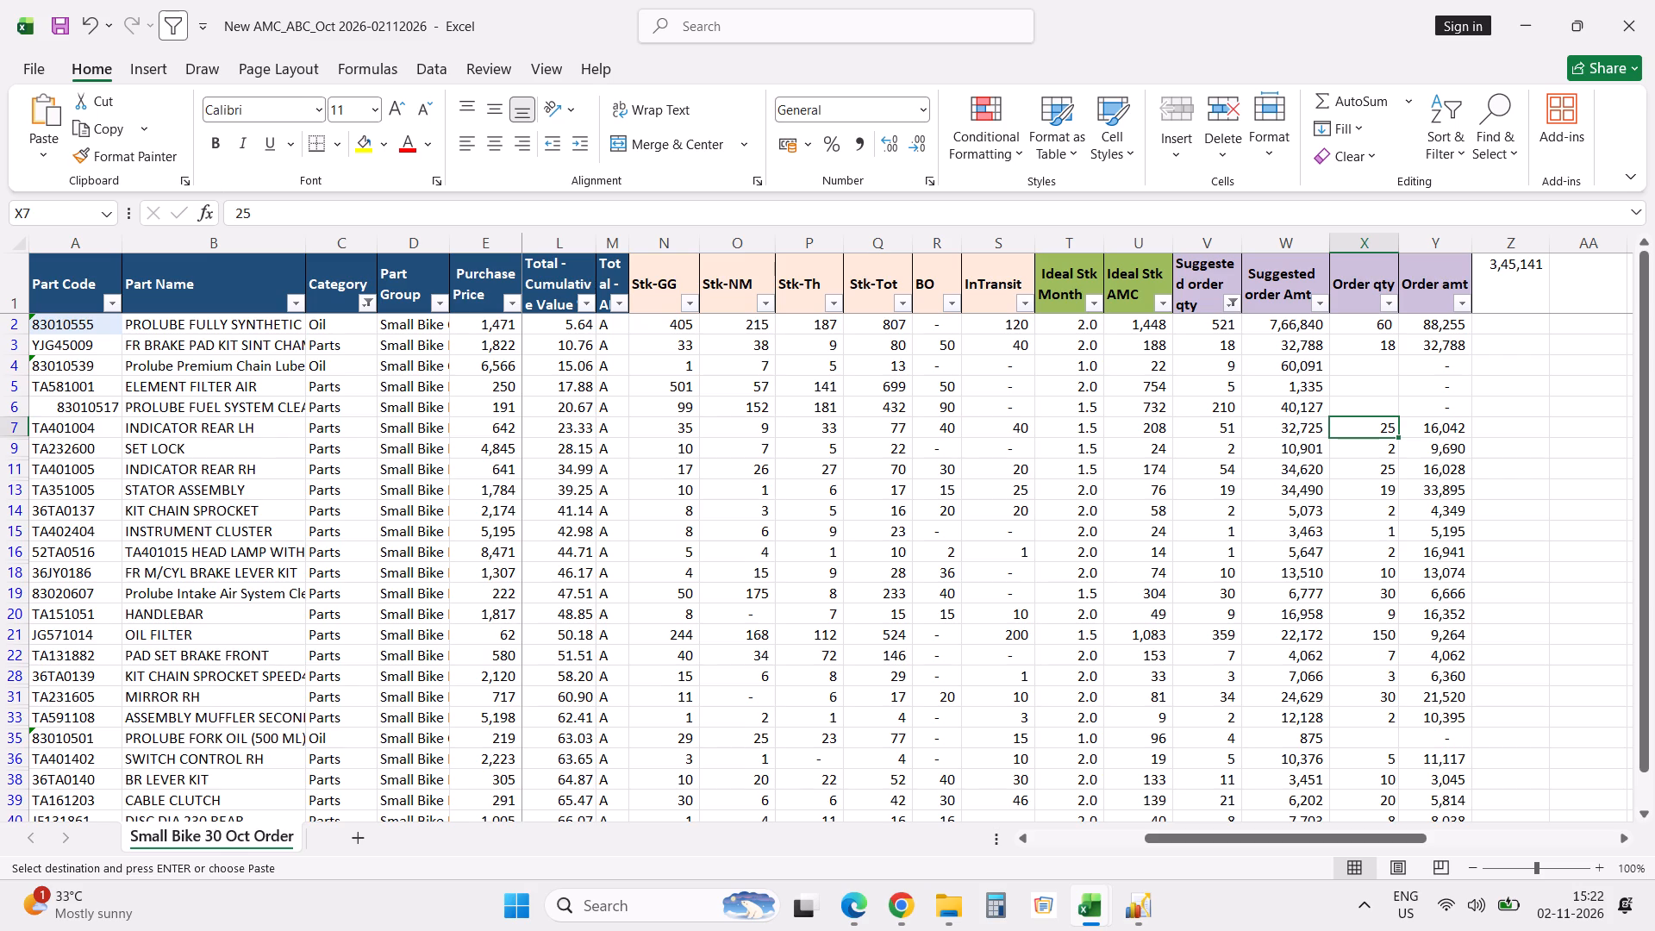
text(15)
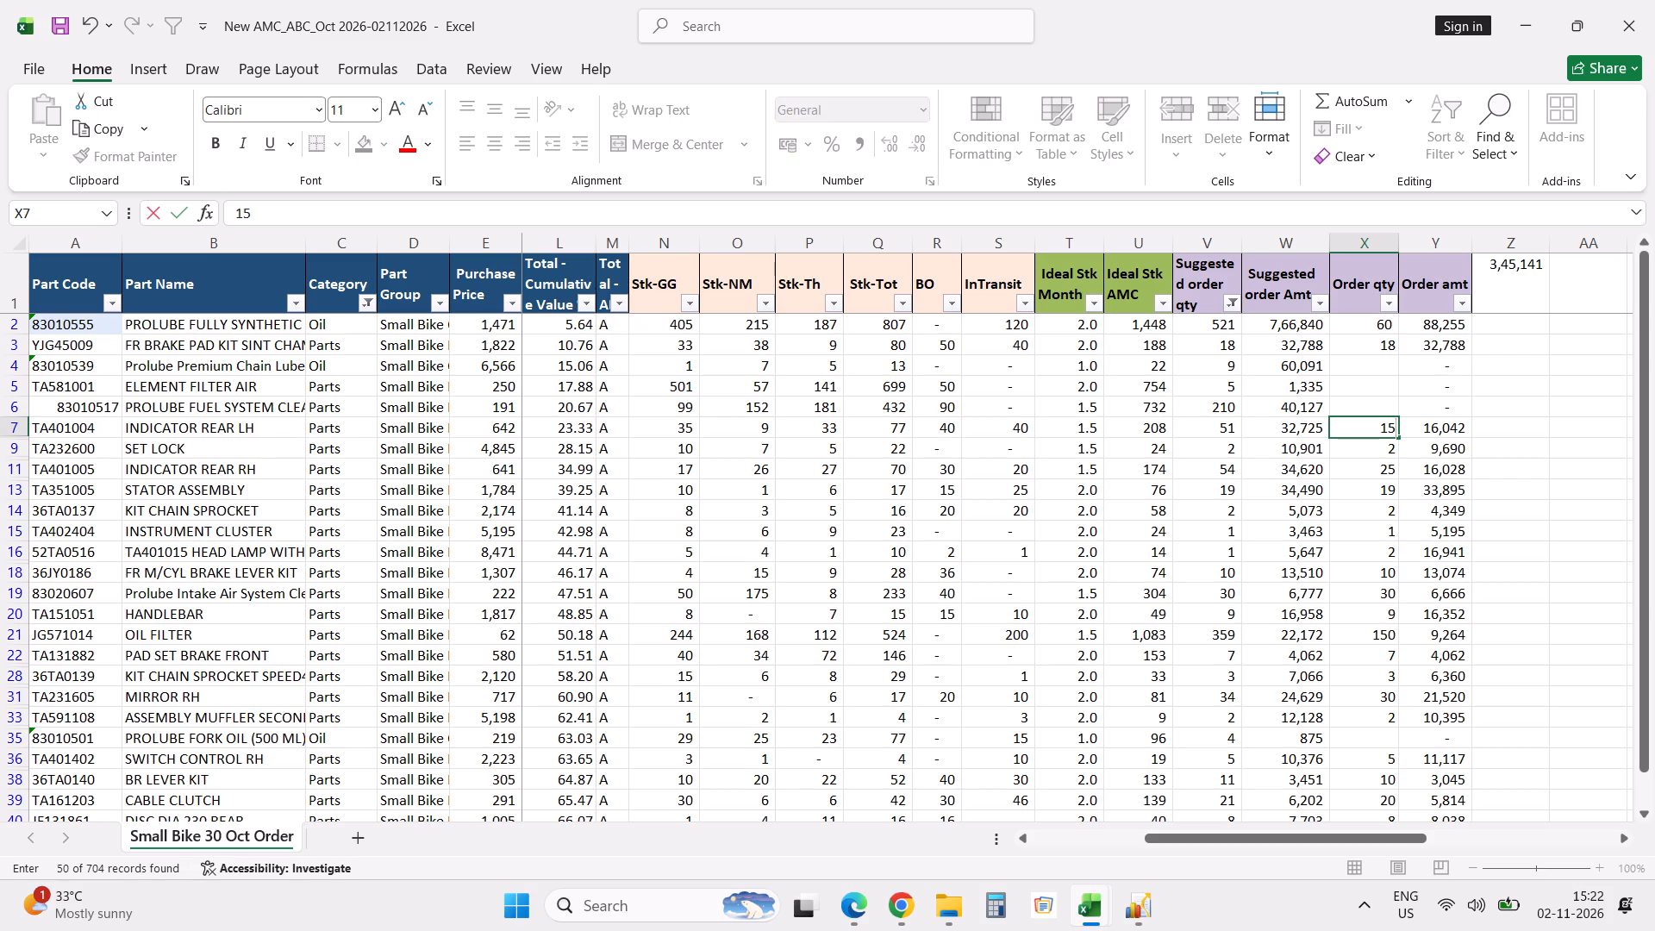
key(Return)
key(Return)
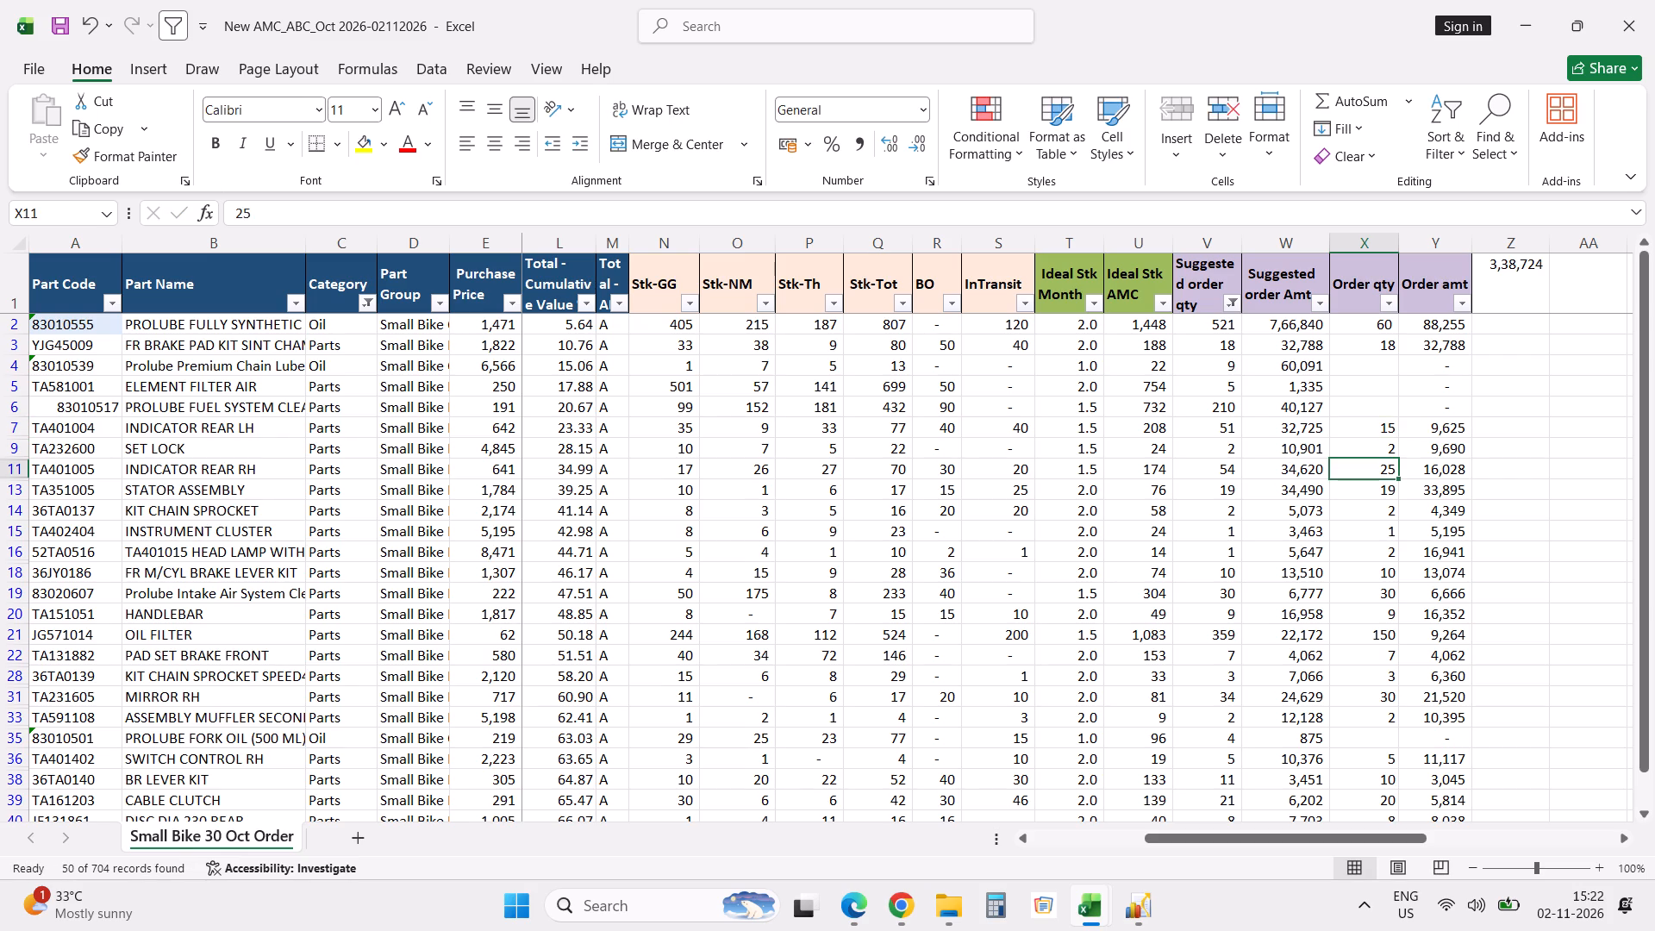
text(15)
key(Return)
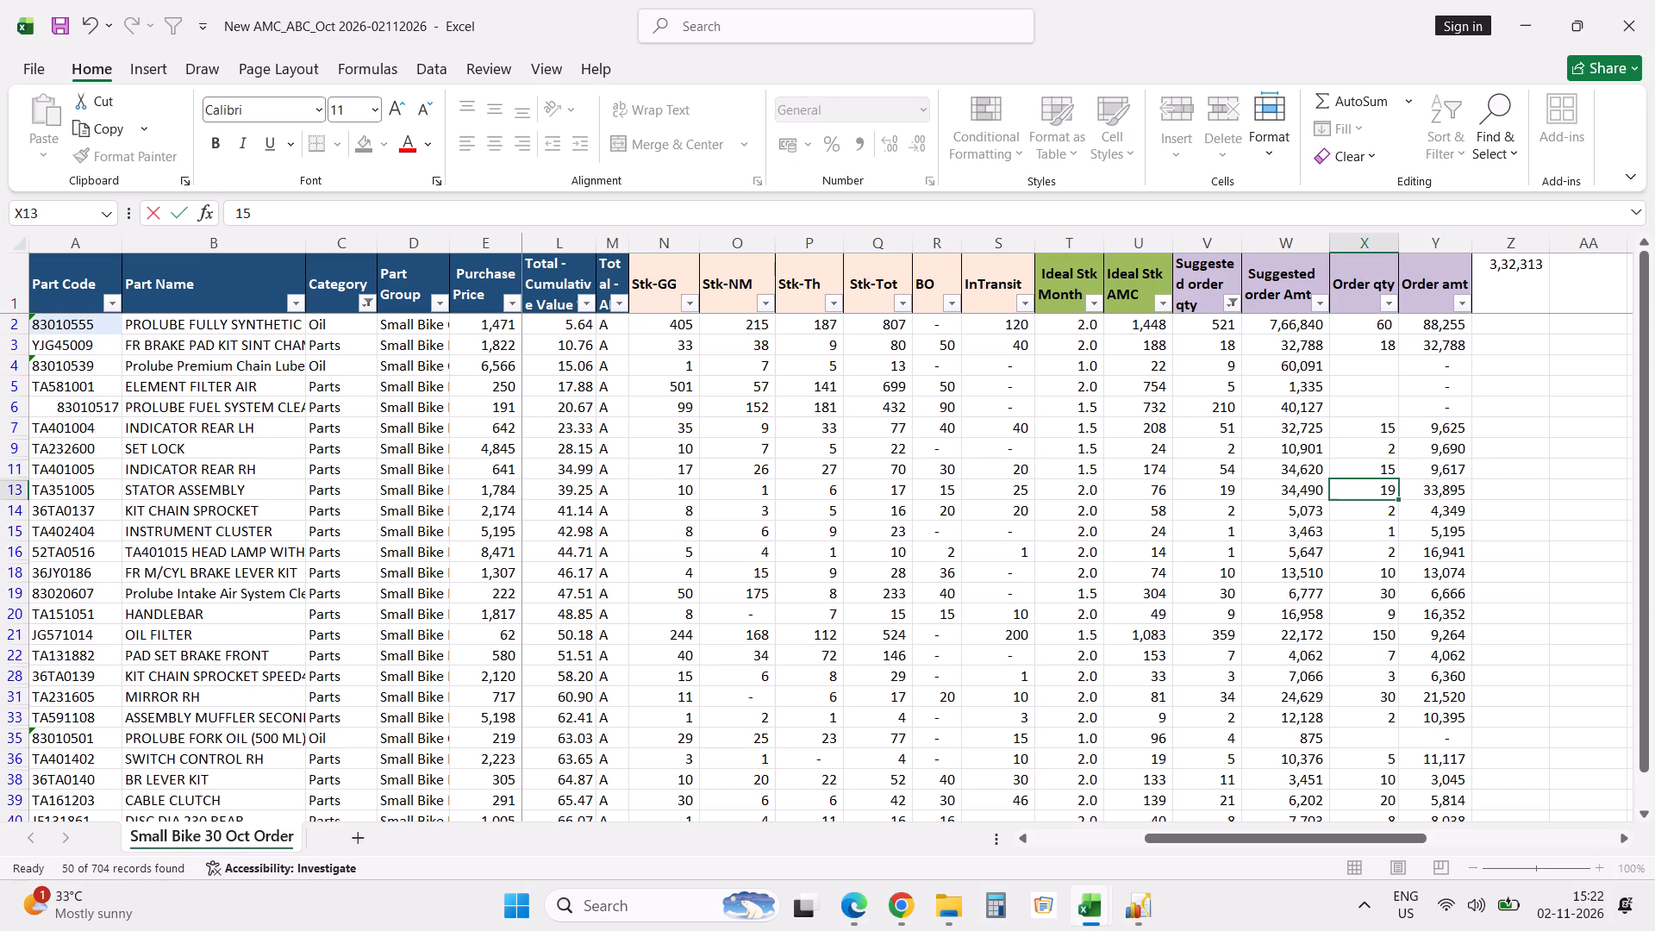
Lower the Order qty of stator assembly TA351005 to 15 and reduce it further to 9.
text(15)
key(Return)
key(Up)
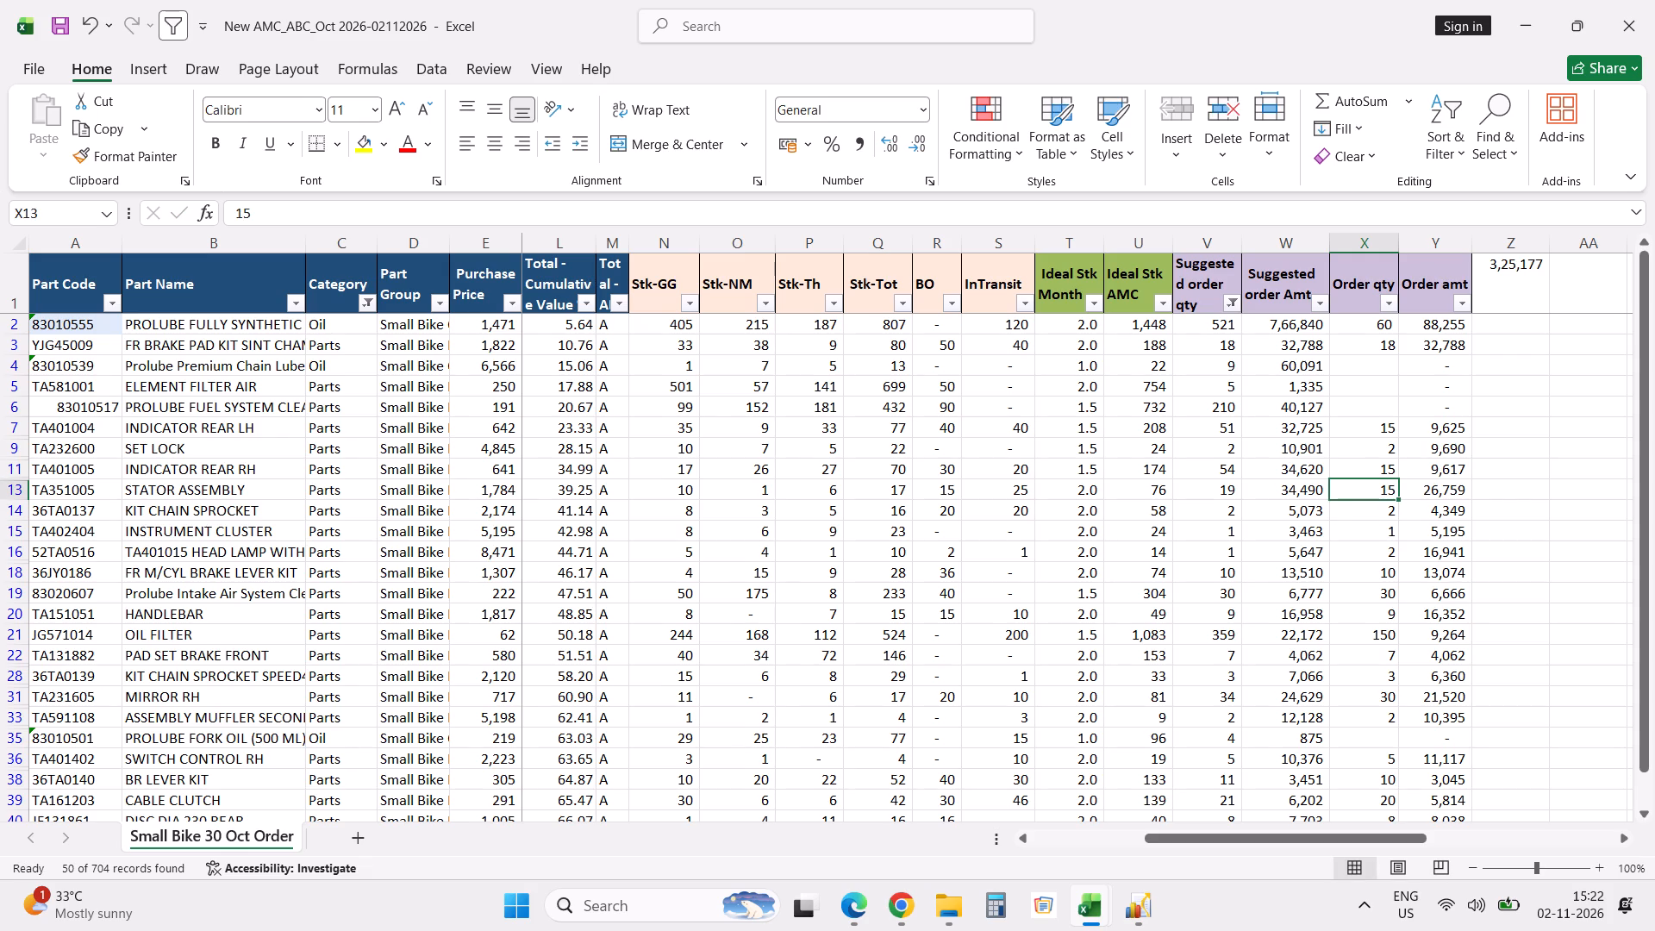
key(9)
key(Return)
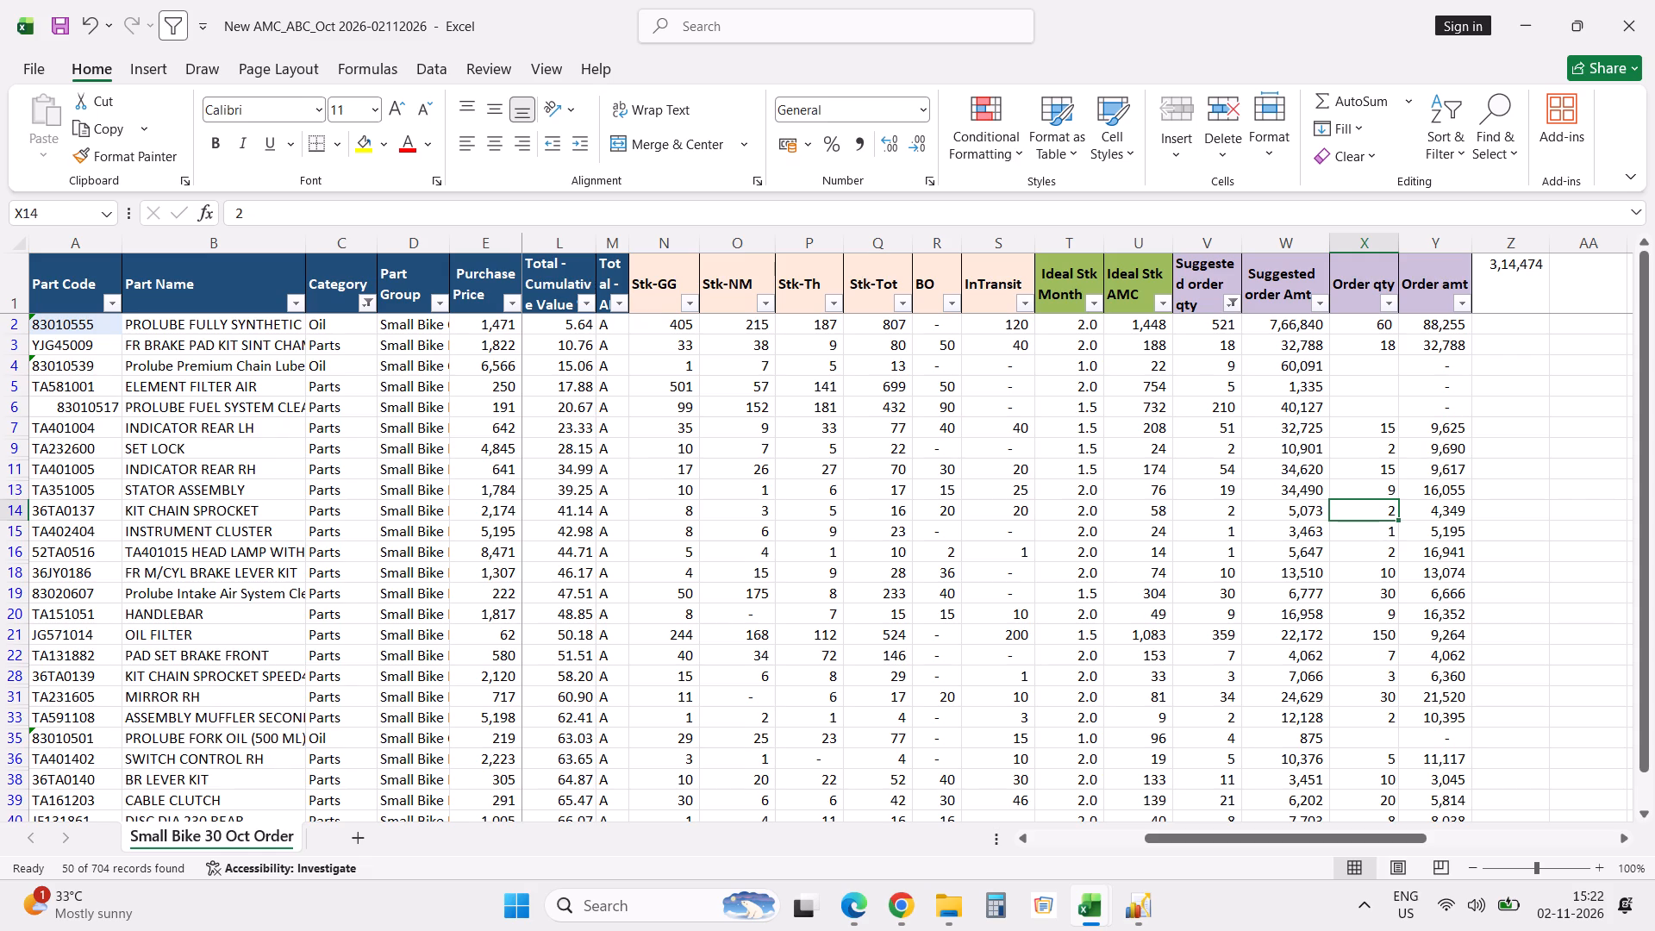
Set the Order qty to 6 for front M/CYL brake lever kit 36JY0186 and 15 for Prolube intake air system cleaner 83020607.
key(Return)
key(Return)
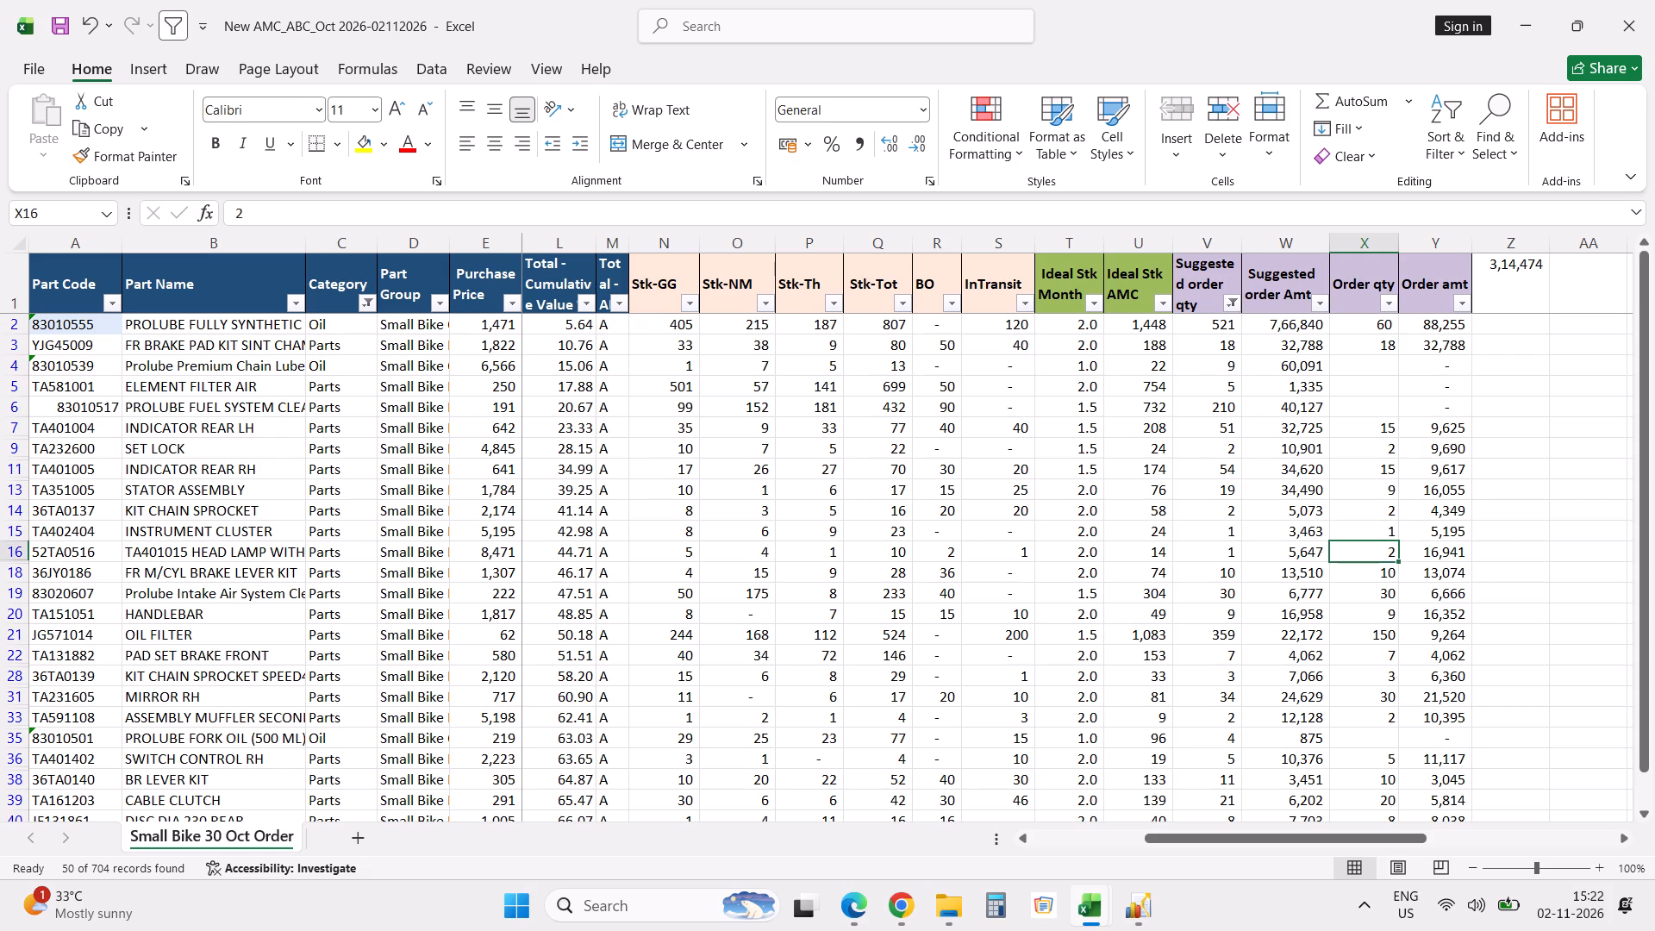
key(Return)
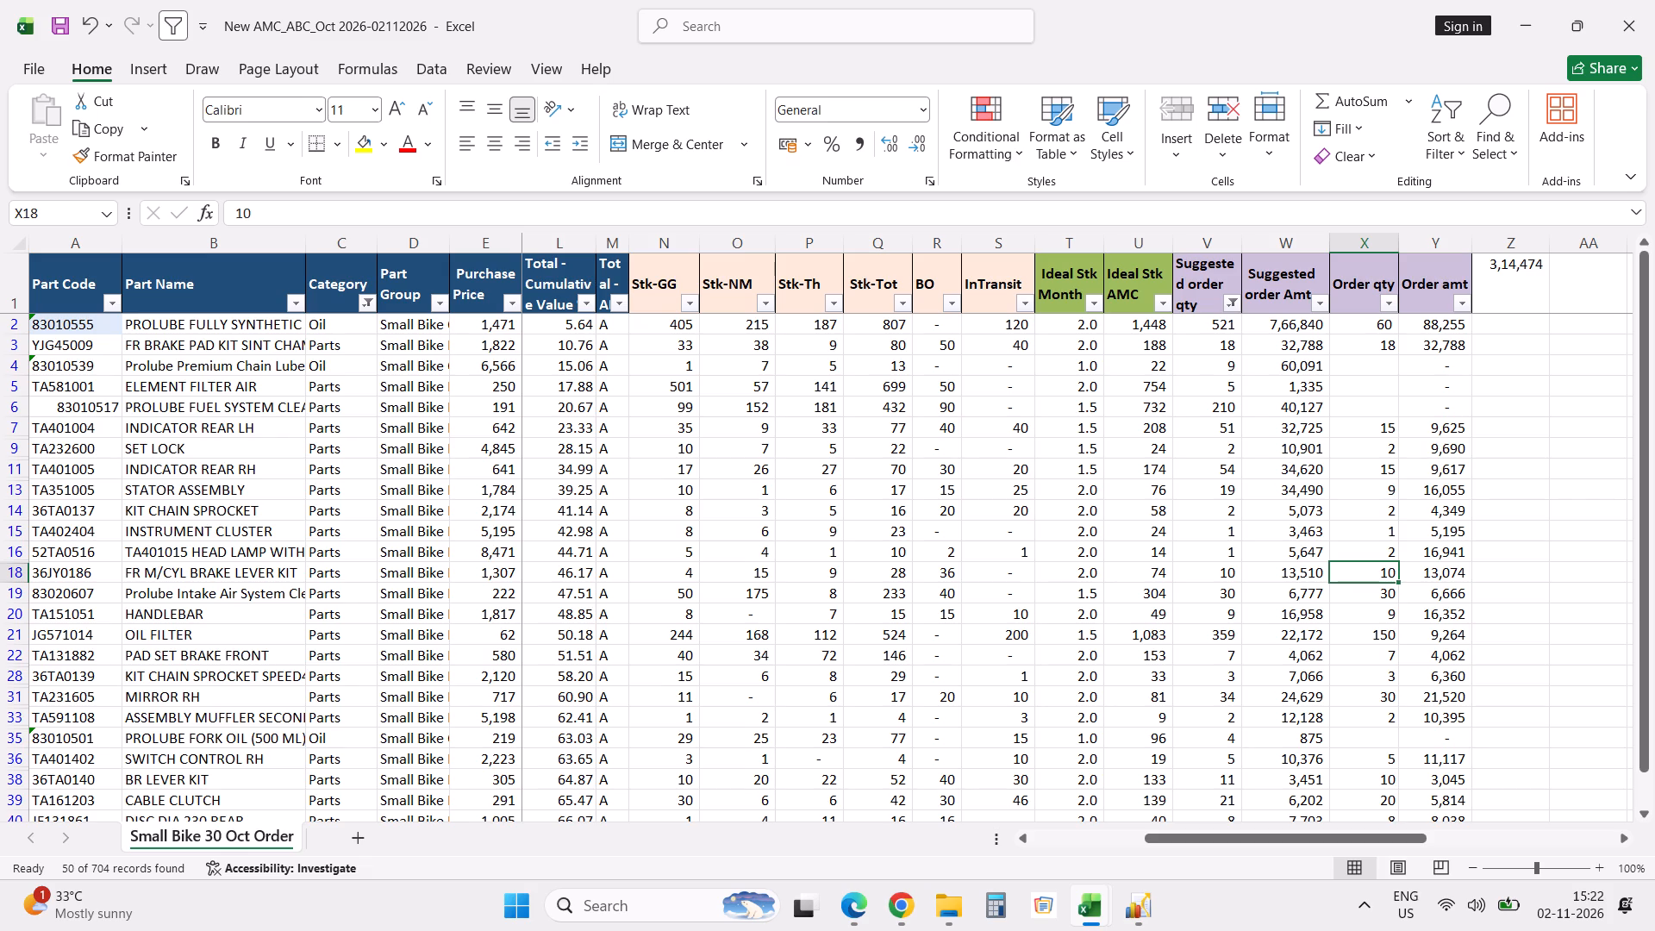
key(6)
key(Return)
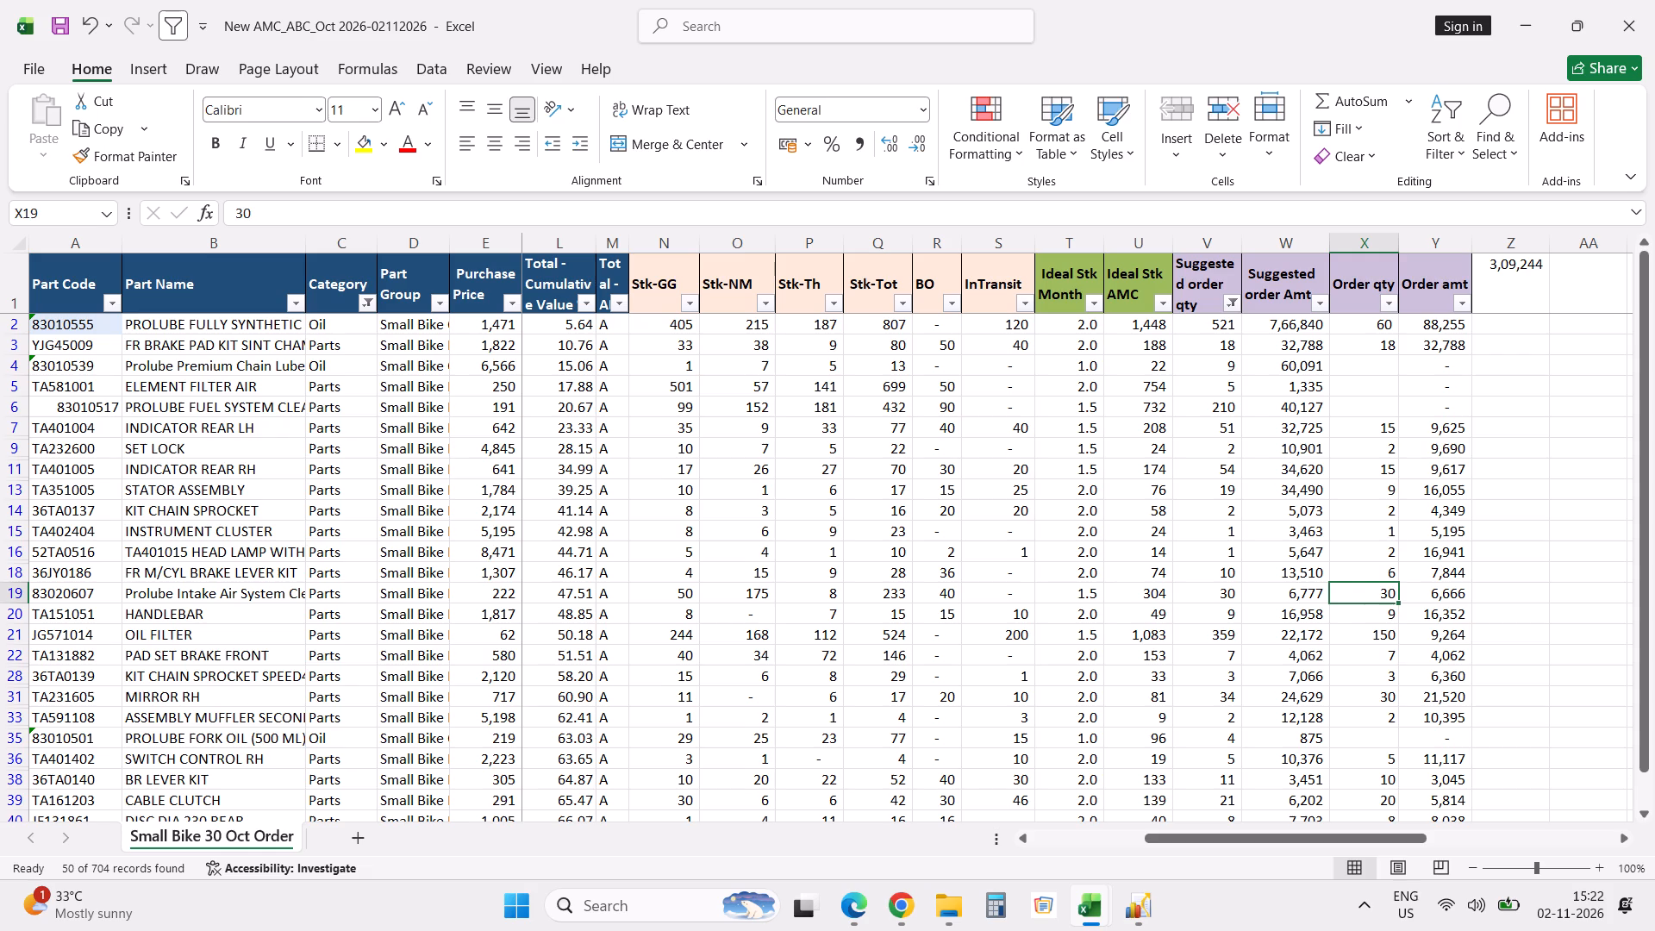
text(15)
key(Return)
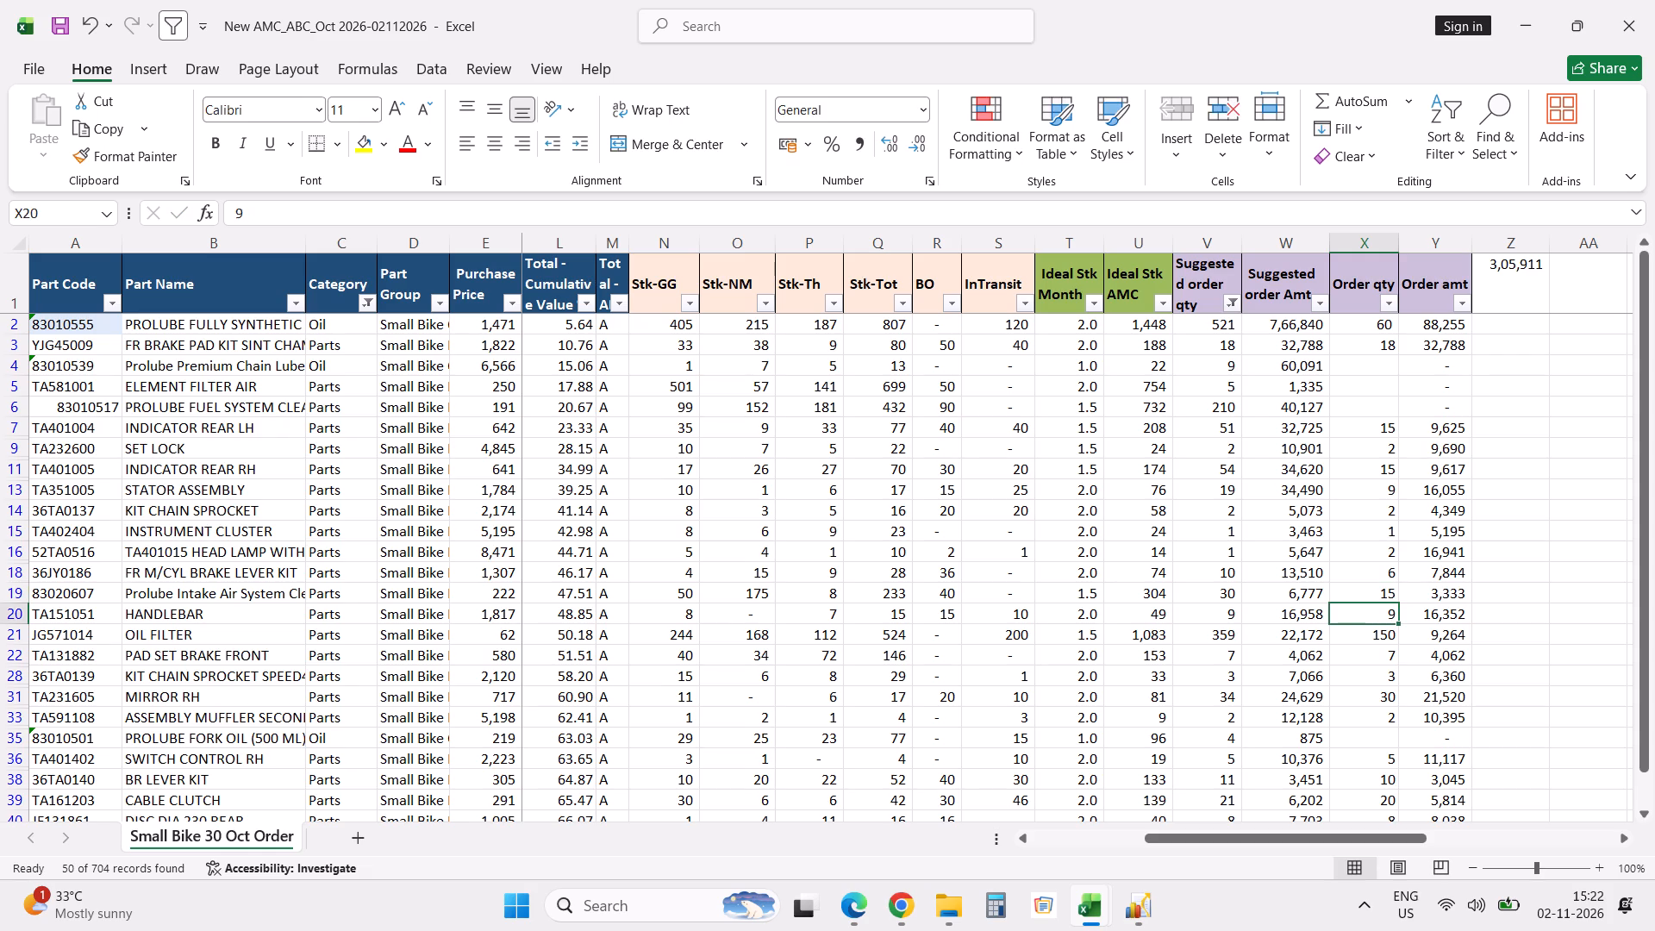
Set the Order qty to 15 for mirror RH TA231605 and 1 for muffler assembly TA591108.
key(Return)
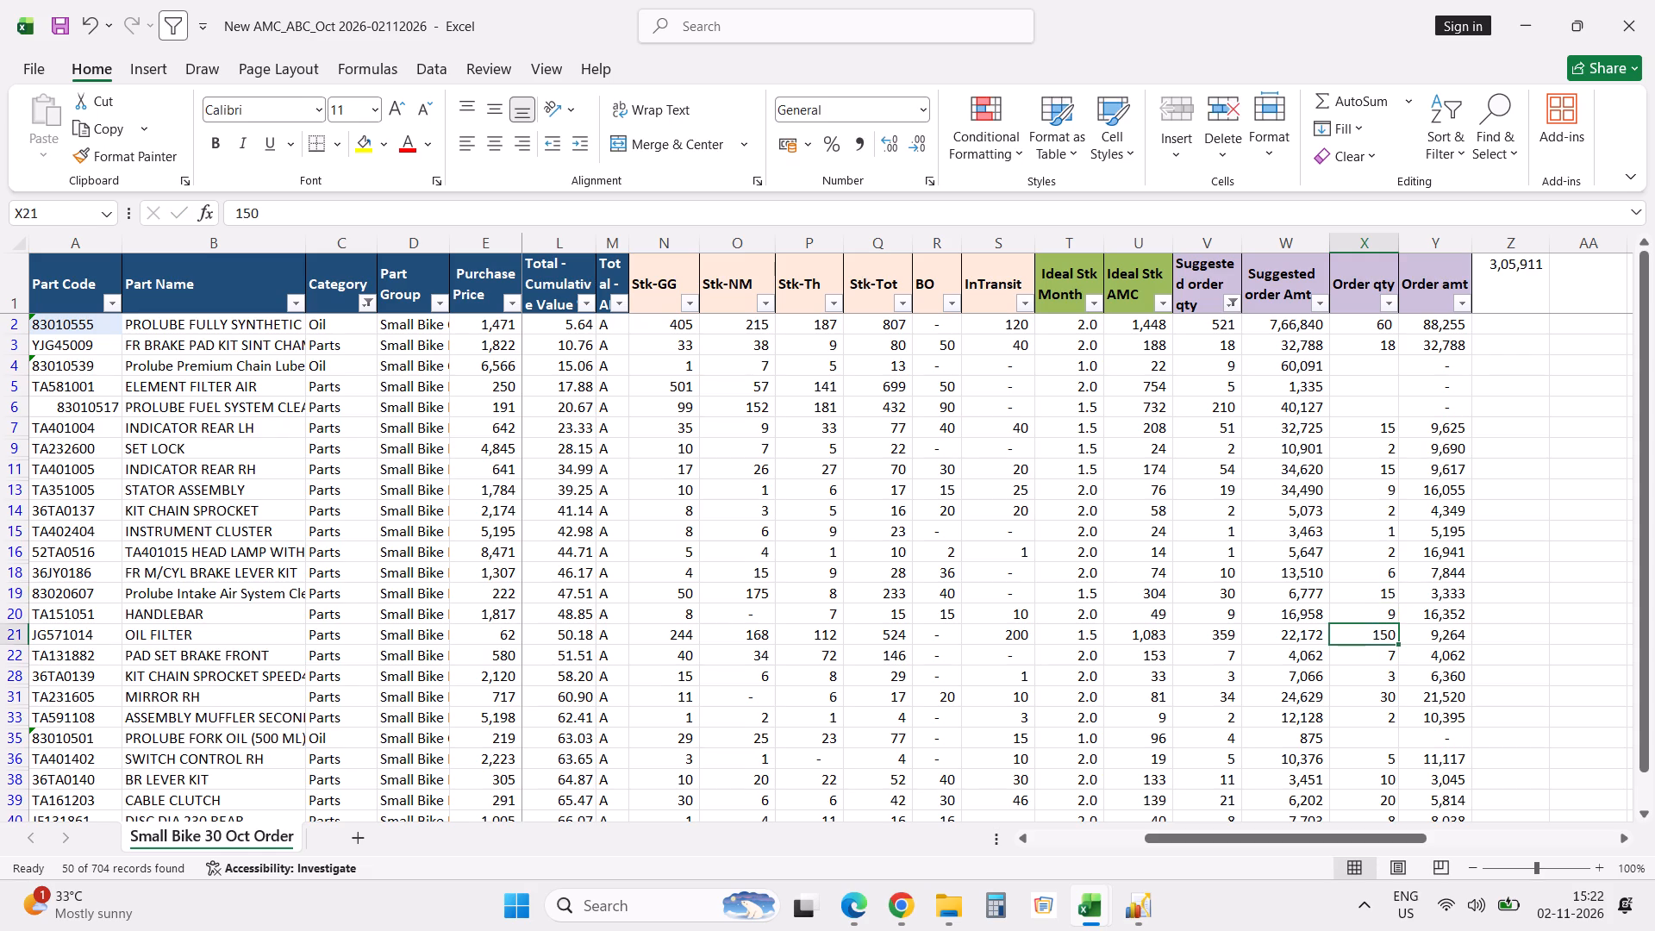
key(Return)
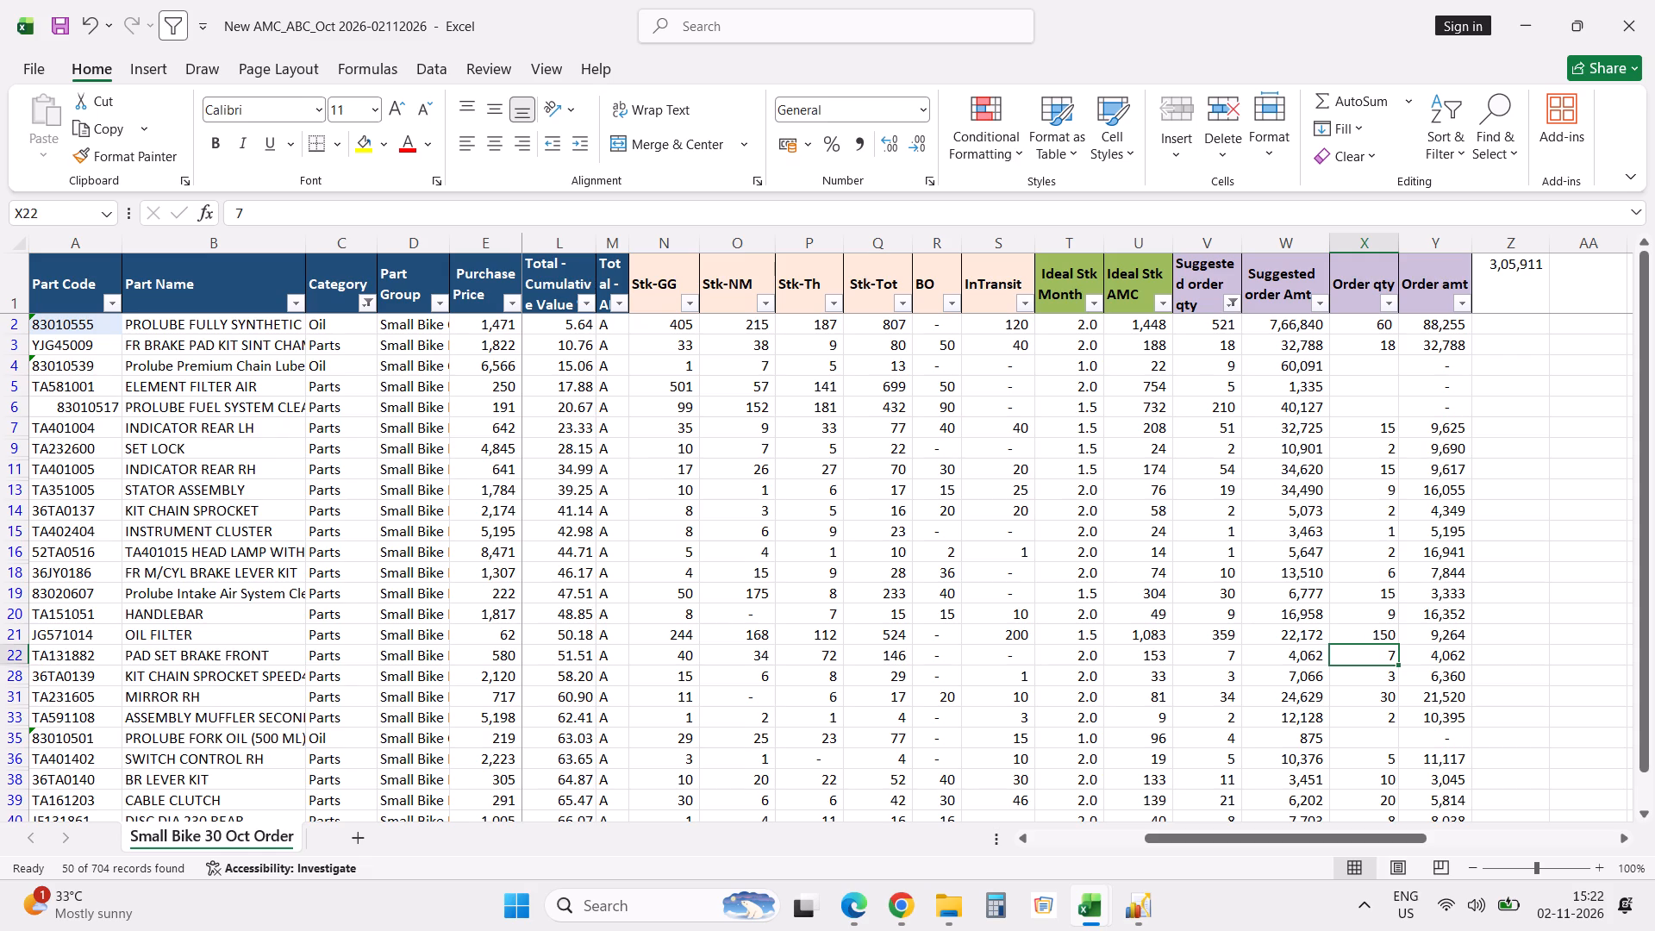
key(Return)
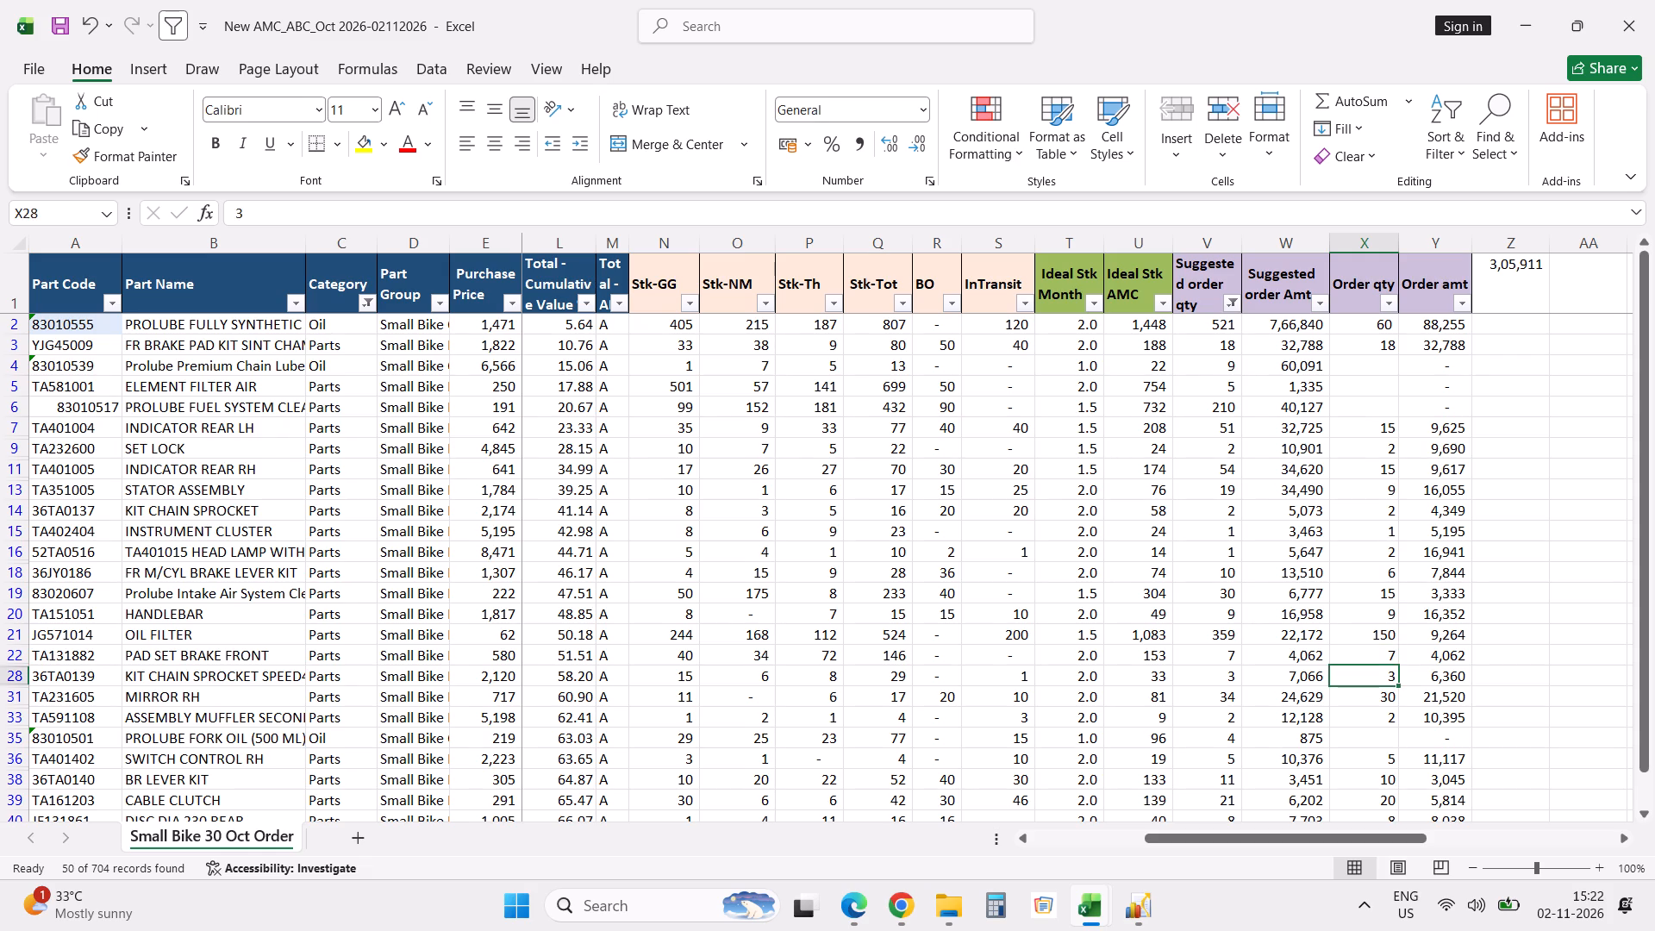
key(Return)
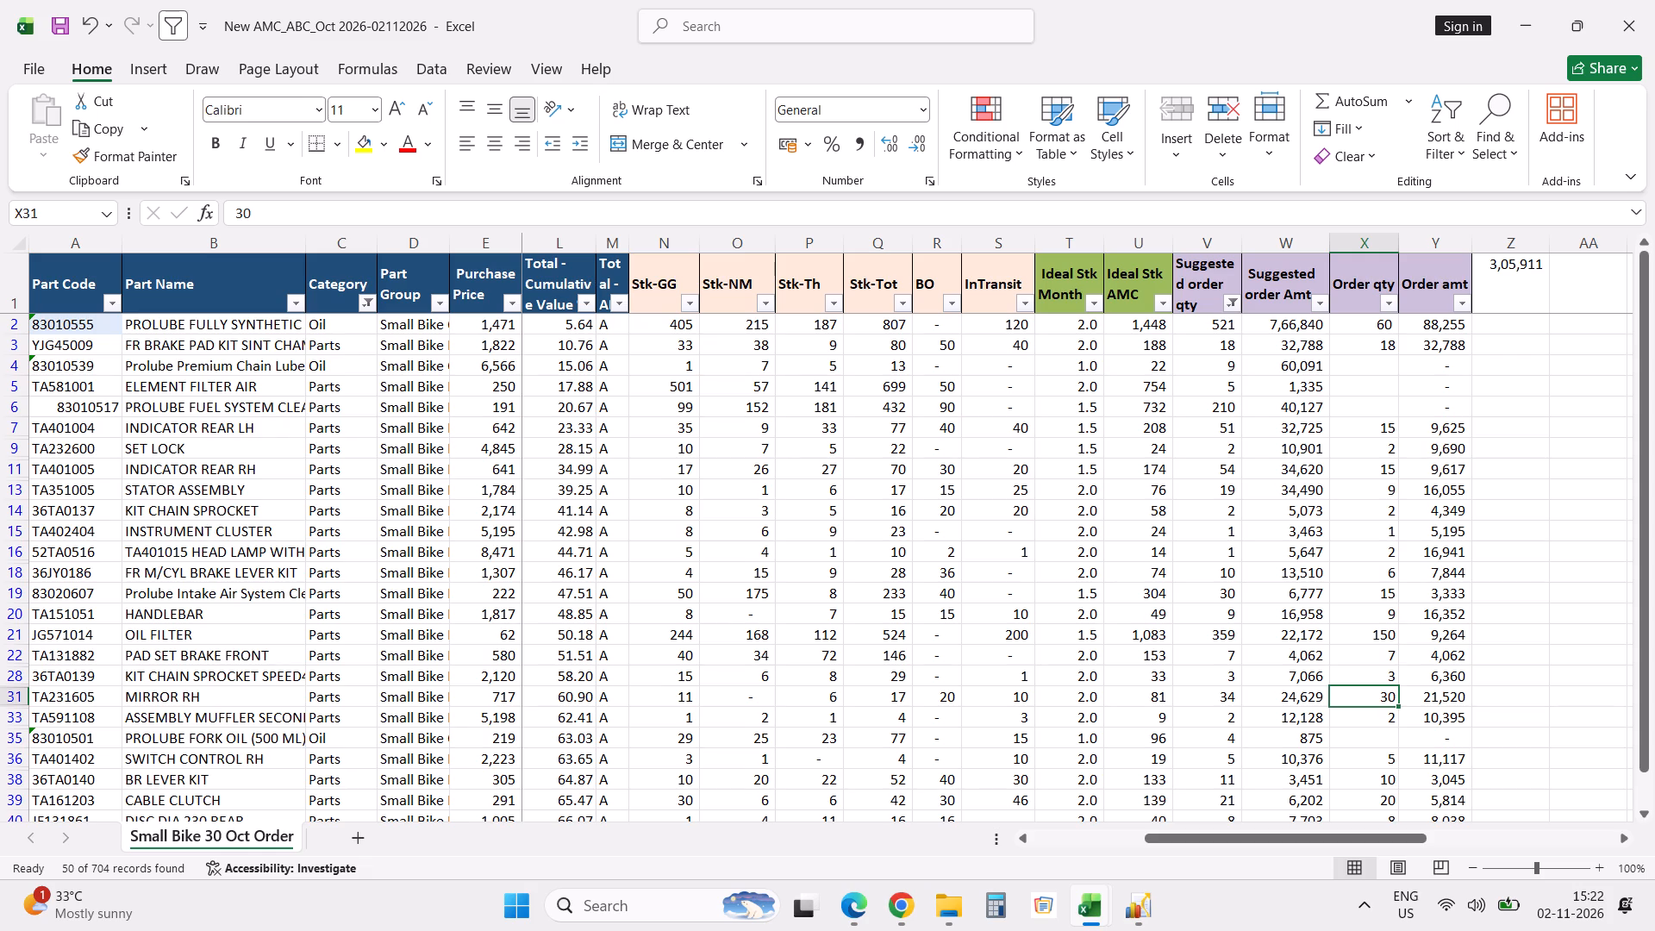
text(15)
key(Return)
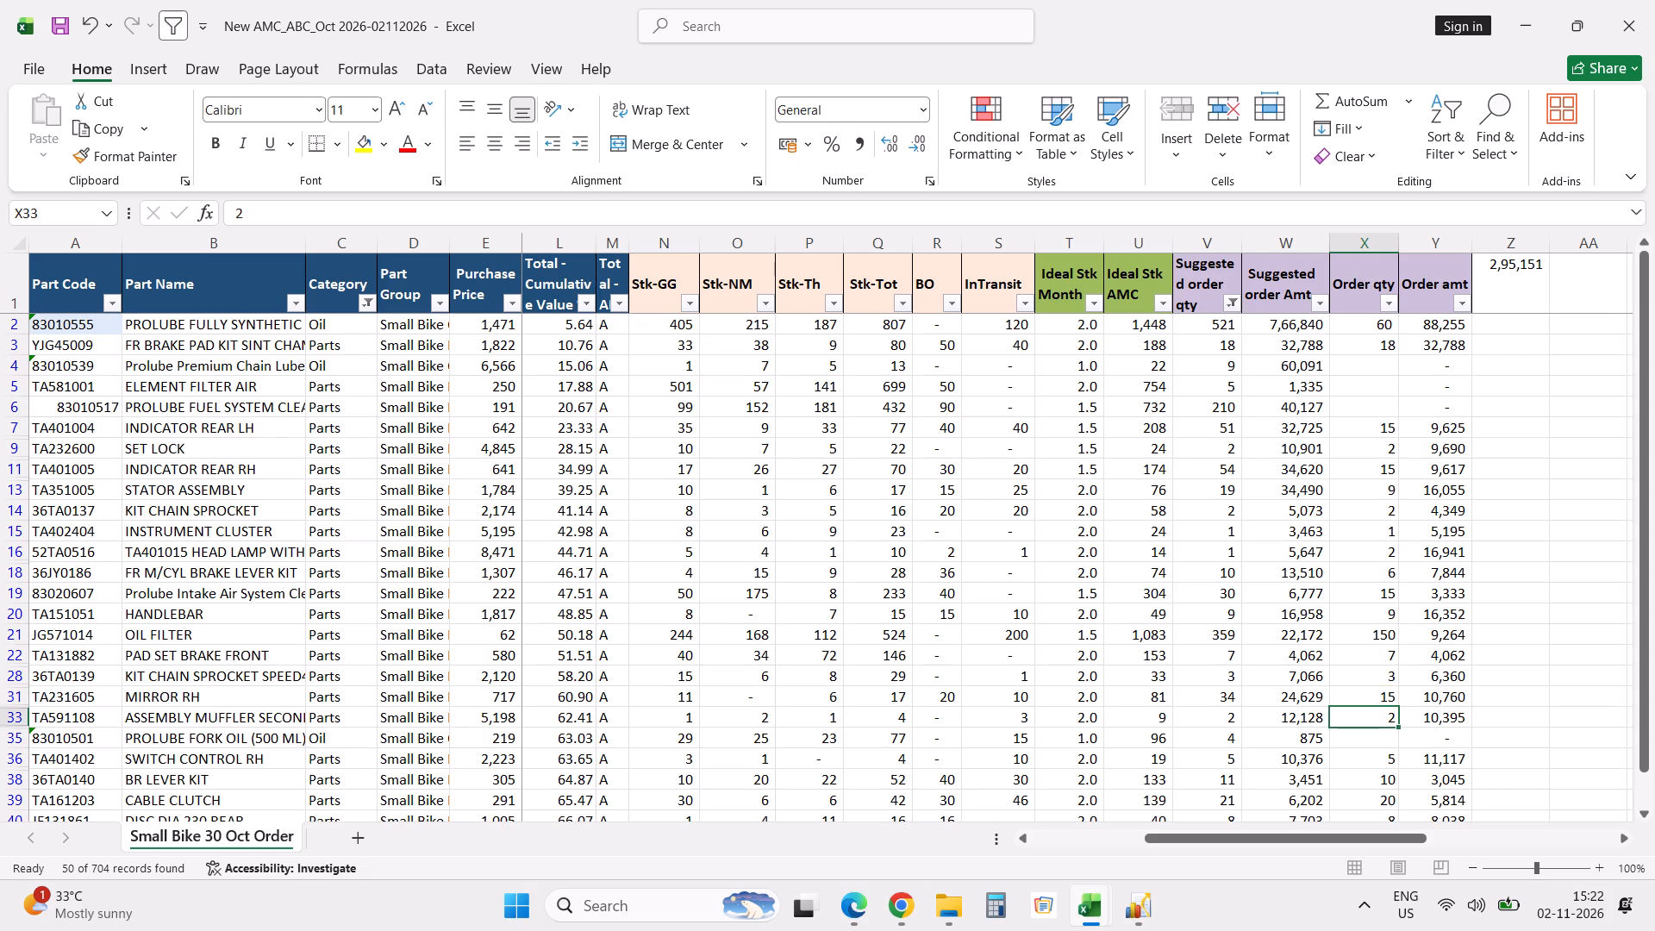
key(1)
key(Return)
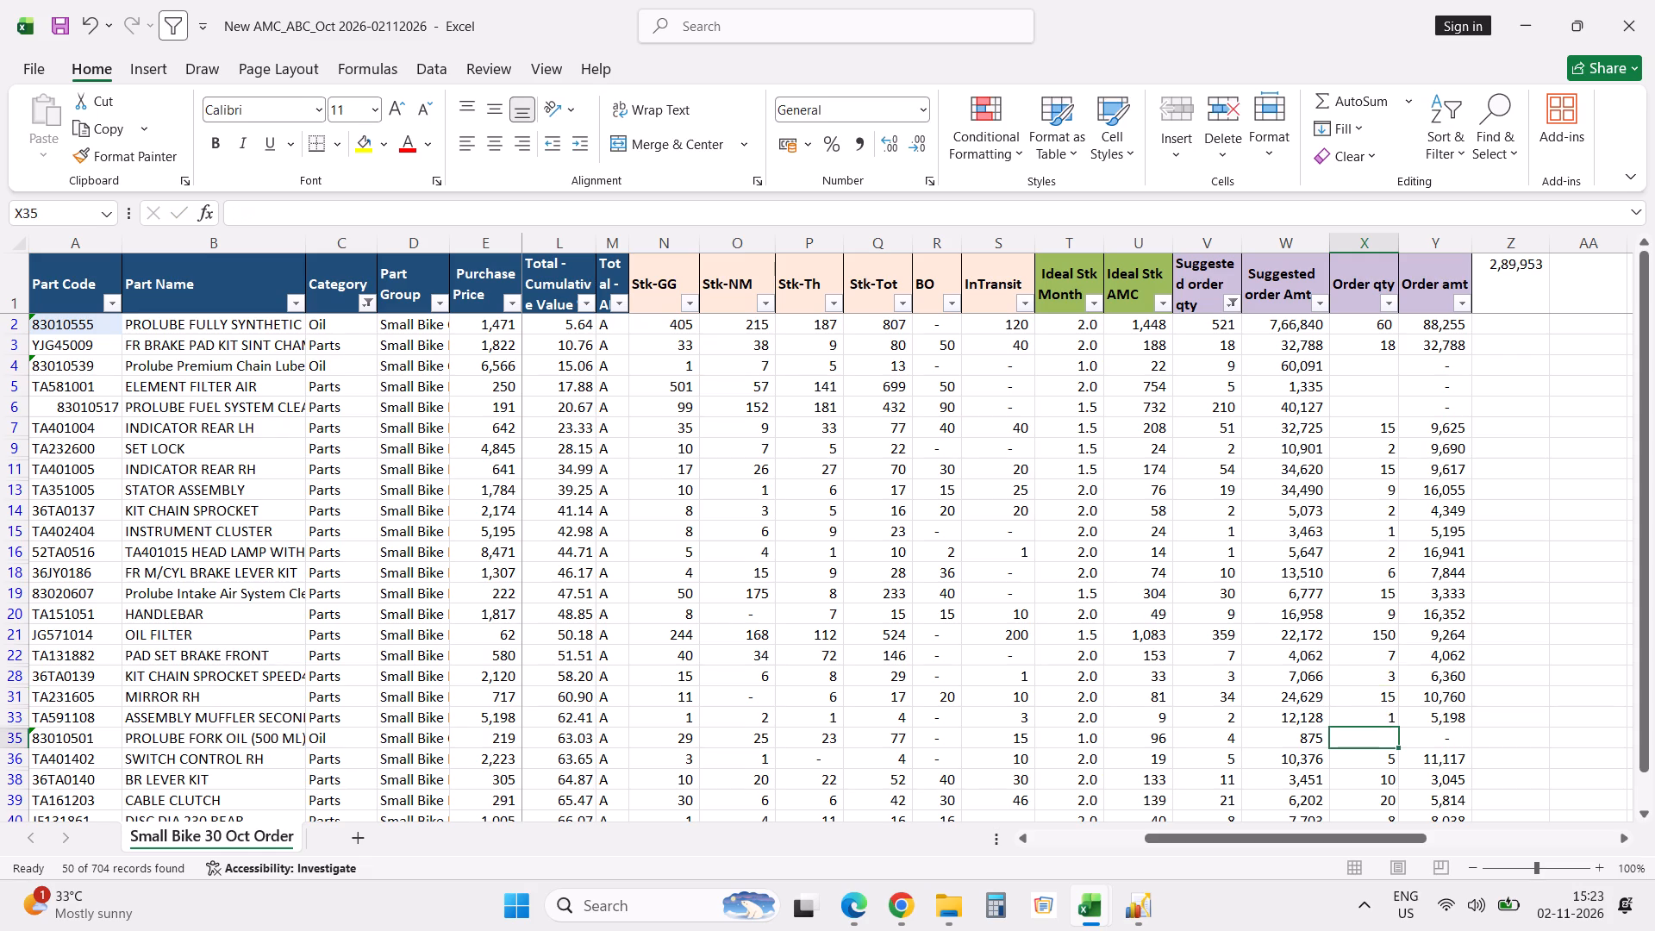
Check the remaining order quantities down to cable clutch TA161200 and save the workbook.
key(Return)
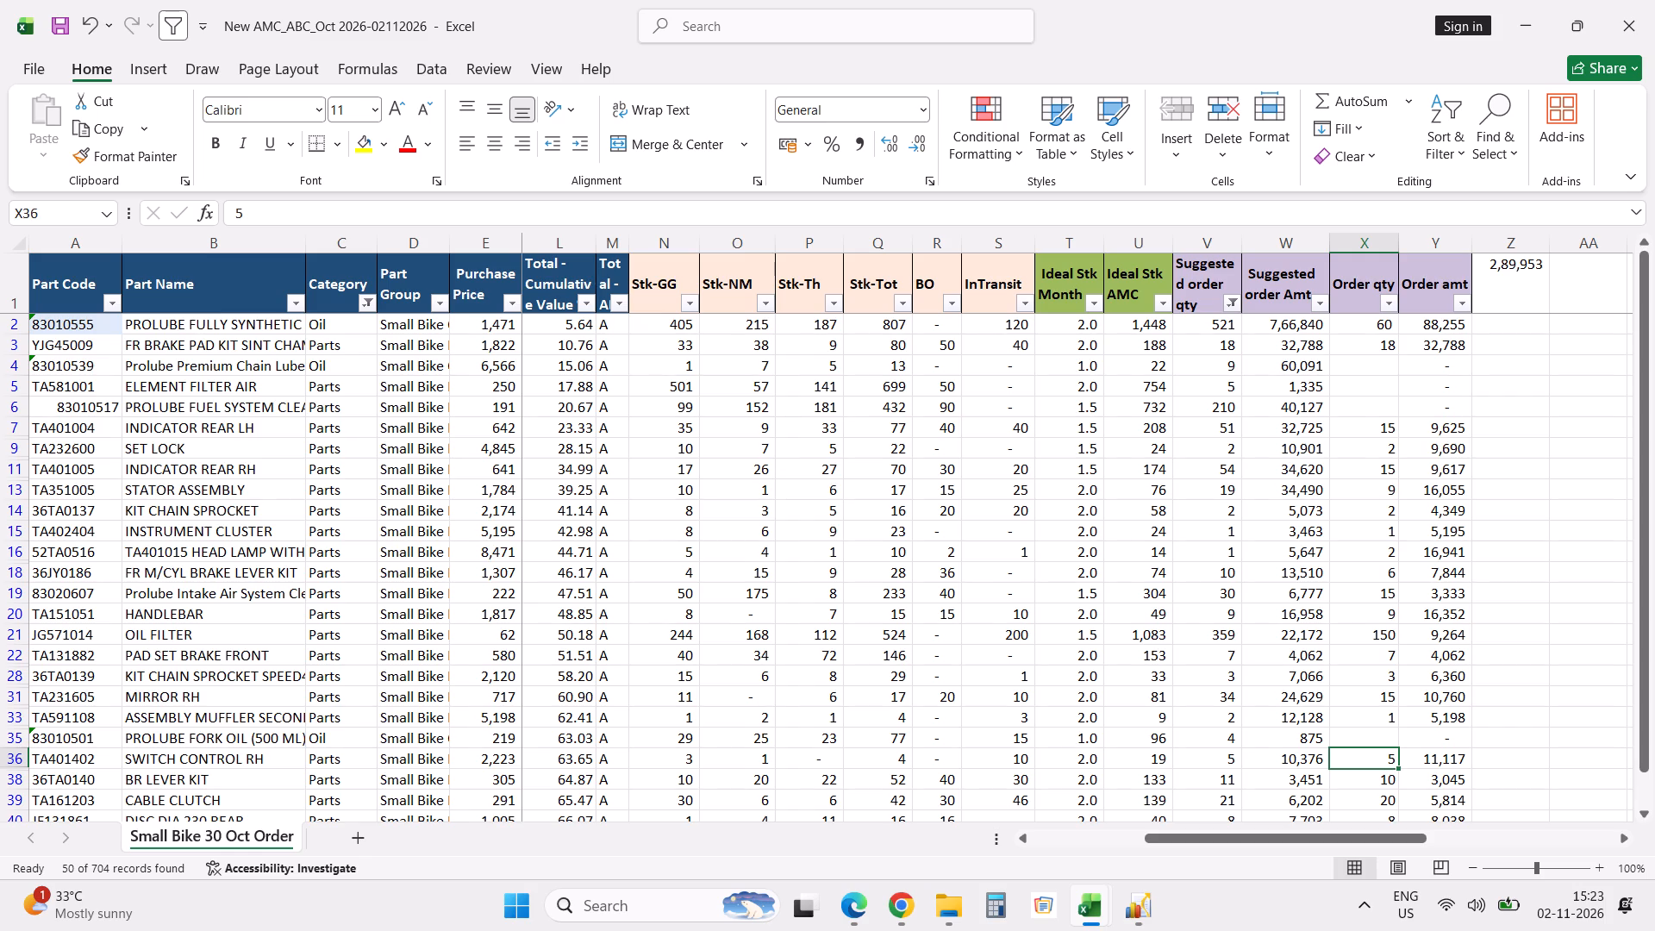
key(Return)
key(Return)
key(Return)
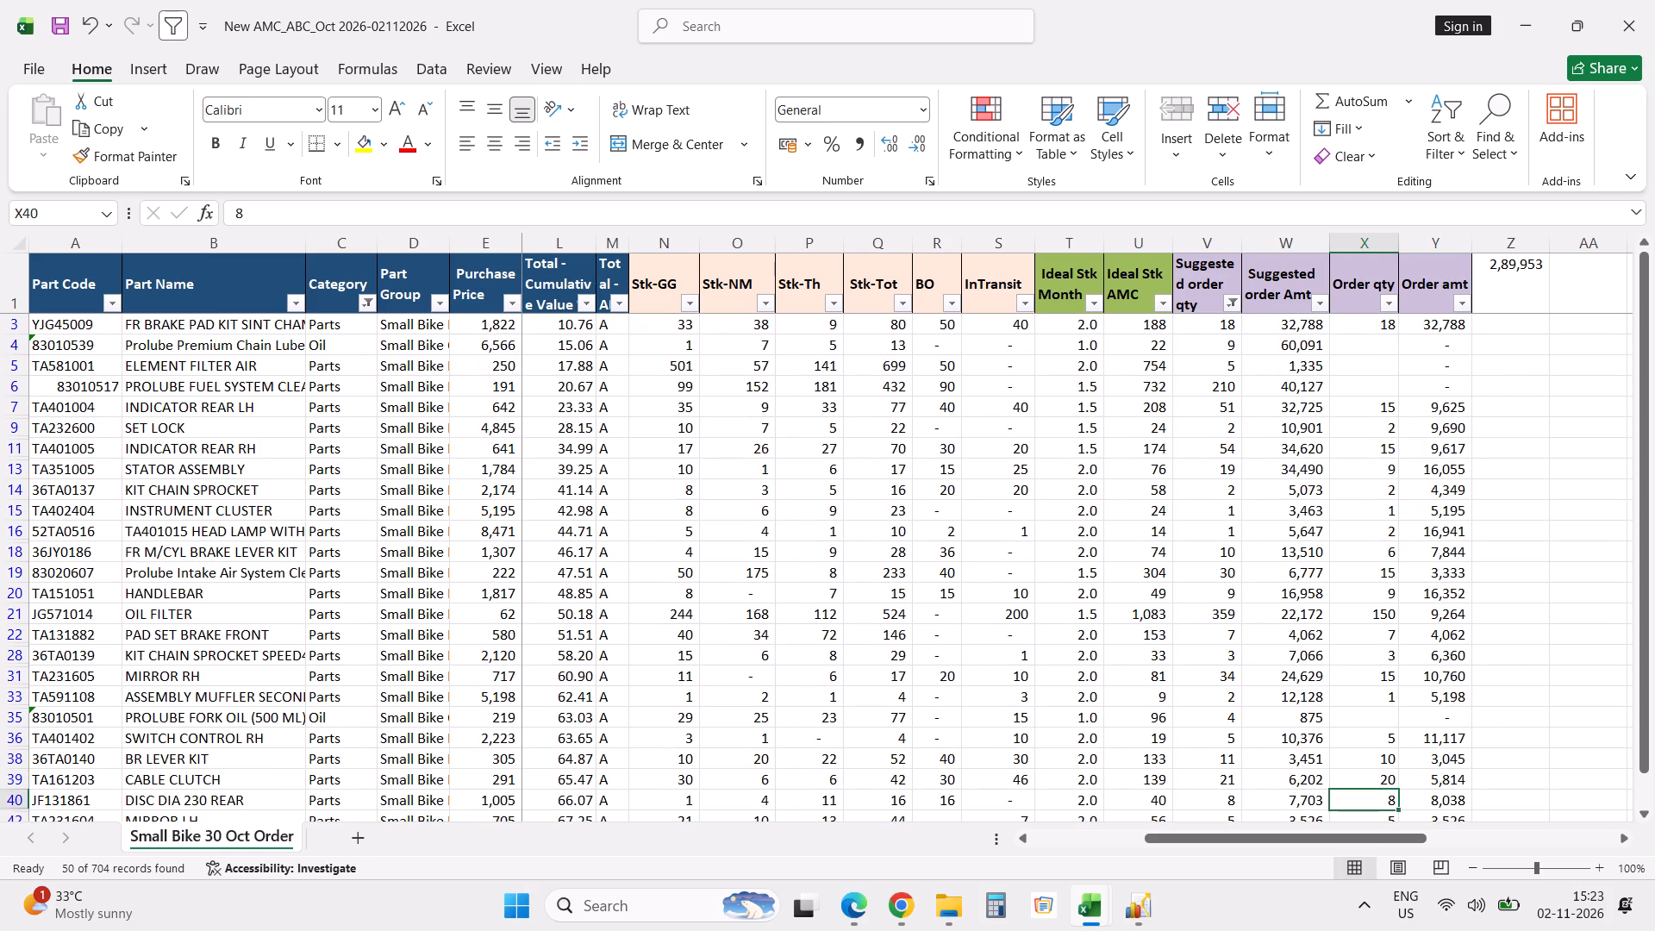
key(Return)
key(Return)
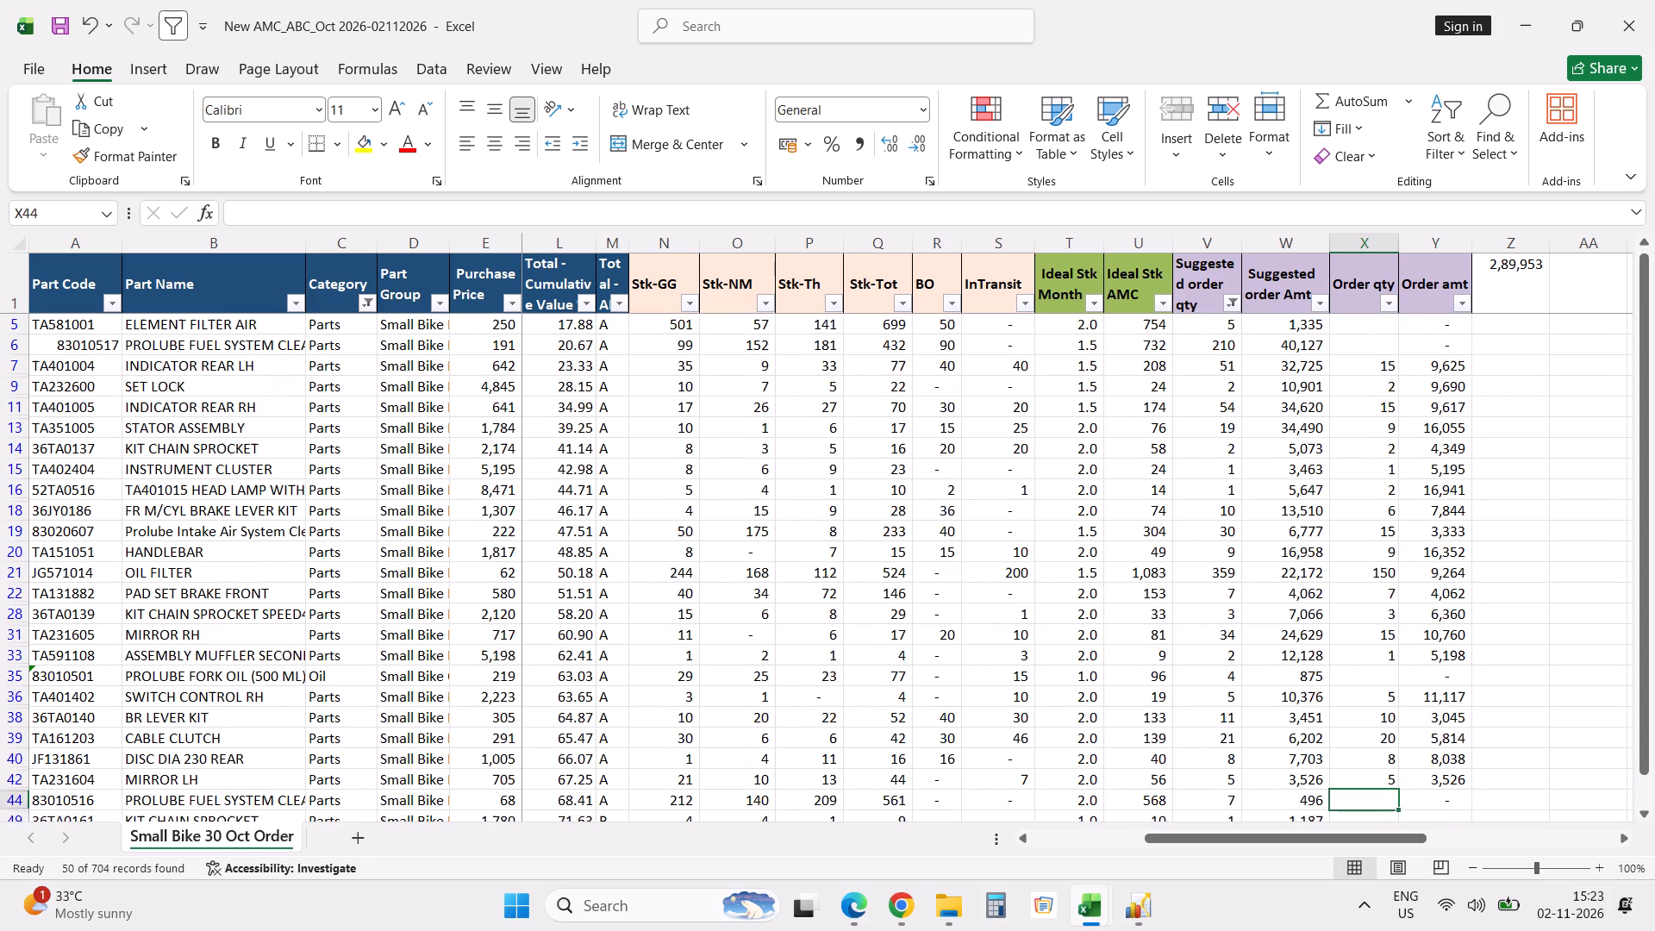
key(Return)
key(Return)
key(ctrl+s)
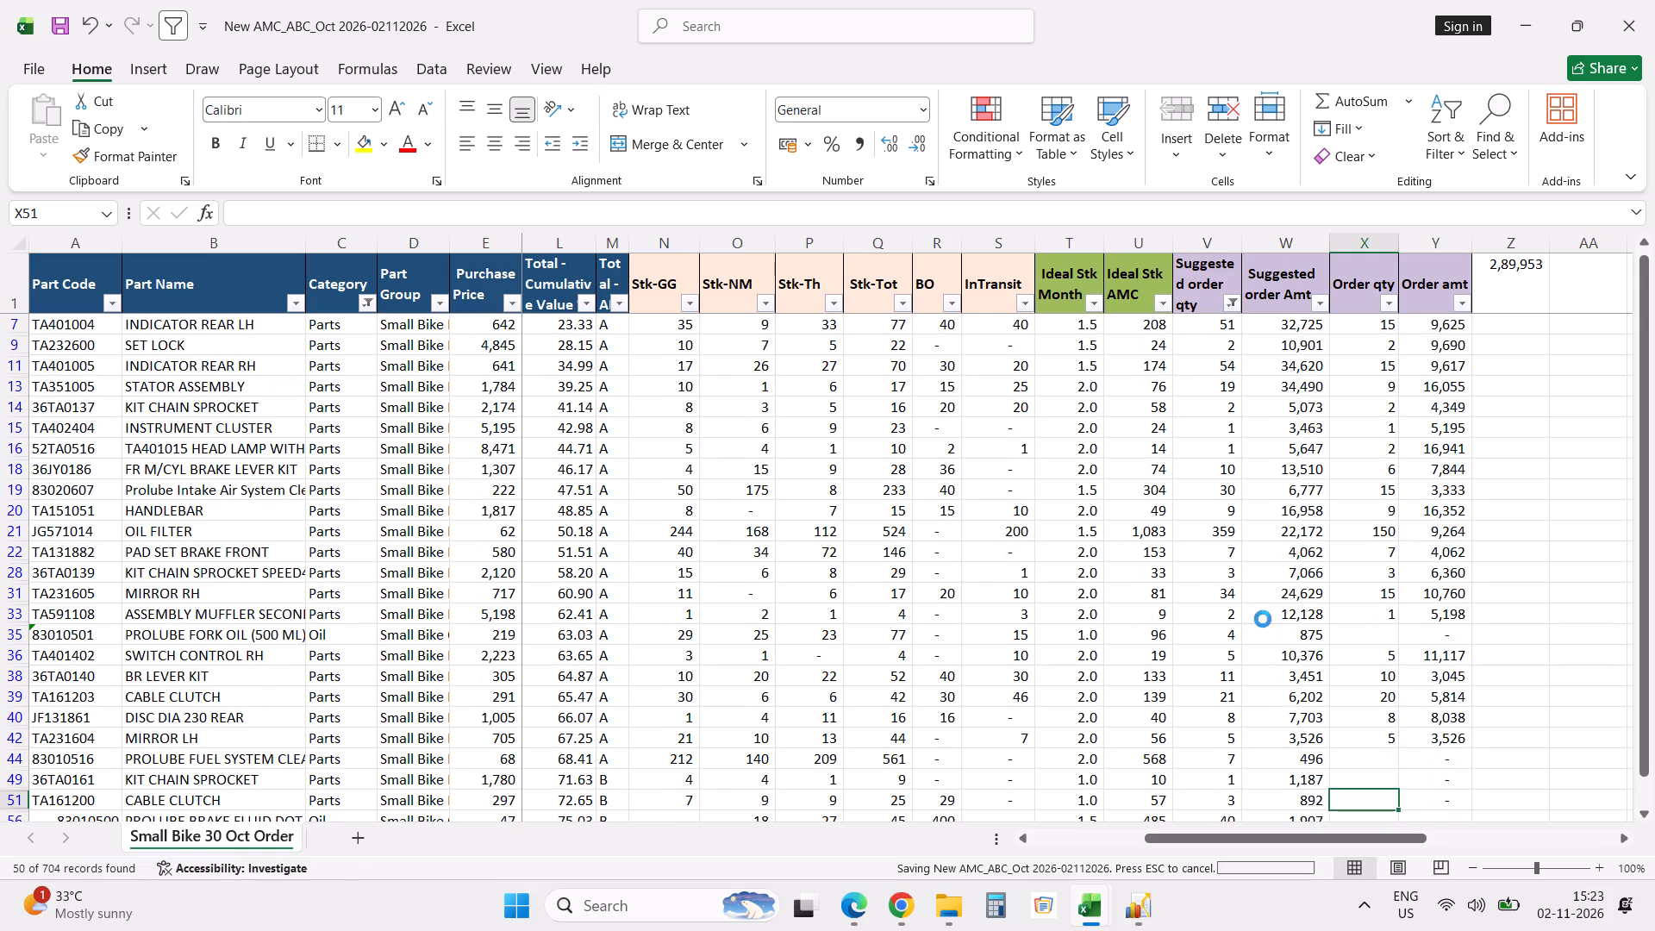
Set the Order qty of Prolube fully synthetic oil 83010555 to 120 and save the workbook.
scroll(1263, 619, up, 5)
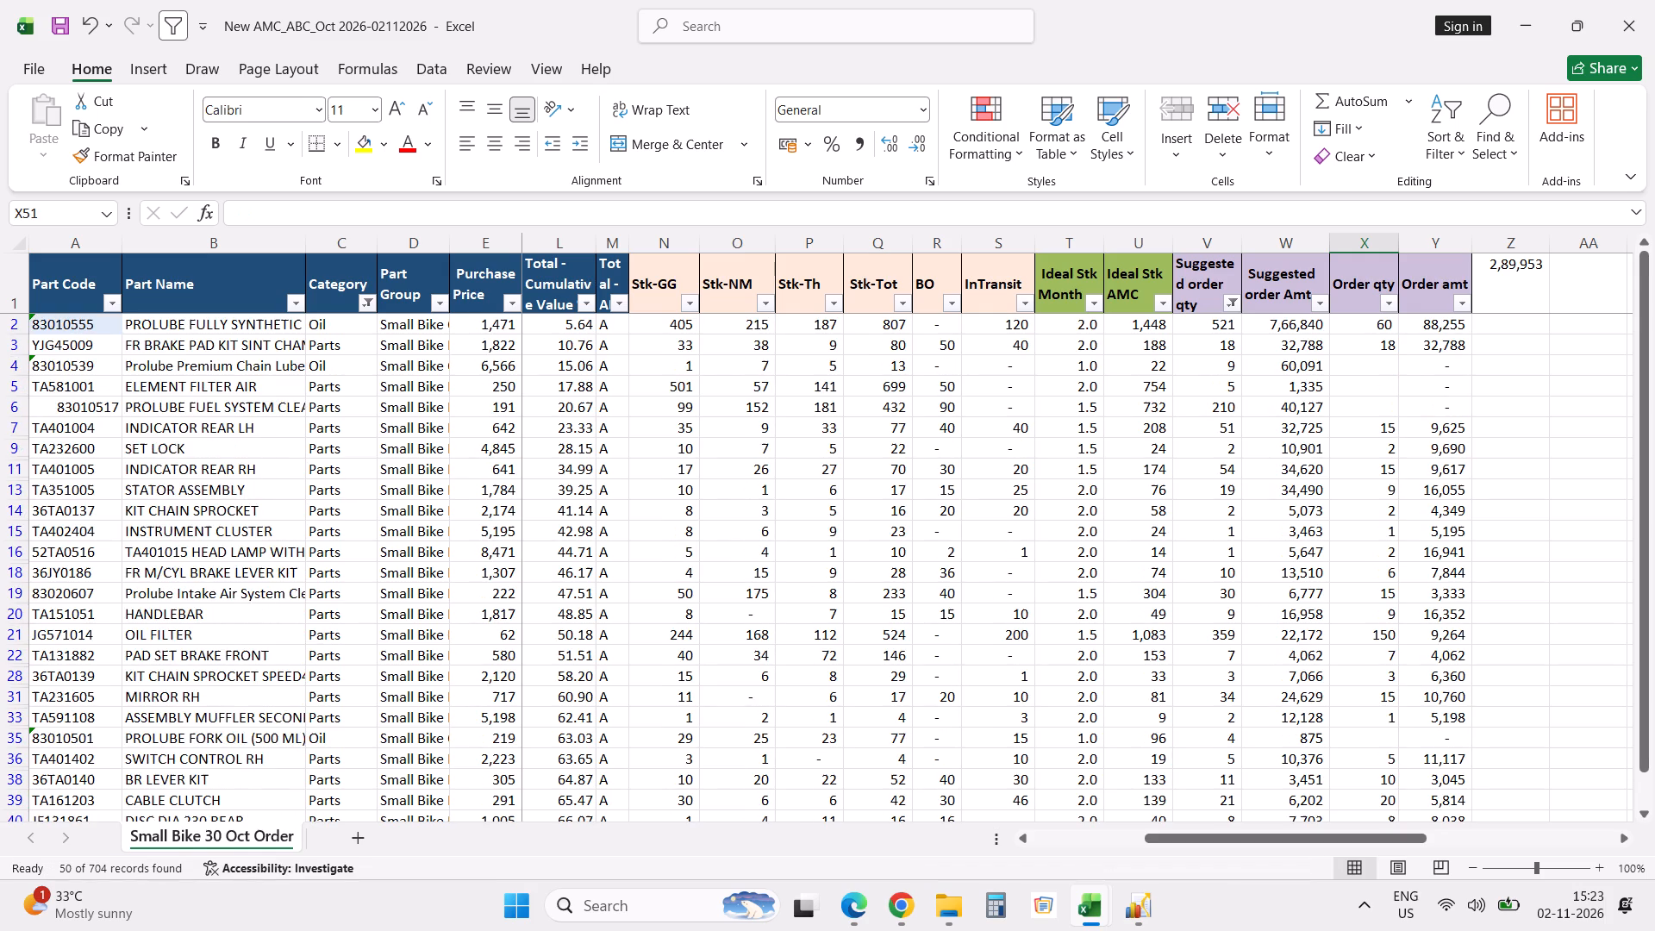
scroll(1263, 619, up, 7)
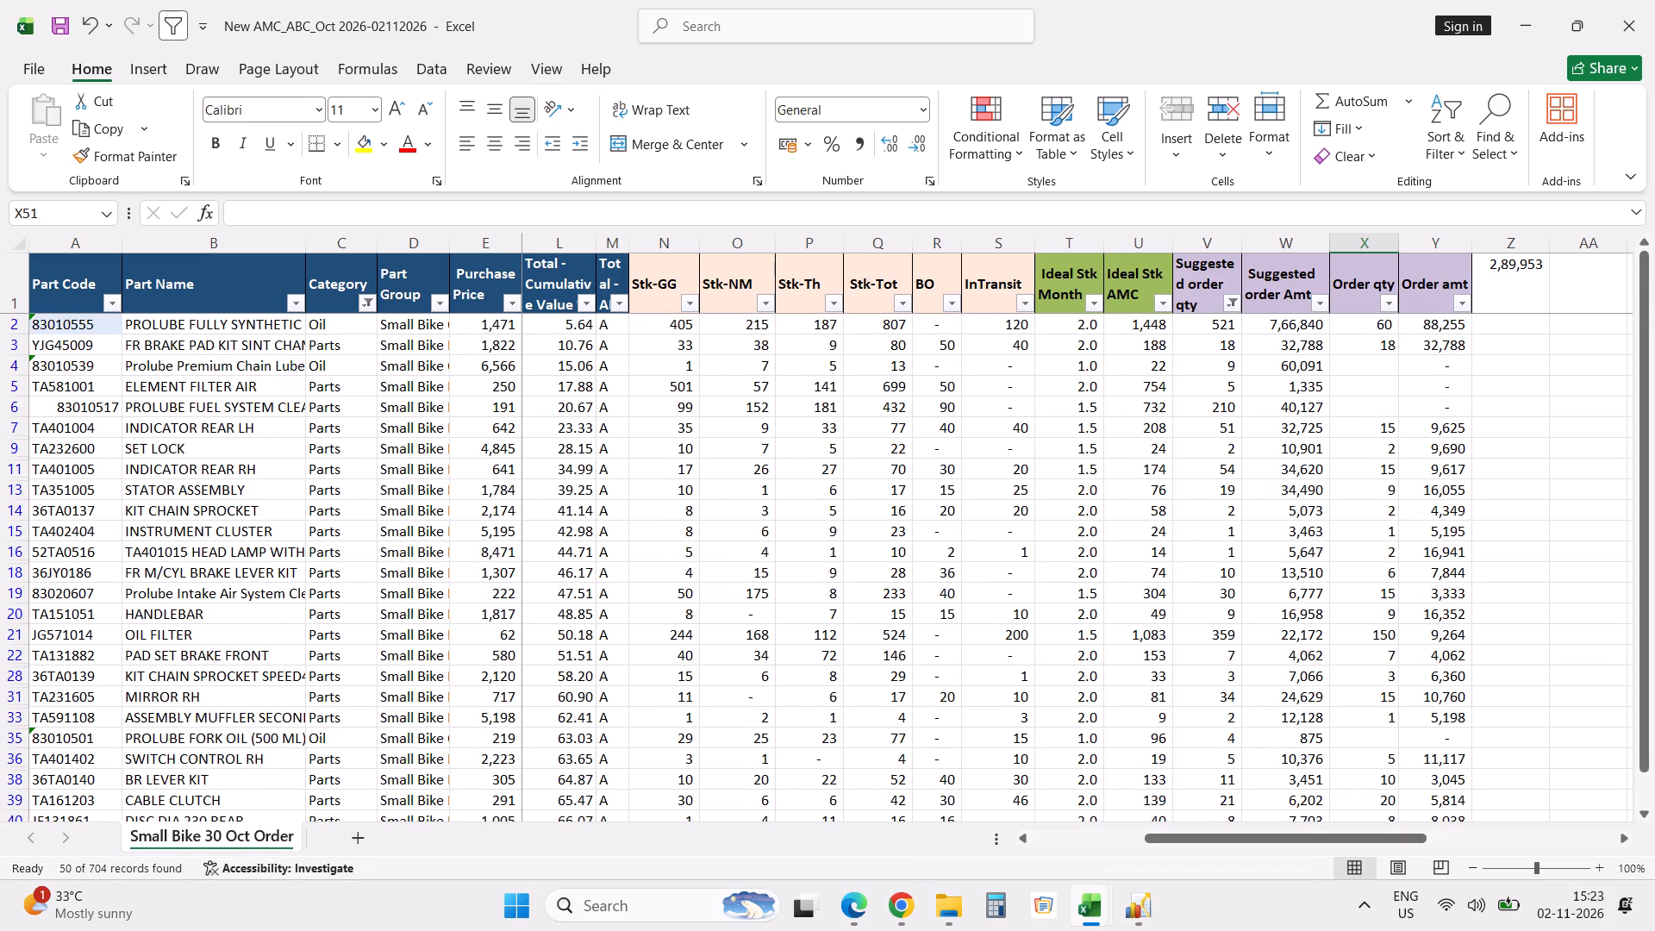
click(1369, 328)
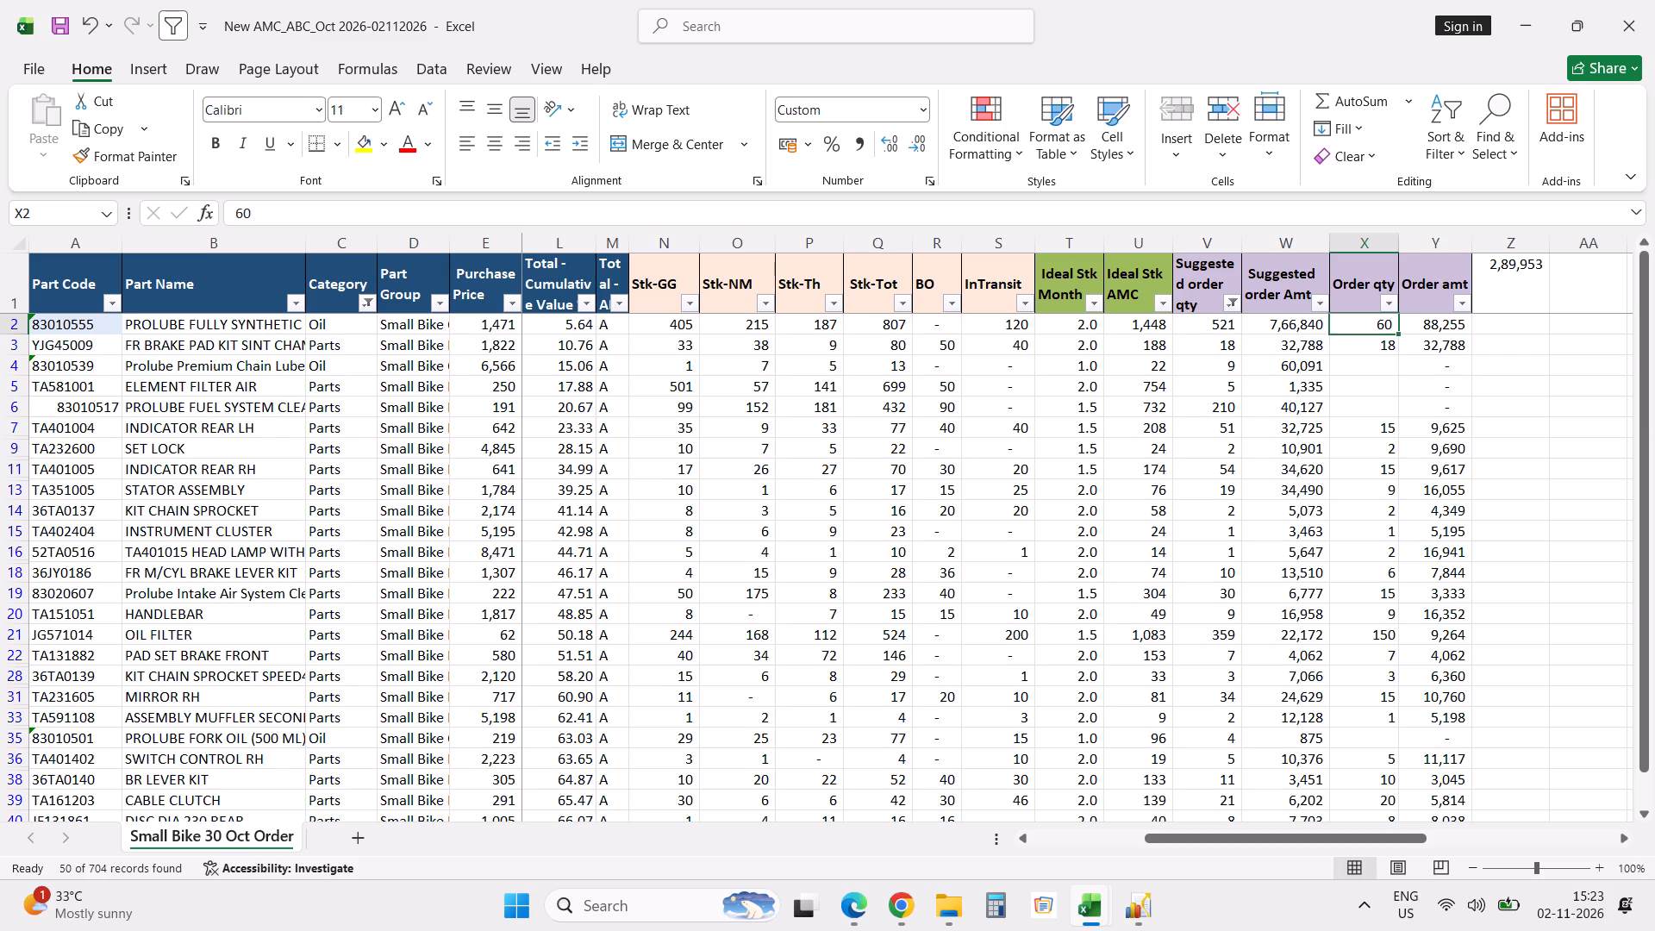
text(120)
key(Return)
key(ctrl+s)
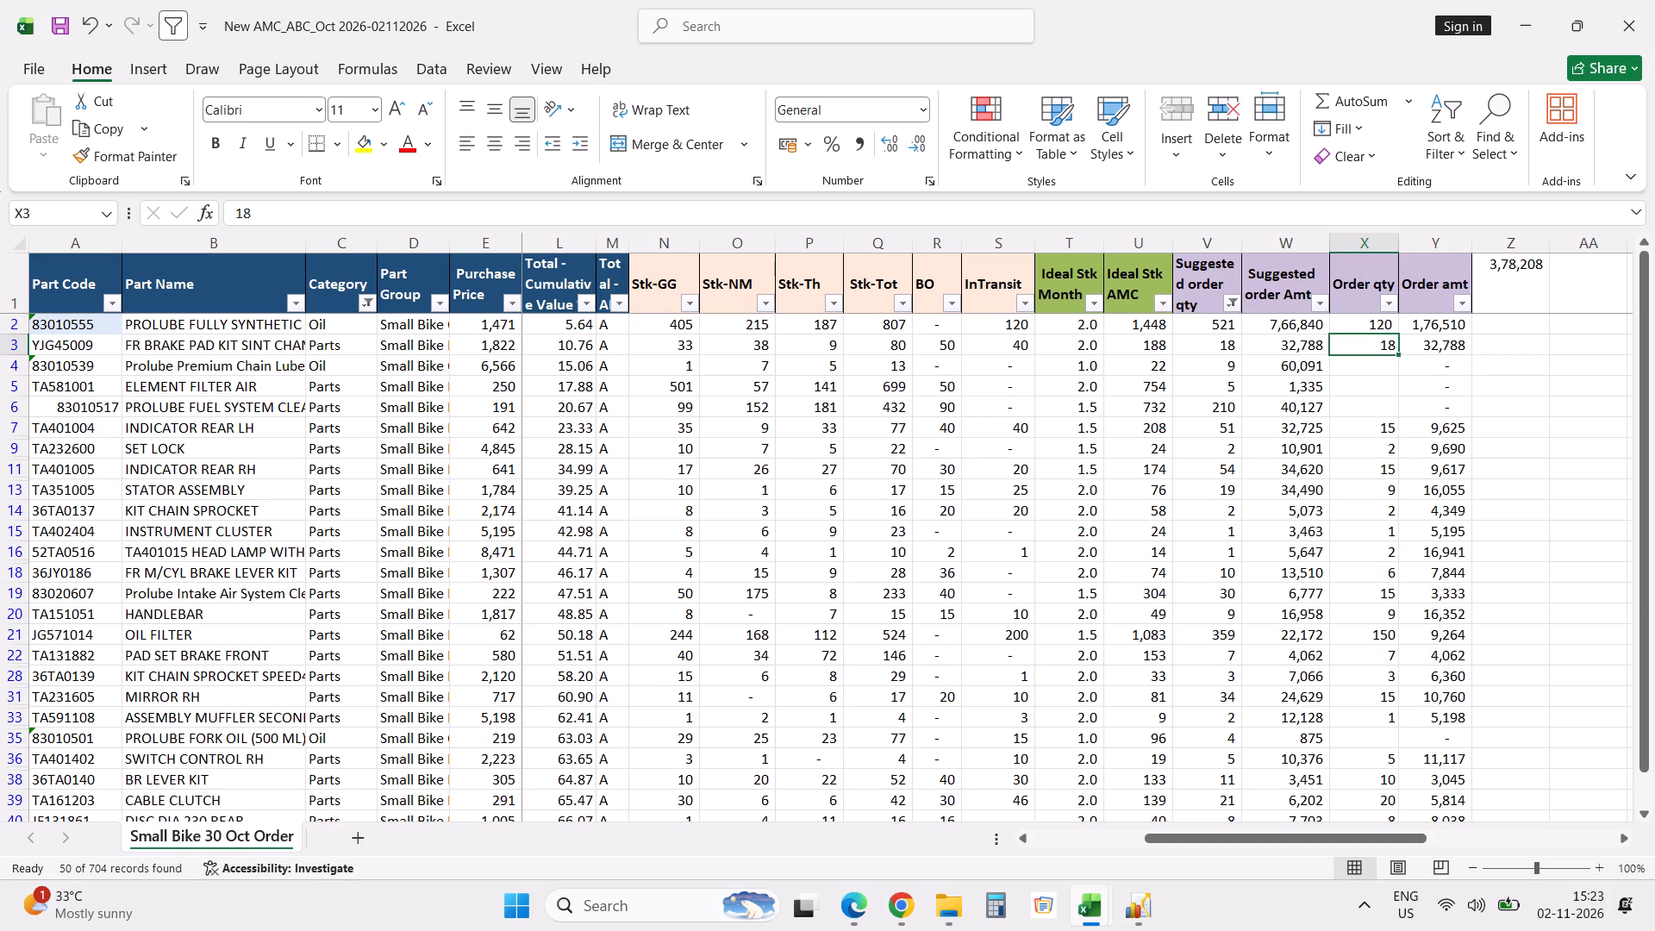
Filter the Order qty column to exclude blanks so only parts with an order quantity are listed.
click(1388, 306)
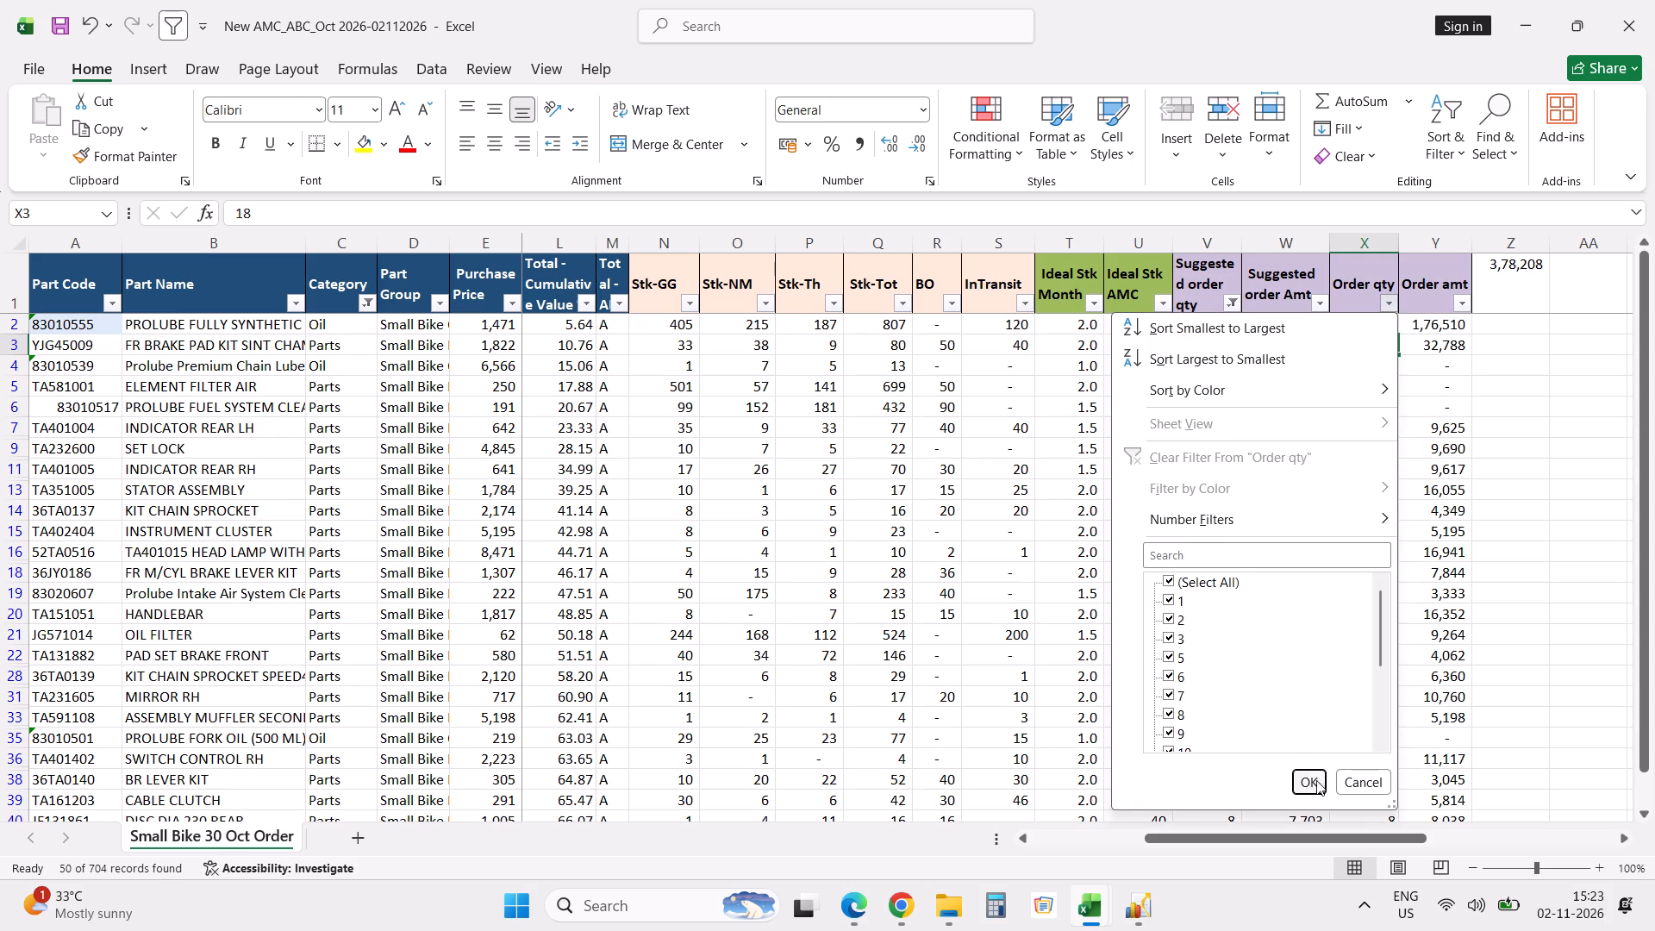
click(1313, 782)
click(1386, 313)
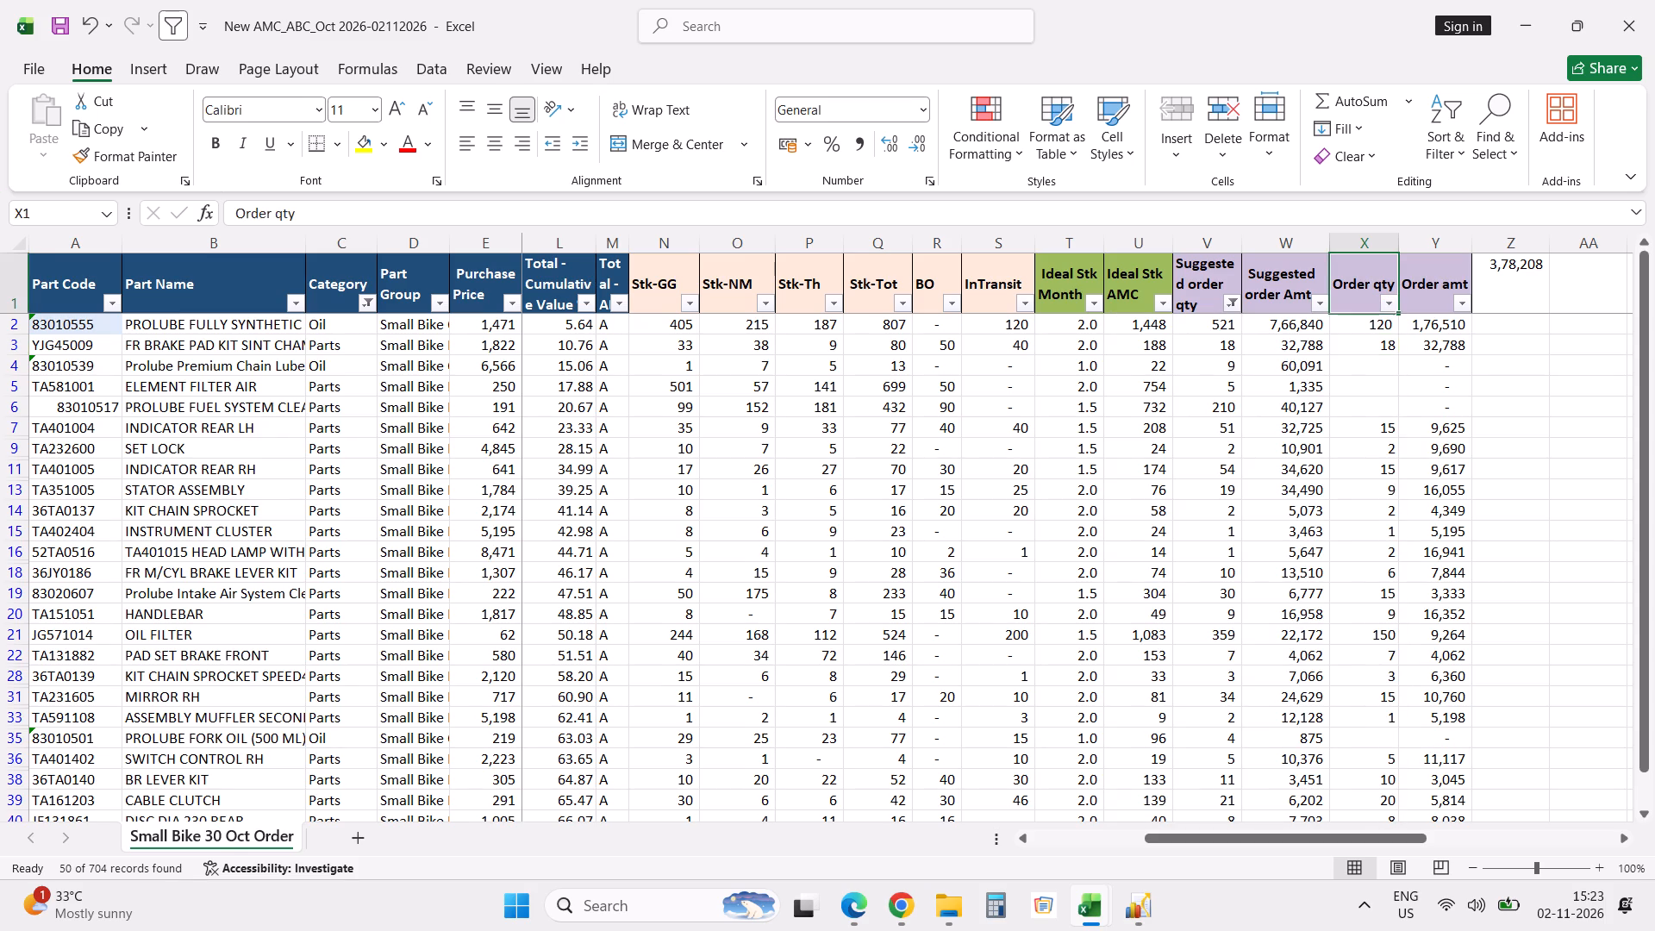
click(1389, 305)
drag(1381, 624, 1383, 723)
click(1215, 729)
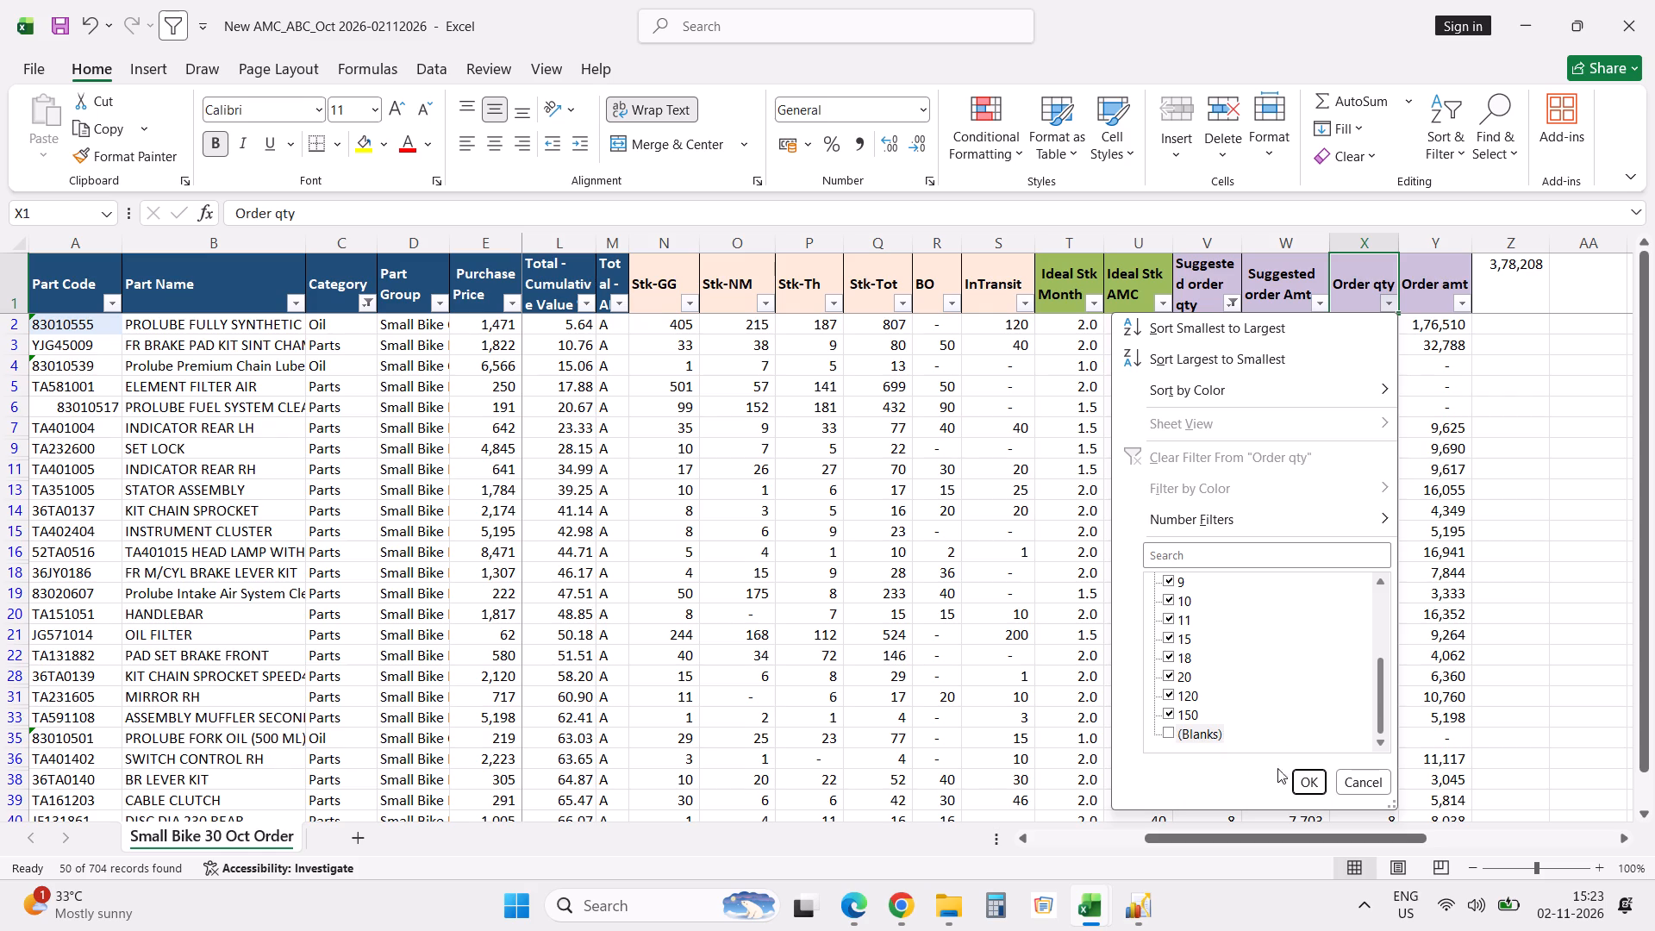
click(1305, 778)
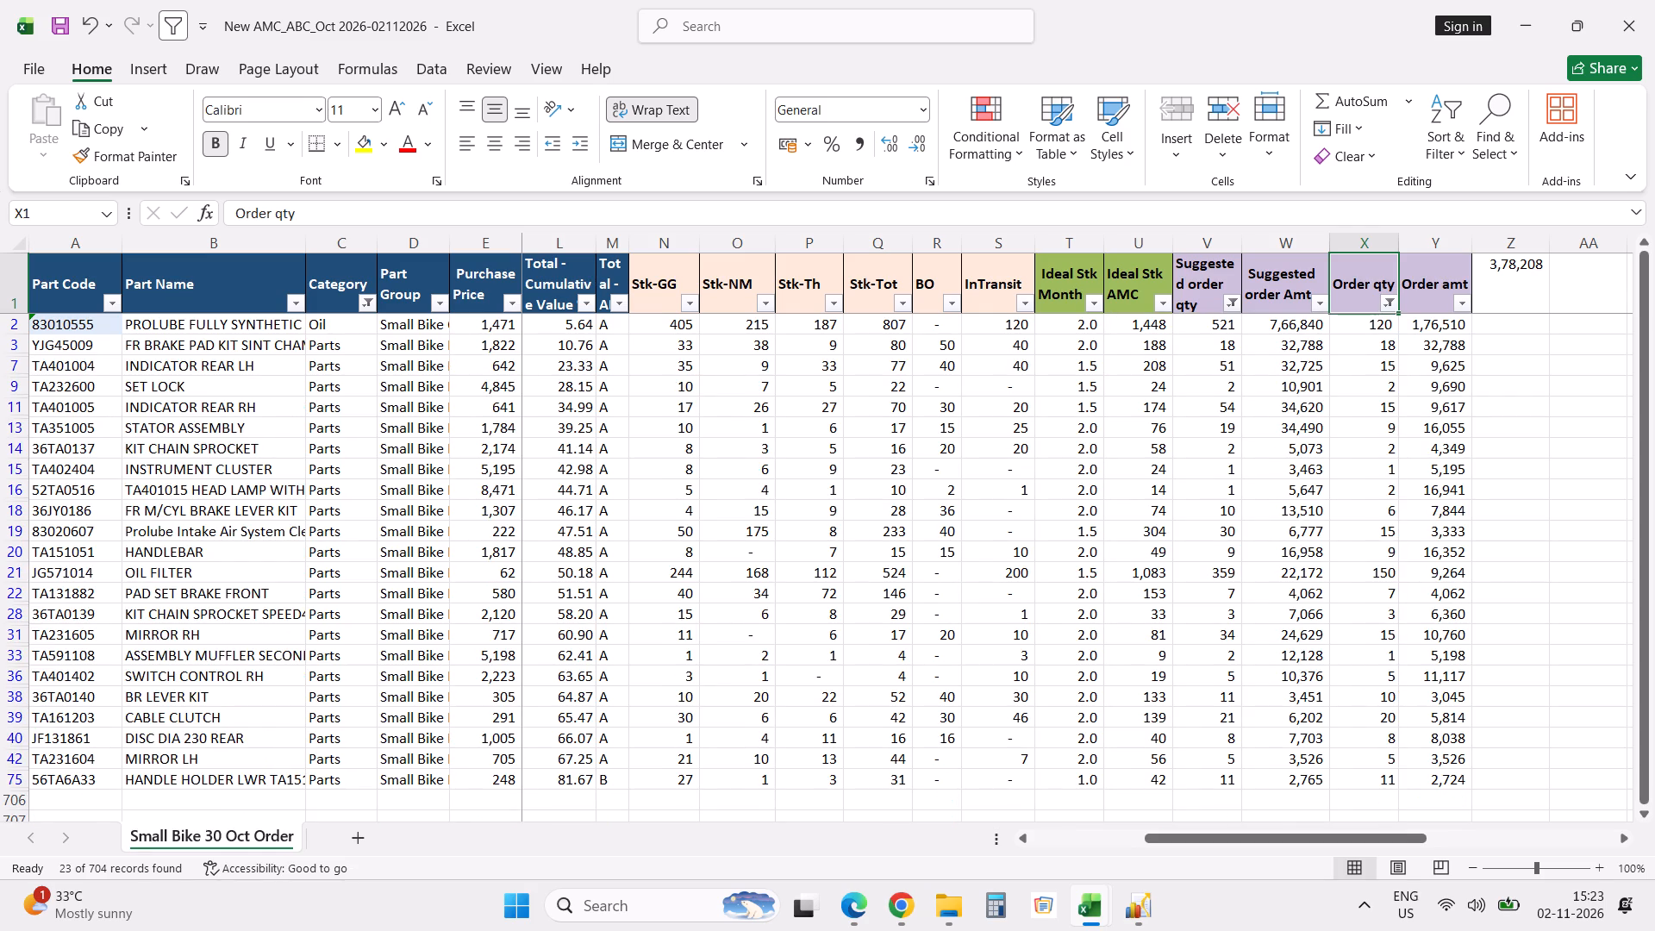
scroll(1289, 597, up, 7)
Filter the Ideal Stk Month column to show only parts with the value 2.0.
click(1099, 306)
click(909, 584)
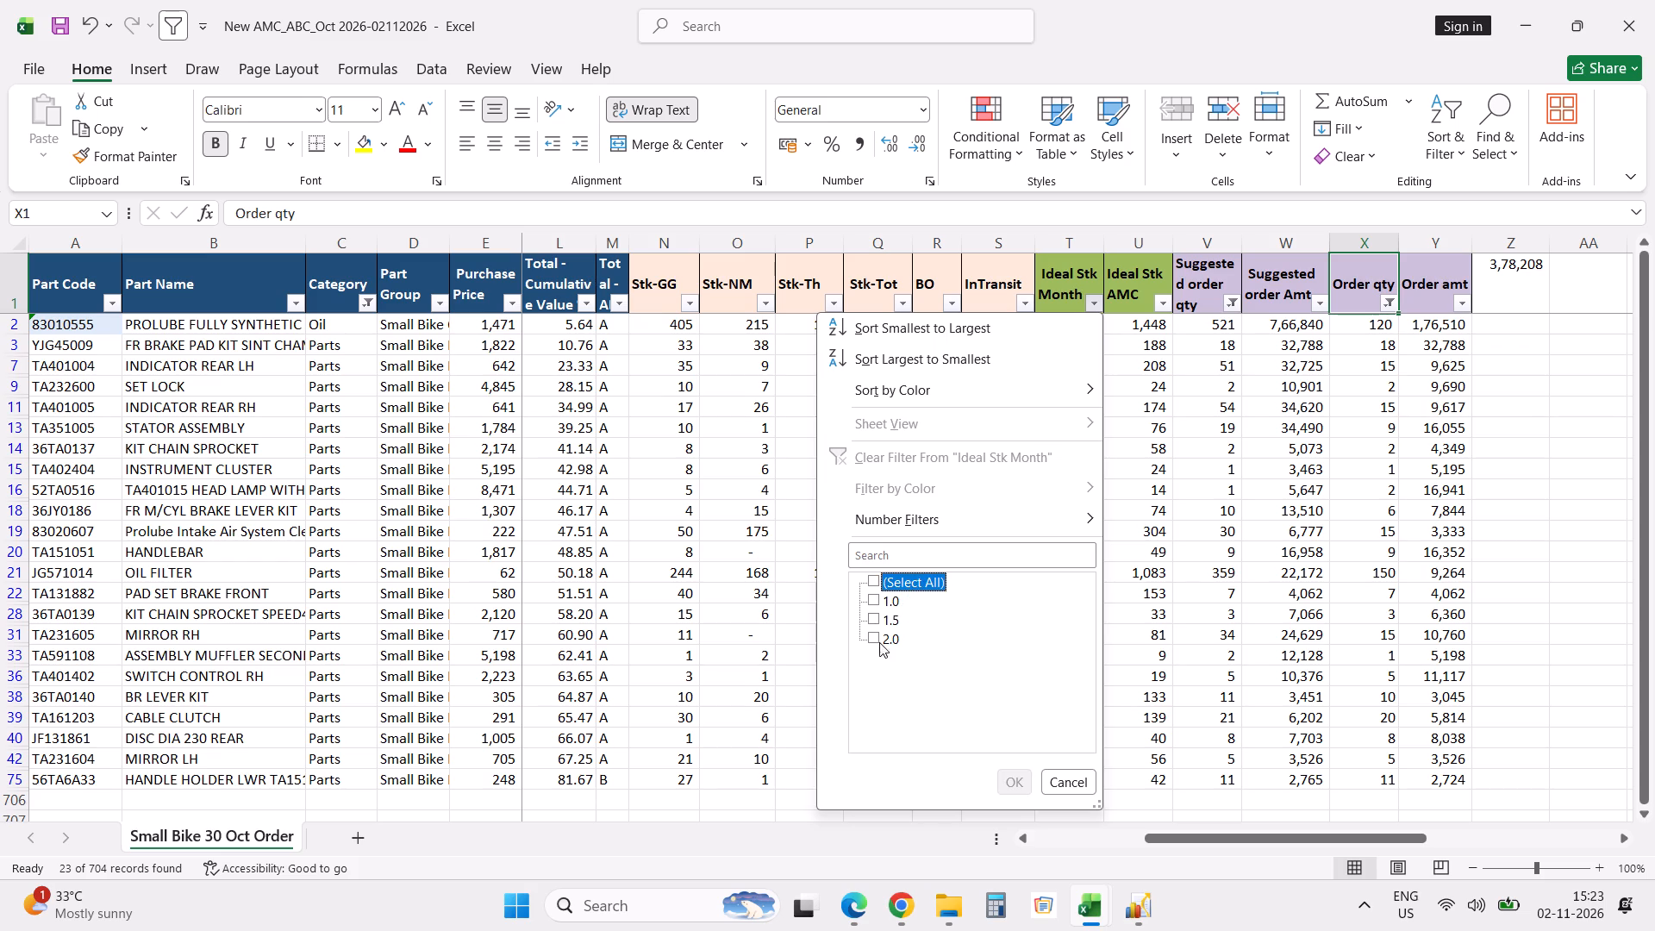
click(881, 638)
click(1013, 790)
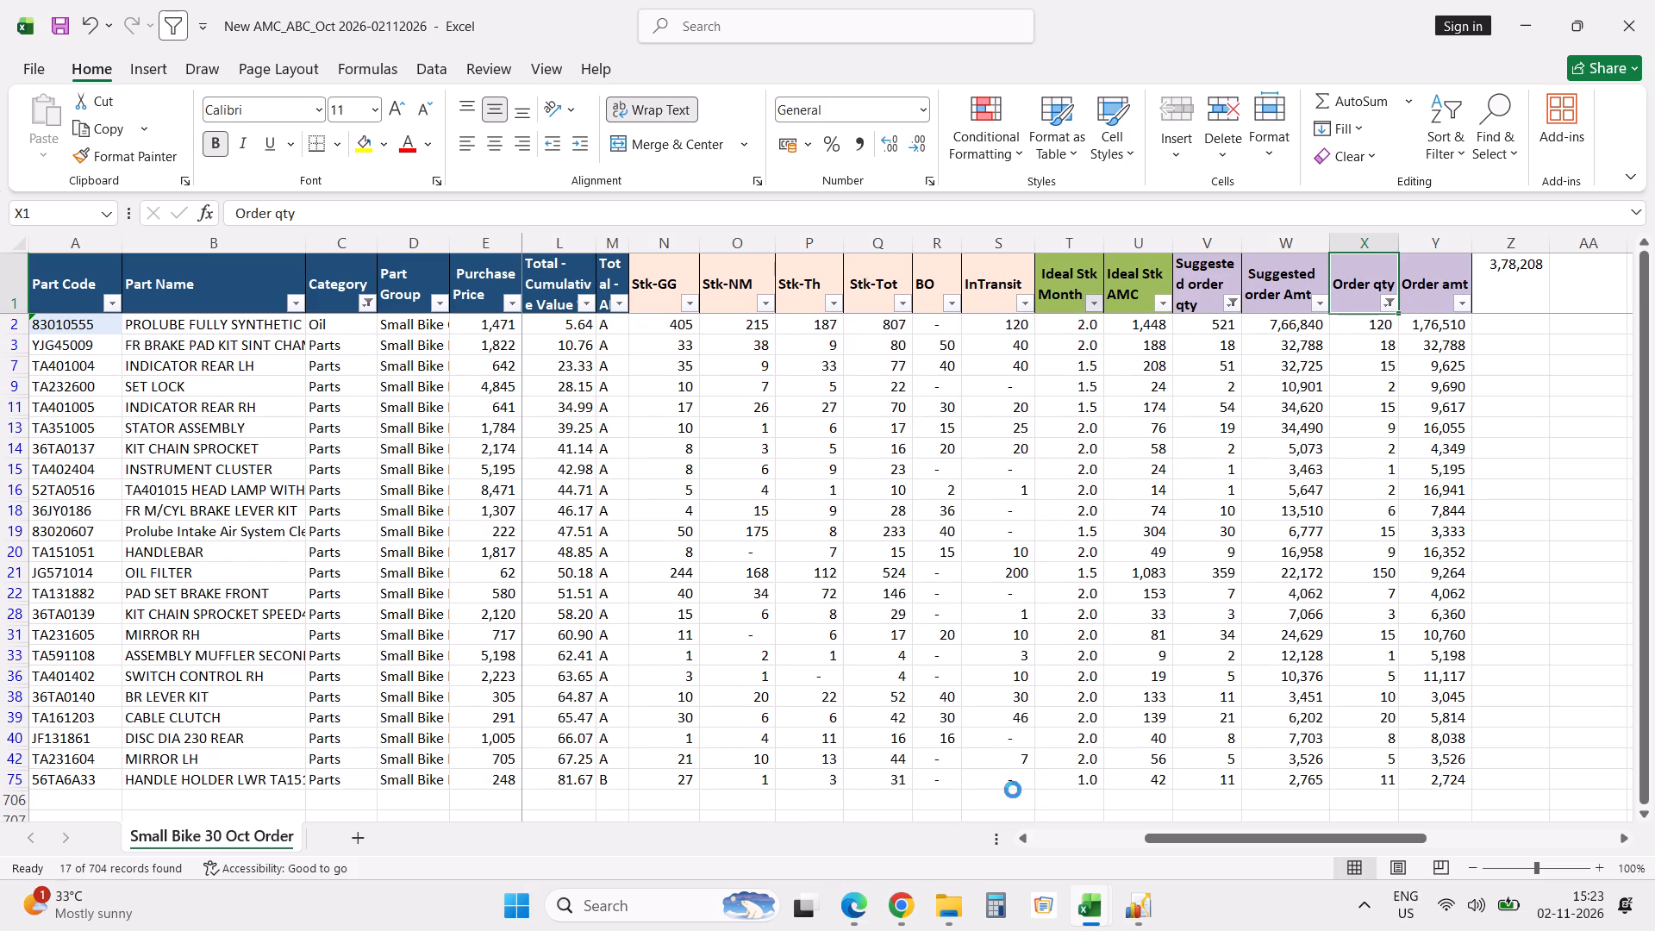
click(1026, 565)
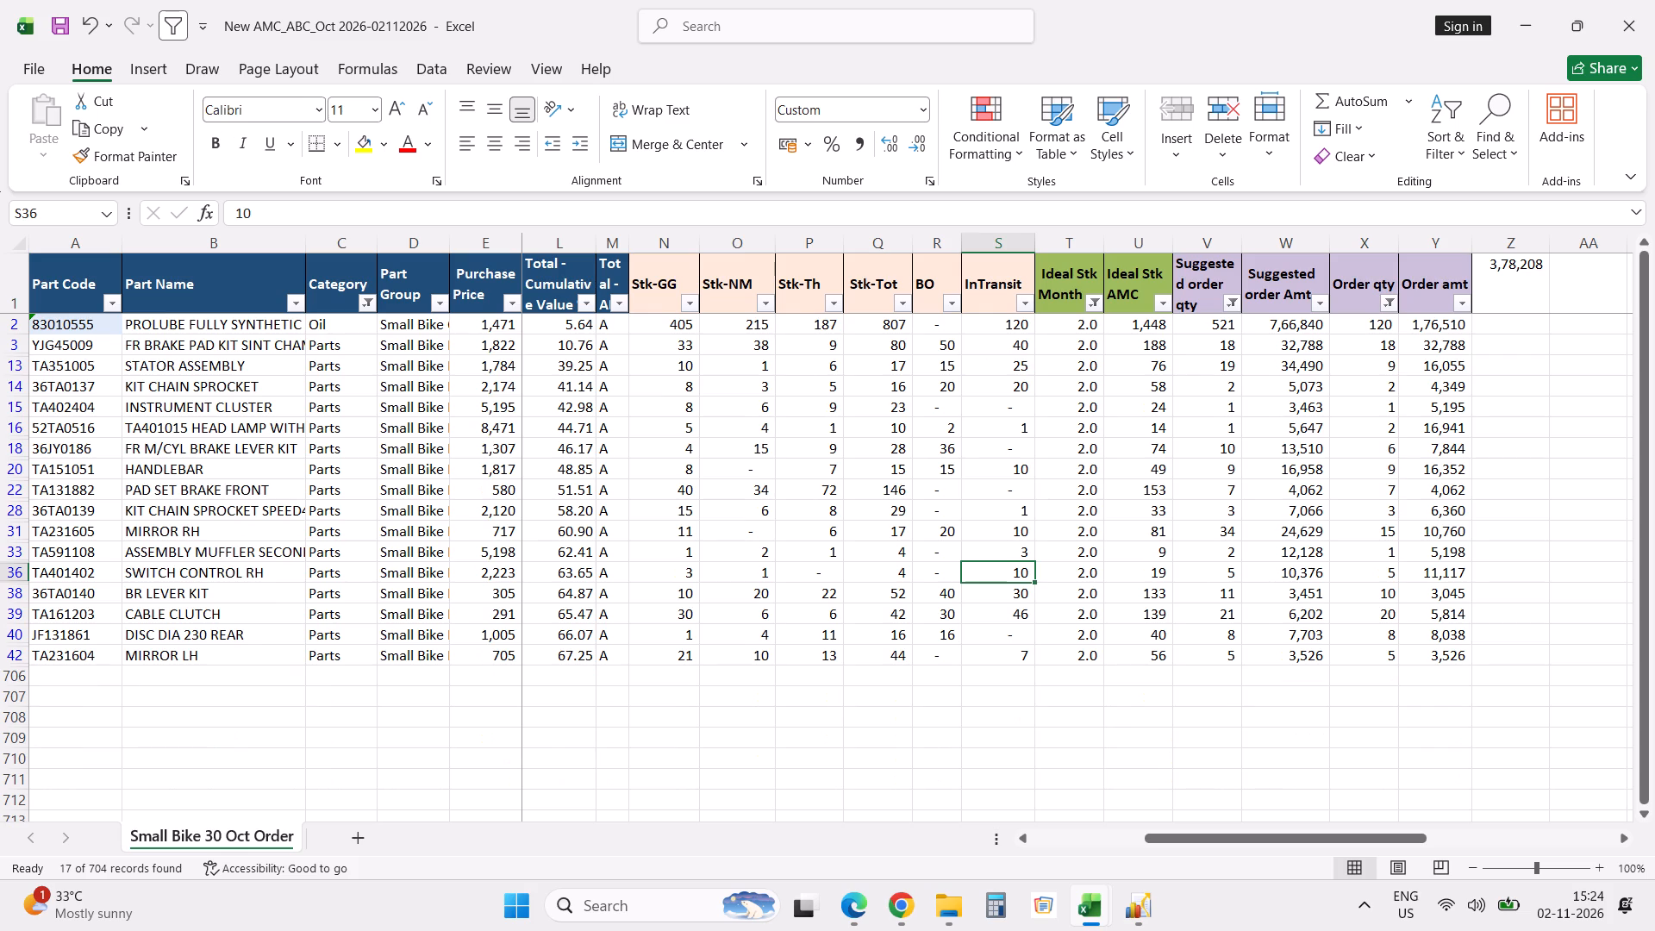
click(1153, 349)
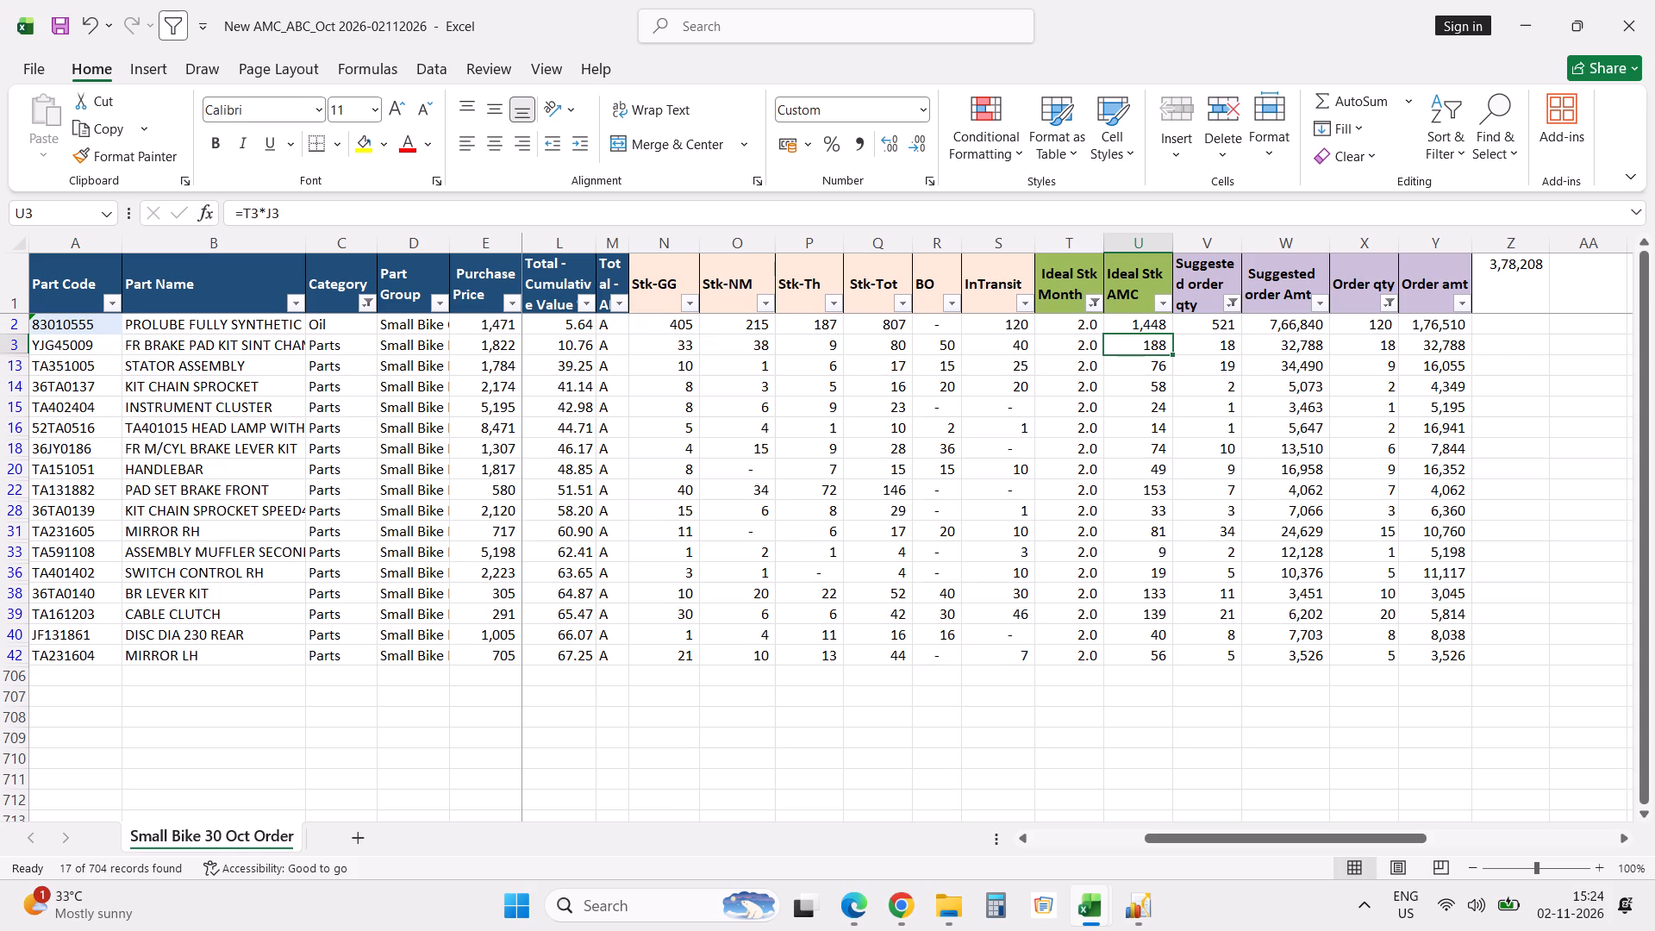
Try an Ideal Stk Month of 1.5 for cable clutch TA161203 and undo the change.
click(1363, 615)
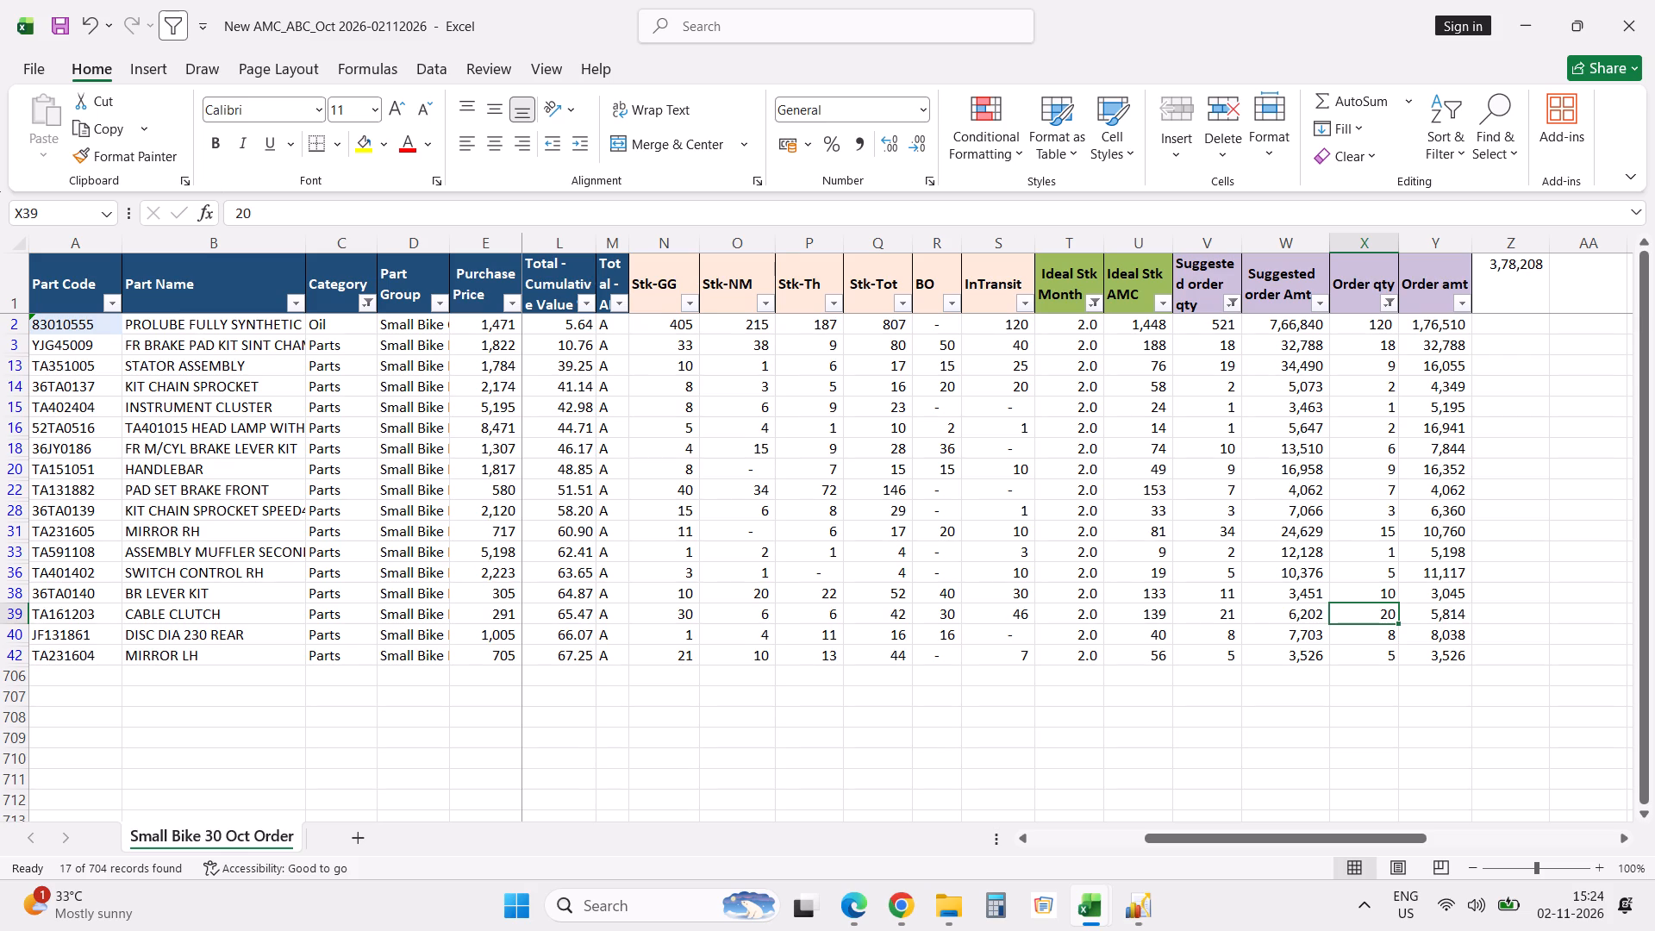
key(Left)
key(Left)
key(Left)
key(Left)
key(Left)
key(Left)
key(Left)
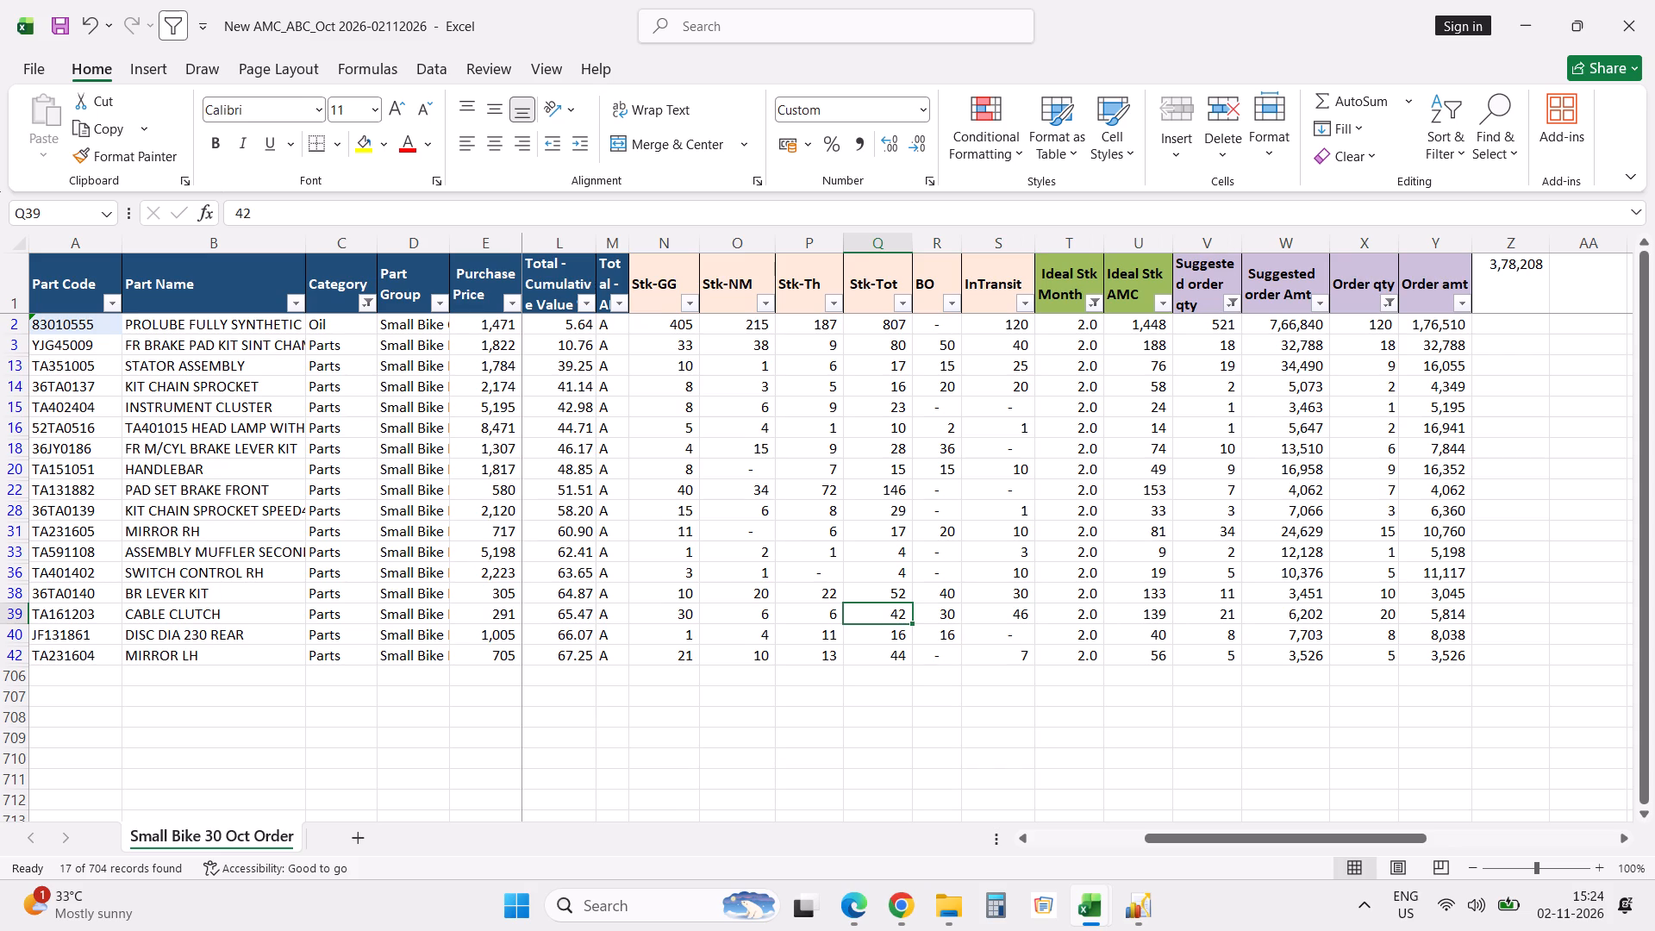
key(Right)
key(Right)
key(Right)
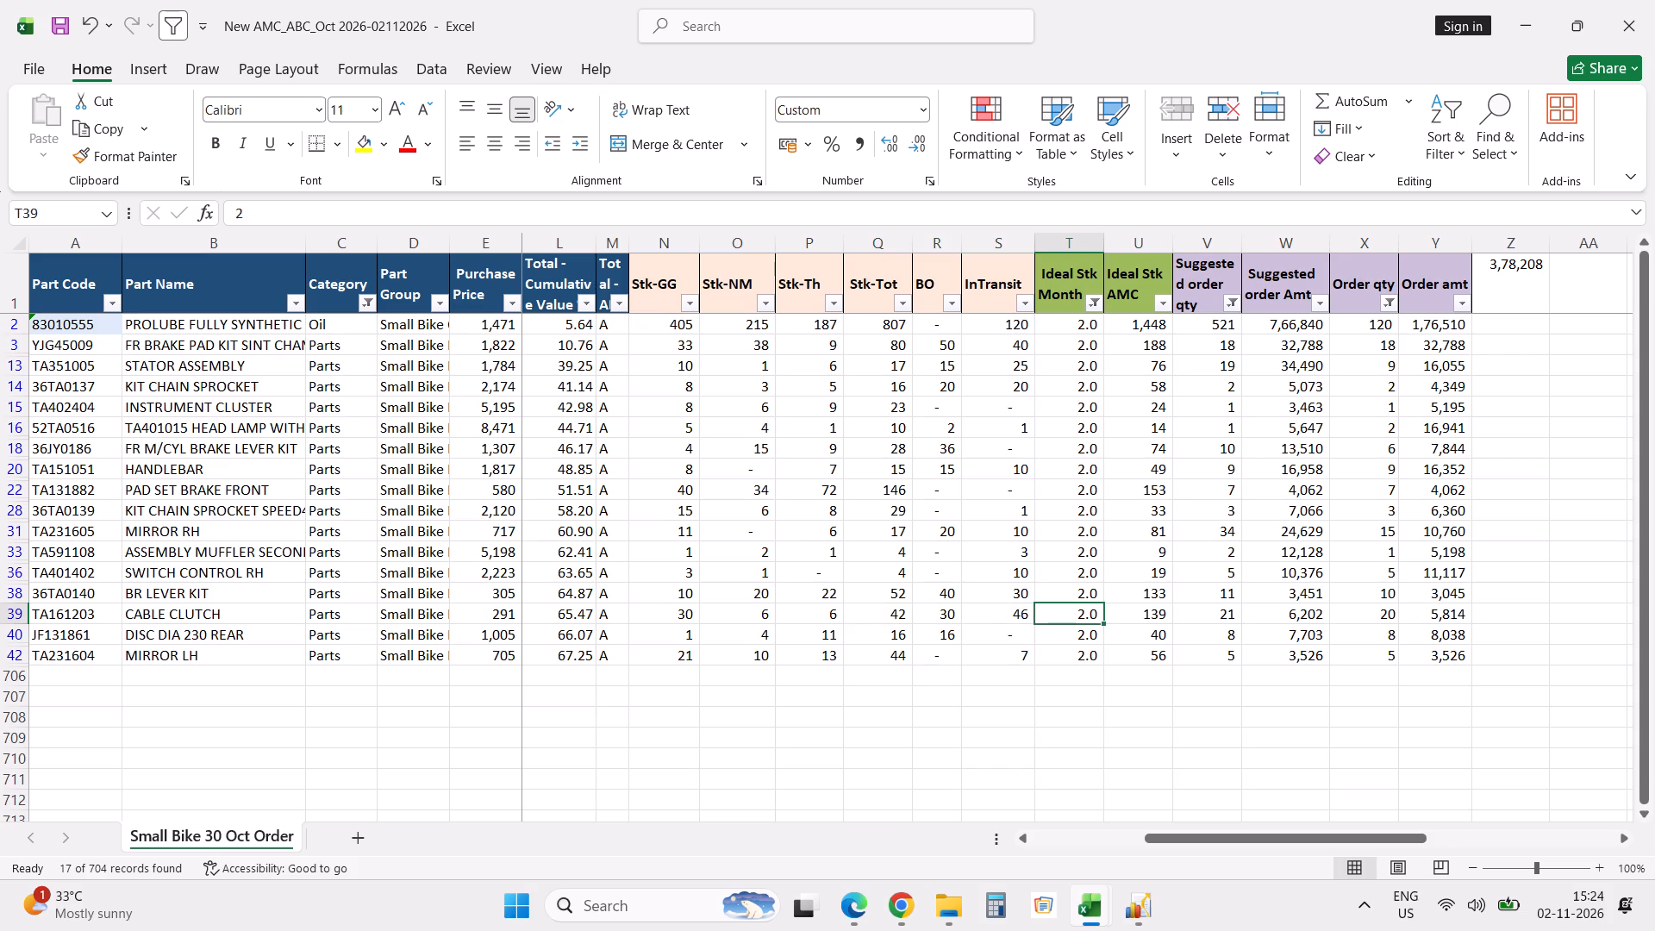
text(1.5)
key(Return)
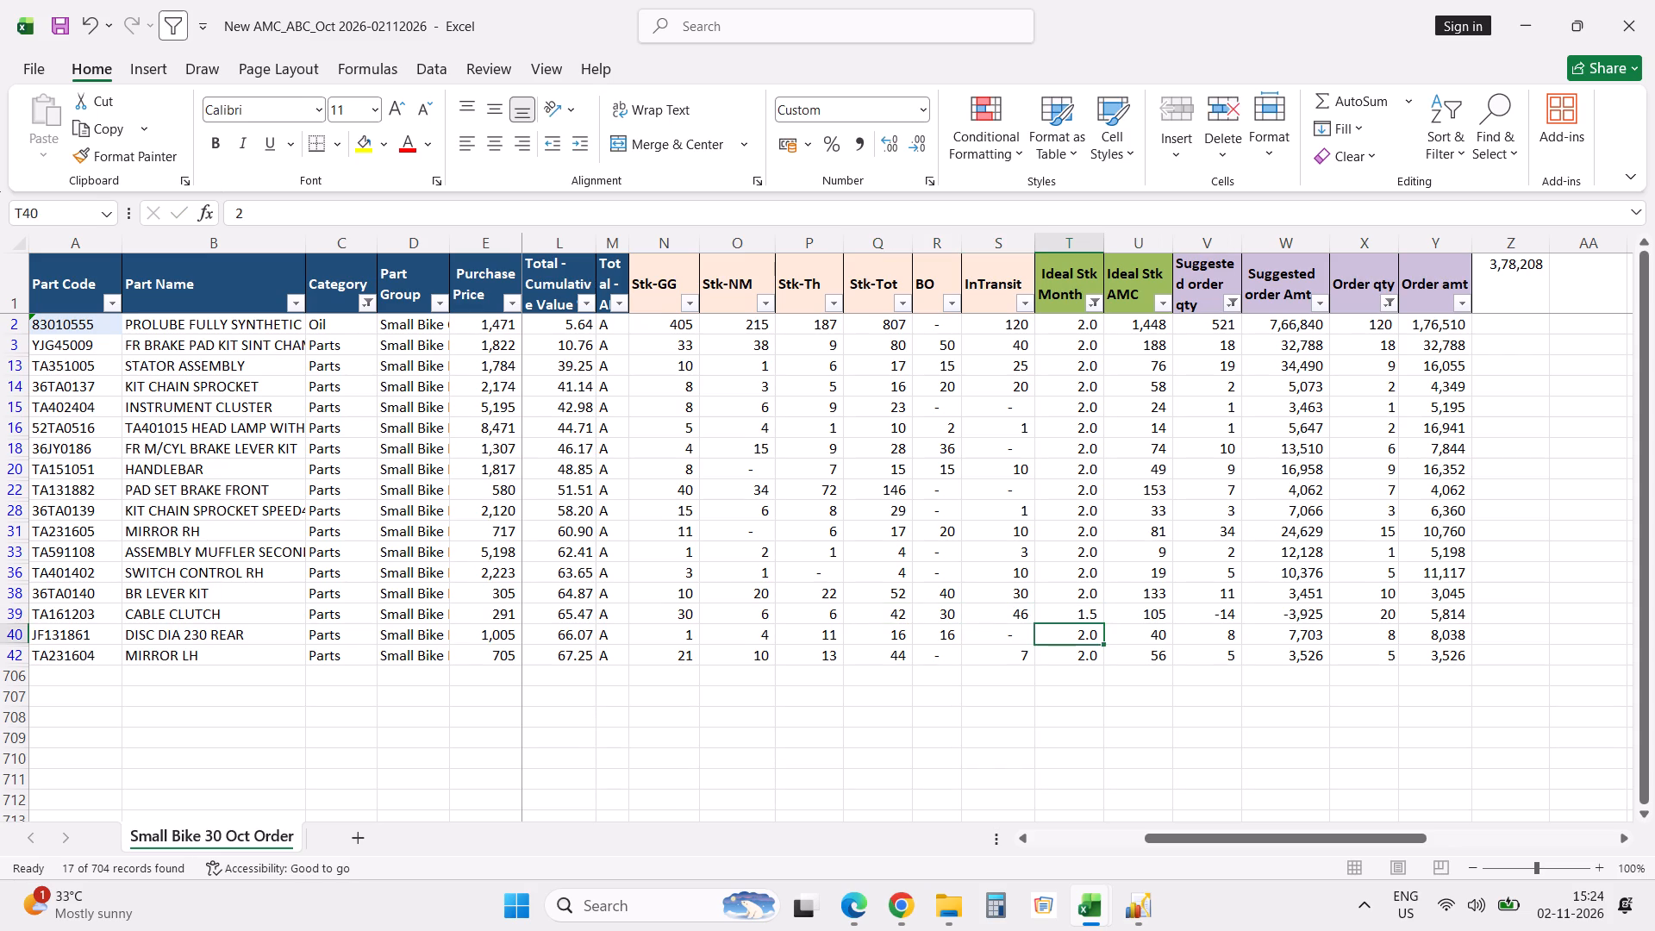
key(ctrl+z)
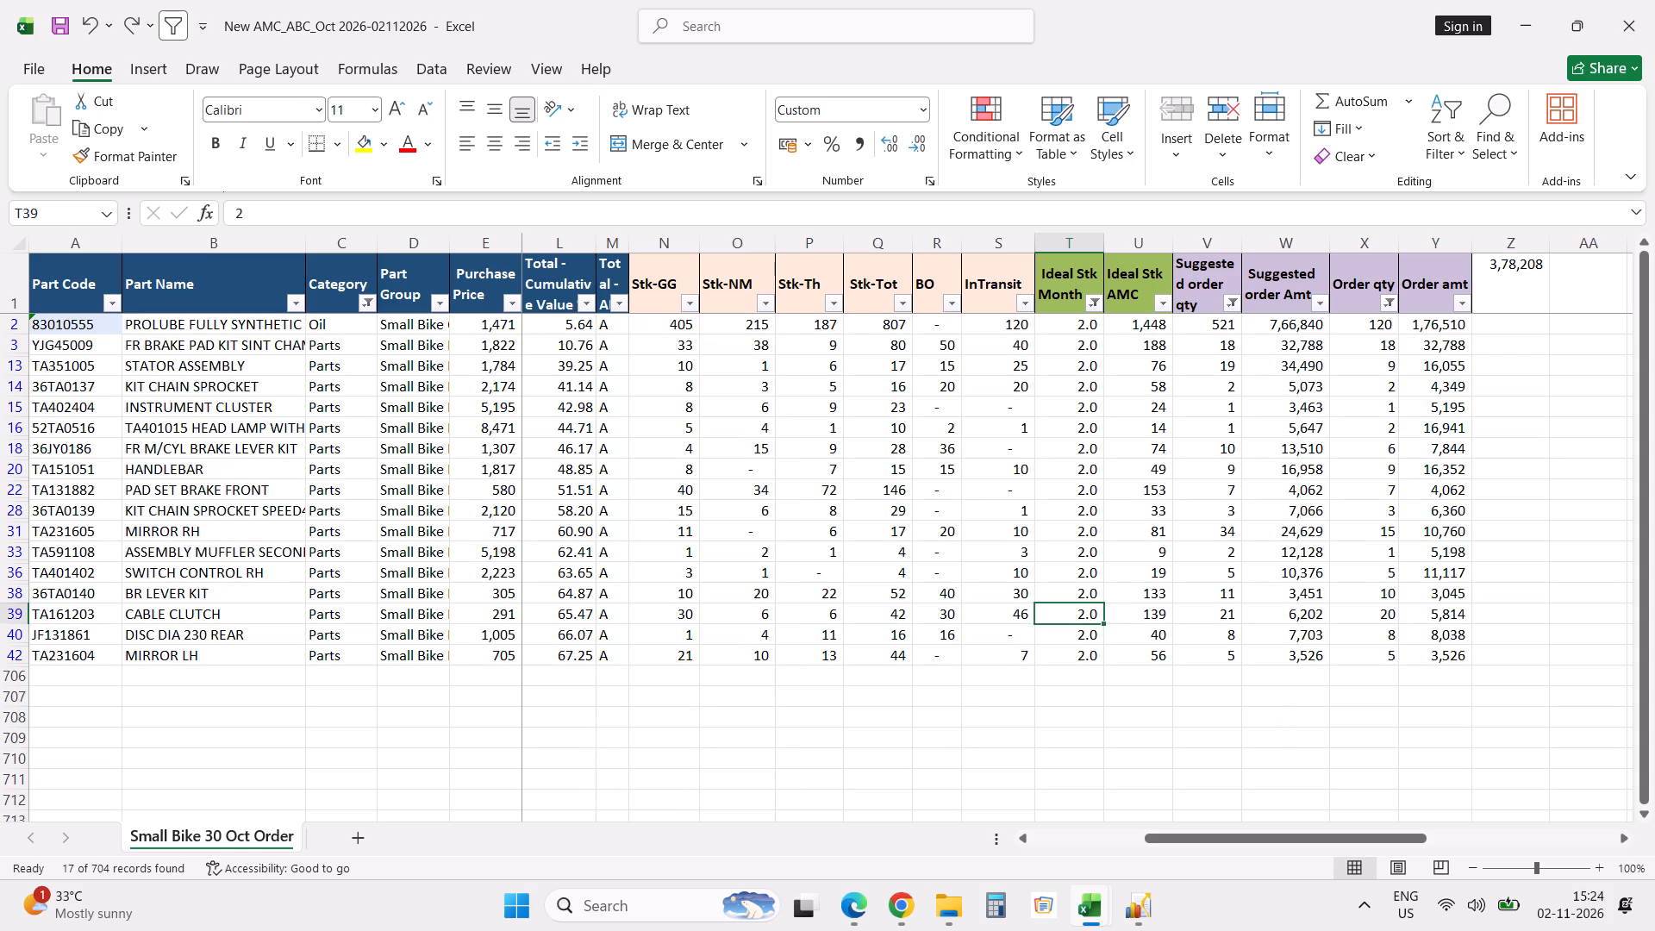
Rename the worksheet as Small Bike 2 Nov Order and save the workbook.
double_click(241, 844)
key(Right)
key(BackSpace)
key(BackSpace)
key(BackSpace)
key(BackSpace)
key(BackSpace)
key(BackSpace)
key(BackSpace)
key(BackSpace)
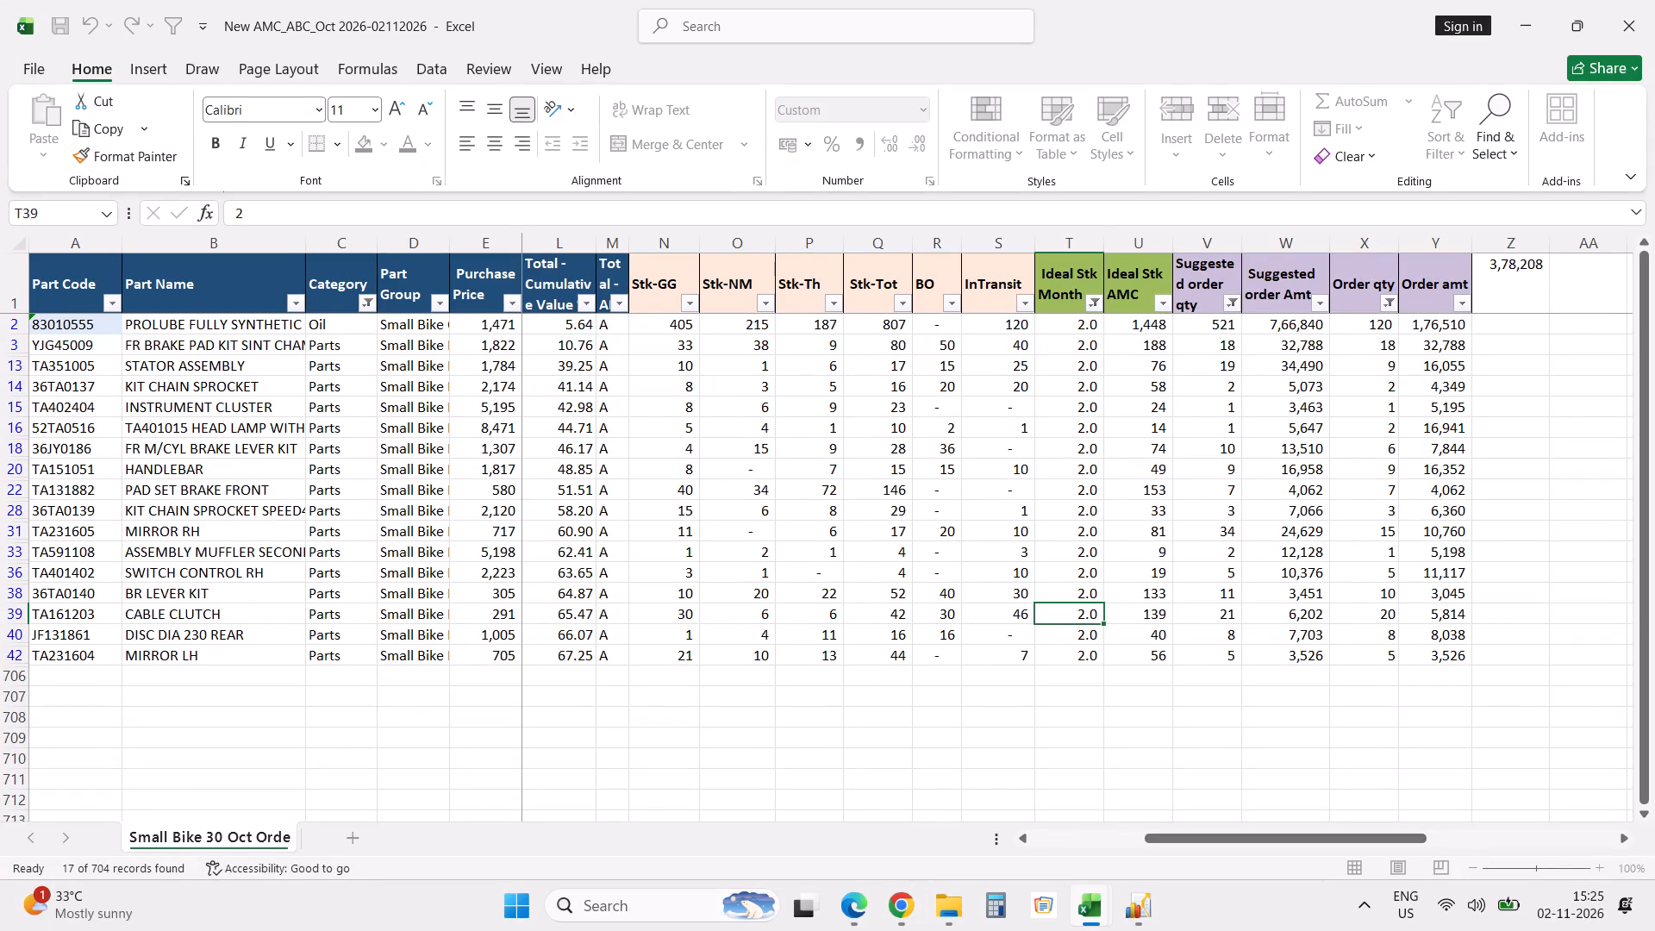
key(BackSpace)
key(BackSpace)
key(BackSpace)
key(BackSpace)
key(2)
key(n)
key(BackSpace)
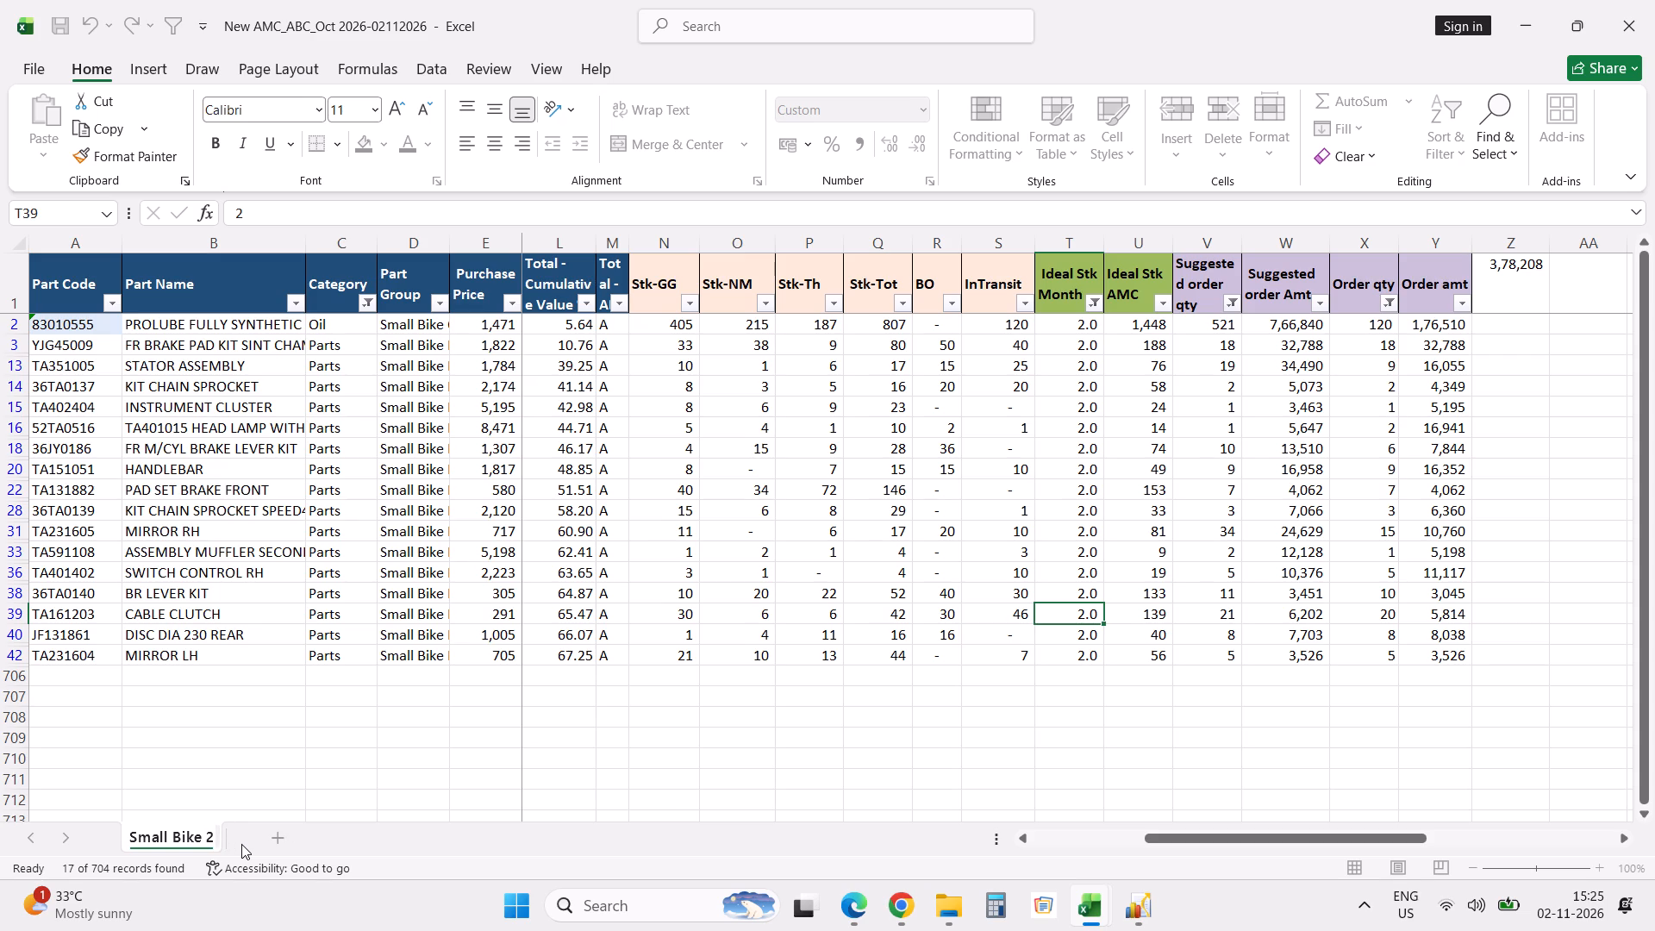
key(space)
text(Nov)
key(space)
text(Order)
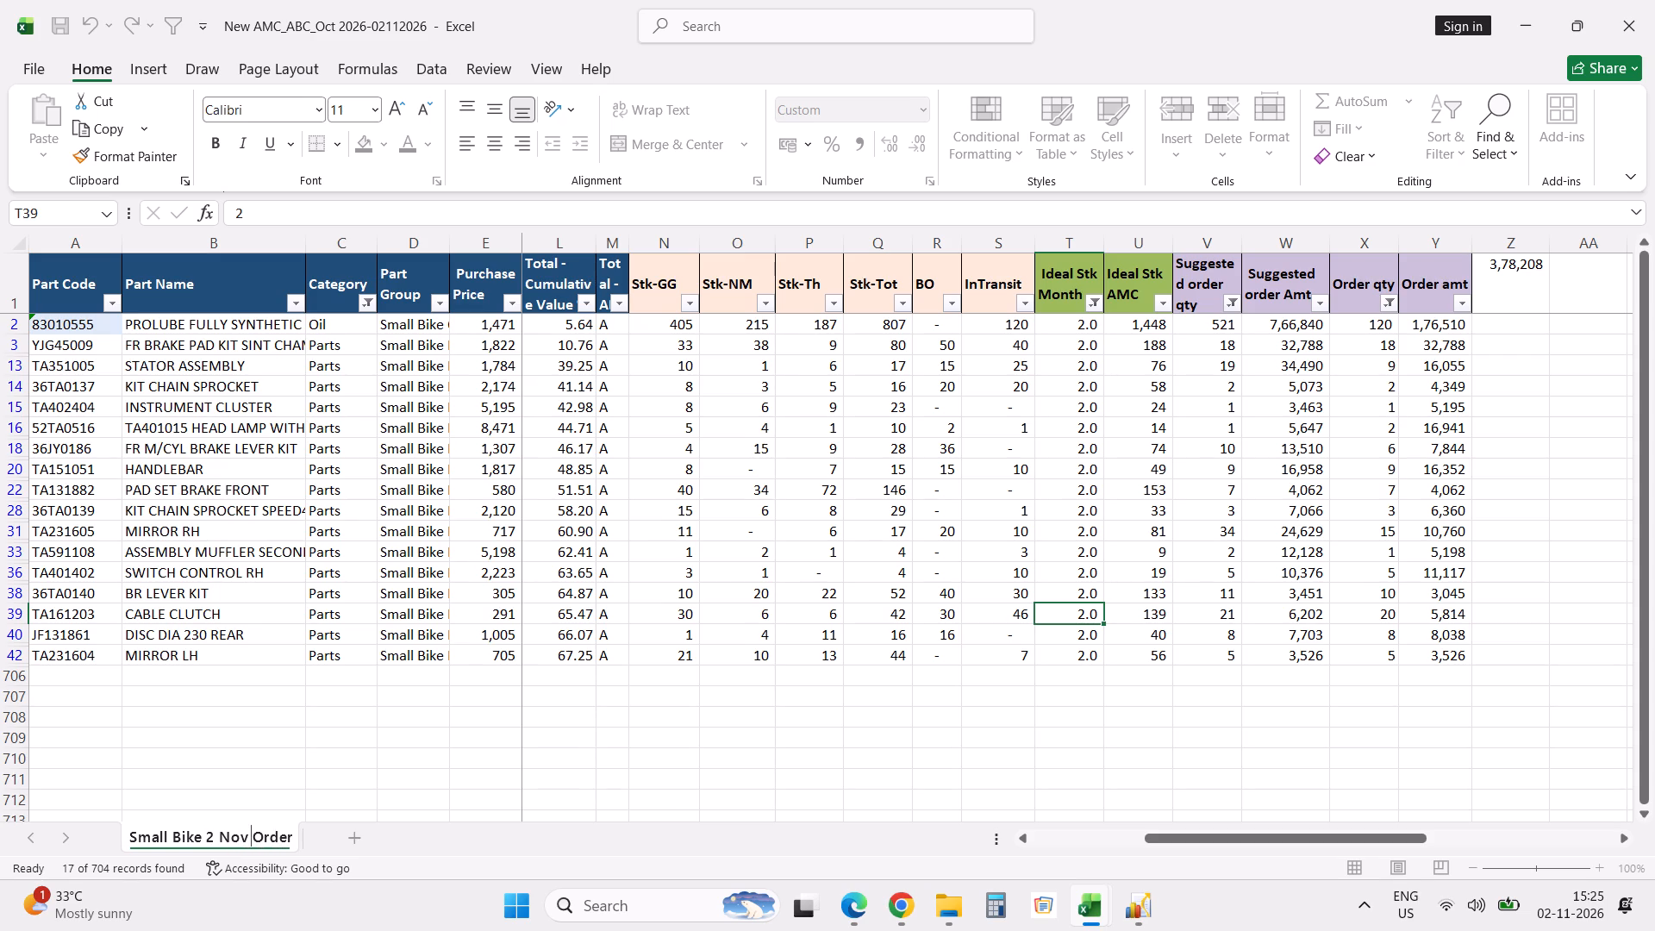
click(479, 784)
key(ctrl+s)
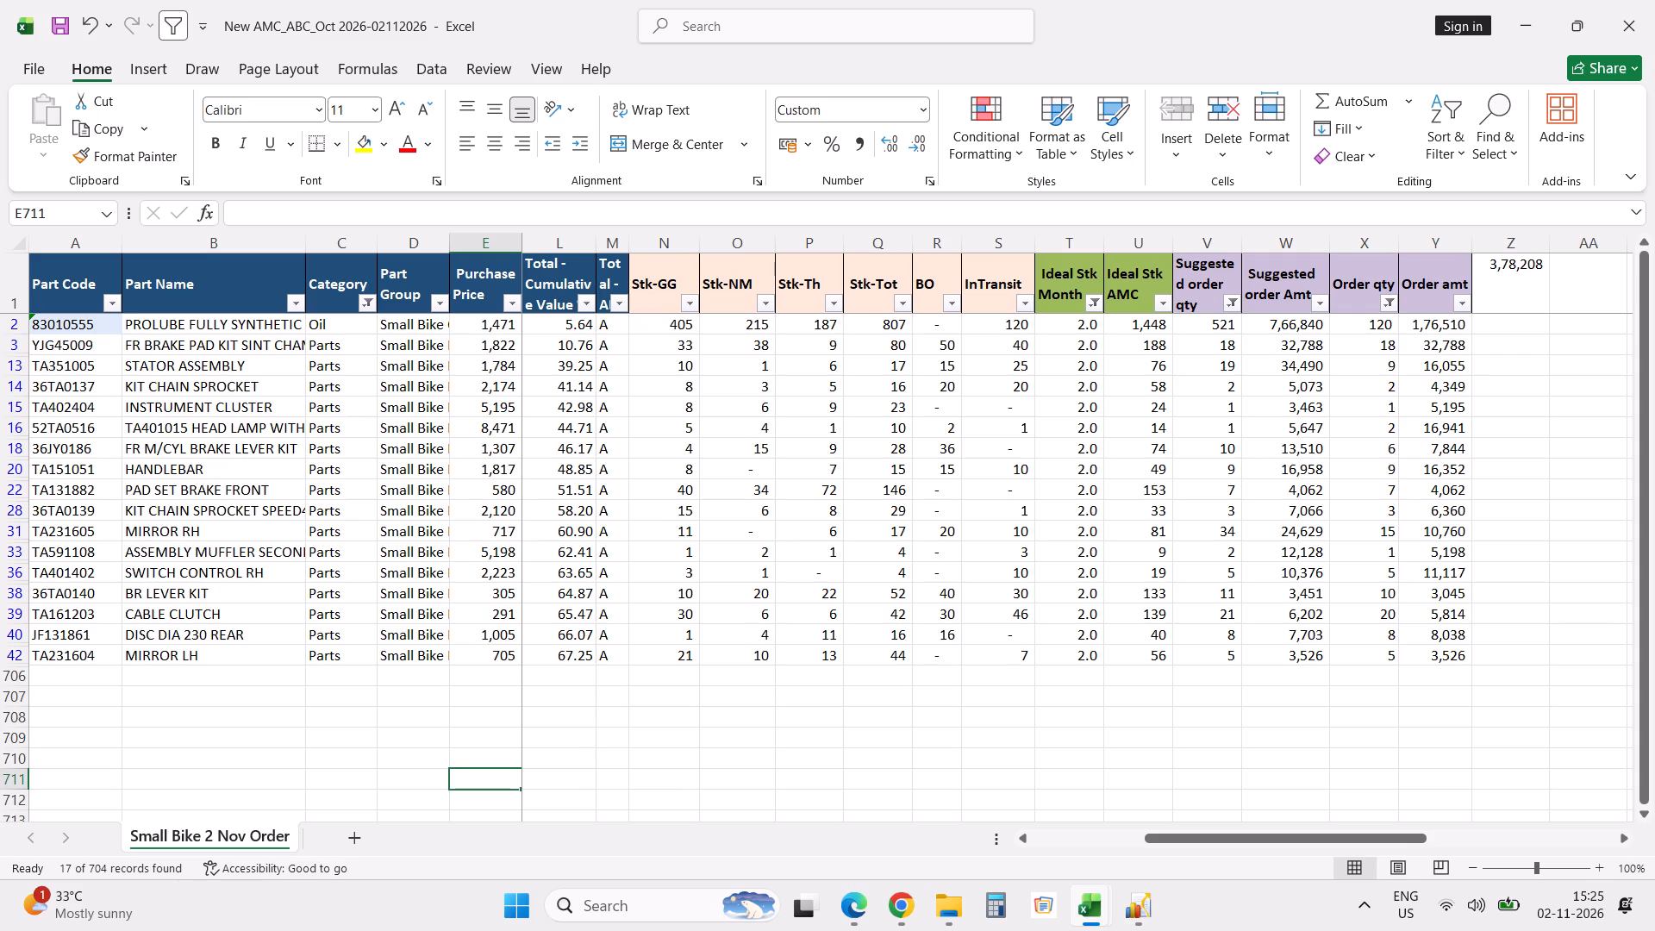
Set the Order qty of Prolube fully synthetic oil 83010555 to 60 and save the workbook.
scroll(1193, 698, up, 4)
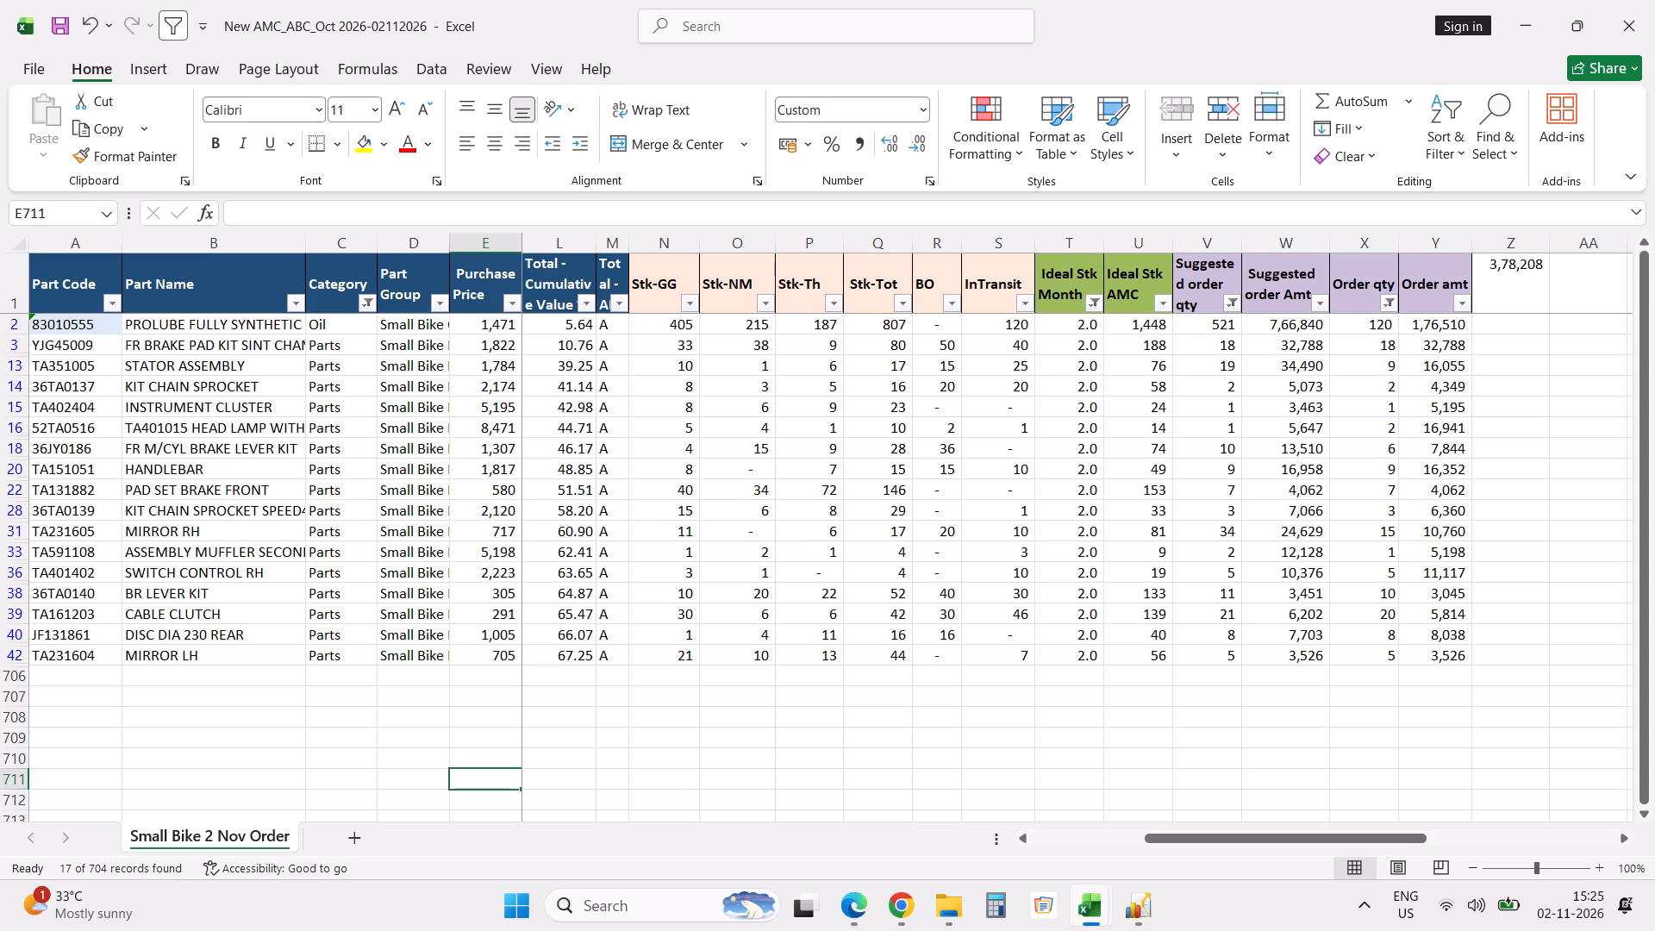
click(1193, 698)
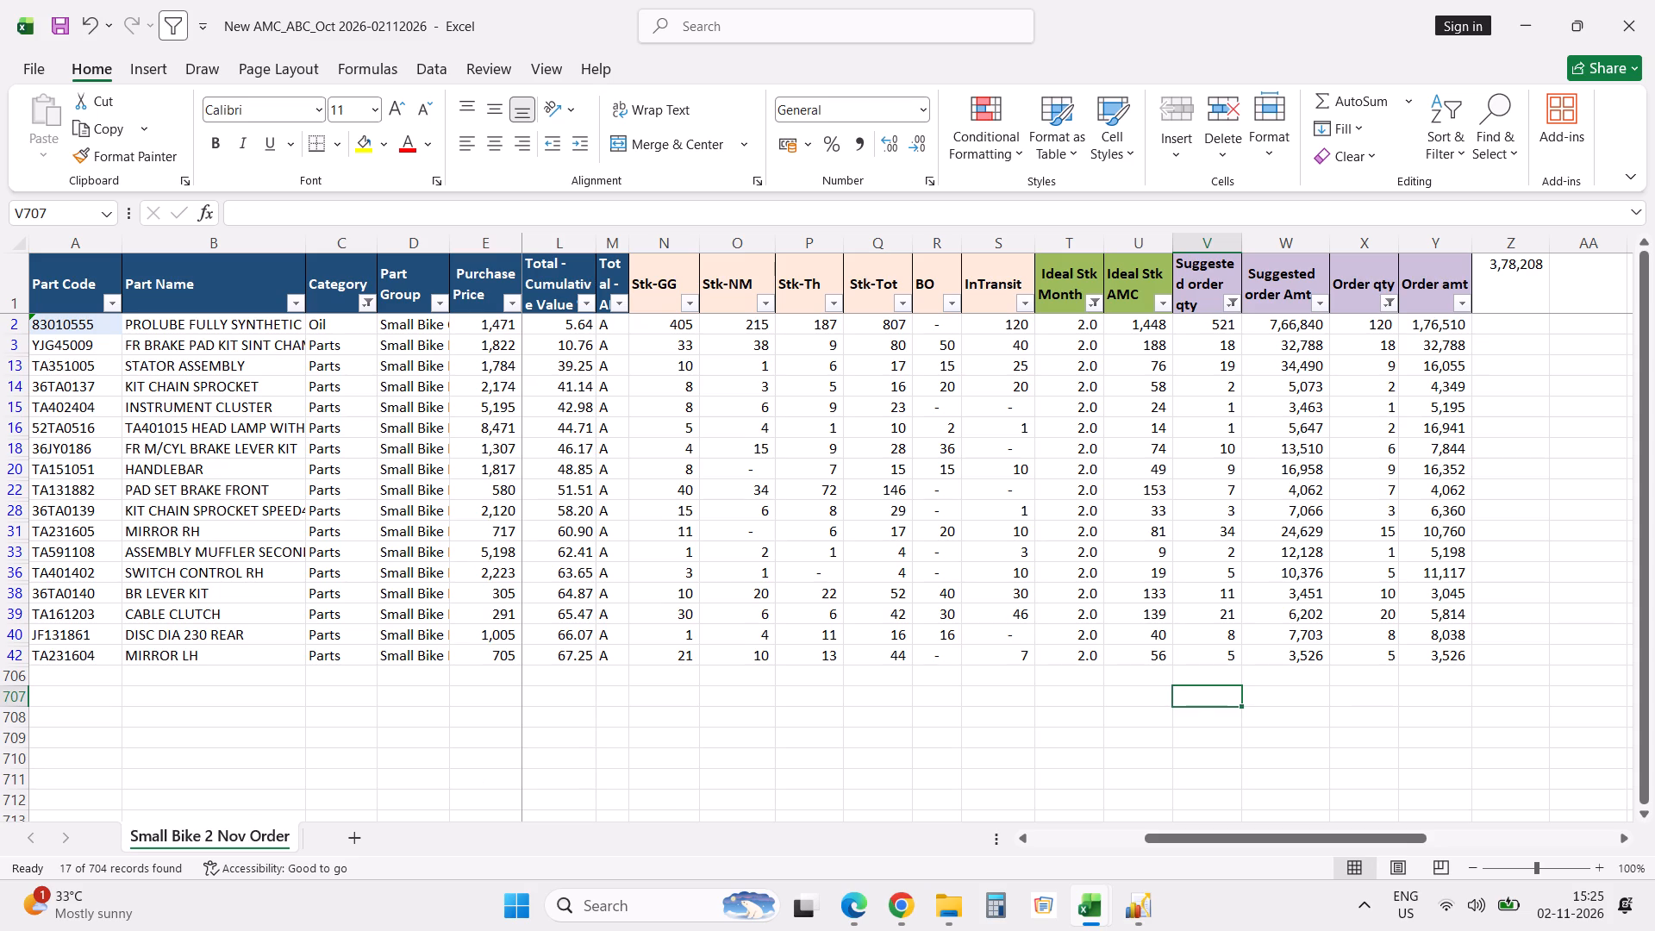
click(1353, 319)
text(60)
key(Return)
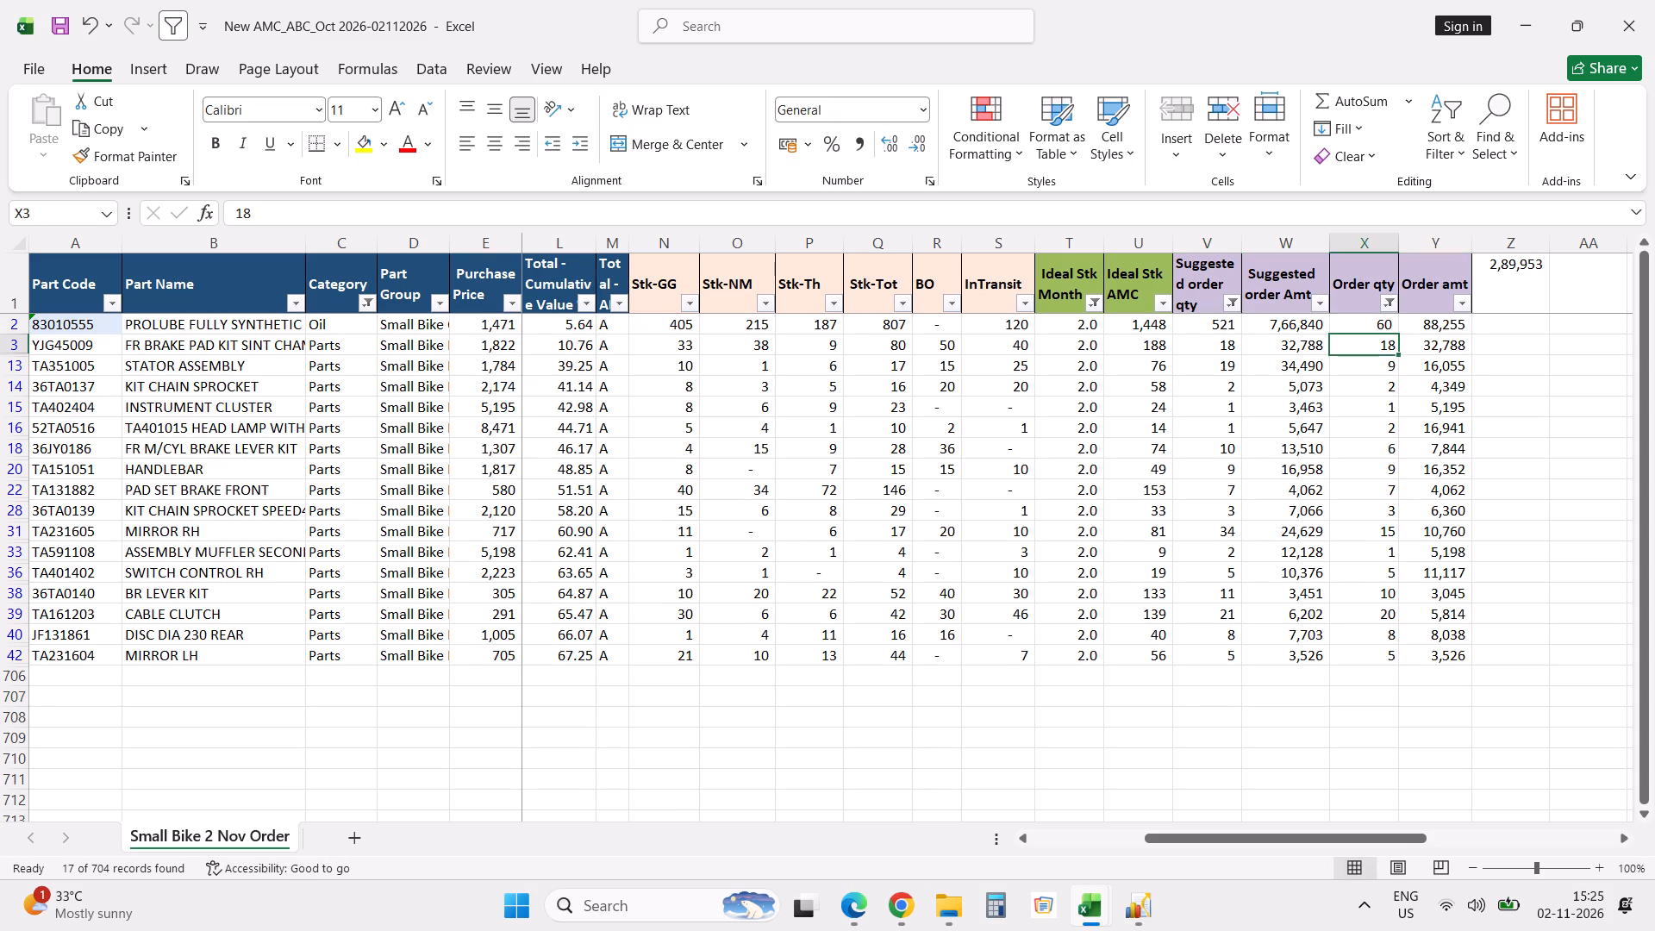
key(ctrl+s)
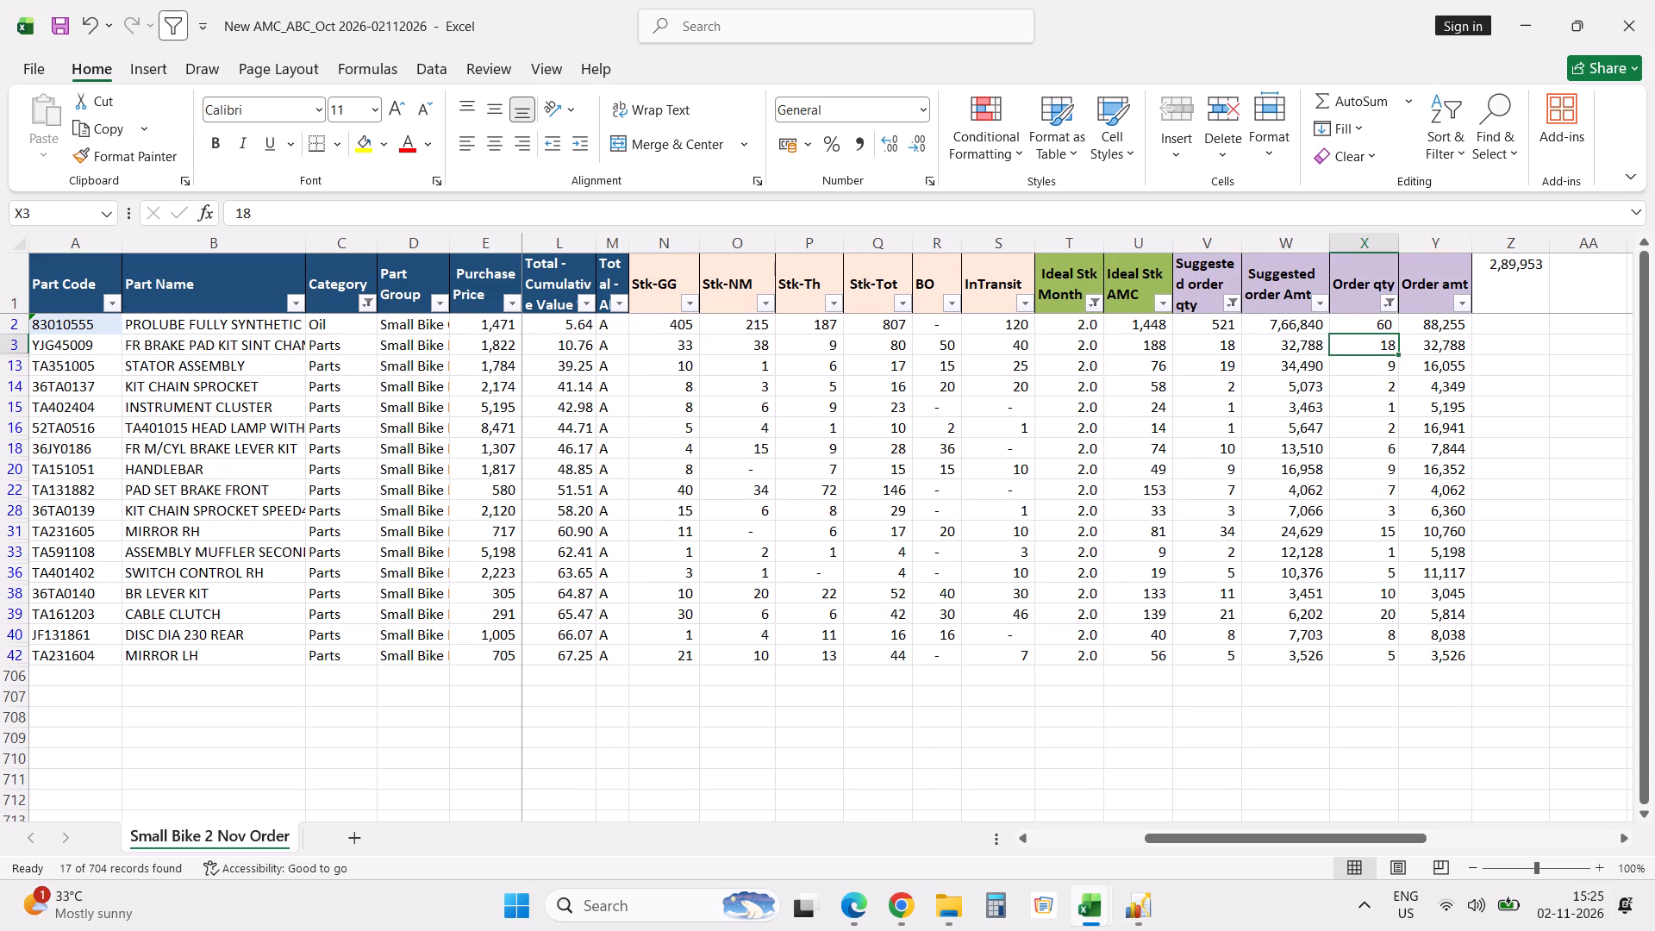
Set the Order qty of front brake pad kit YJG45009 to 9 and save the workbook.
key(9)
key(Return)
key(ctrl+s)
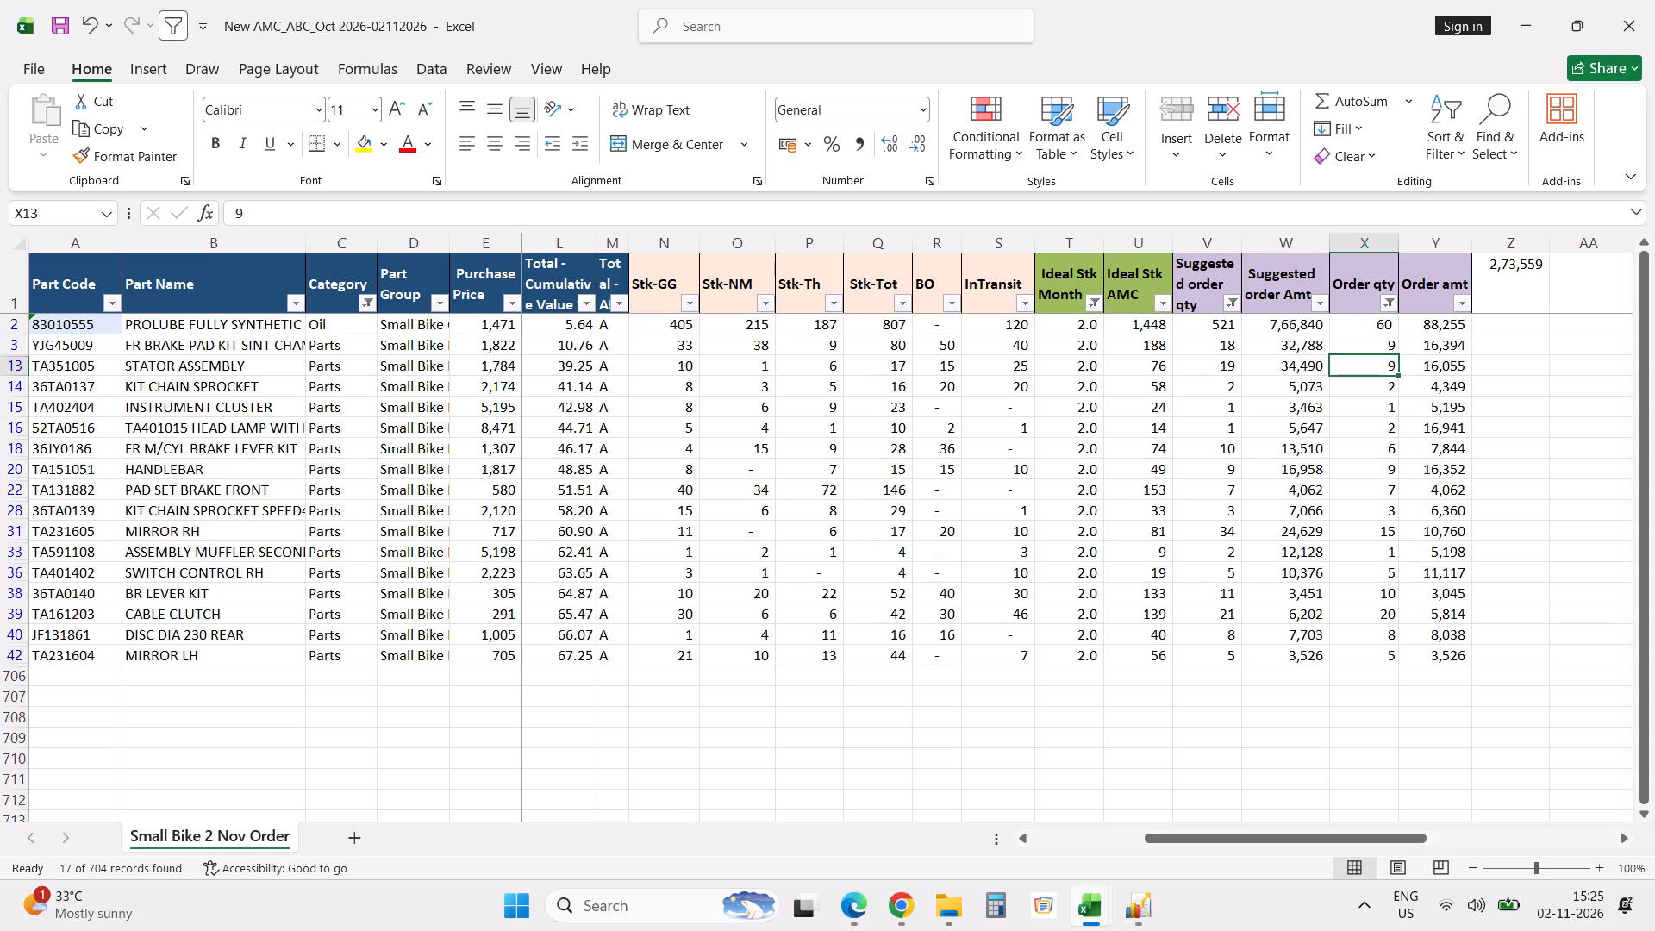
scroll(1289, 573, up, 7)
key(ctrl+s)
Hide the Stk-GG, Stk-NM and Stk-Th columns and save the workbook.
click(671, 242)
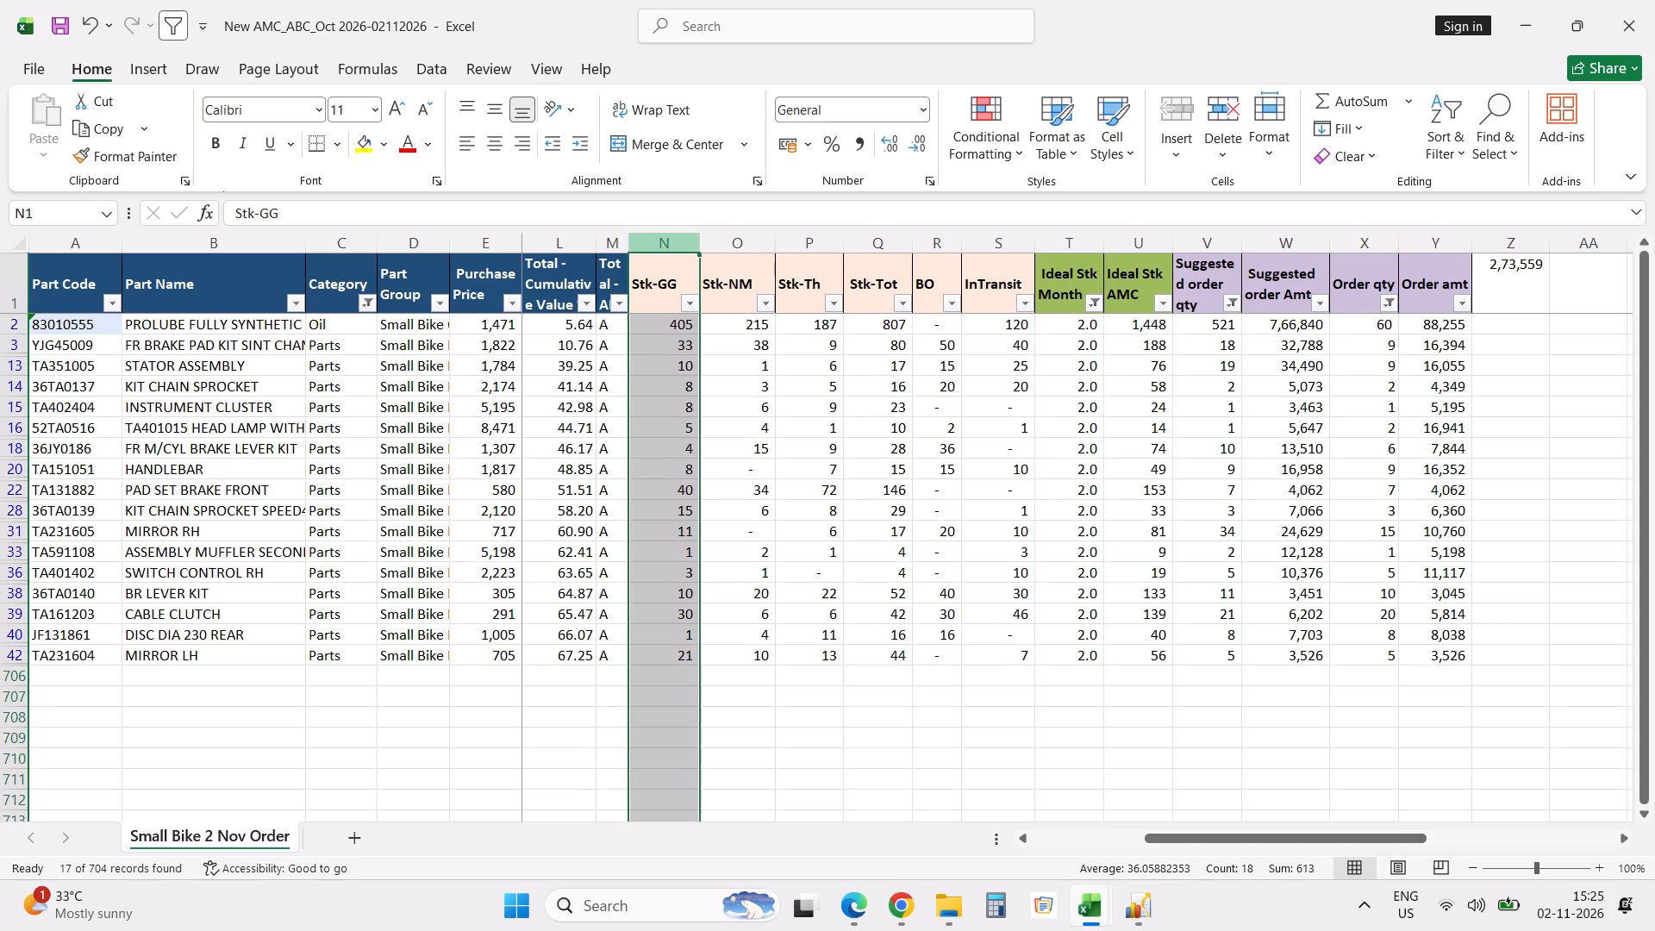
key(shift+Right)
key(shift+Right)
right_click(671, 242)
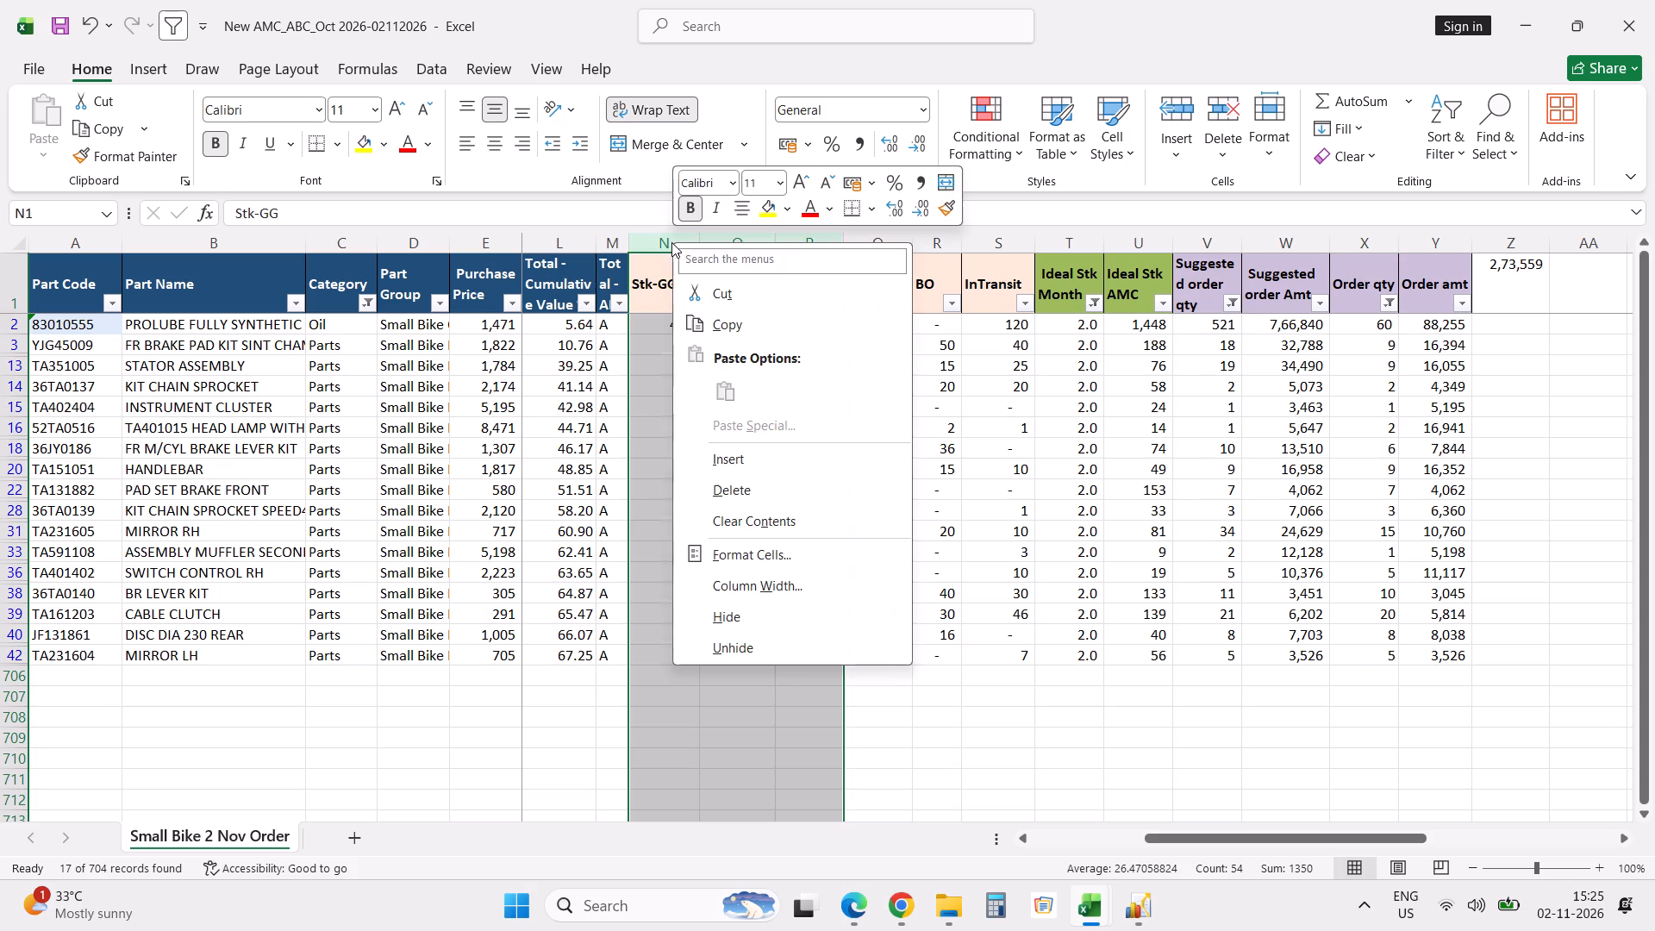
click(736, 615)
click(736, 615)
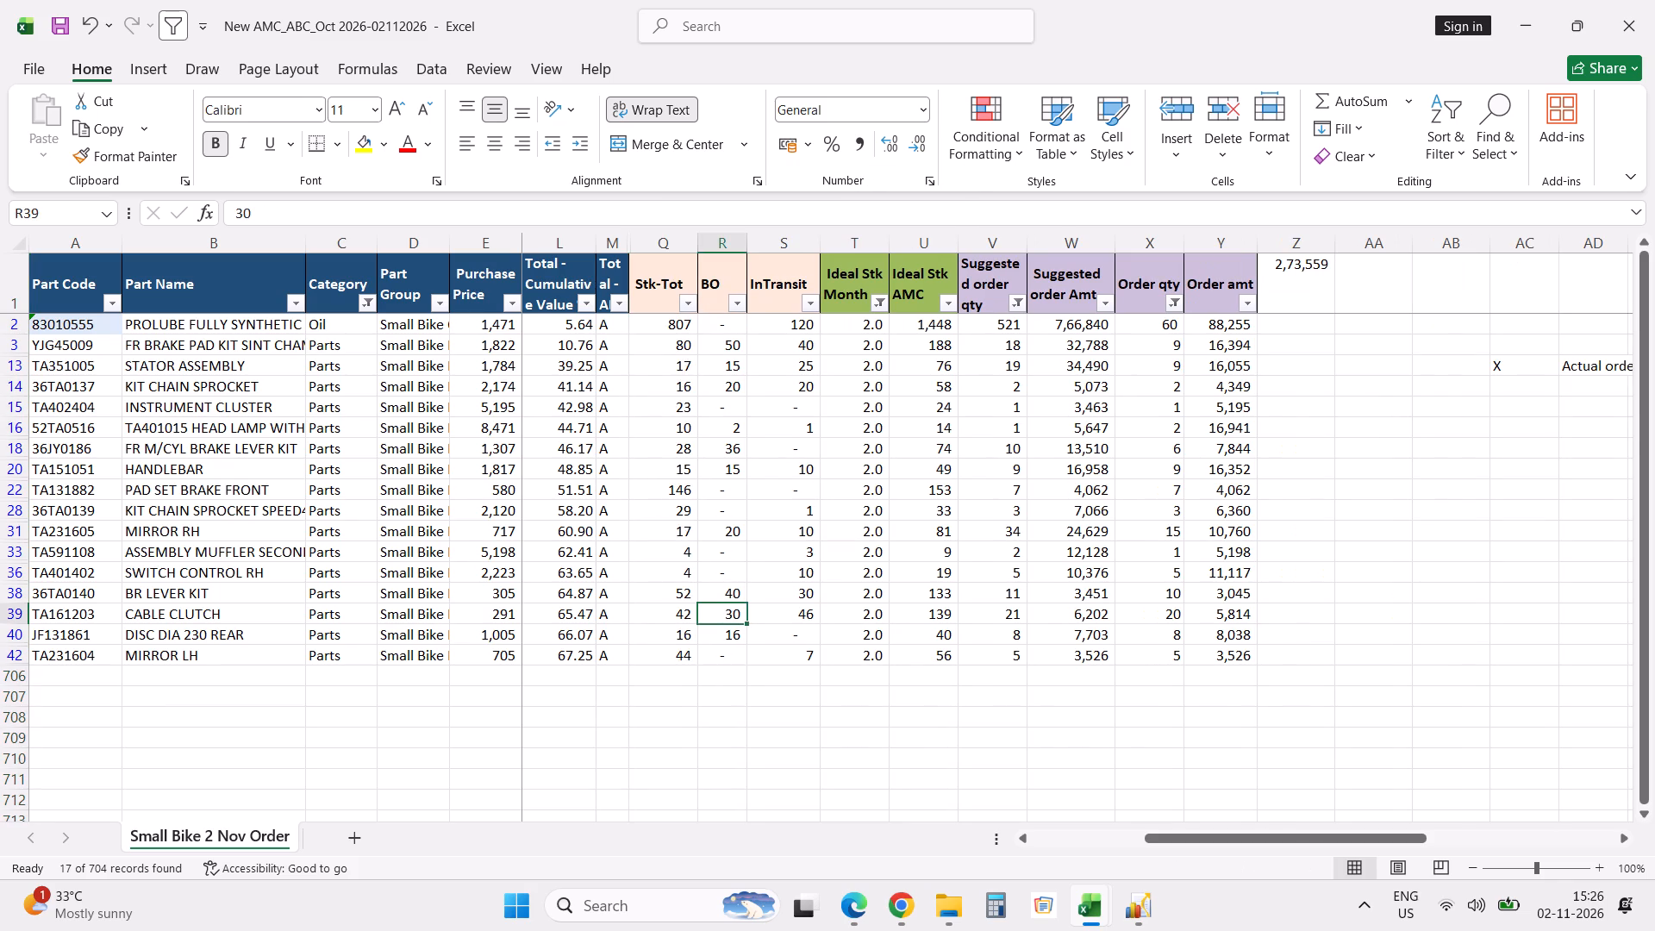
key(ctrl+s)
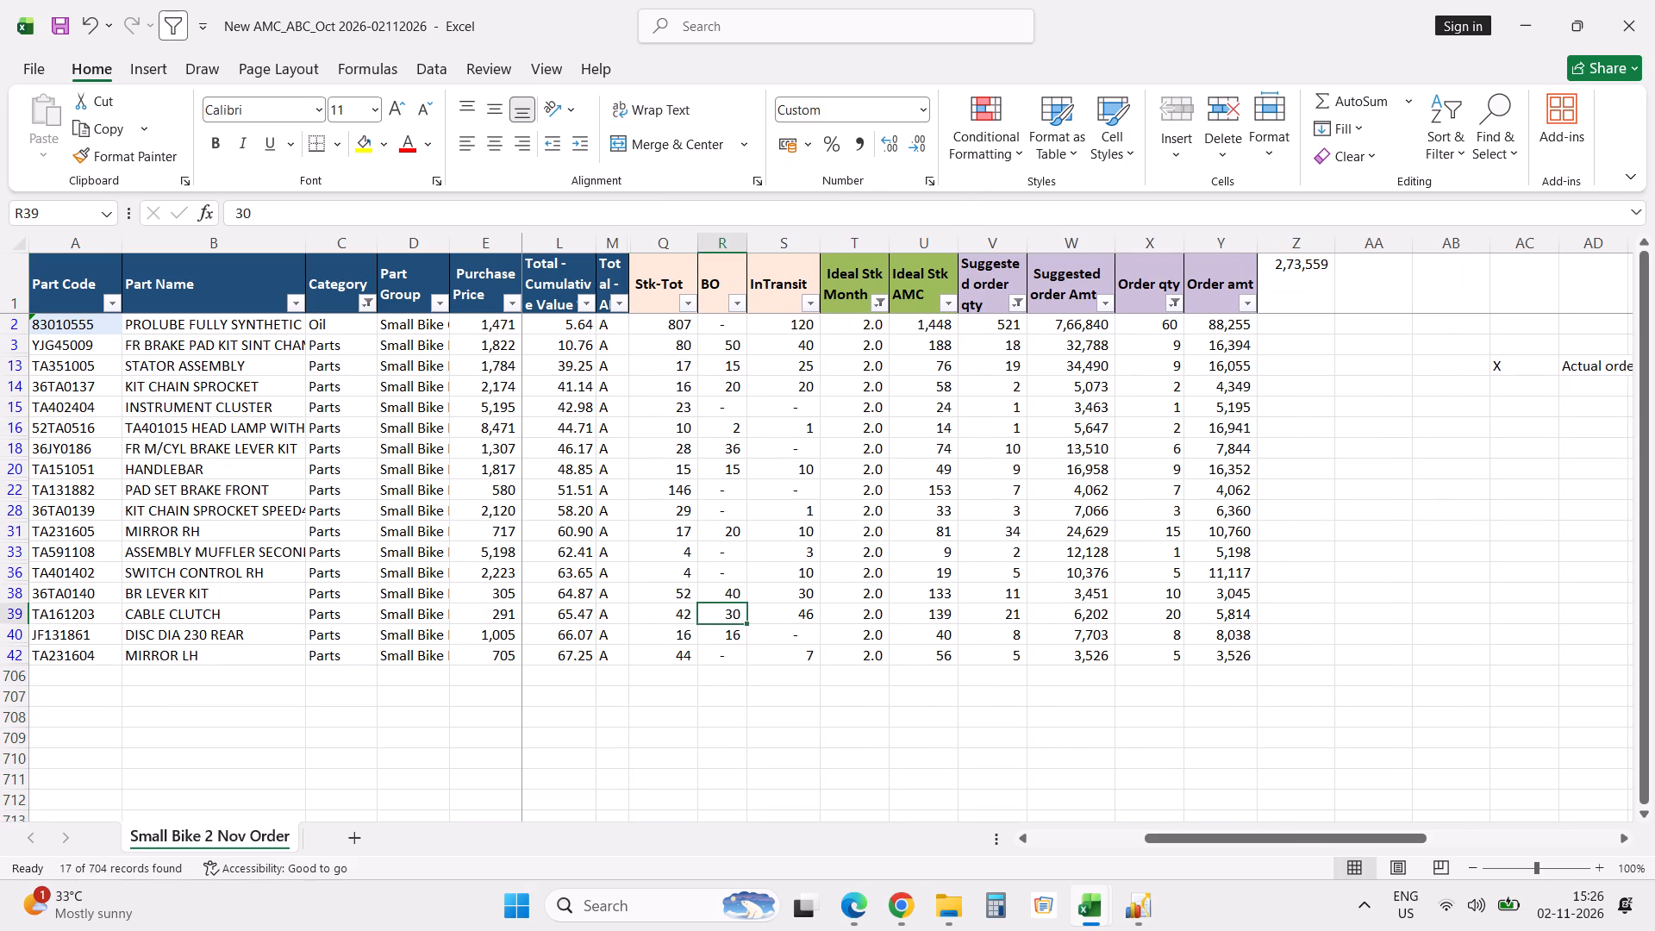
Remove the filters from the parts table so all rows are listed.
key(alt+d)
text(ff)
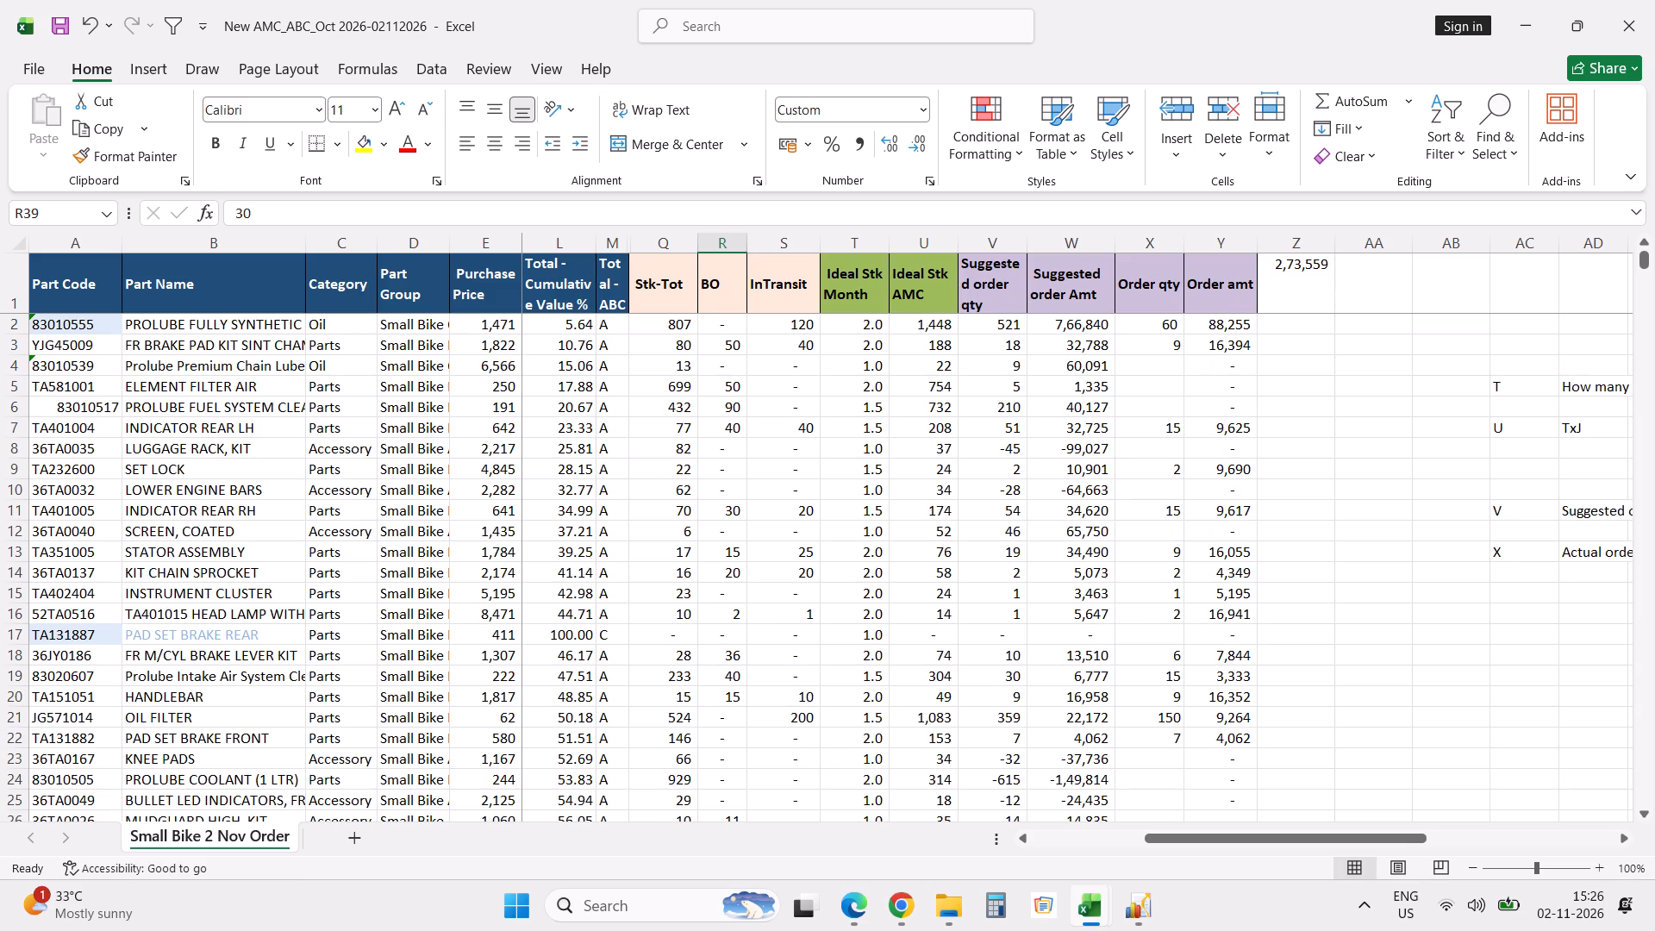
Move the column T note and its description in AC:AD from row 5 up to row 3.
click(1516, 387)
key(shift+Right)
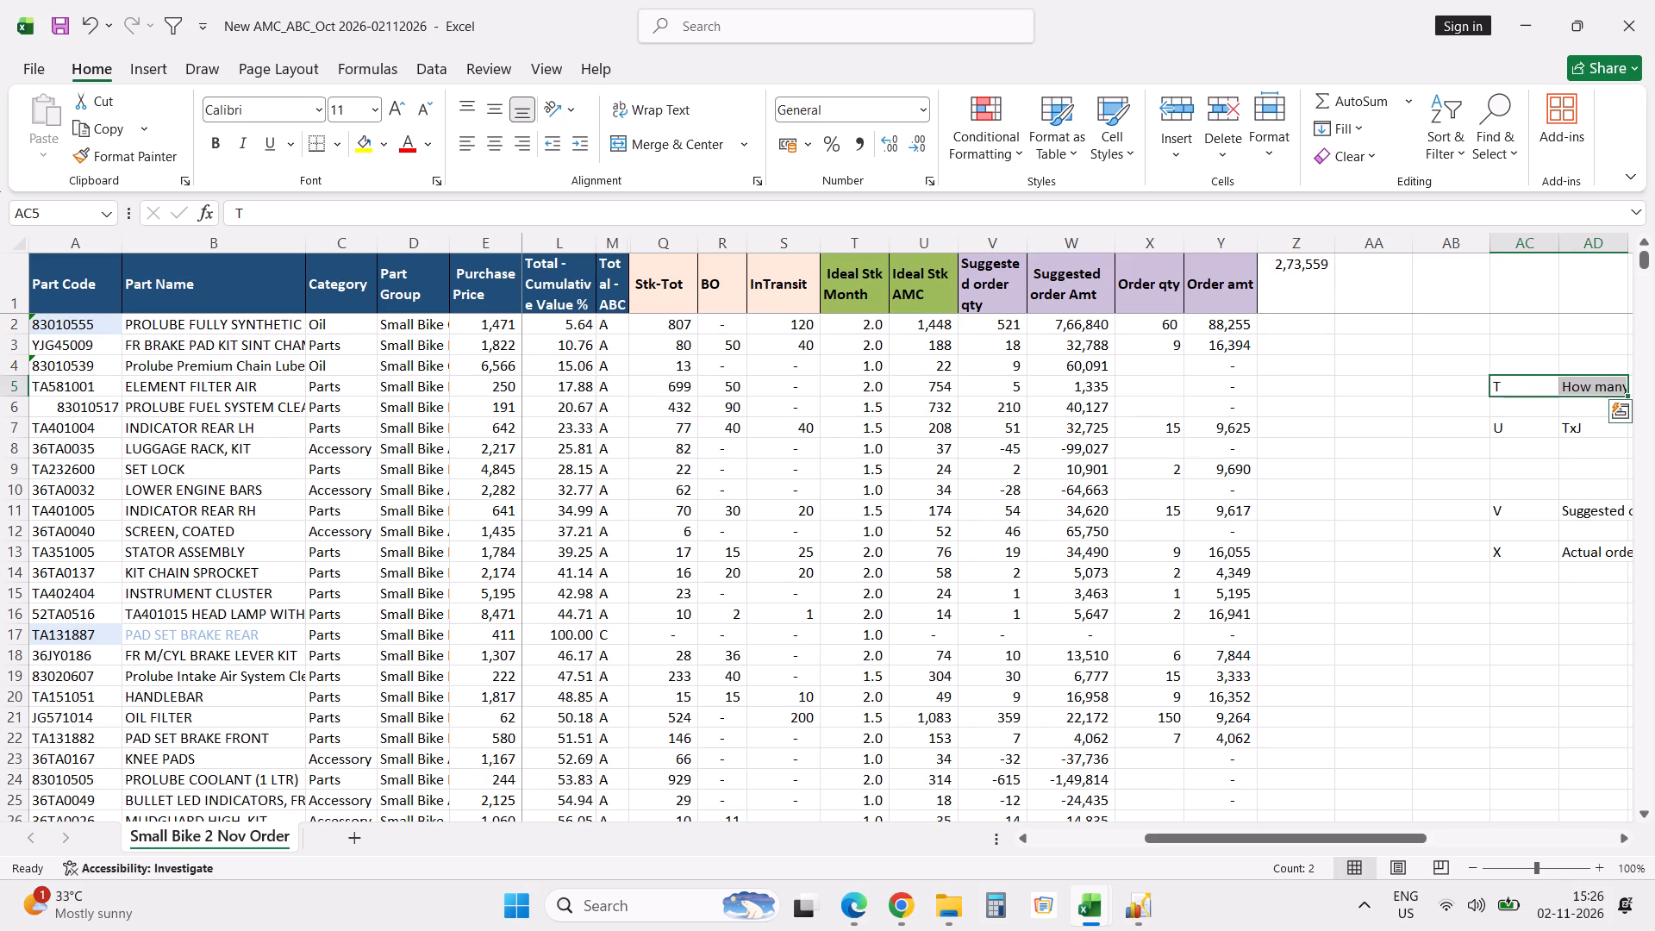
key(ctrl+x)
key(Up)
key(Up)
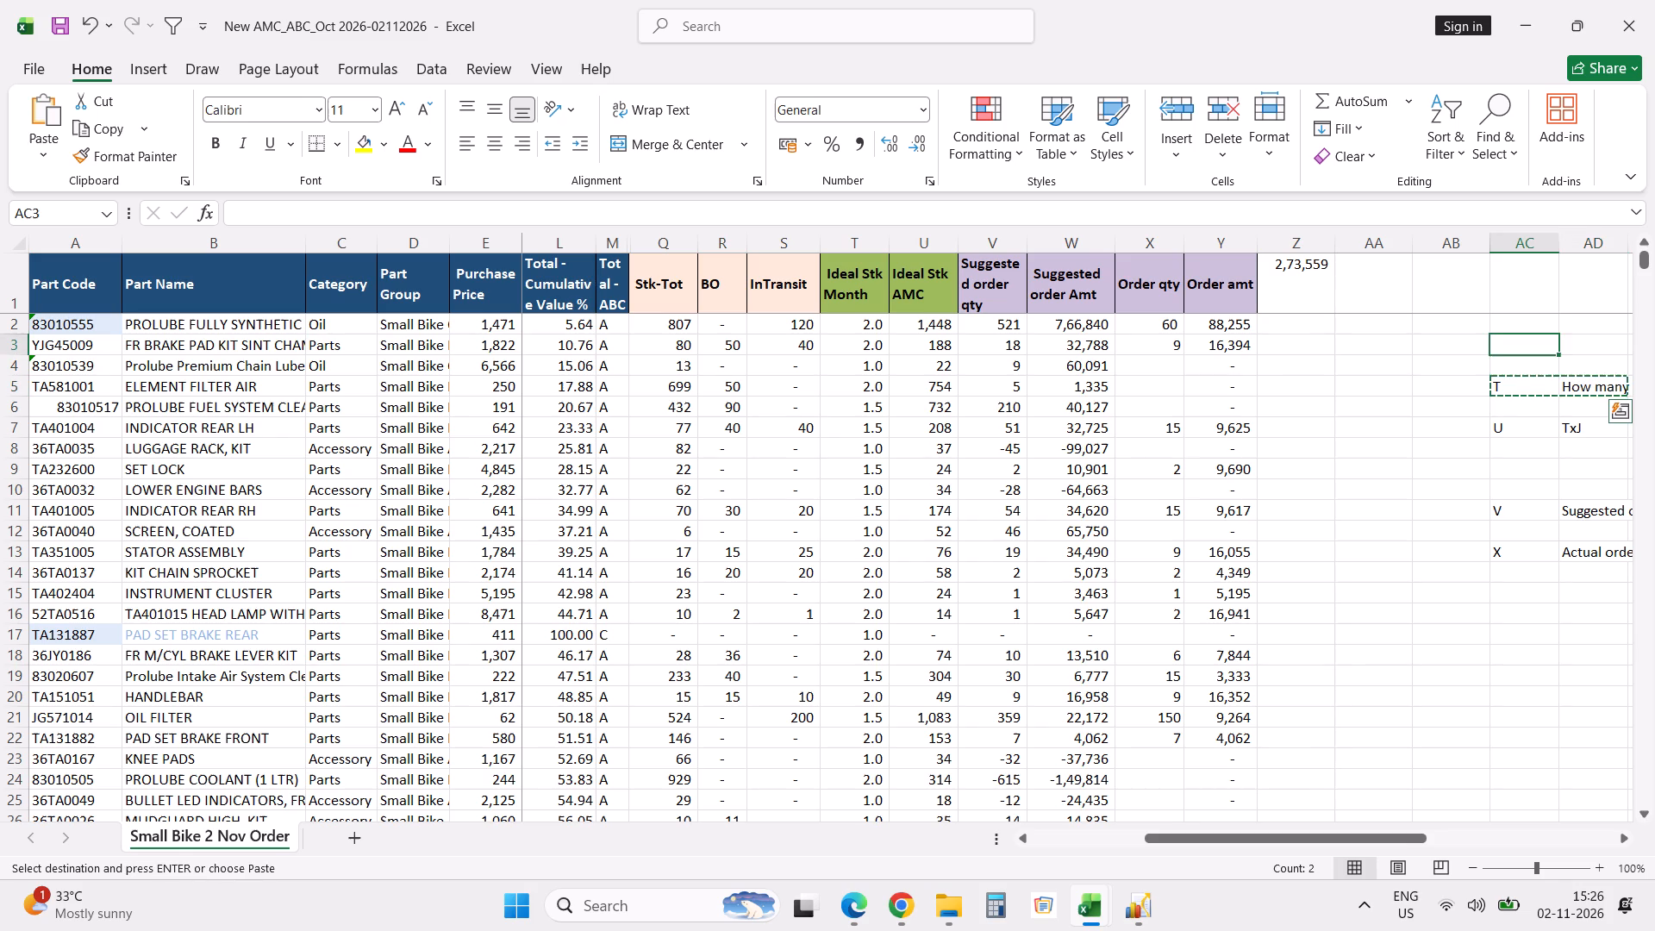
key(Return)
key(Down)
key(Down)
key(Down)
key(Down)
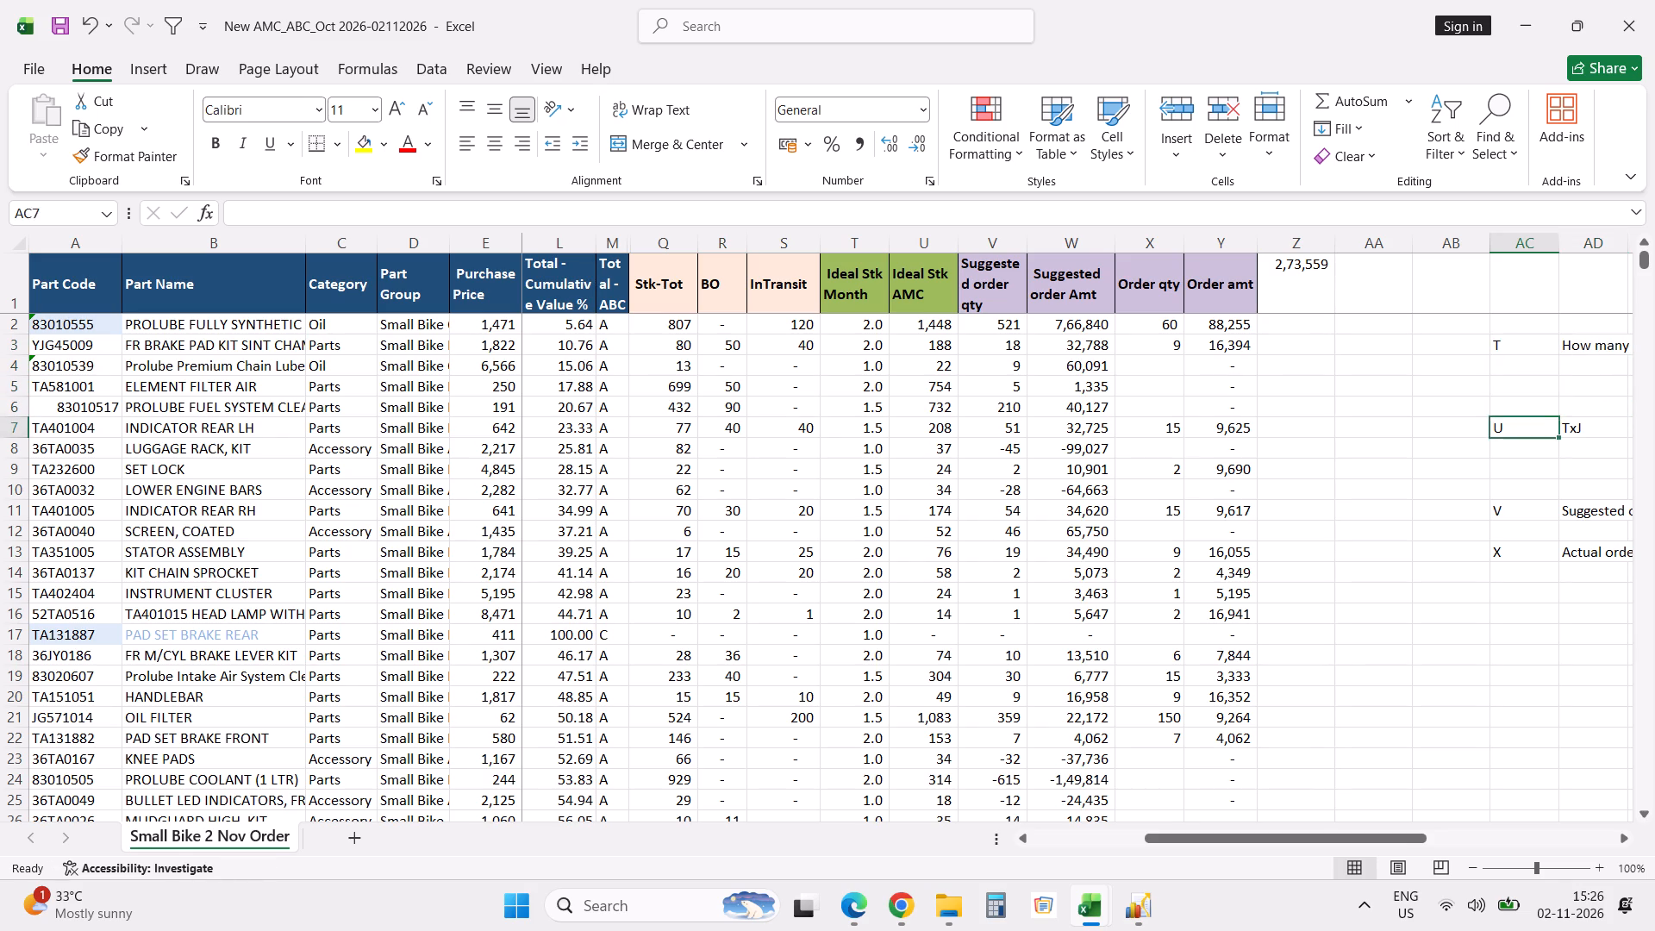
key(Down)
key(Down)
key(Down)
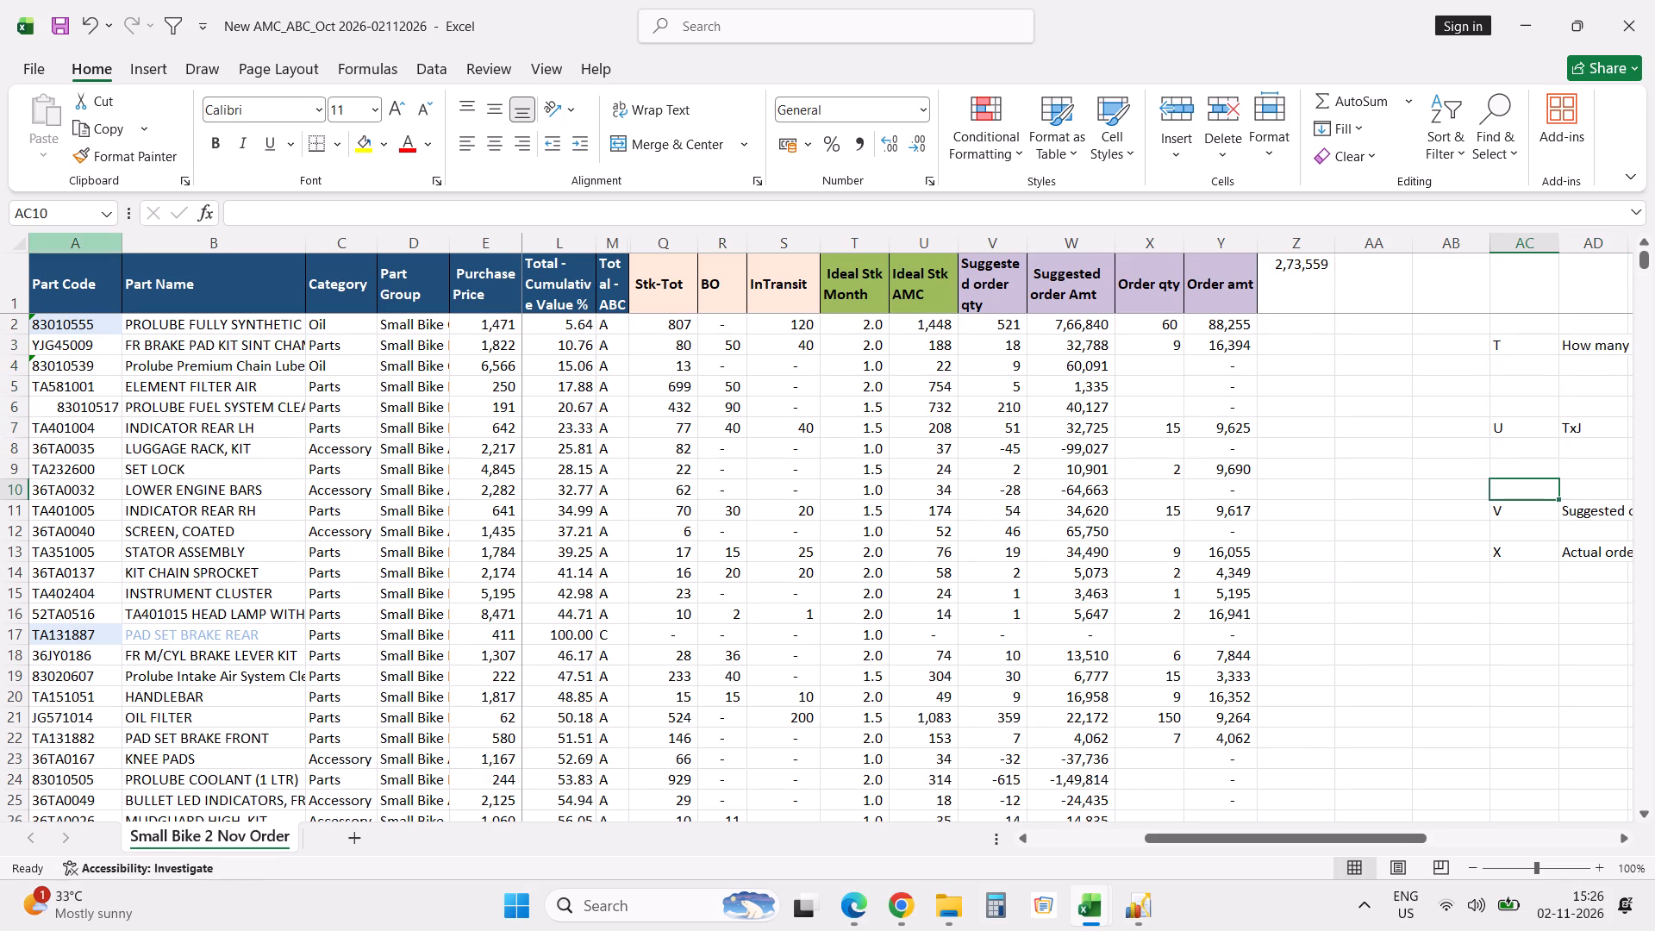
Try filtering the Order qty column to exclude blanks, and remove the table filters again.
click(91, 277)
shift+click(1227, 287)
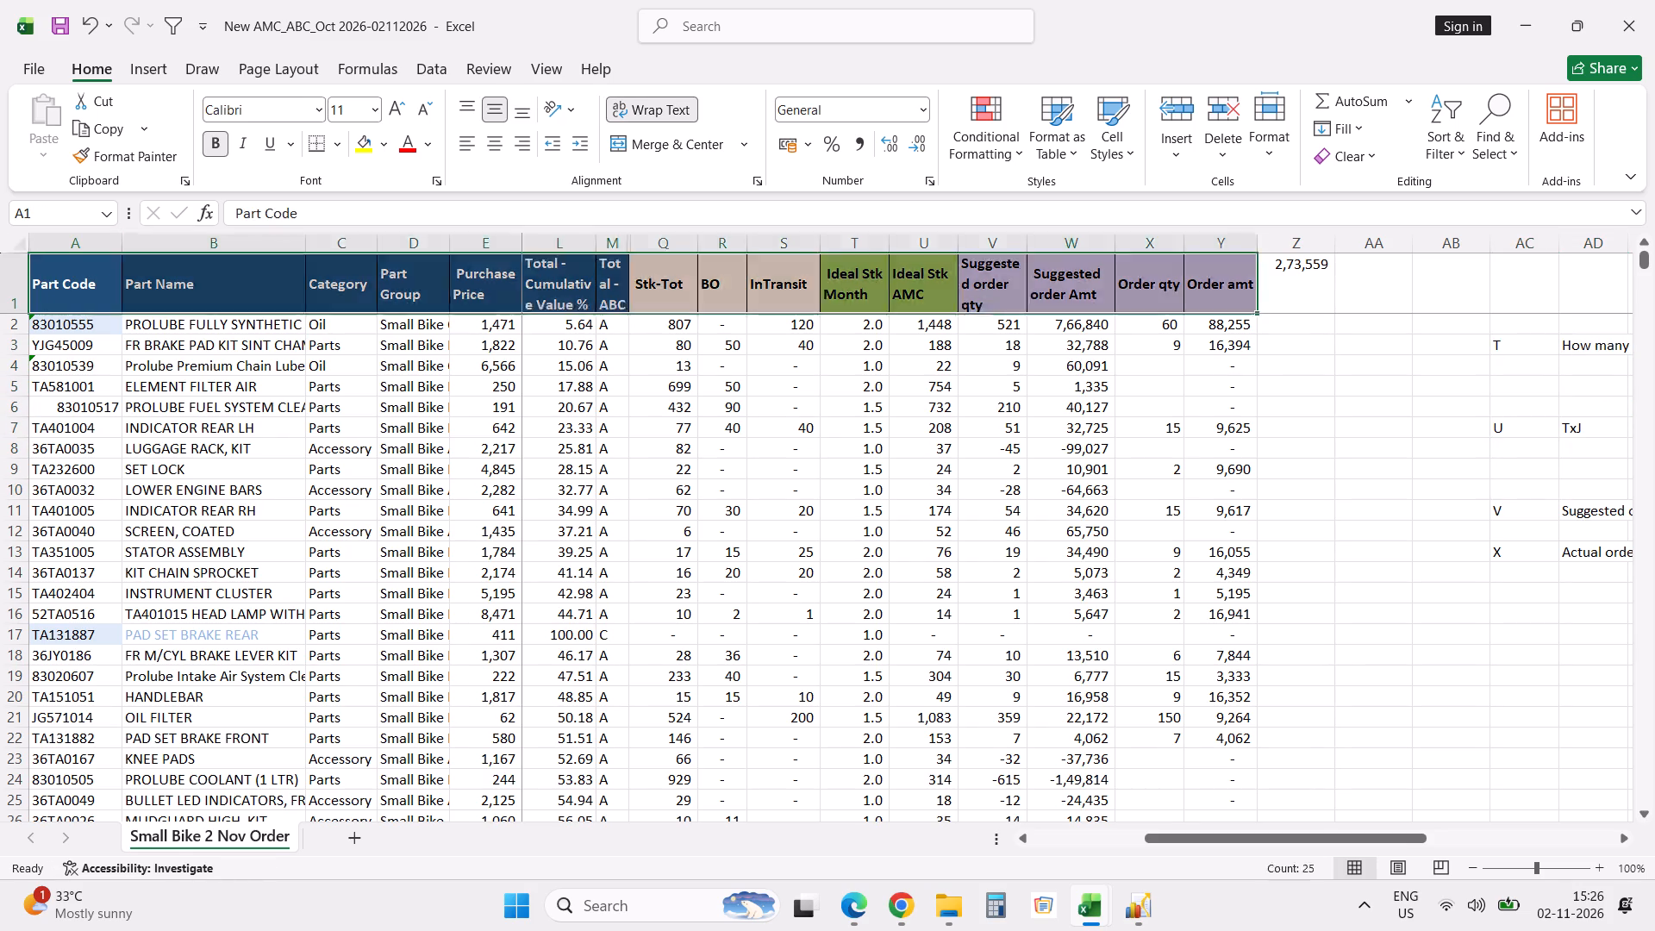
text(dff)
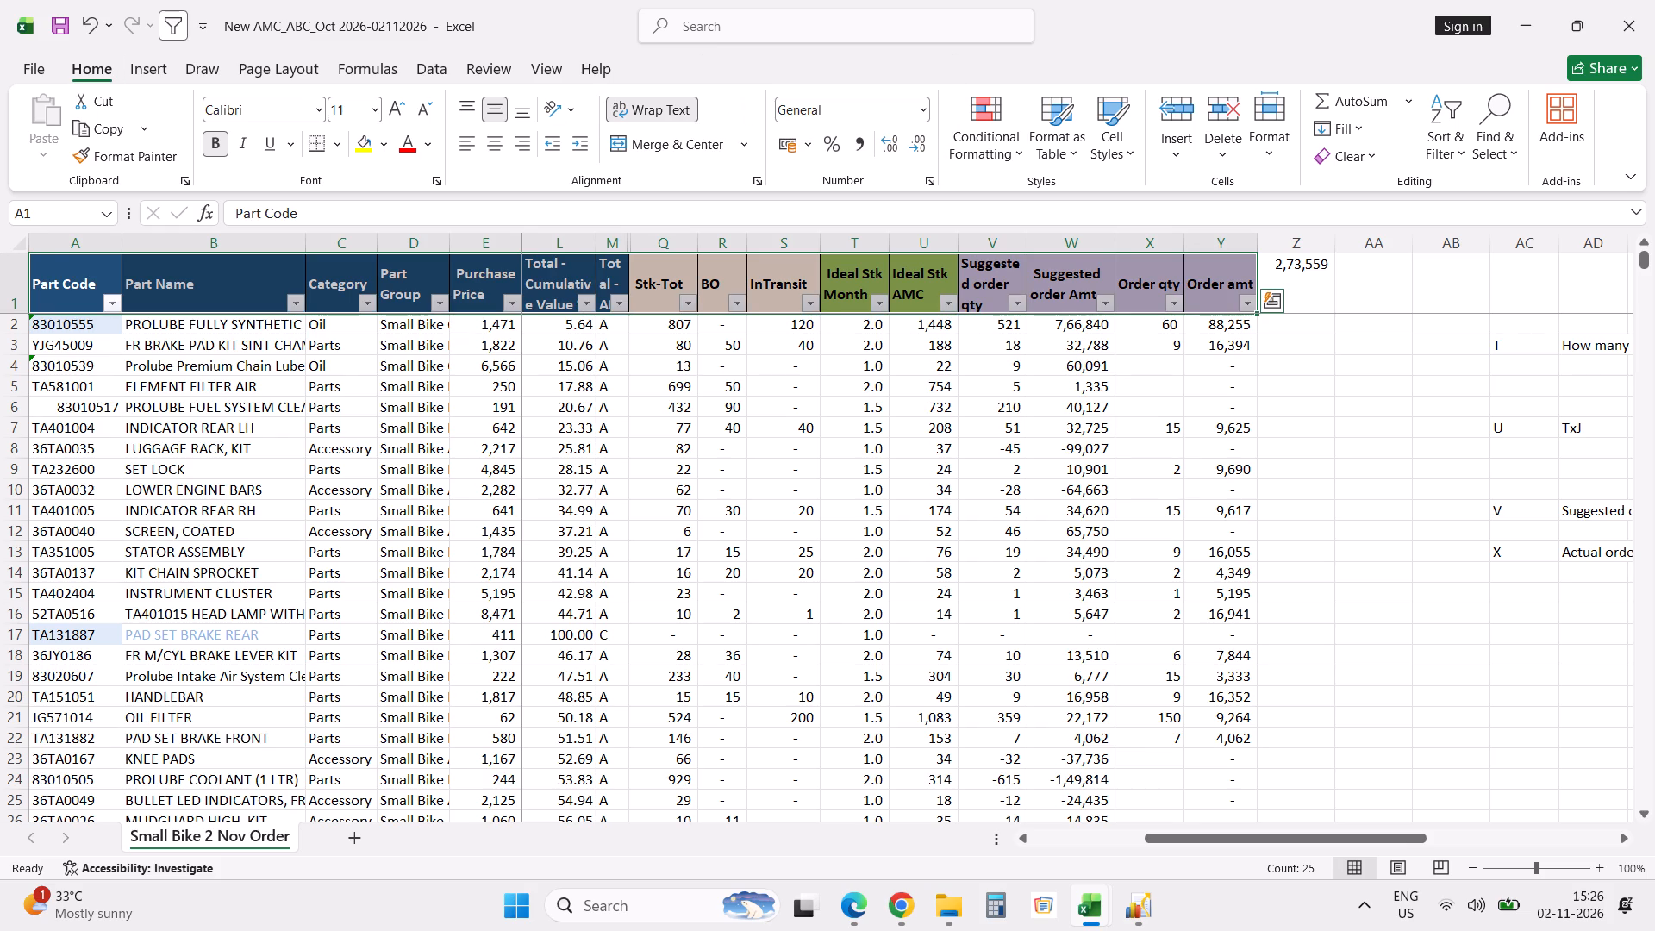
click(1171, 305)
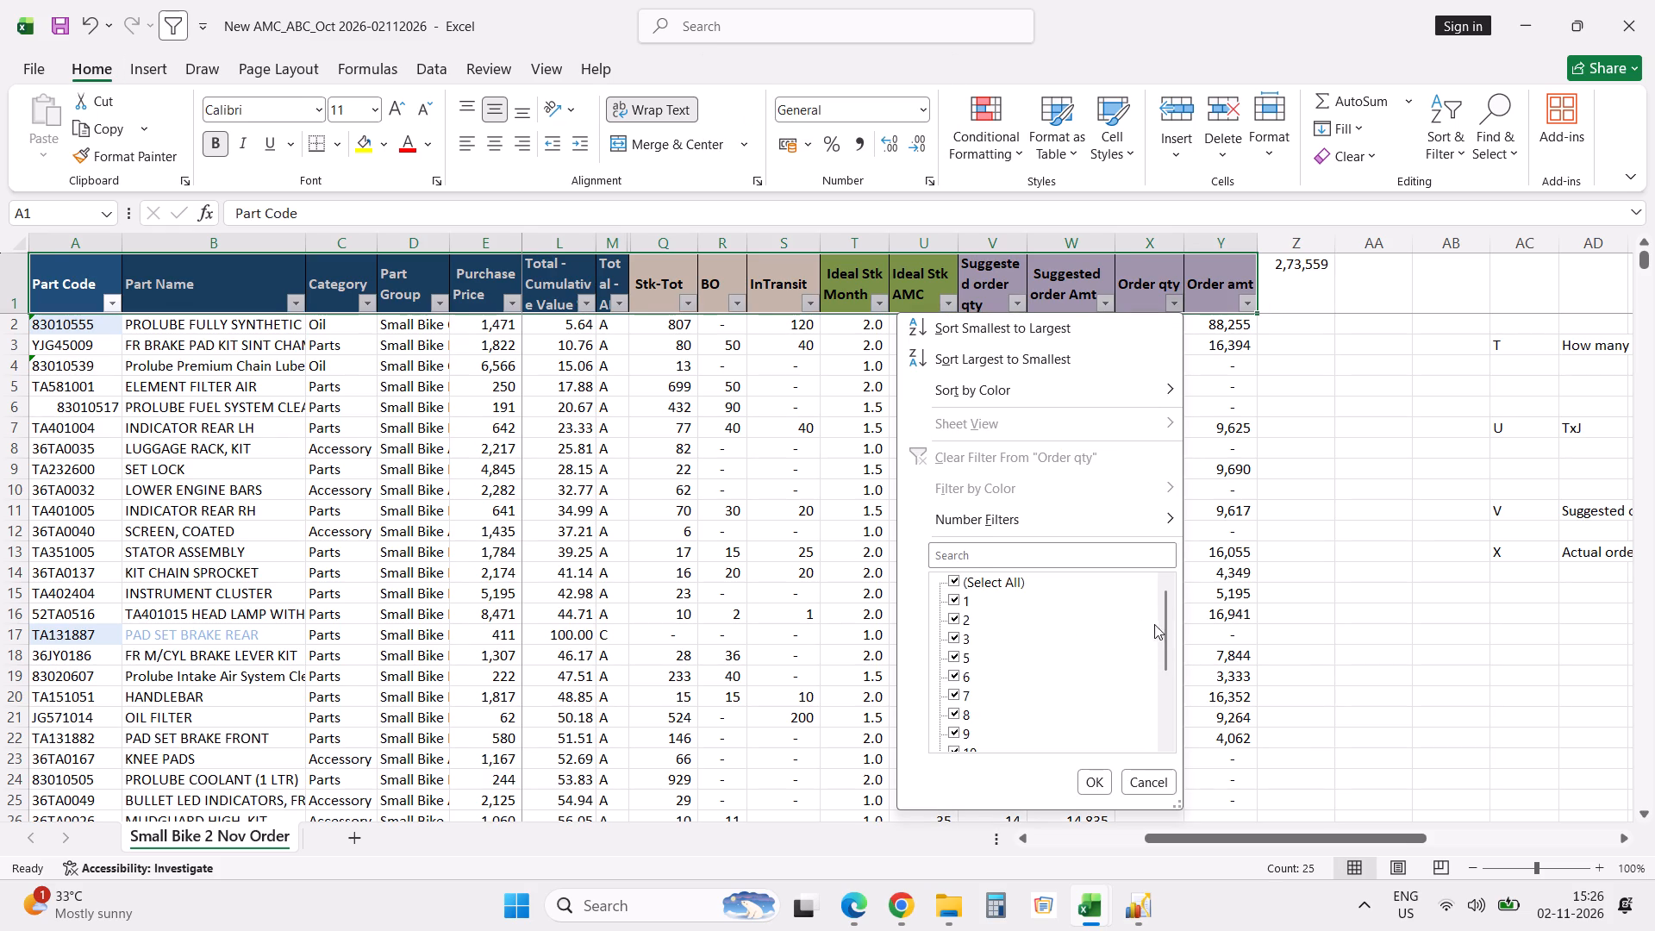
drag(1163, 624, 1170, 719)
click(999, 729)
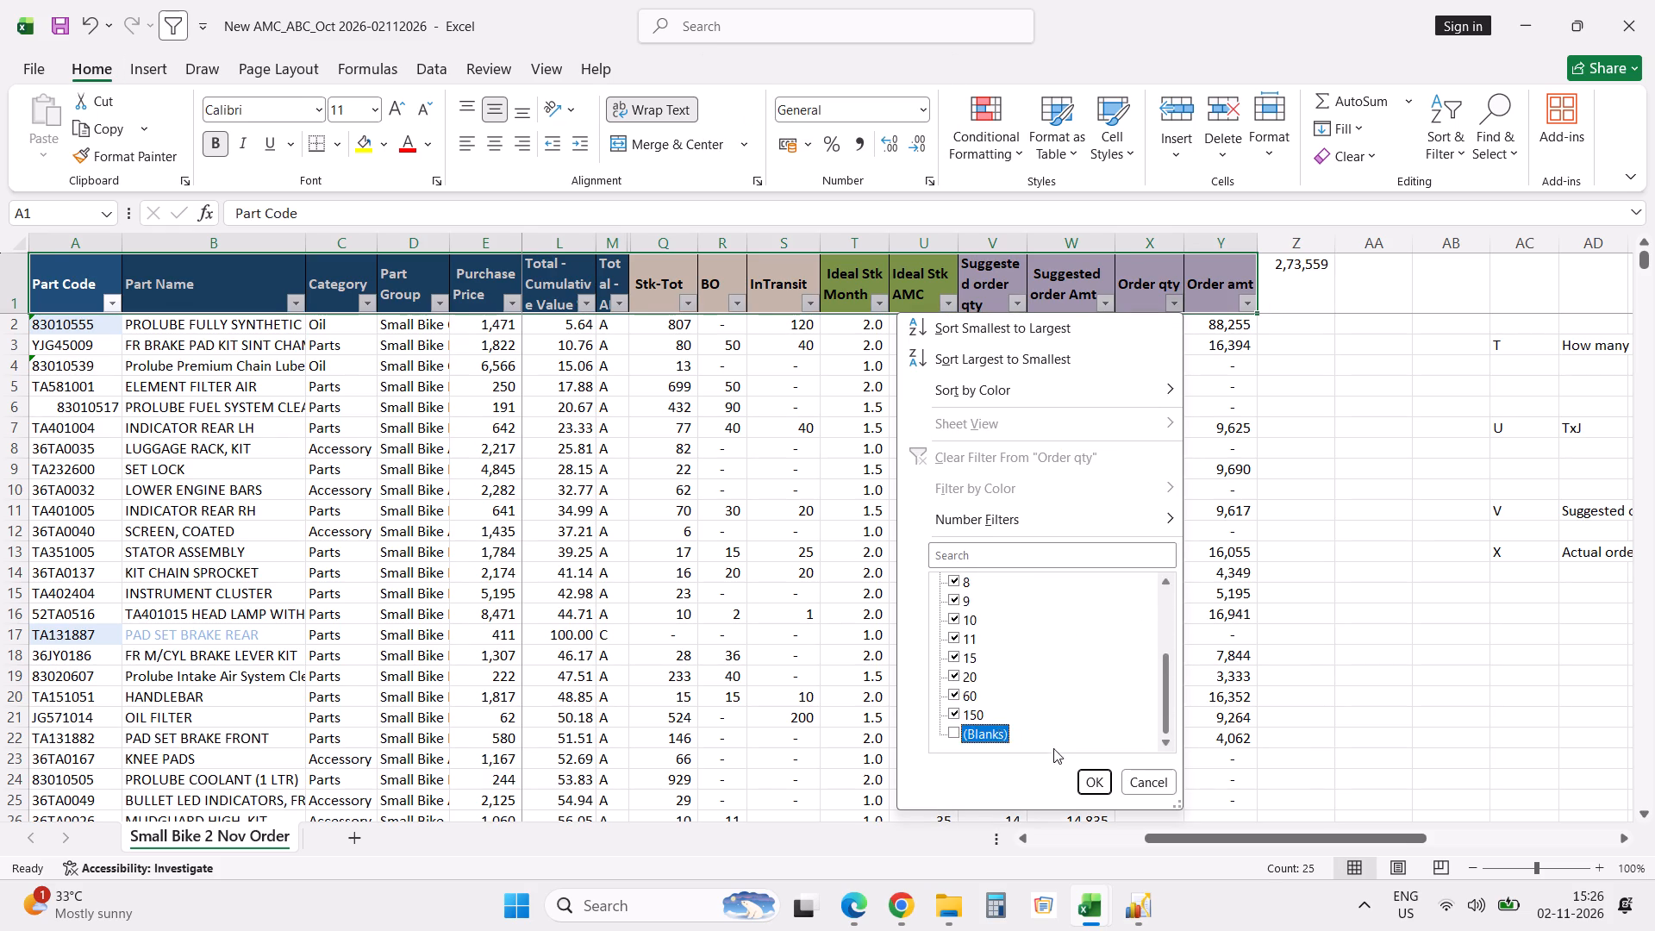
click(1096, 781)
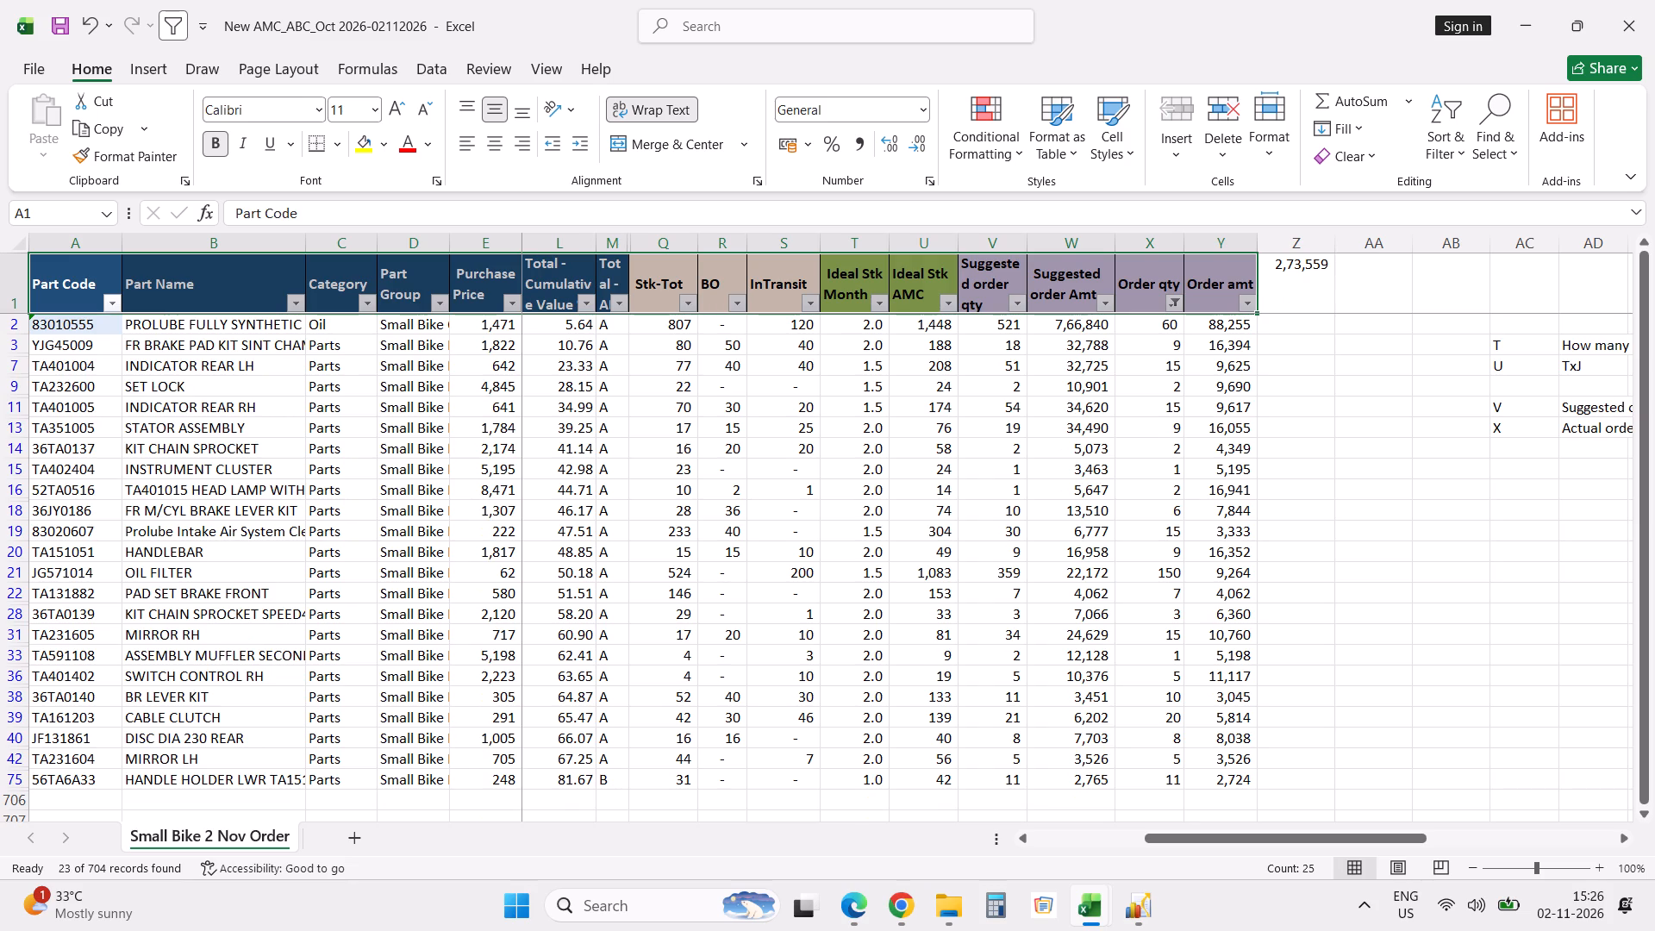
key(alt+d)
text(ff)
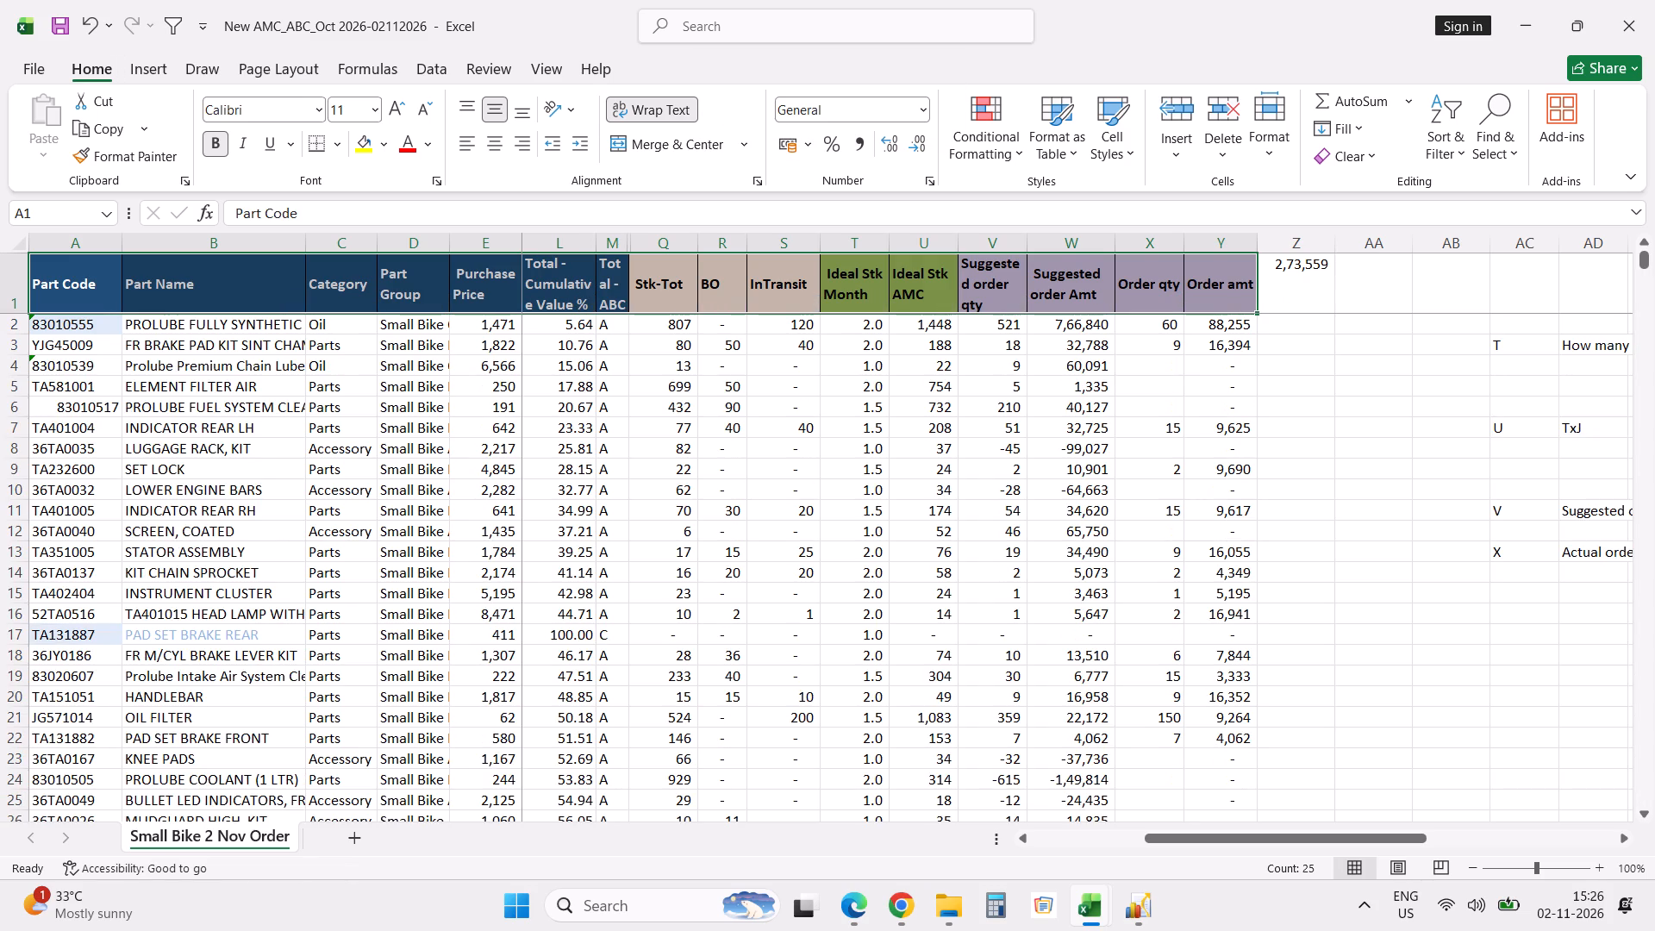
Move the column V note and its description in AC:AD from row 11 up to row 9.
click(1515, 515)
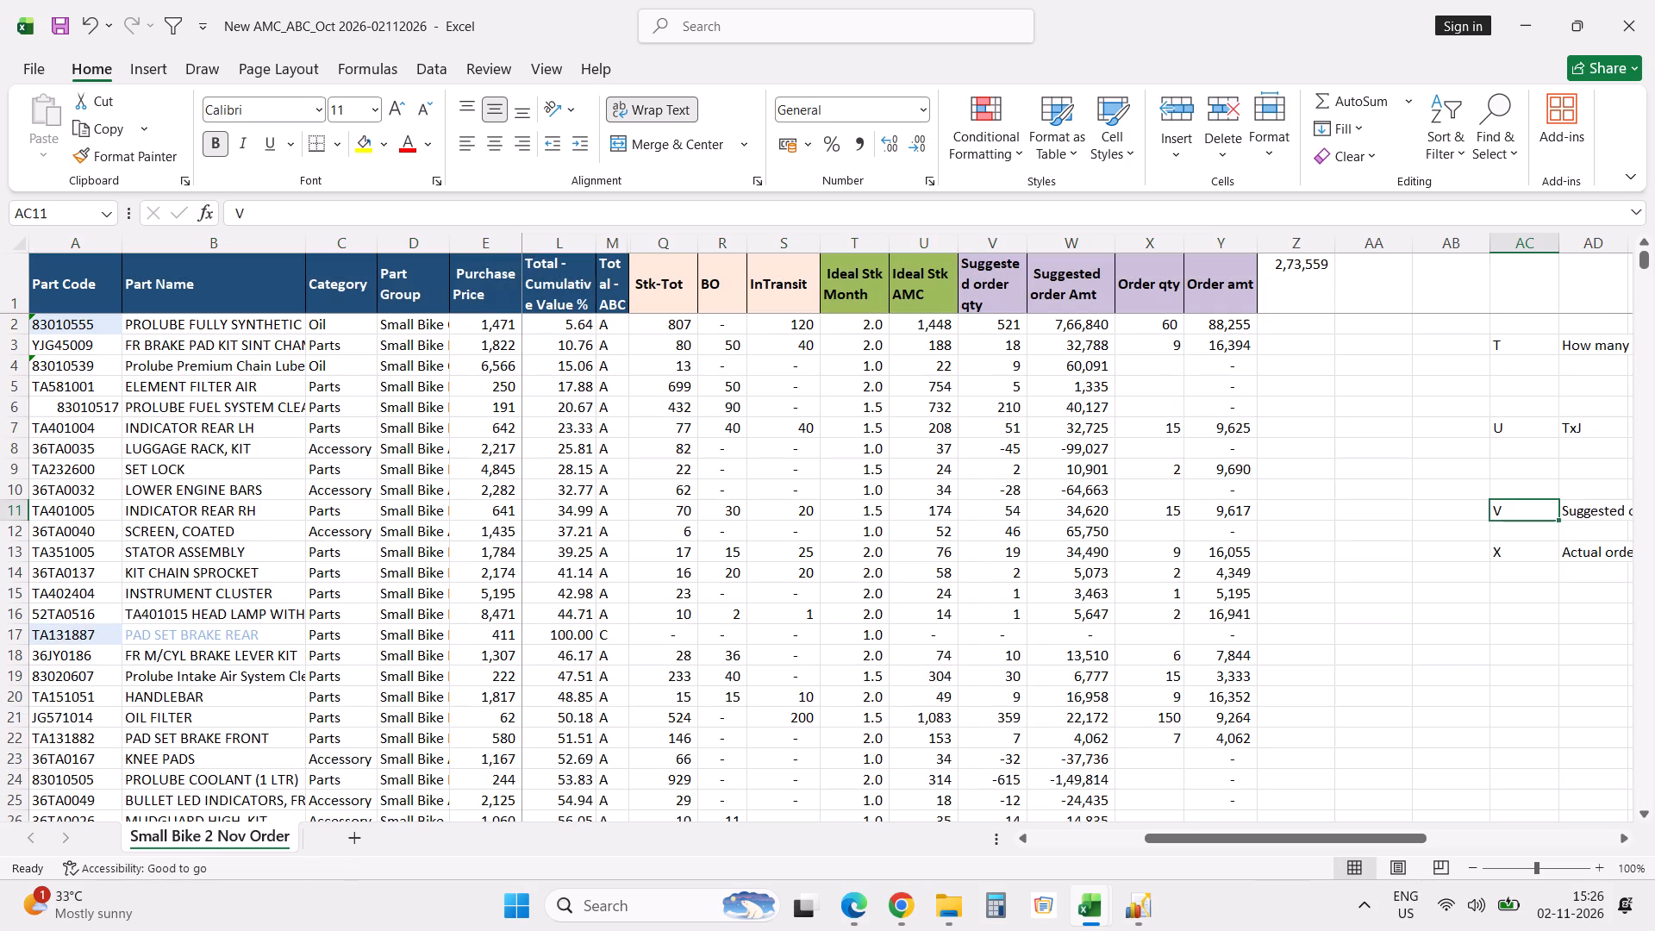
key(shift+Right)
key(ctrl+x)
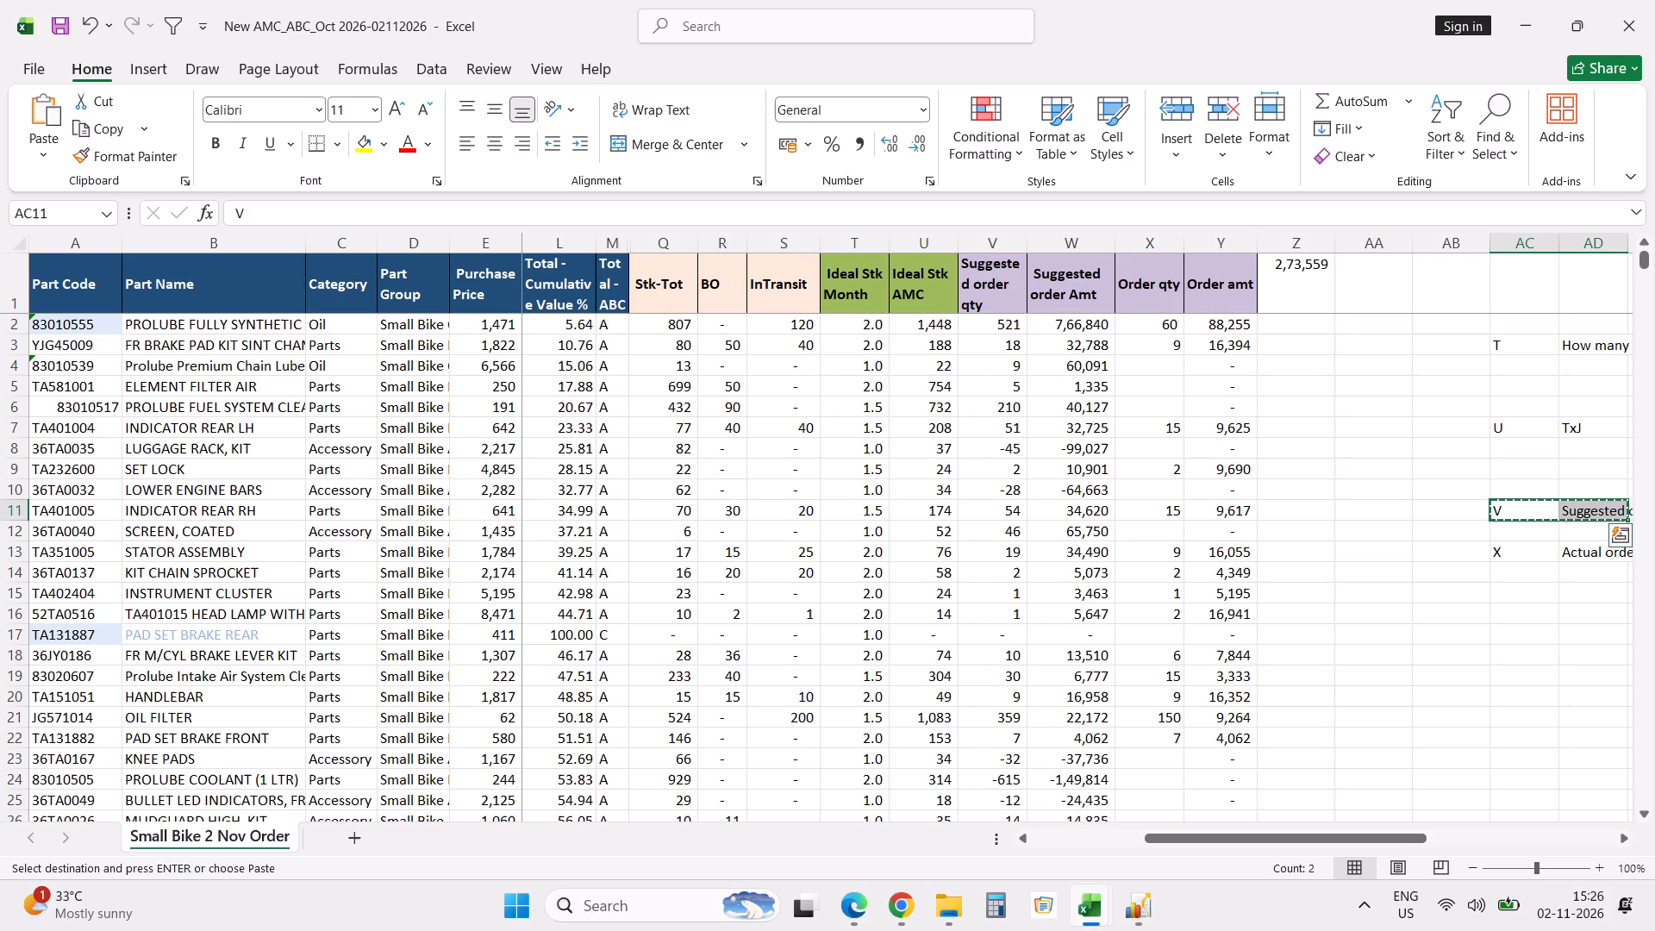
key(Up)
key(Up)
key(Return)
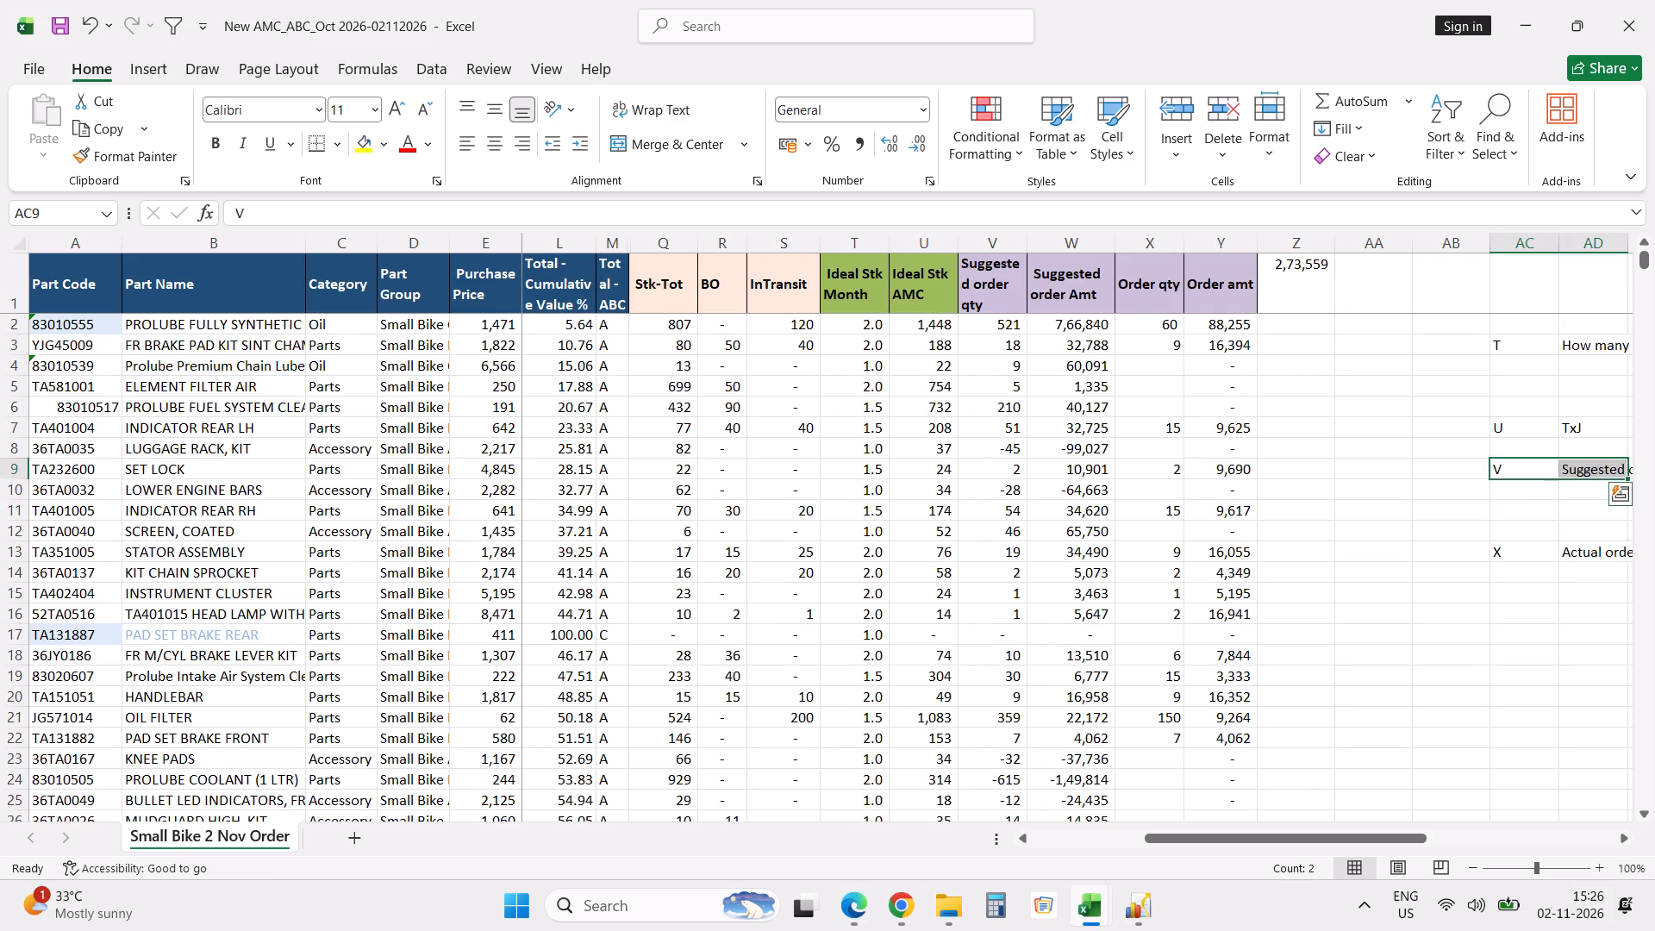
Move the column X note and its description in AC:AD from row 13 up to row 11.
key(Down)
key(Down)
key(Down)
key(Down)
key(shift+Right)
key(ctrl+x)
key(Up)
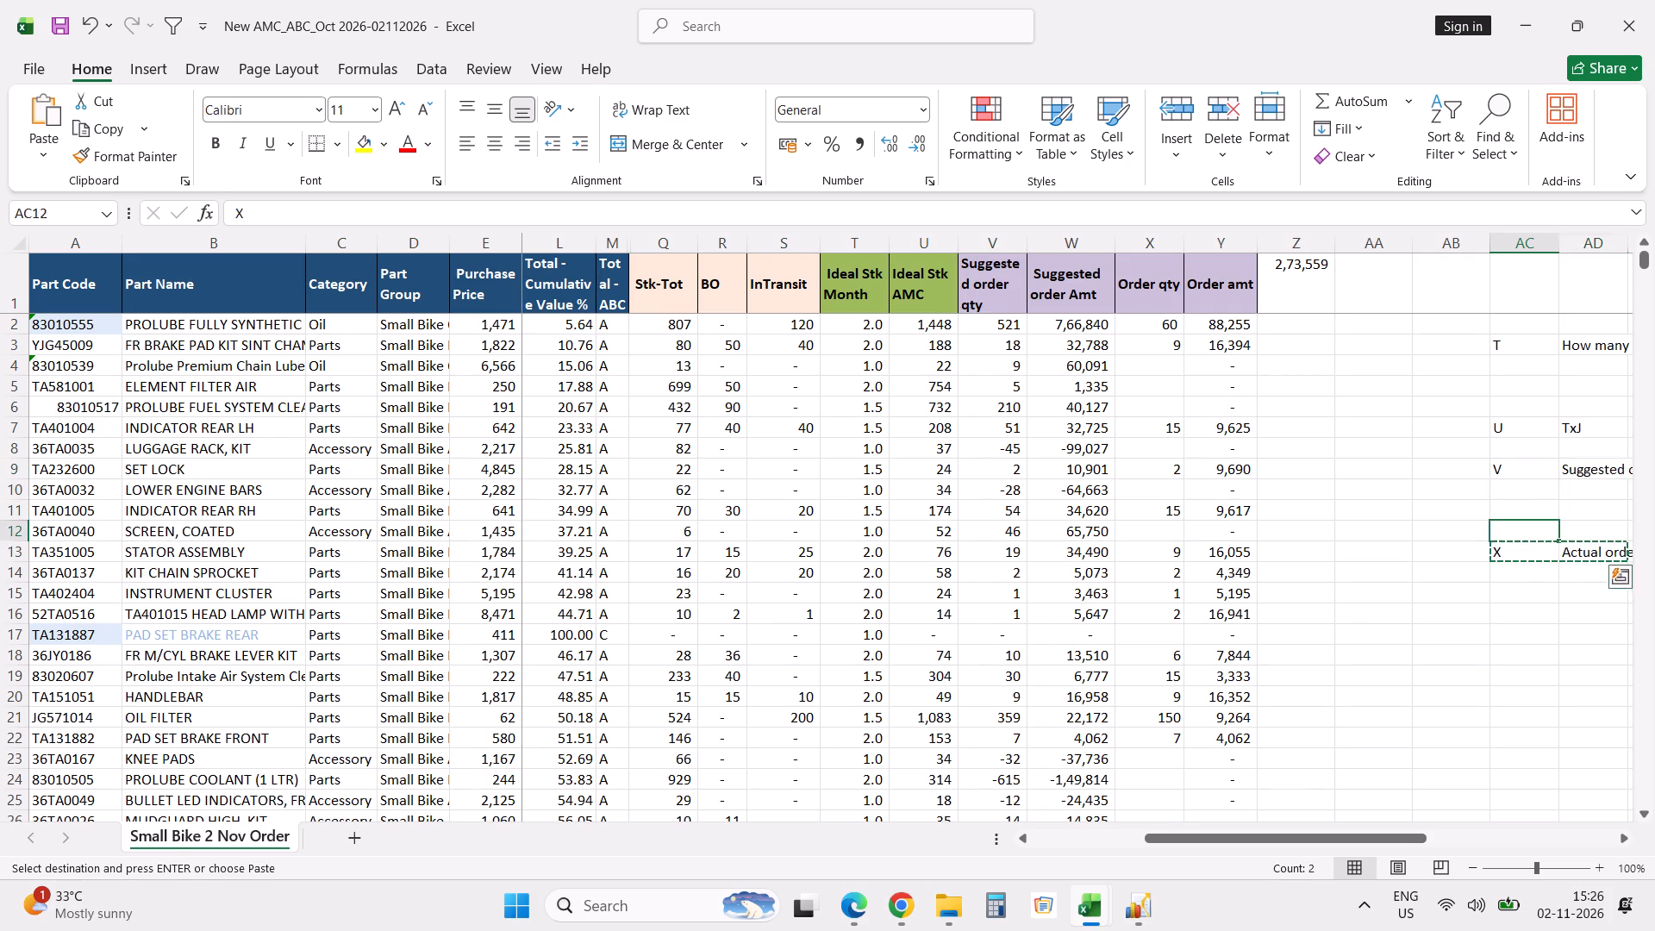
key(Up)
key(Return)
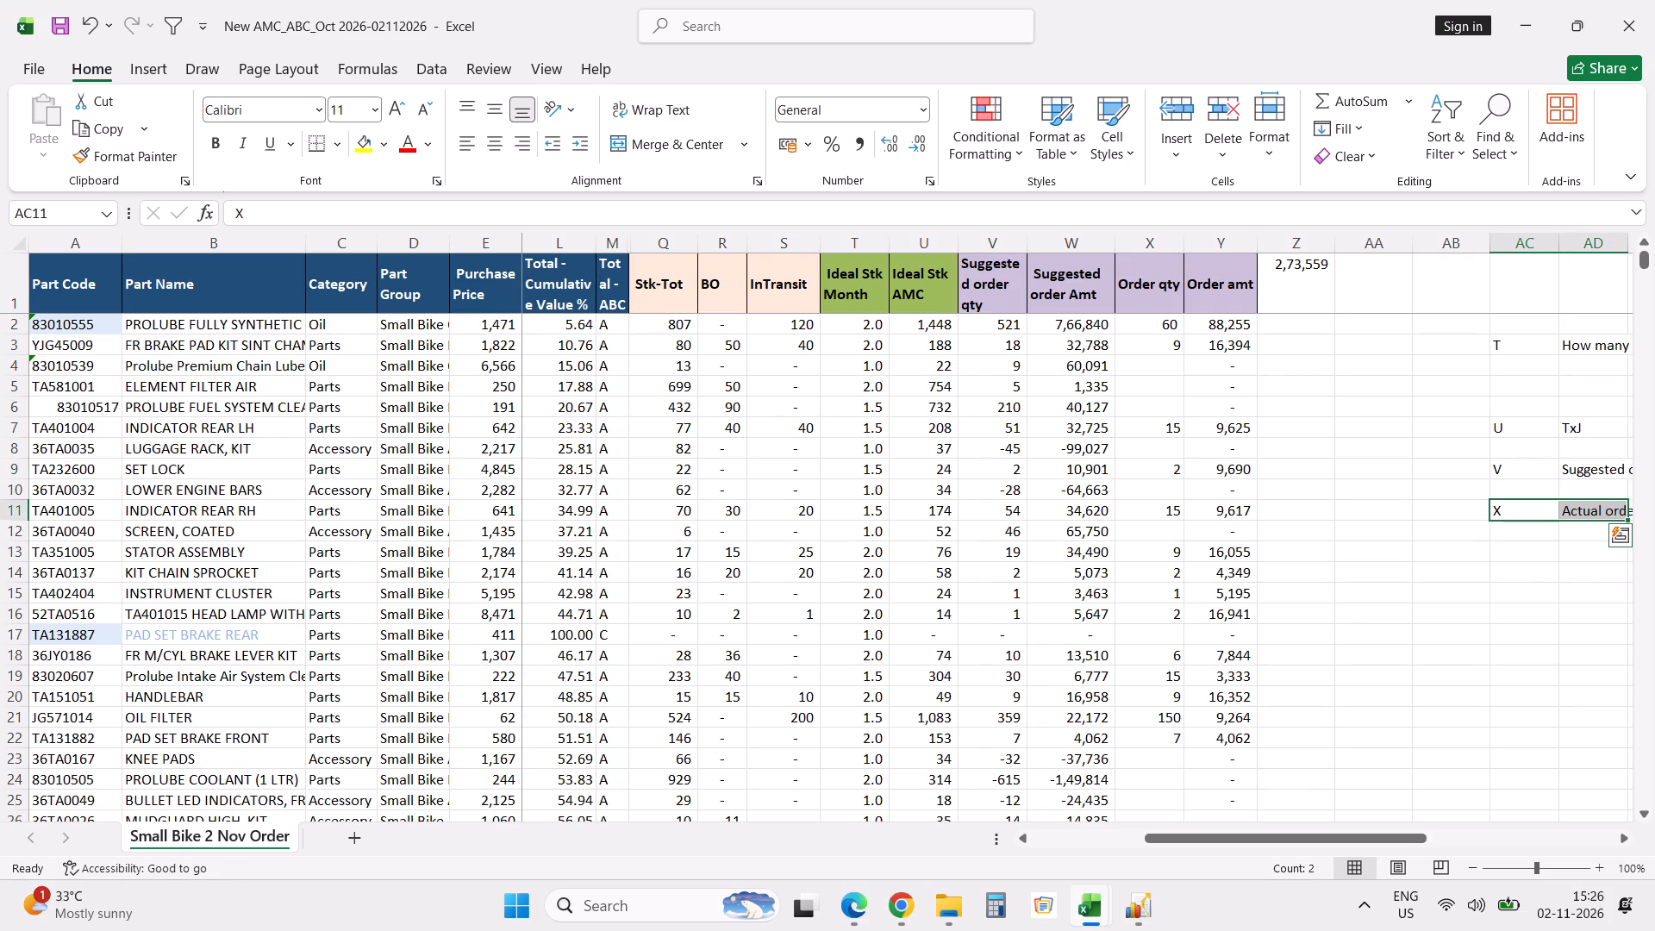
Turn on filters for the header row A1:Y1 and filter the Order qty column to exclude blanks.
click(82, 291)
shift+click(1229, 293)
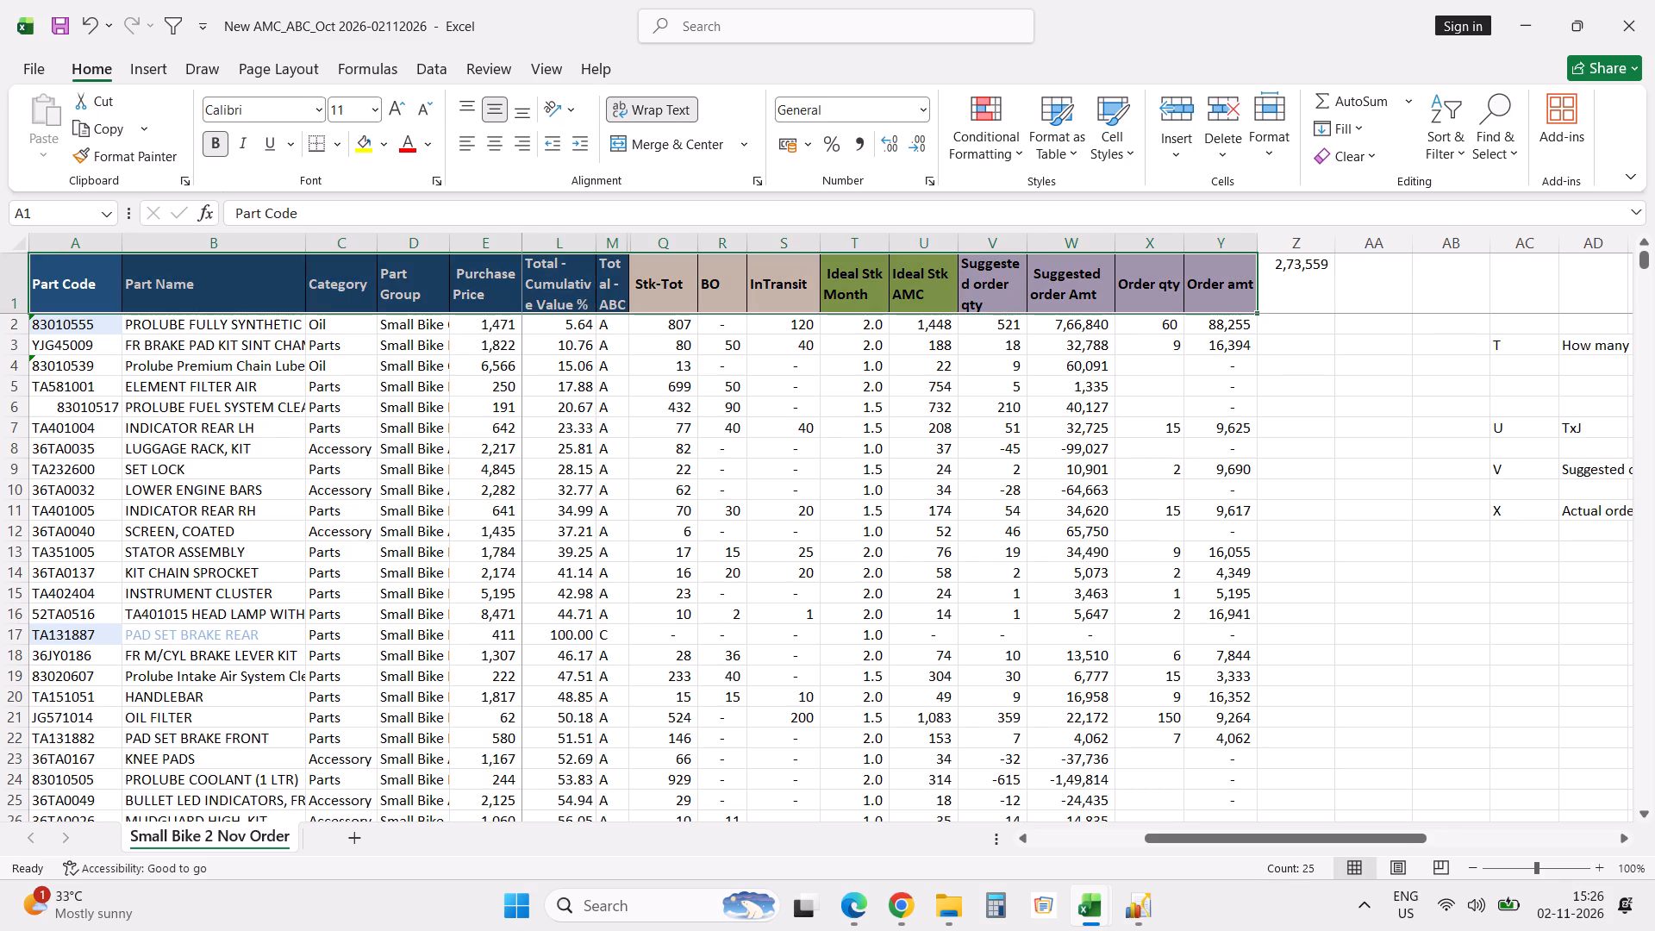
key(alt+d)
text(ff)
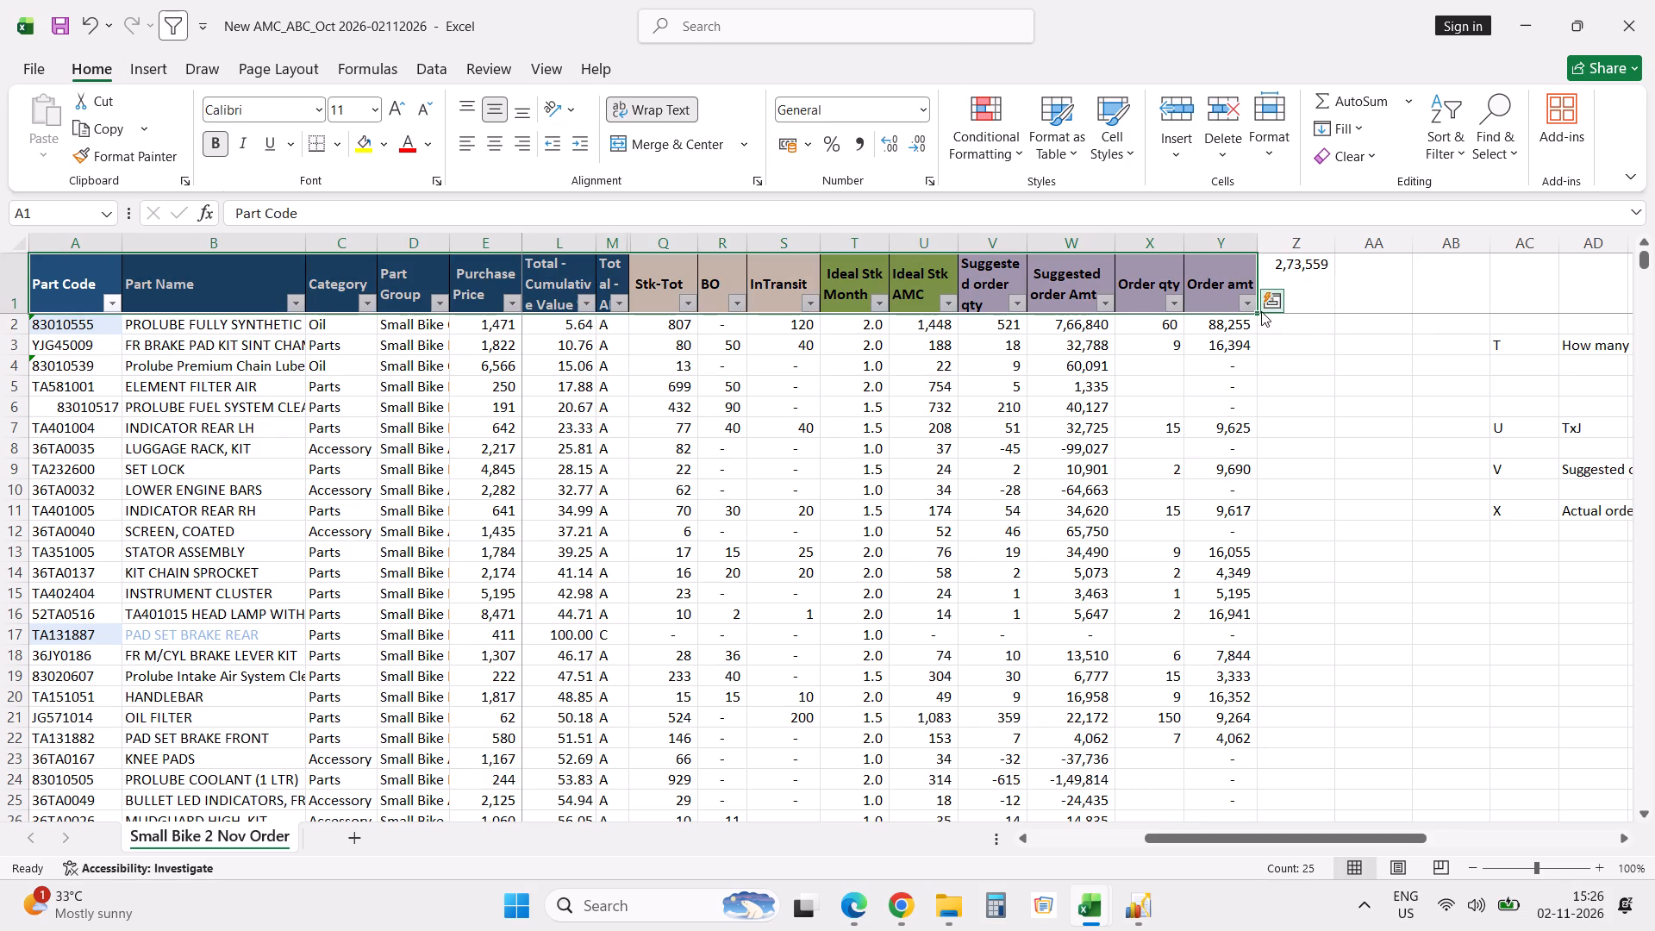
click(1177, 305)
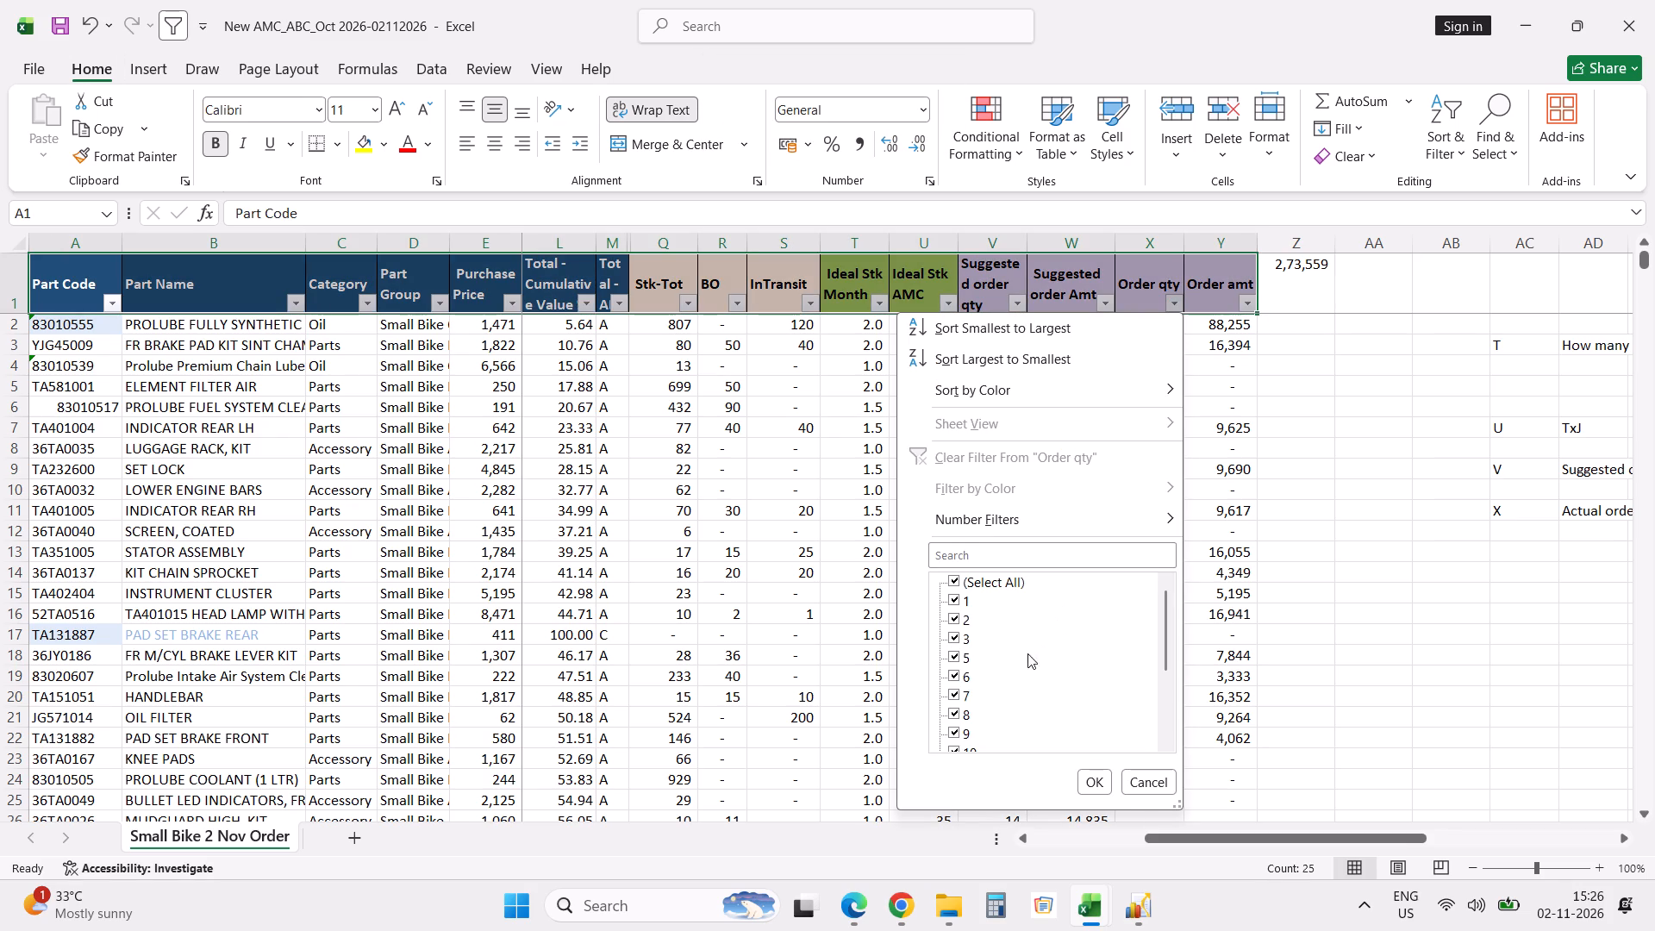
double_click(1167, 733)
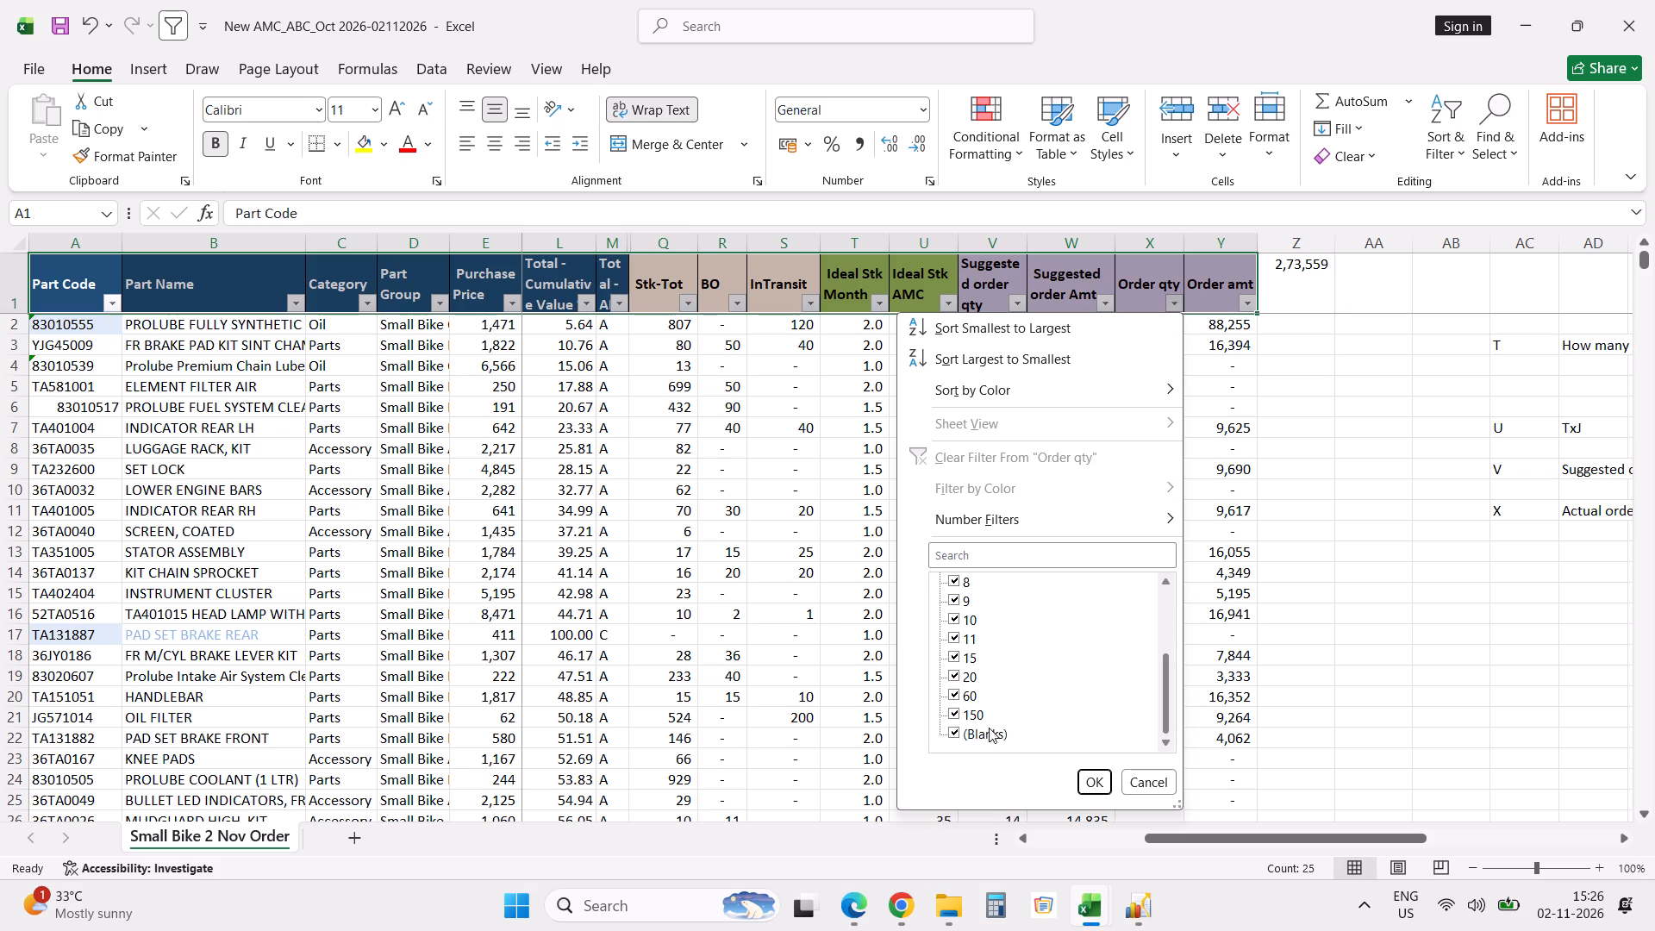
click(977, 732)
click(1091, 780)
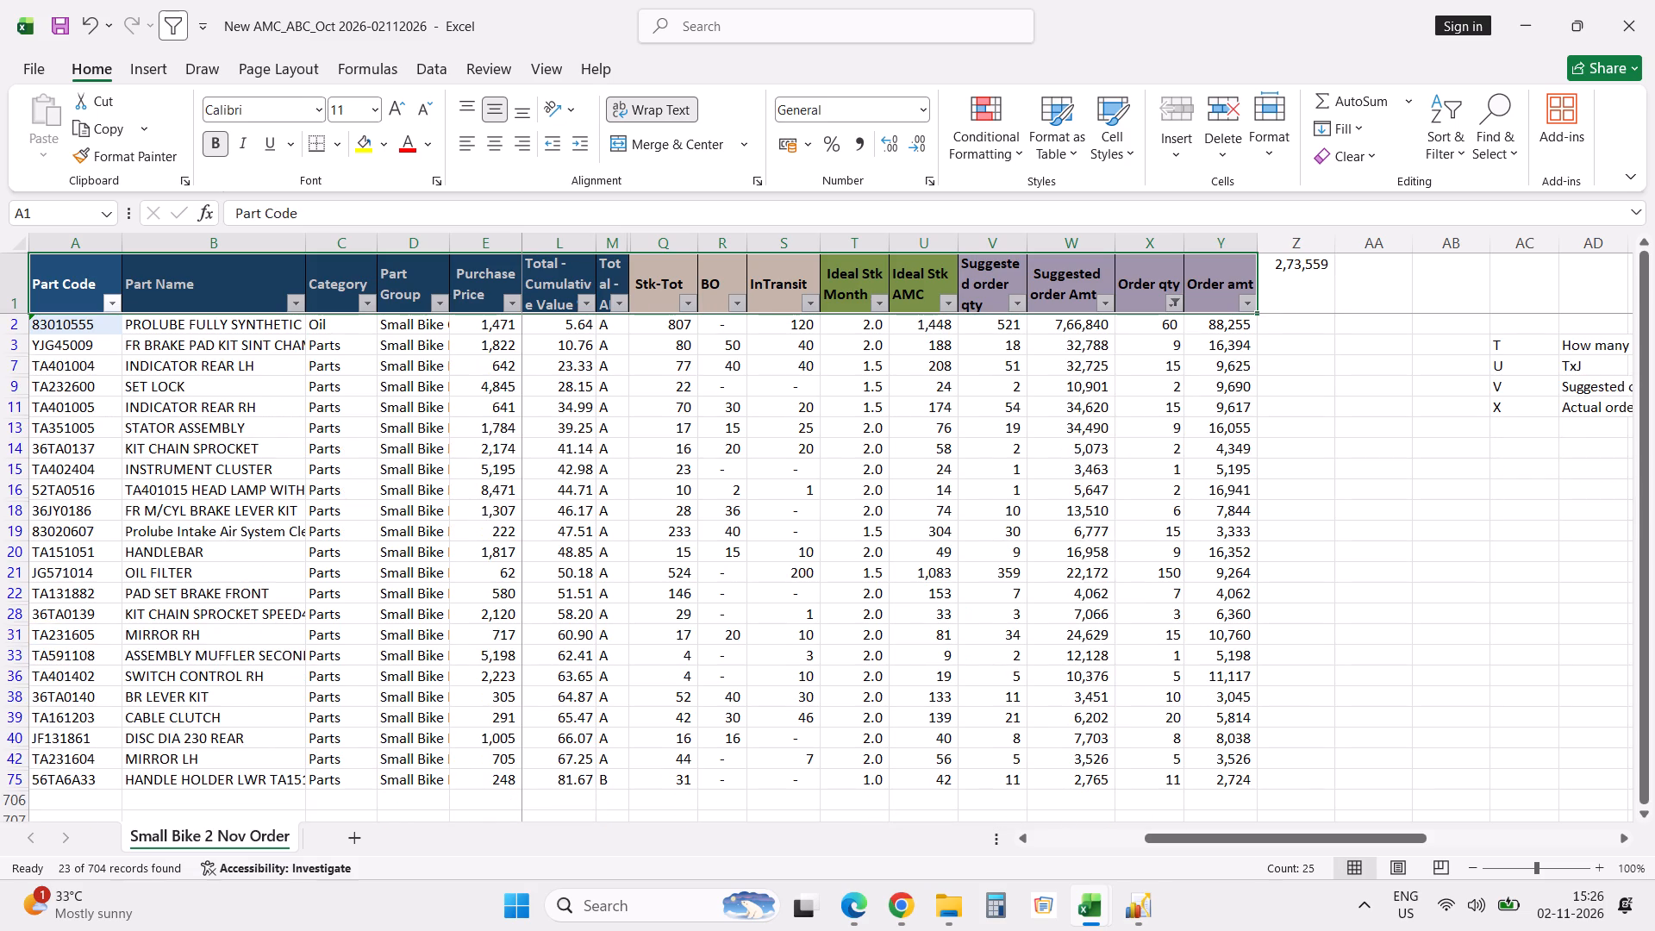
Save the workbook with the filtered order list.
click(1503, 589)
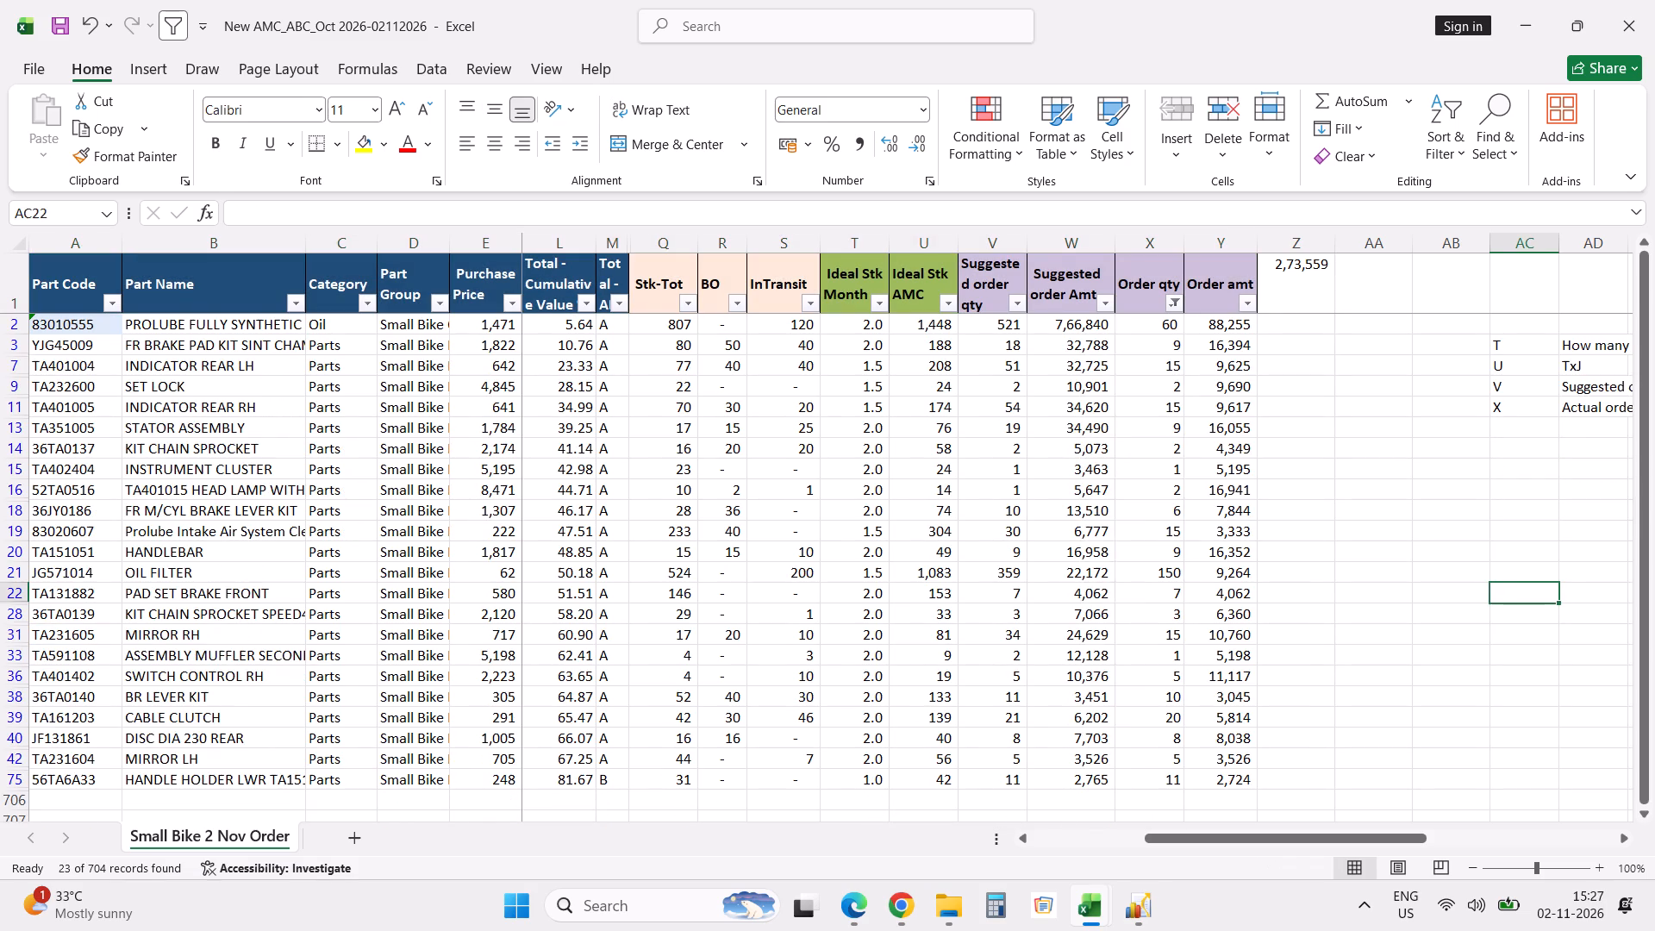
click(1286, 667)
key(ctrl+s)
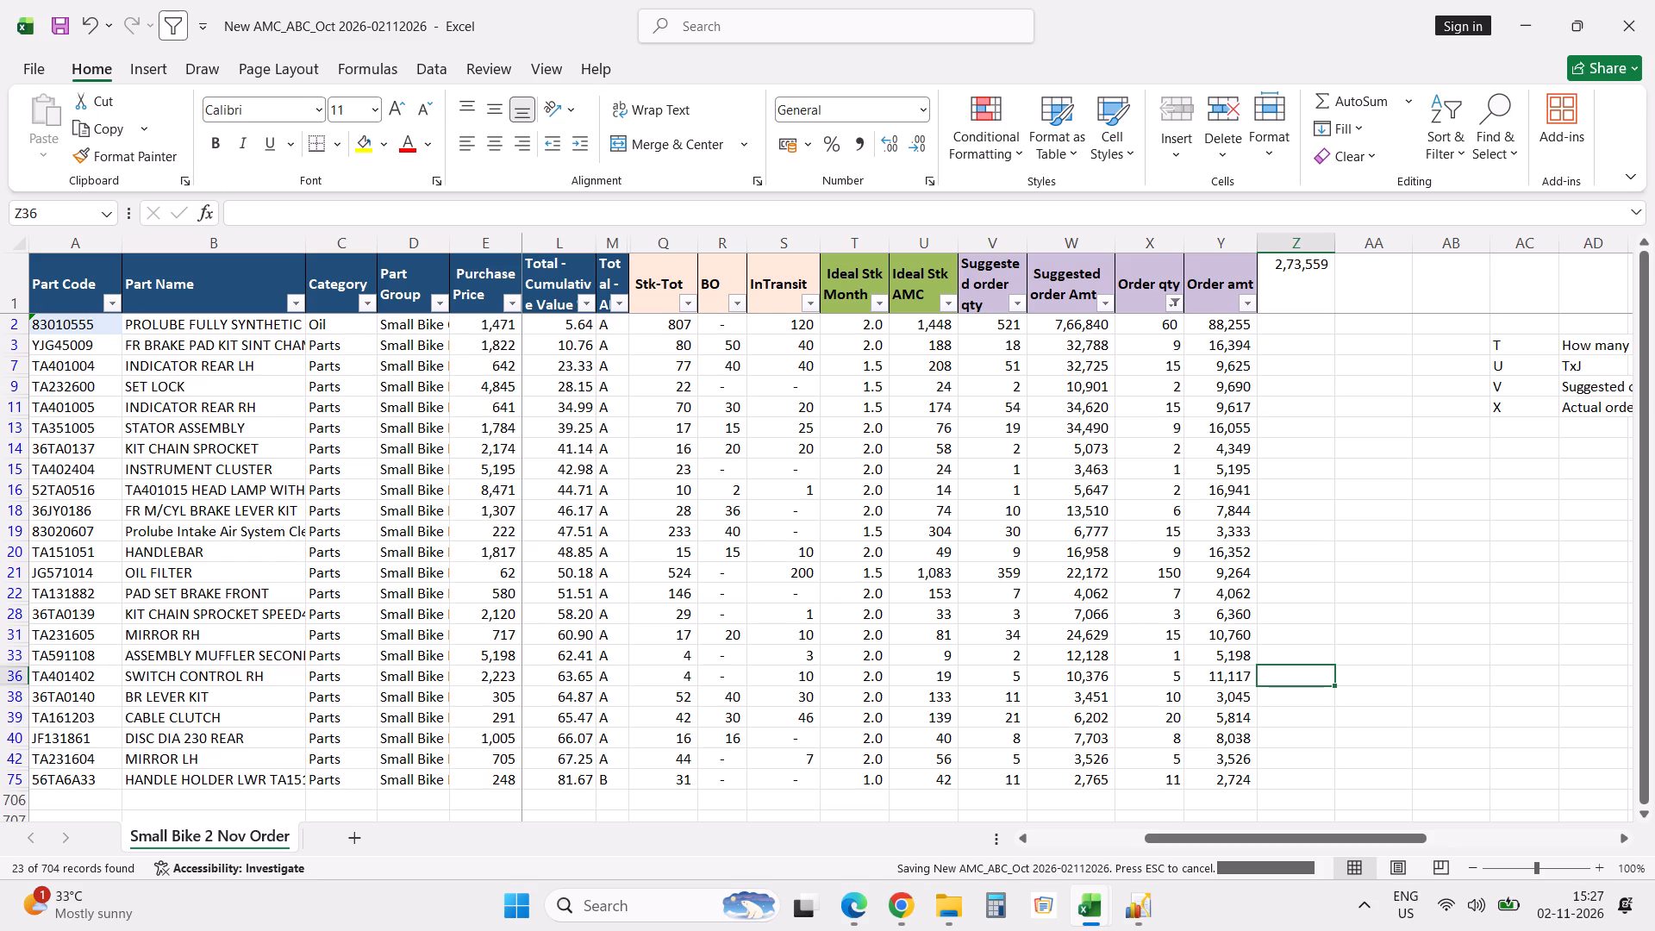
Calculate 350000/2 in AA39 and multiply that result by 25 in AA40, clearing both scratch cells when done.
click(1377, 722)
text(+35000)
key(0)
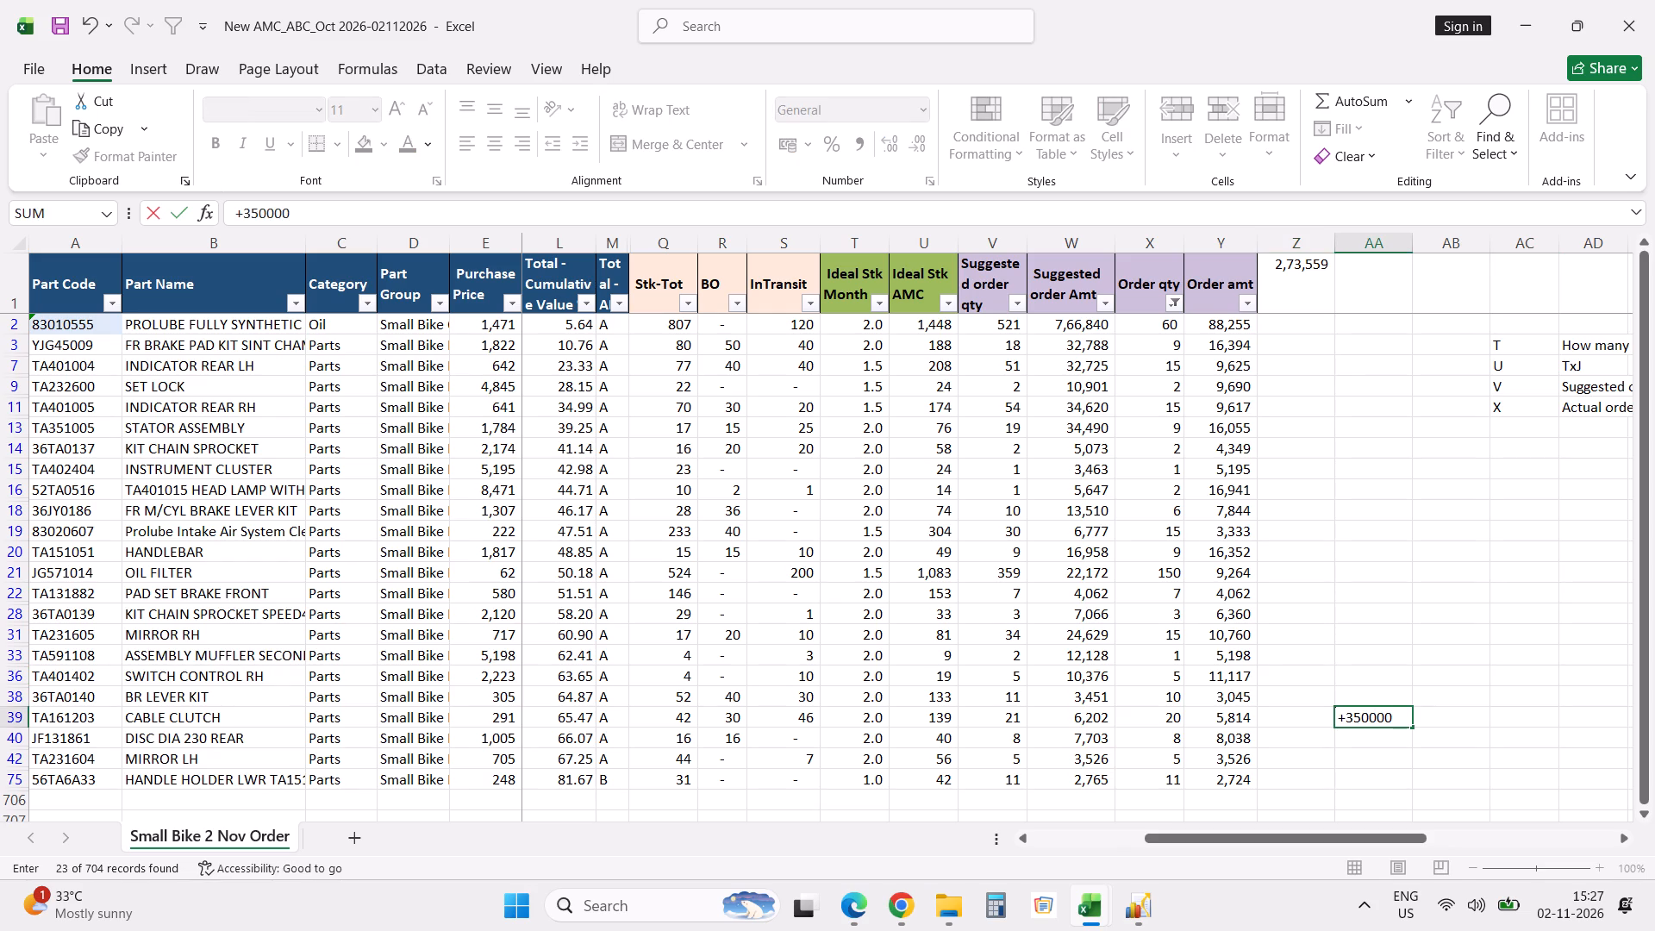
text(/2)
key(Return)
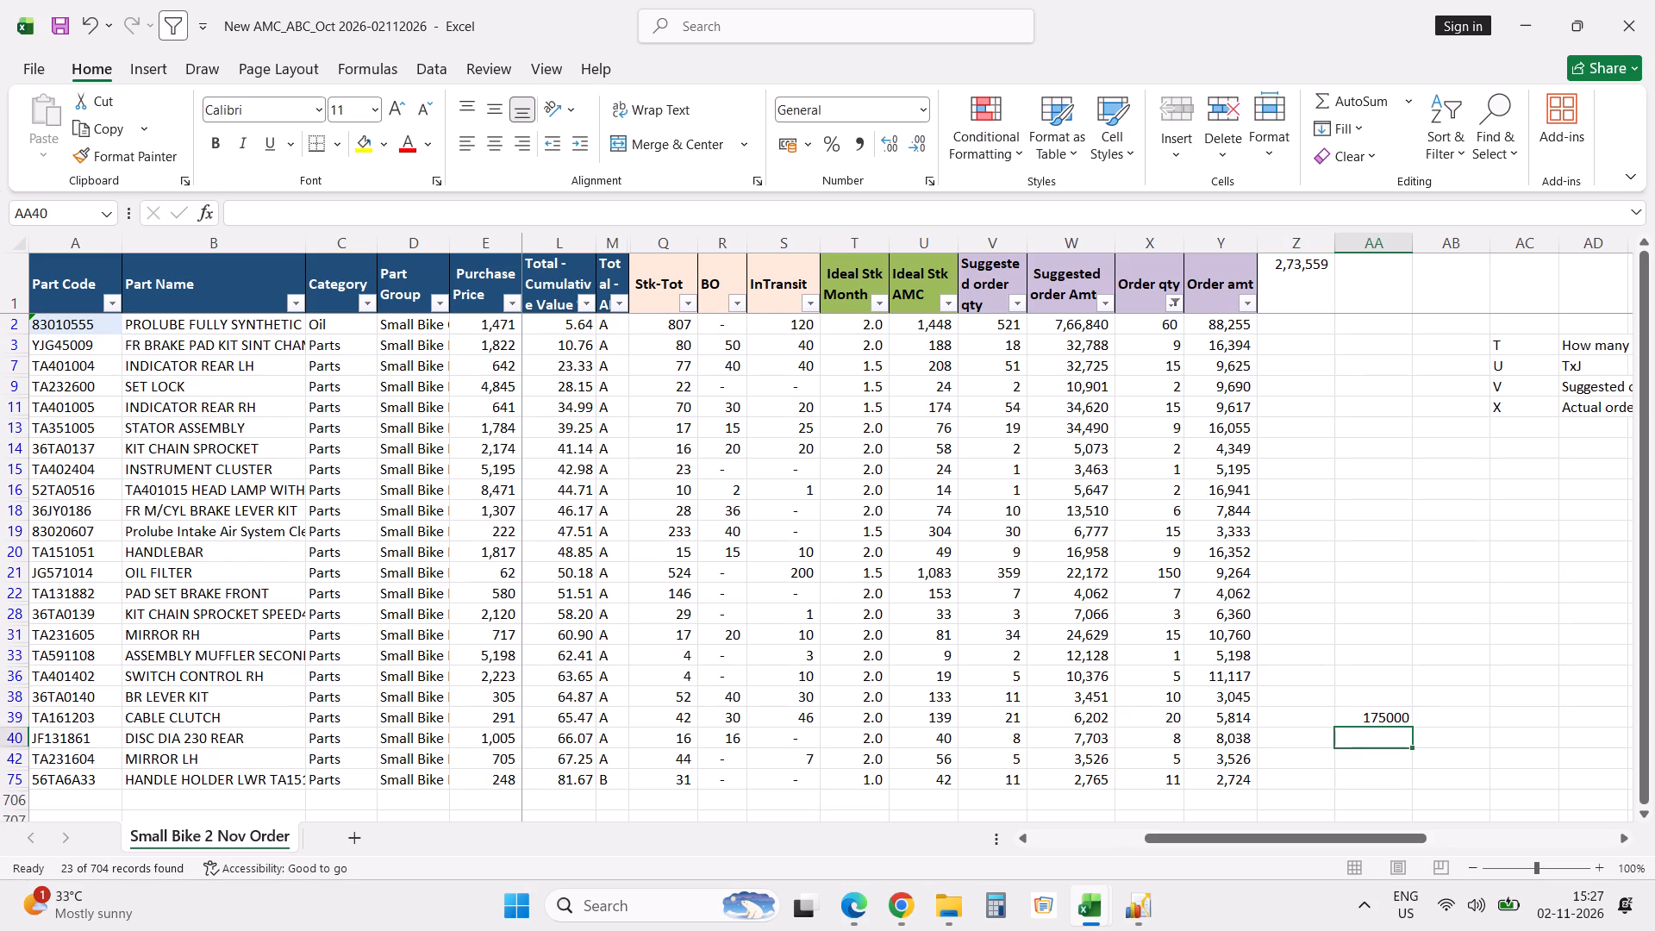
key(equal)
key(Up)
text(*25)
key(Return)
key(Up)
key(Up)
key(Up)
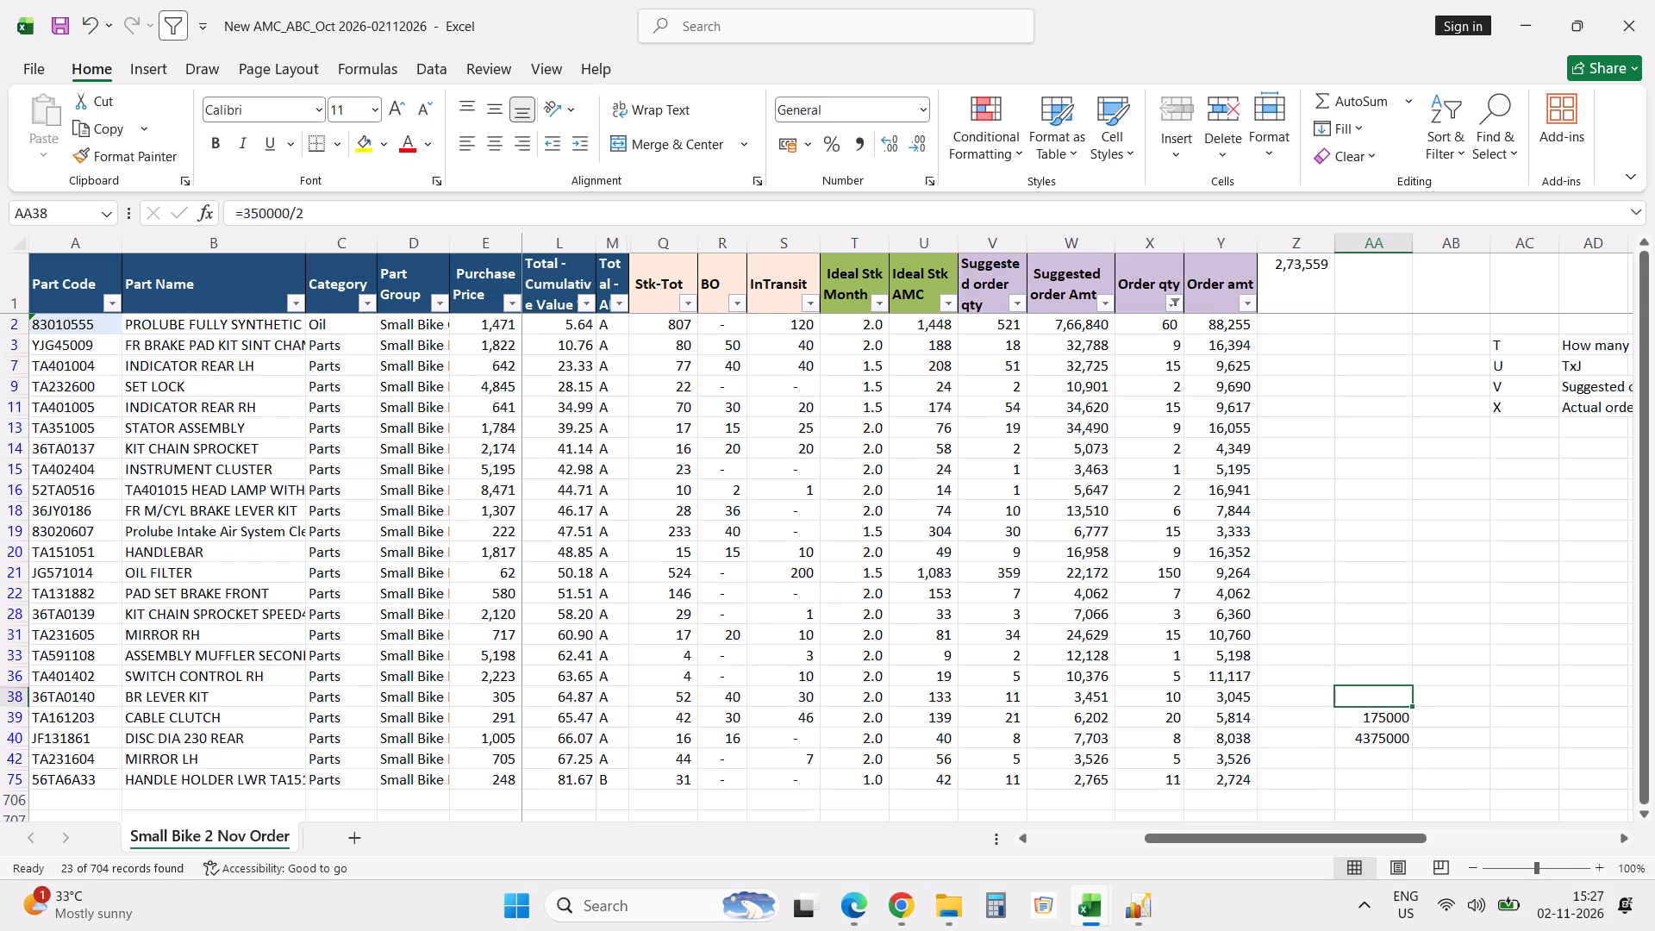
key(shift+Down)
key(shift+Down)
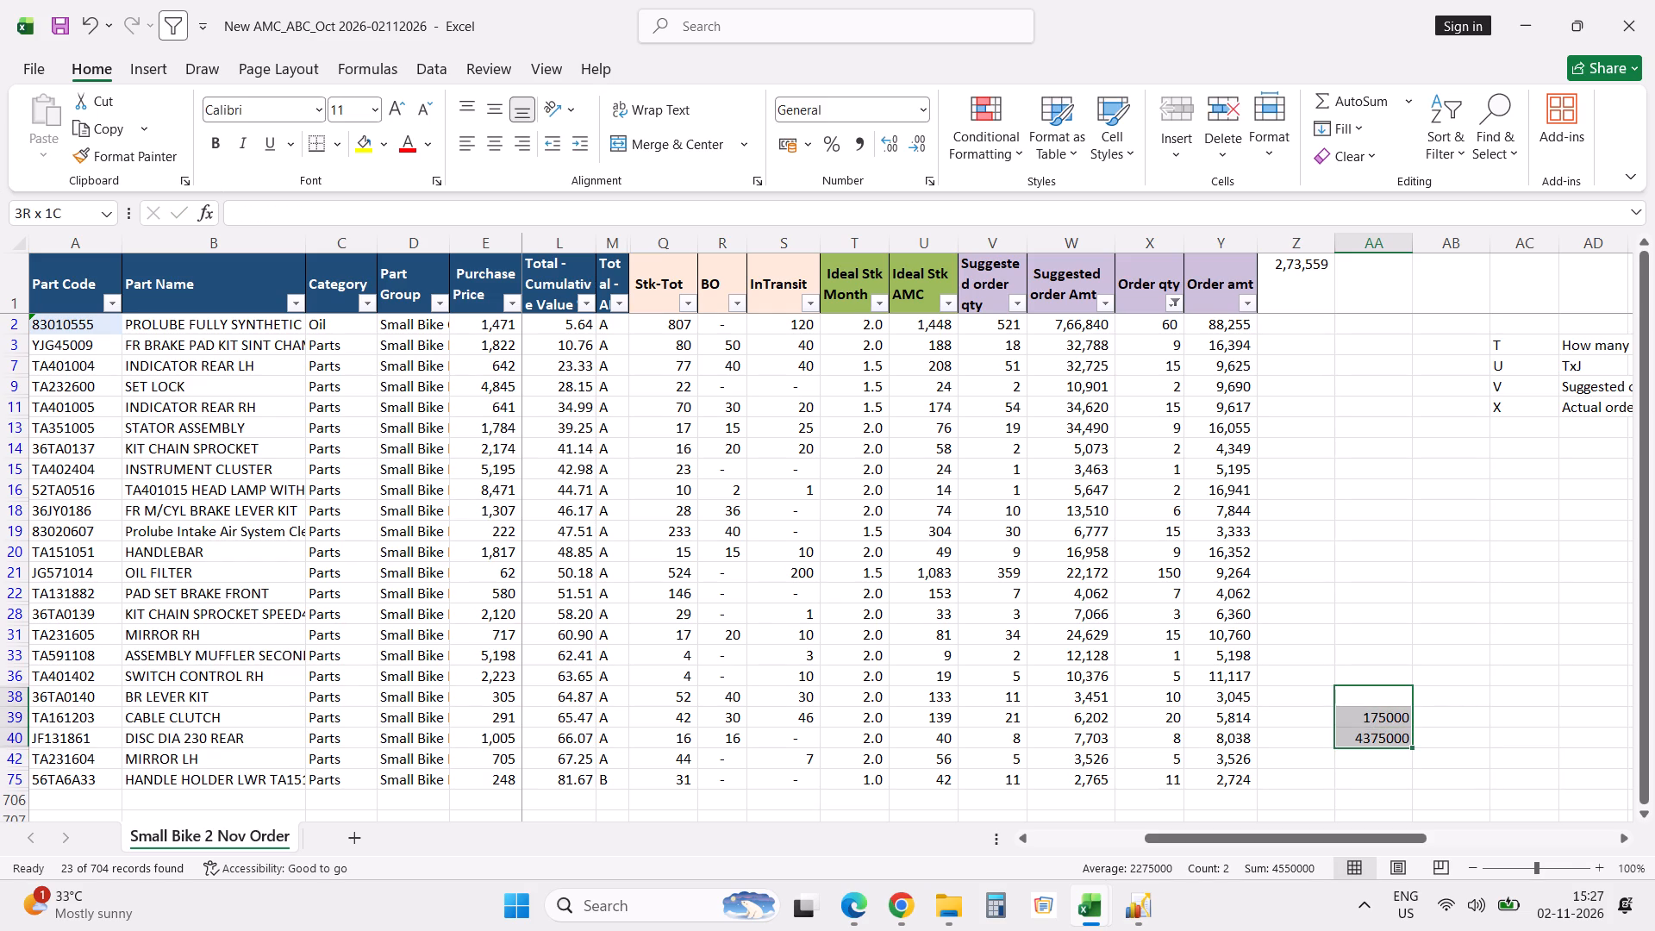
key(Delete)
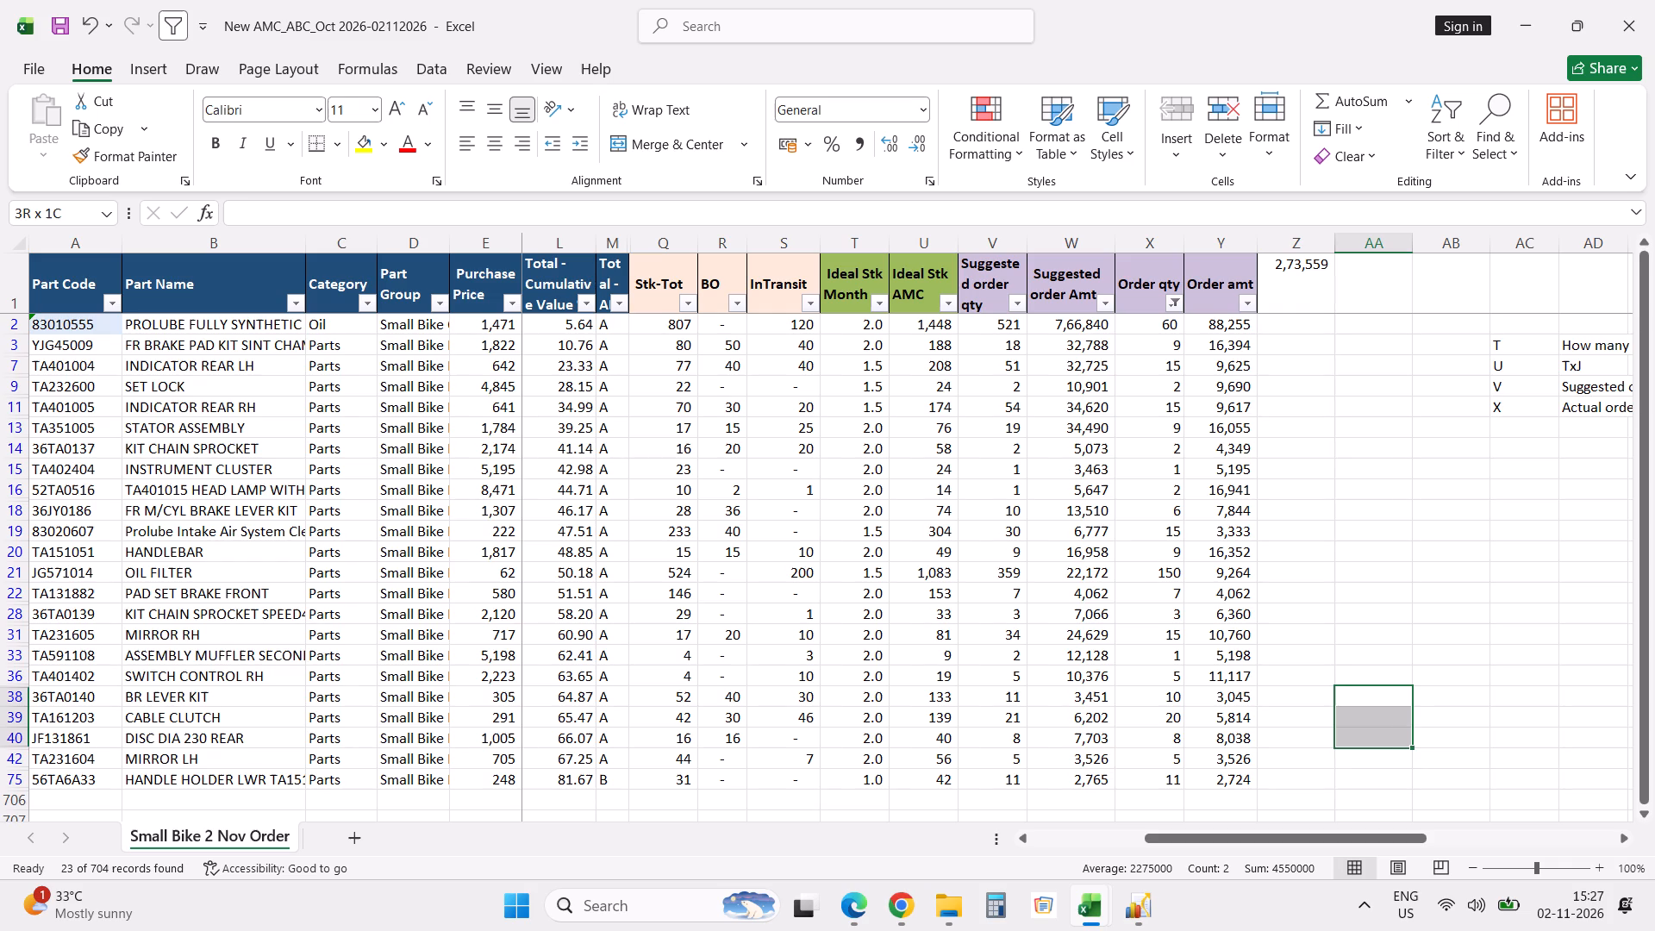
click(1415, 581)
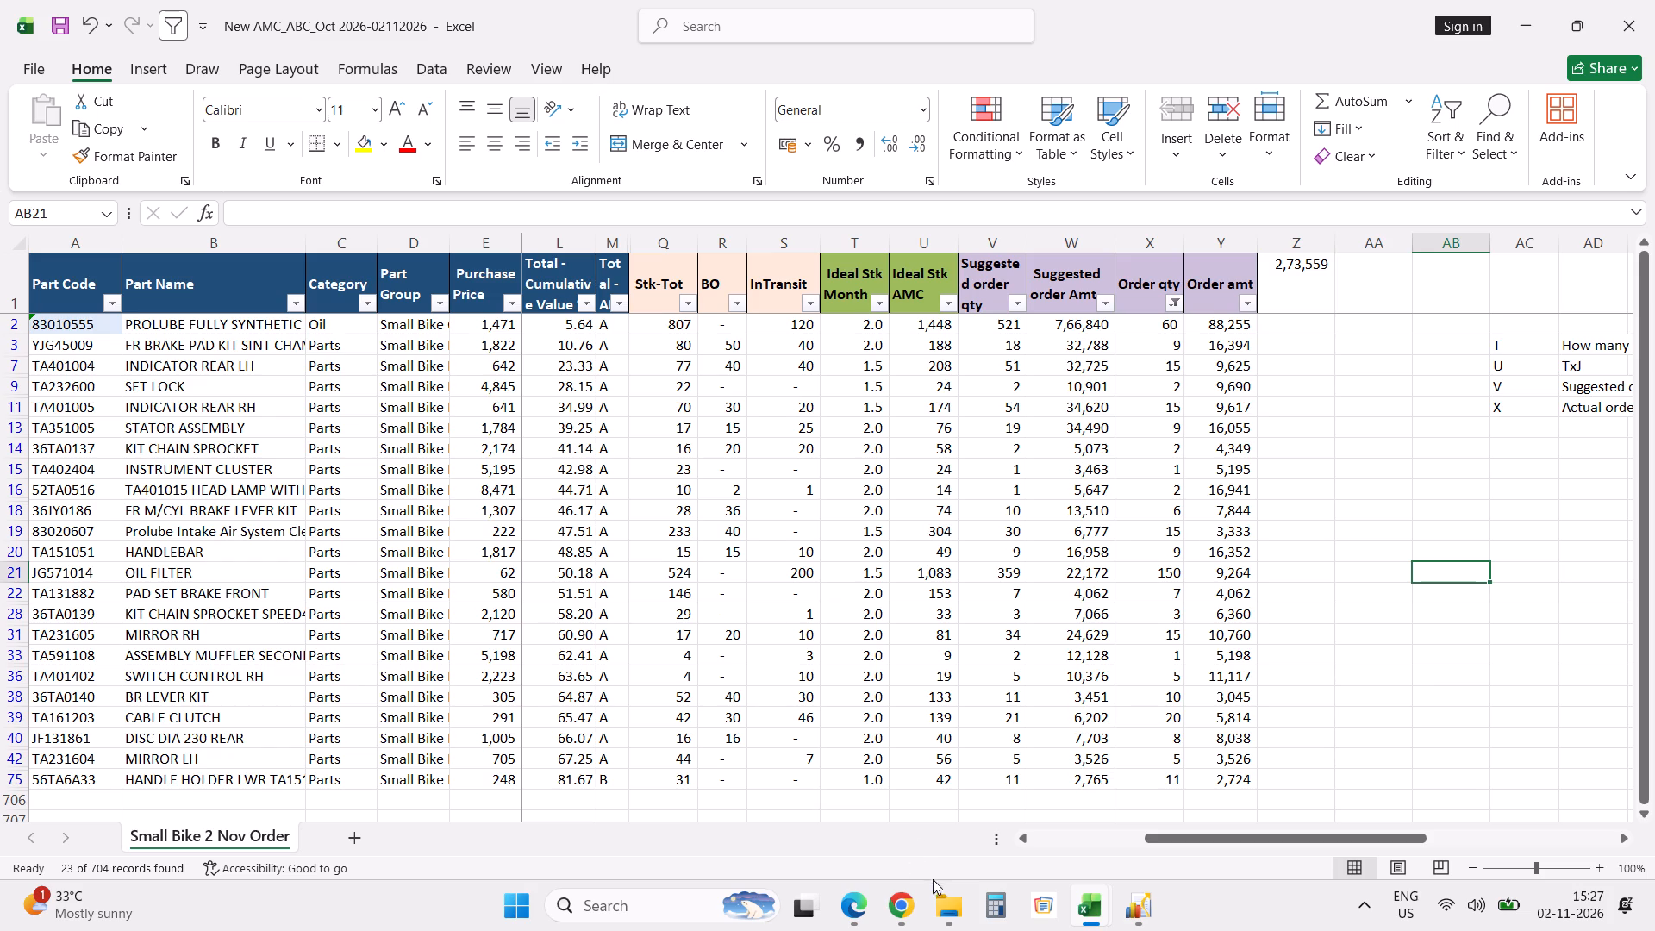
Switch to File Explorer and browse Downloads to the Daily Order and PNA folder.
click(947, 904)
click(947, 904)
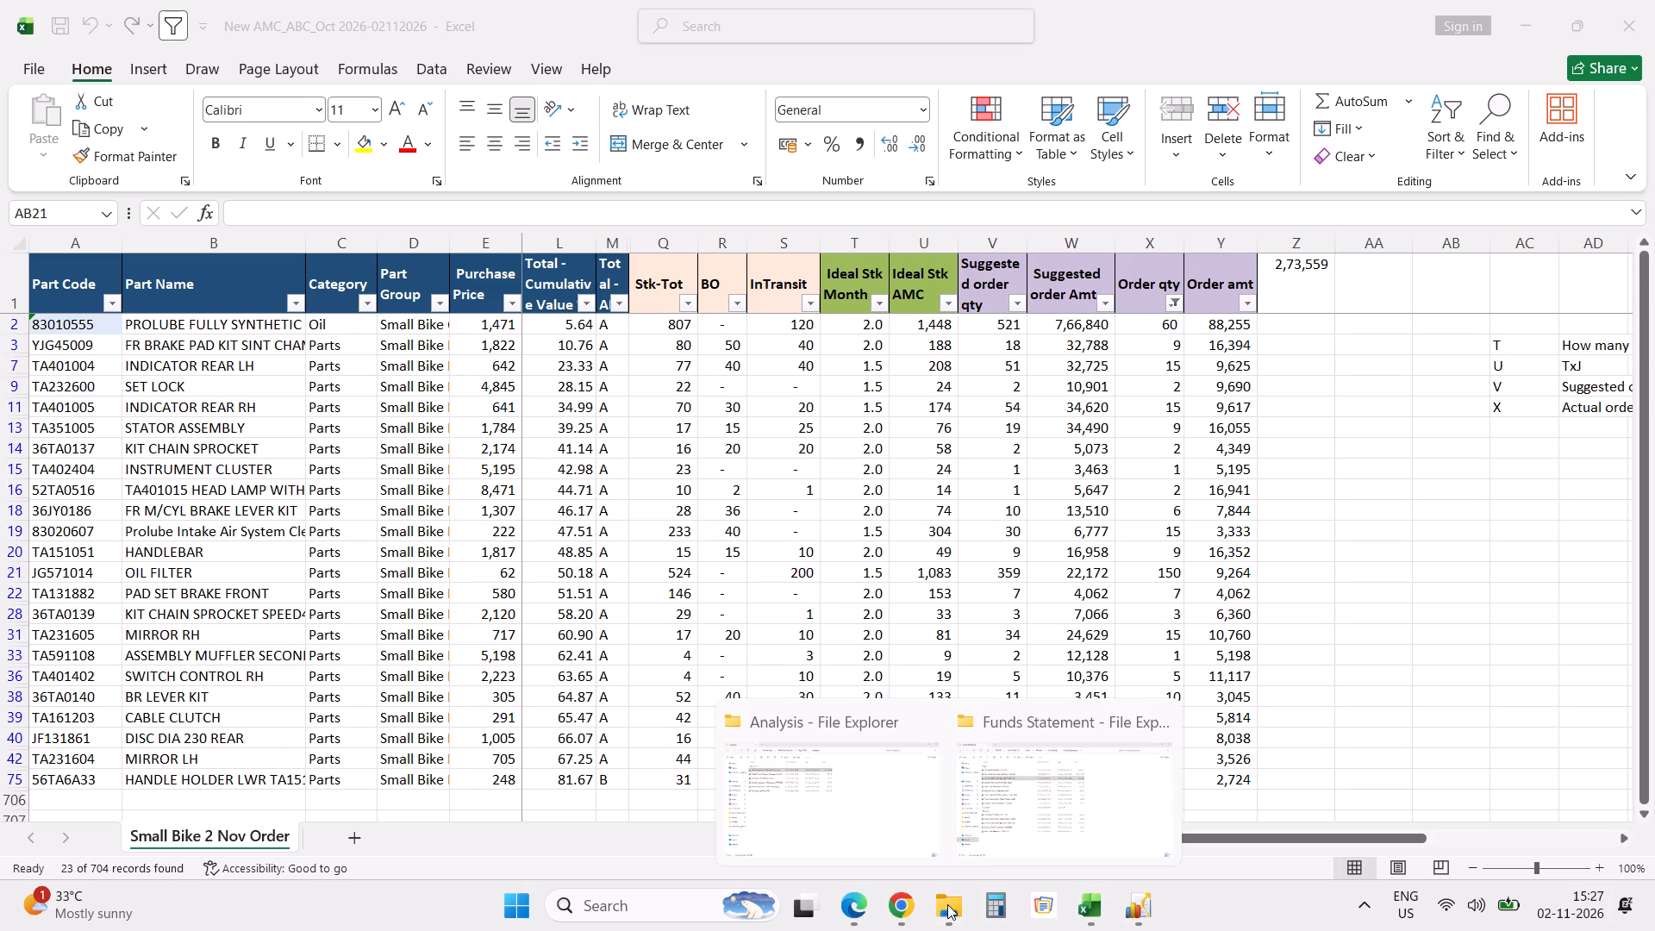
click(875, 799)
drag(1084, 800, 976, 924)
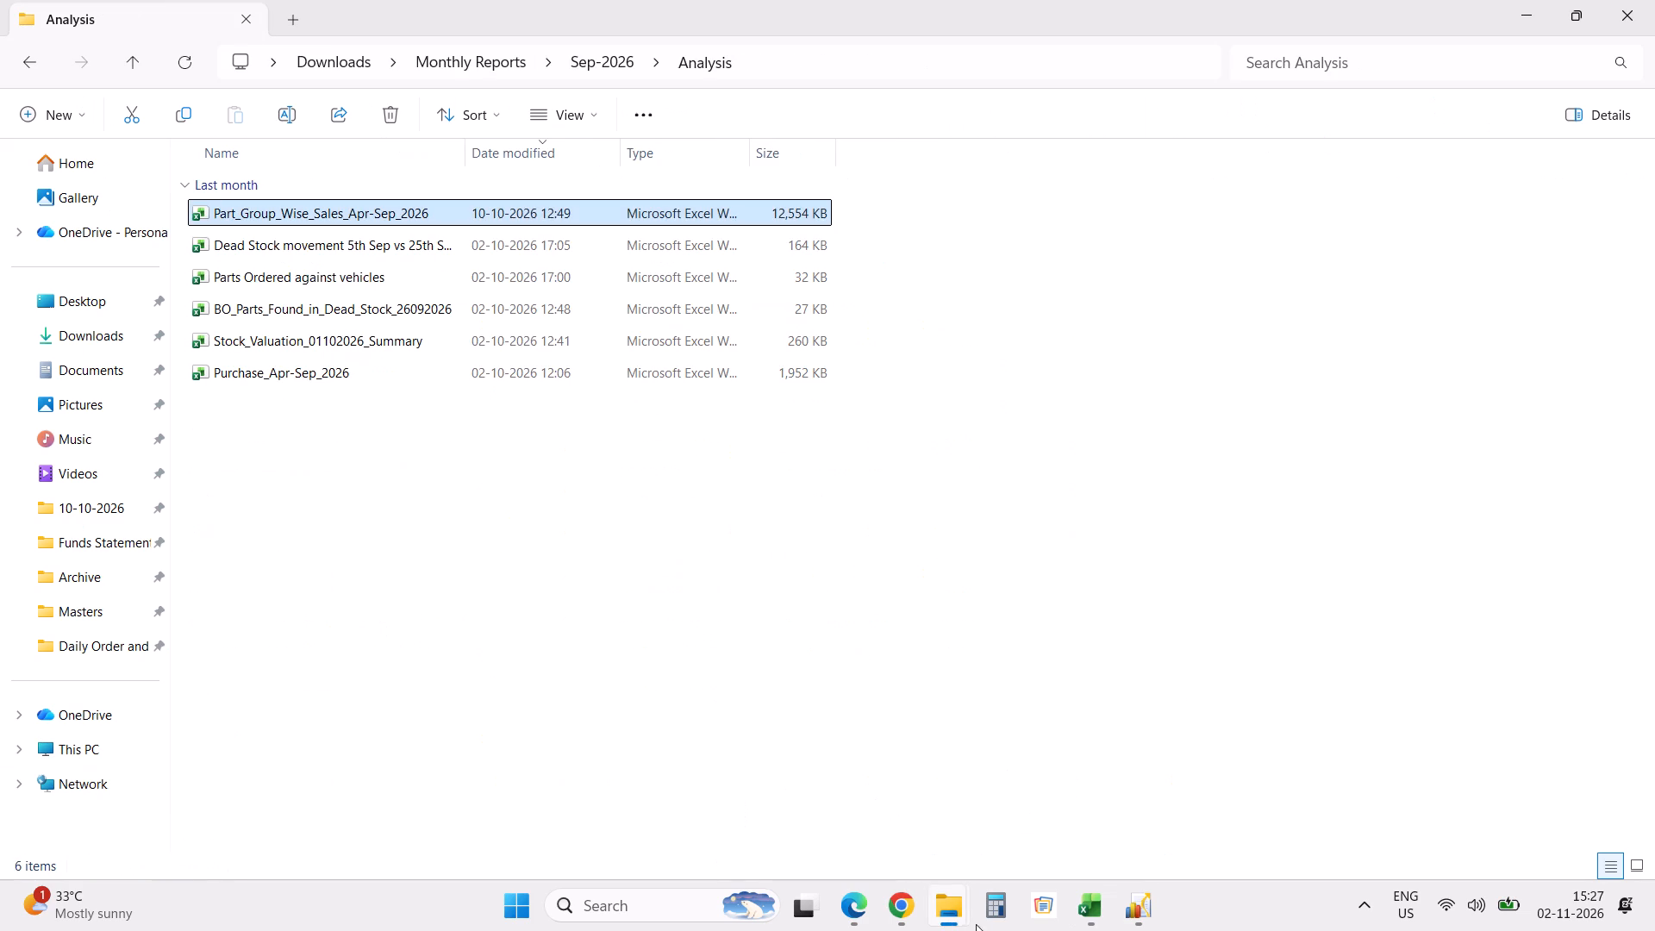
drag(976, 924, 951, 911)
click(951, 911)
click(1085, 778)
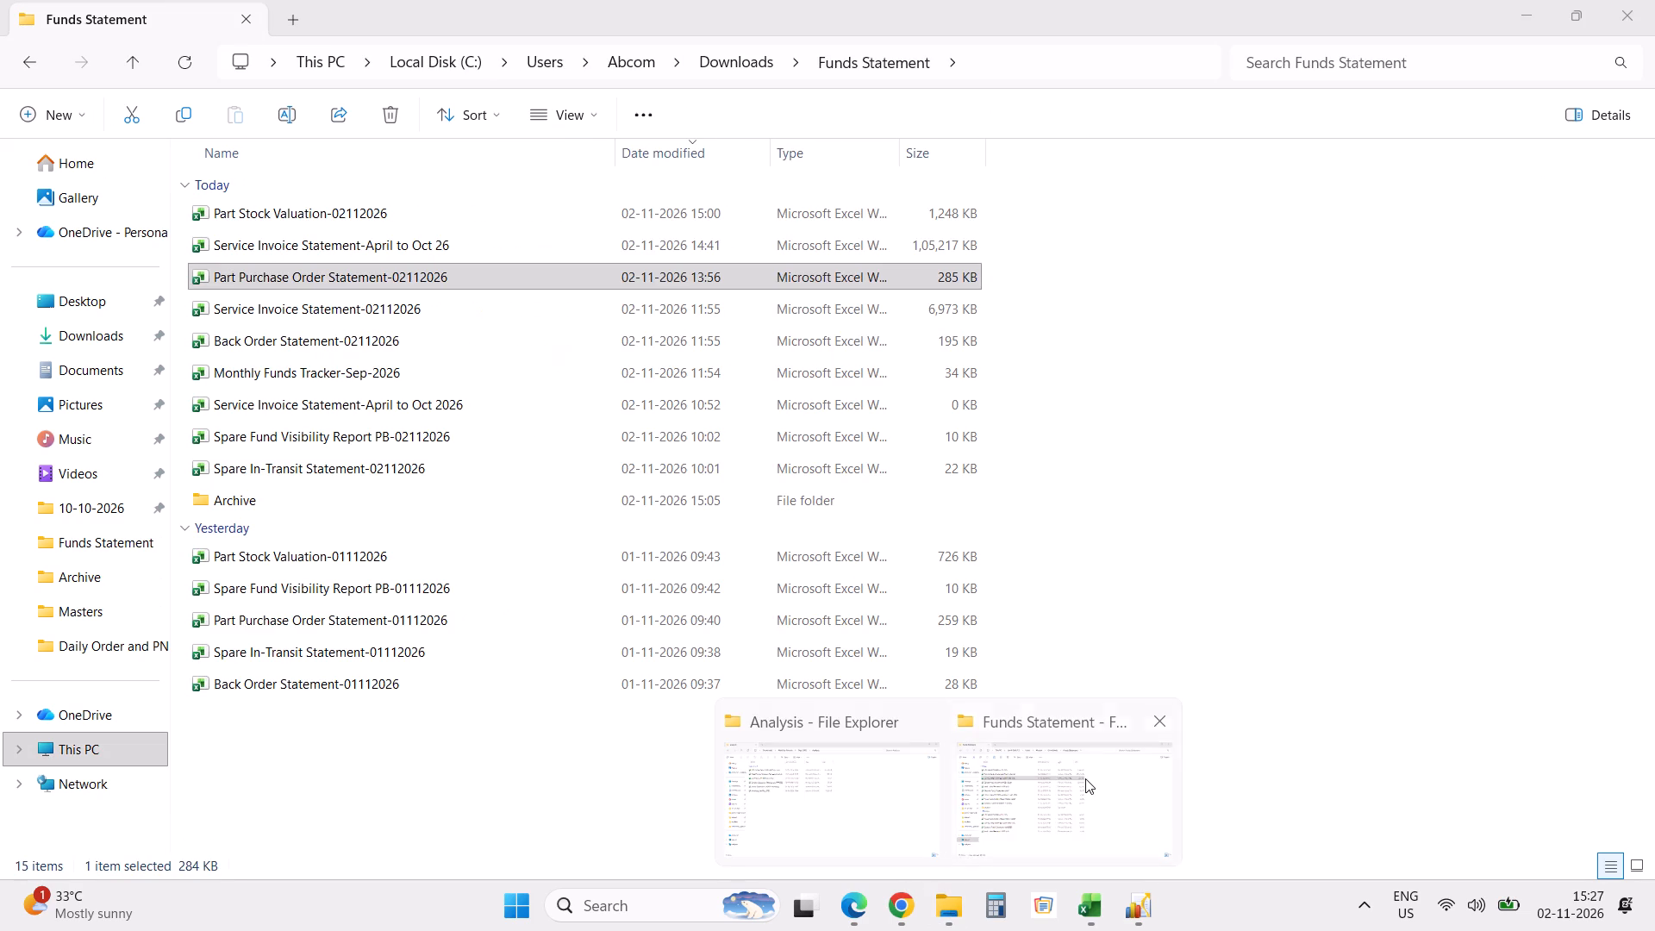
key(BackSpace)
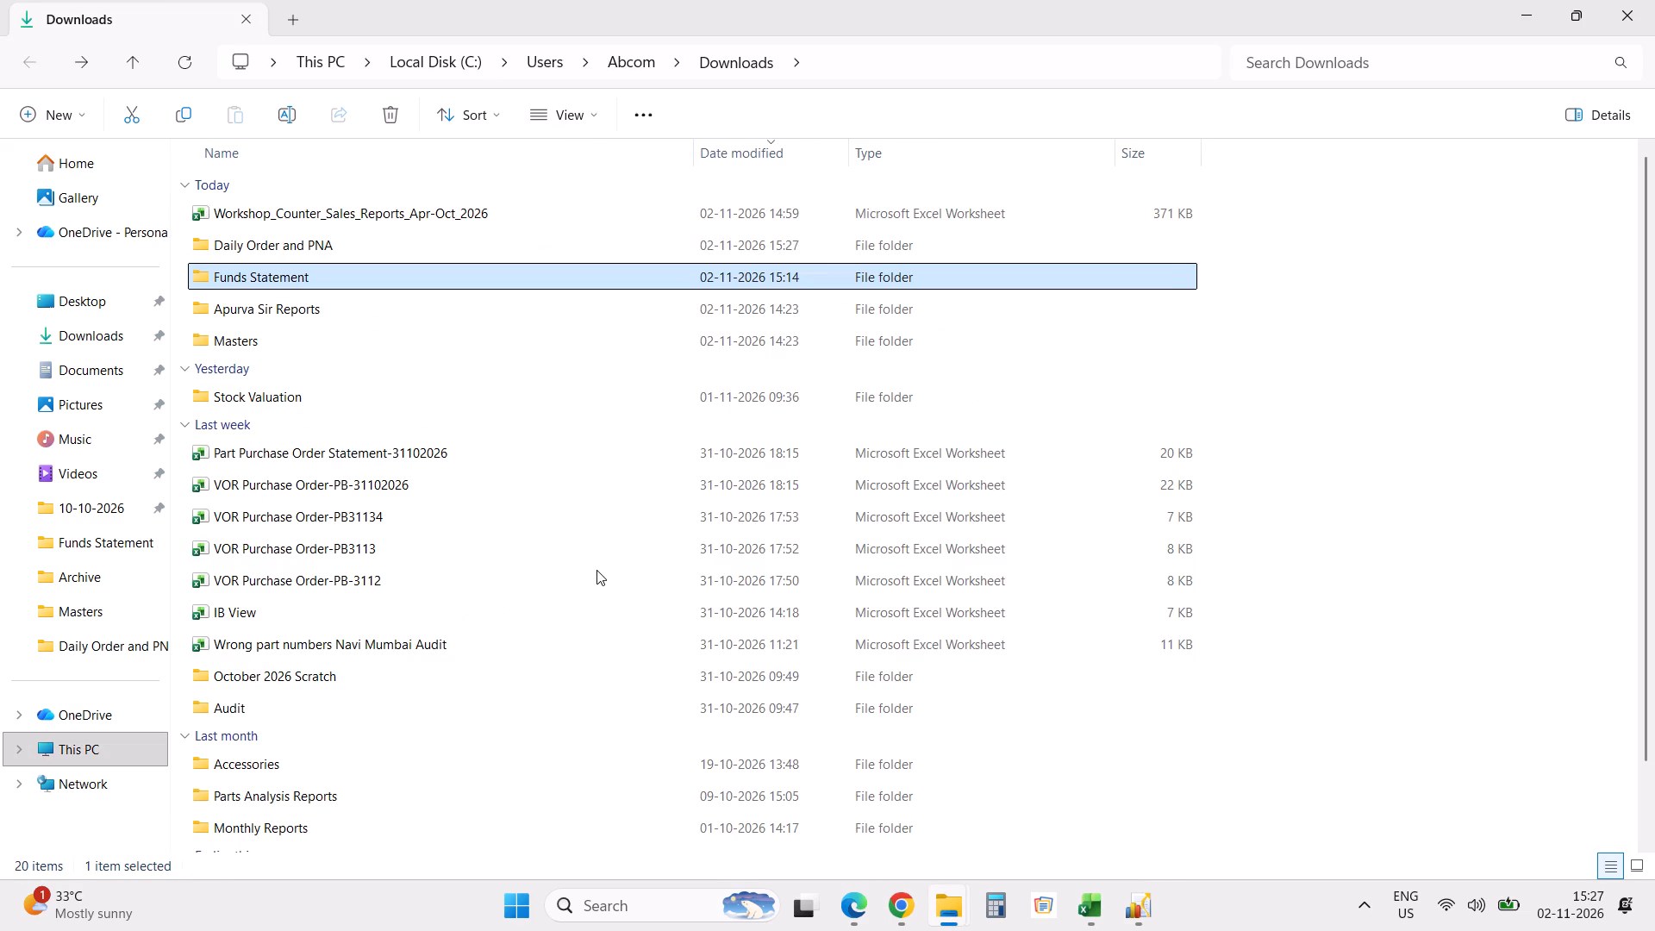
double_click(320, 309)
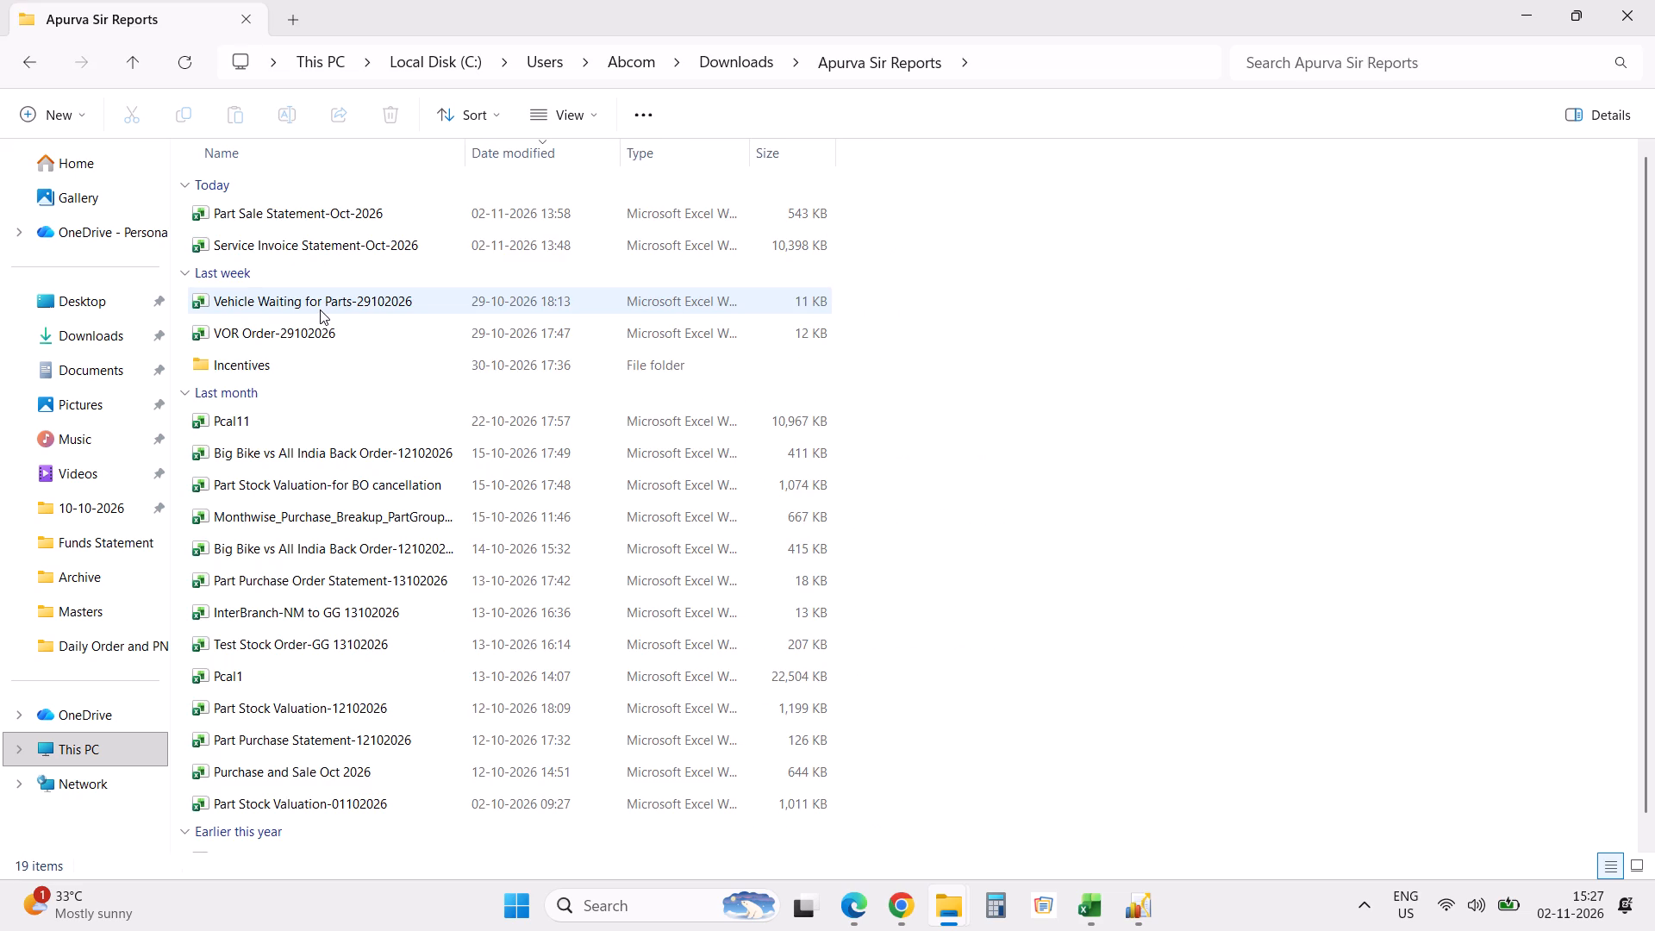
key(BackSpace)
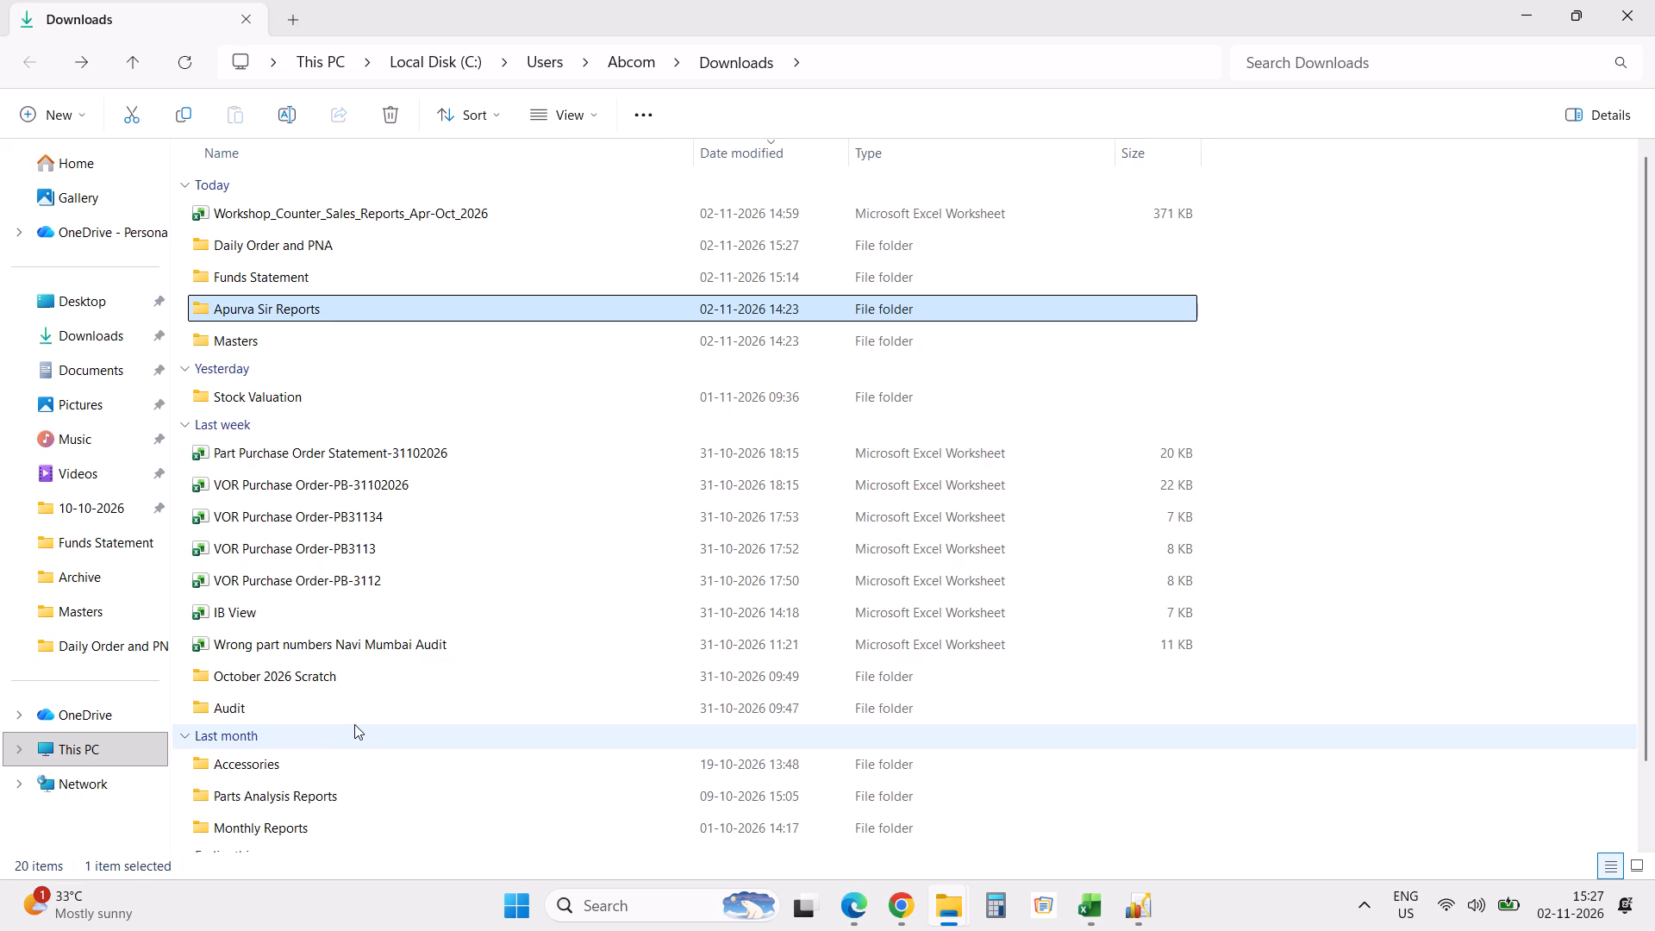
double_click(299, 240)
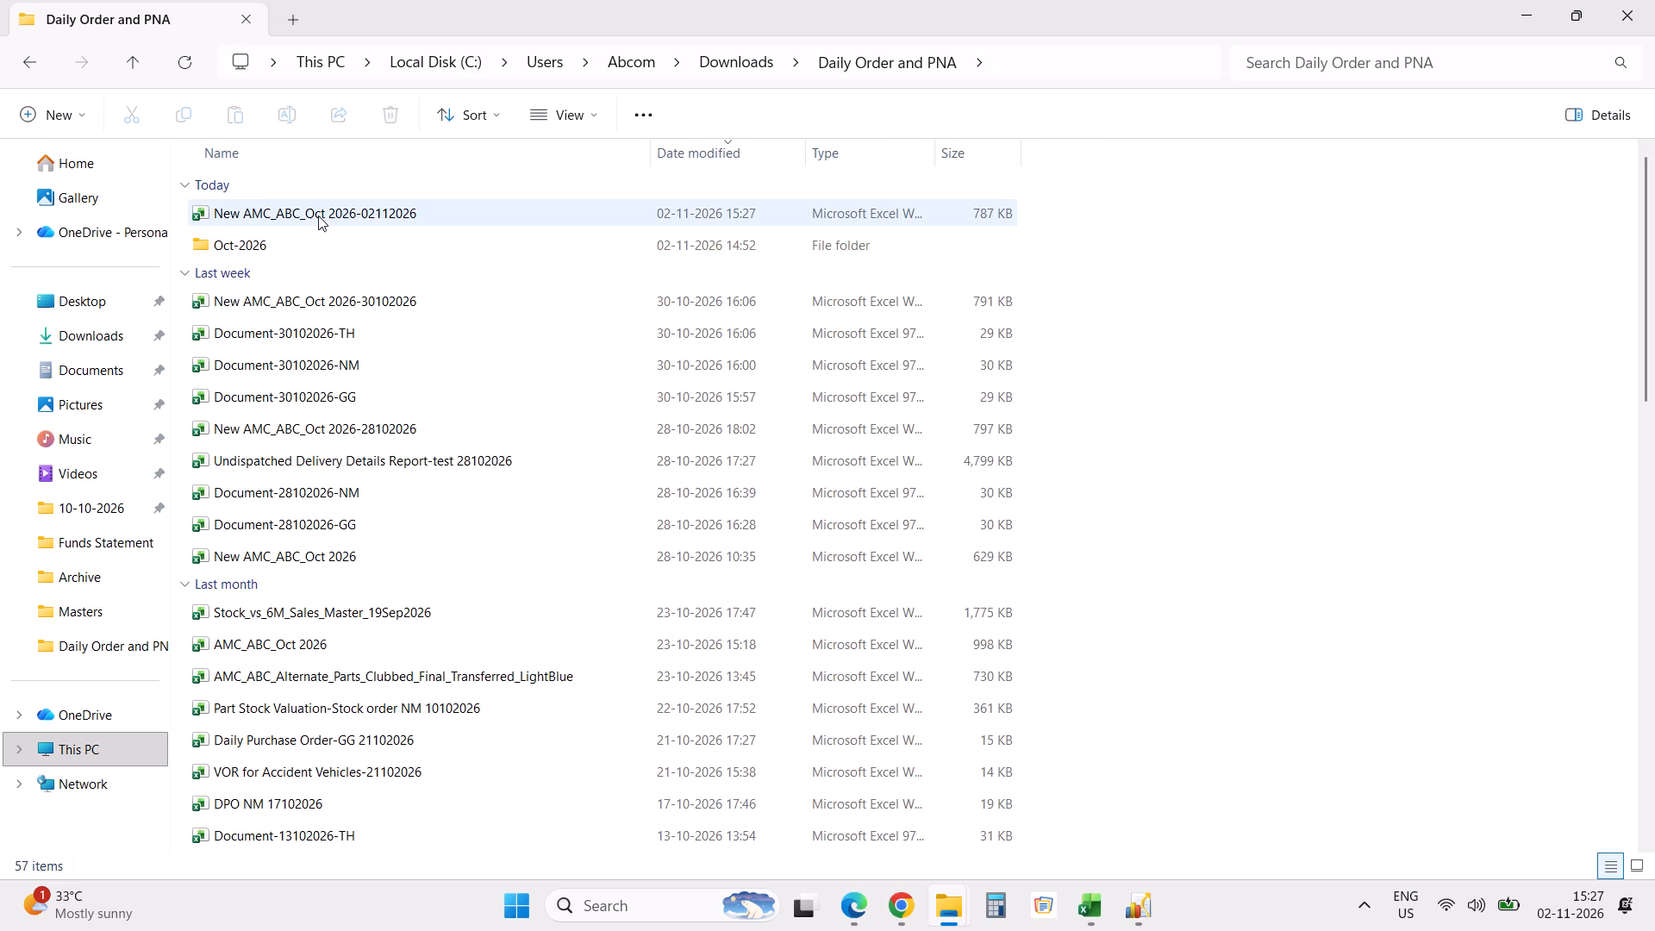
double_click(339, 296)
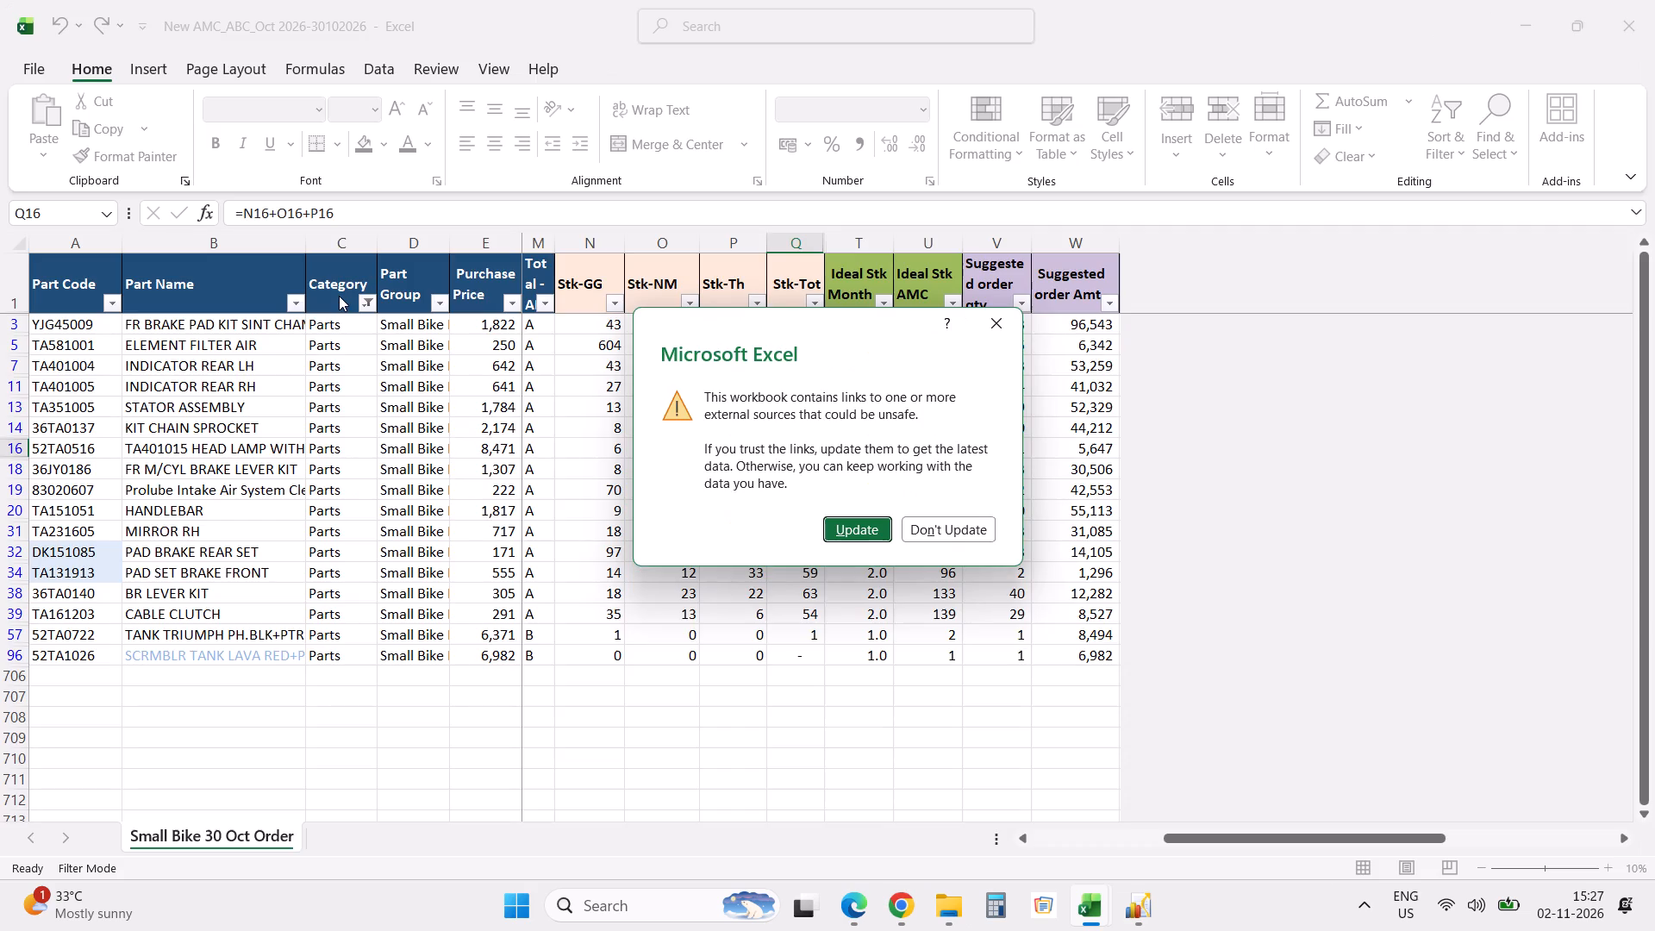
click(959, 523)
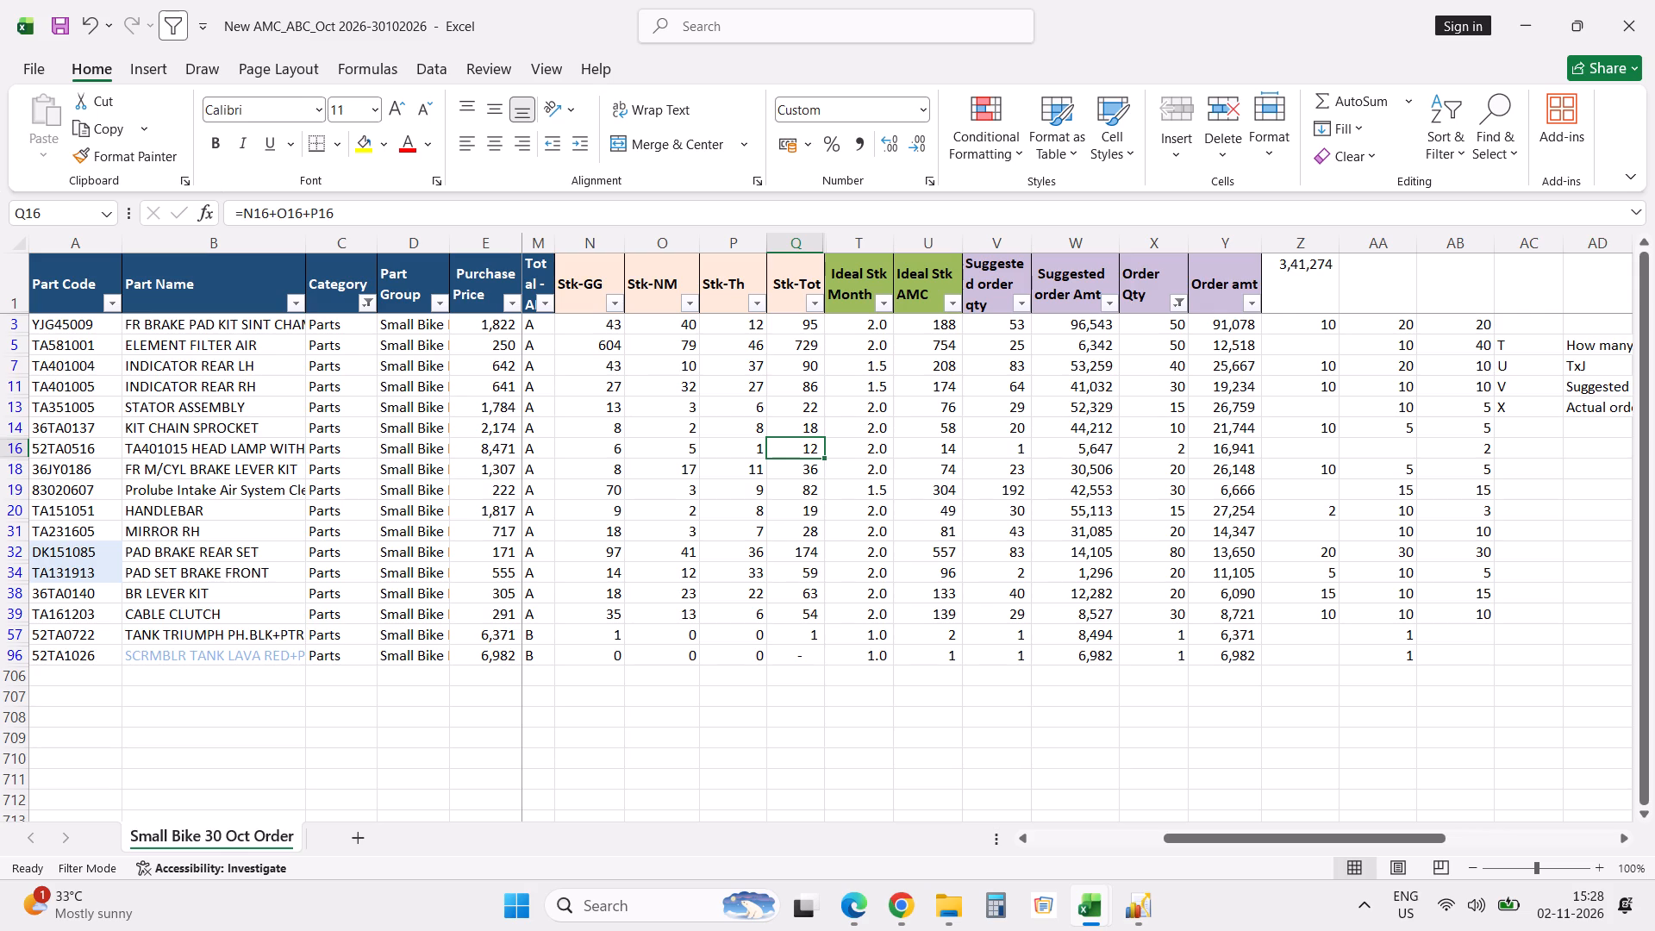
click(1628, 36)
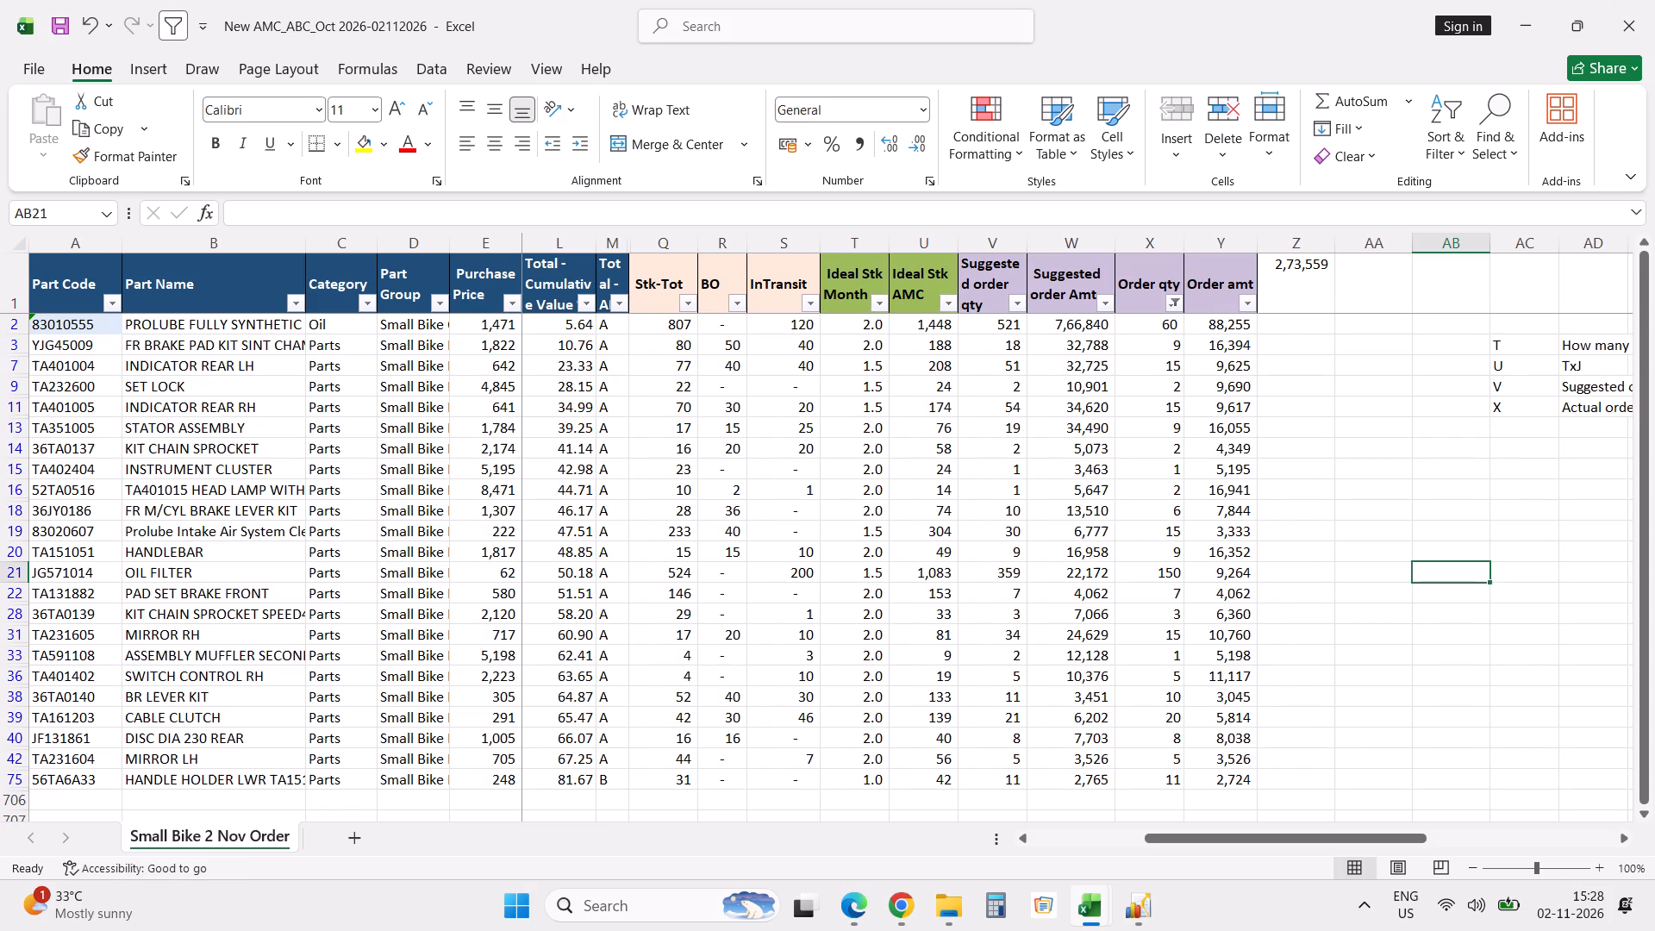
key(ctrl+s)
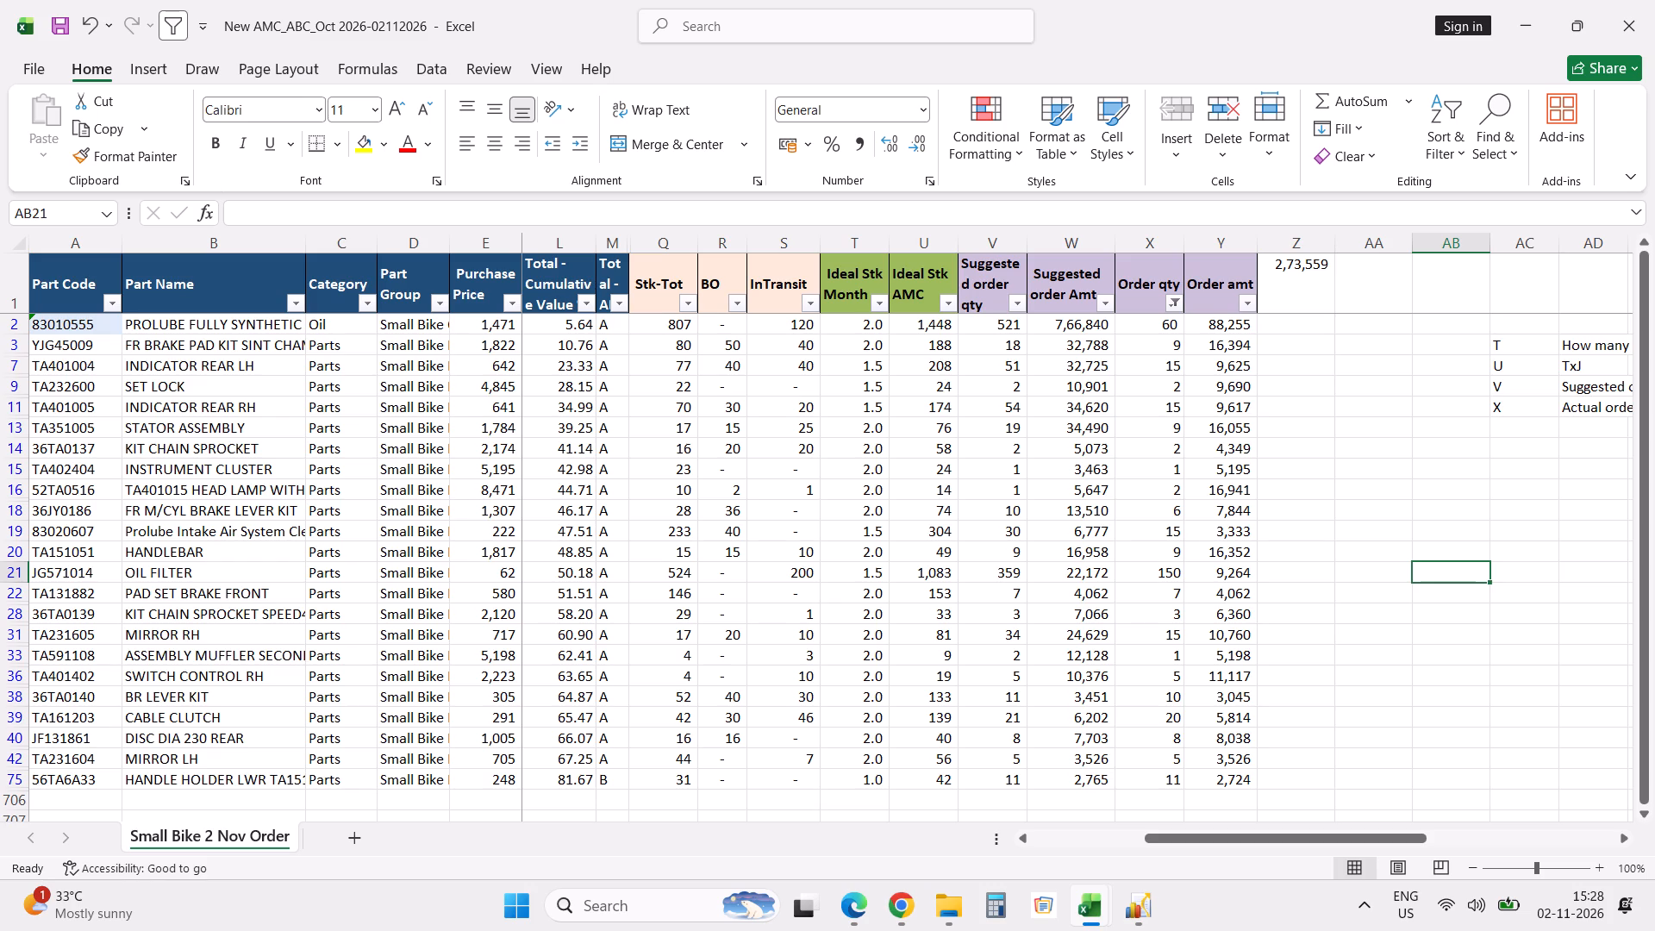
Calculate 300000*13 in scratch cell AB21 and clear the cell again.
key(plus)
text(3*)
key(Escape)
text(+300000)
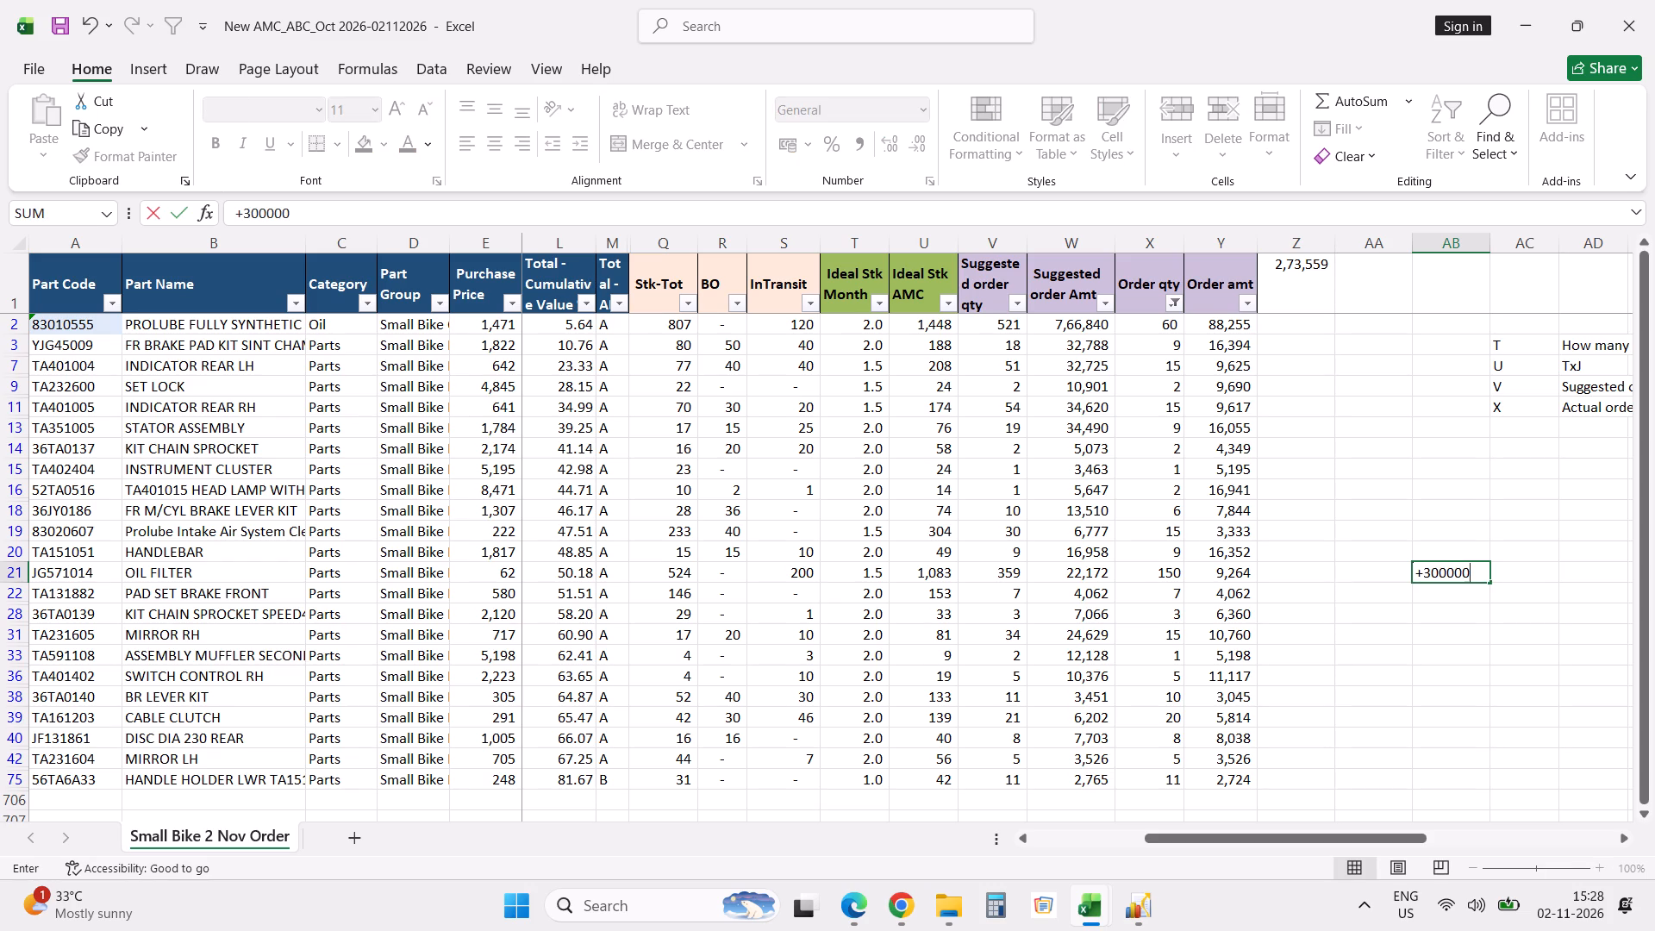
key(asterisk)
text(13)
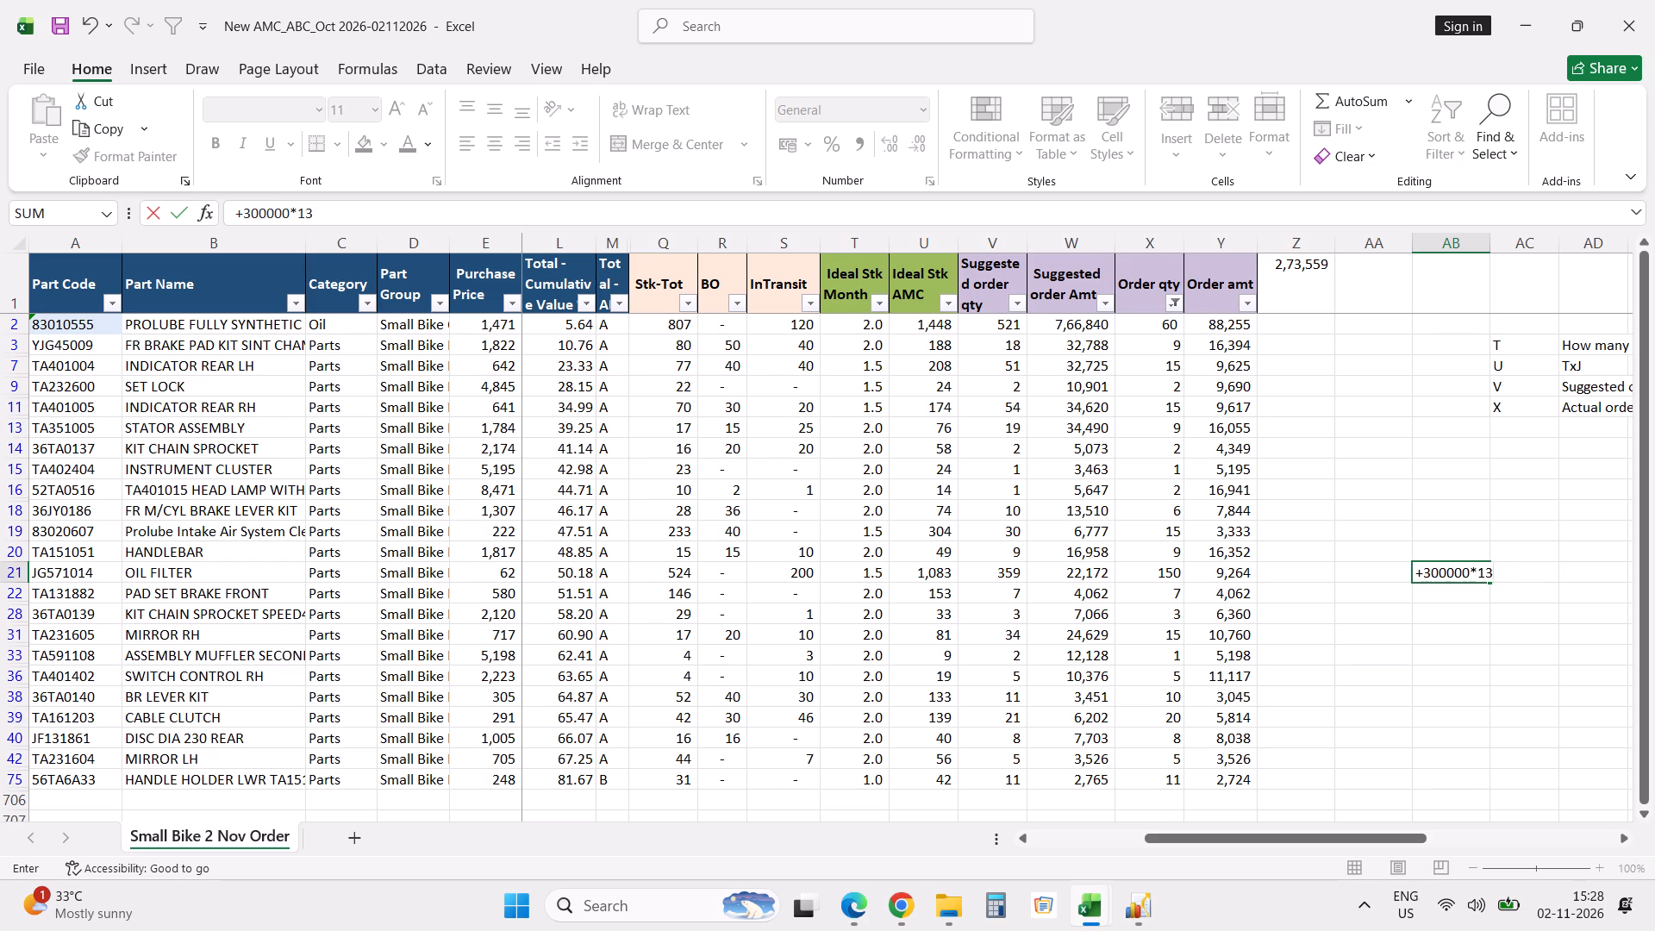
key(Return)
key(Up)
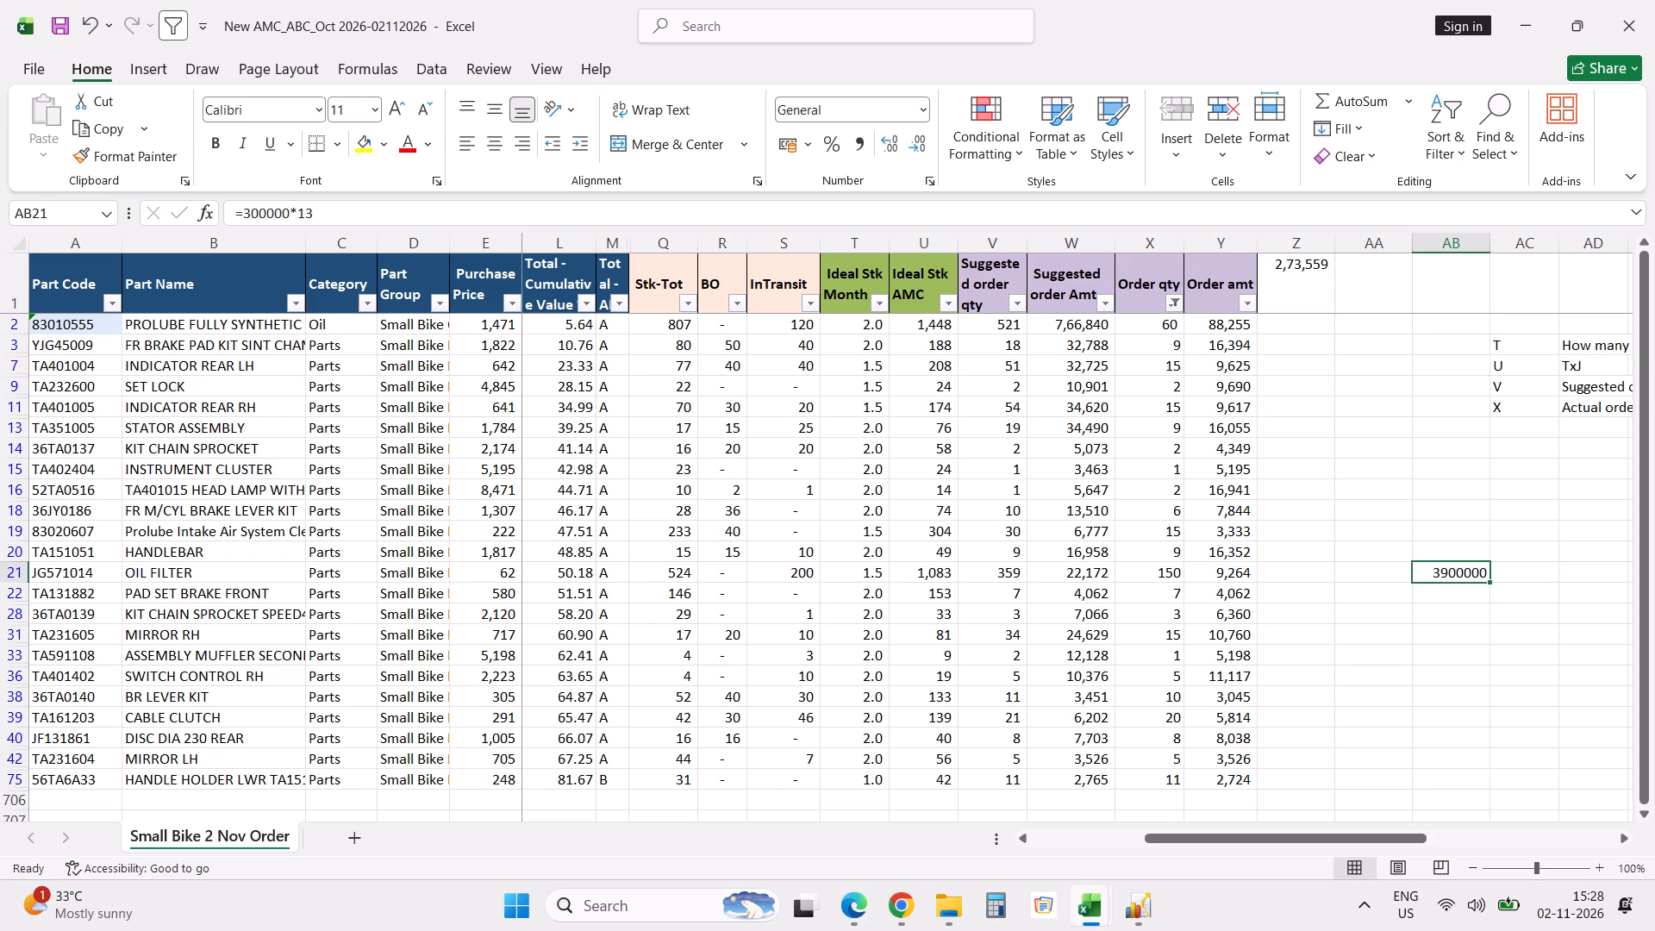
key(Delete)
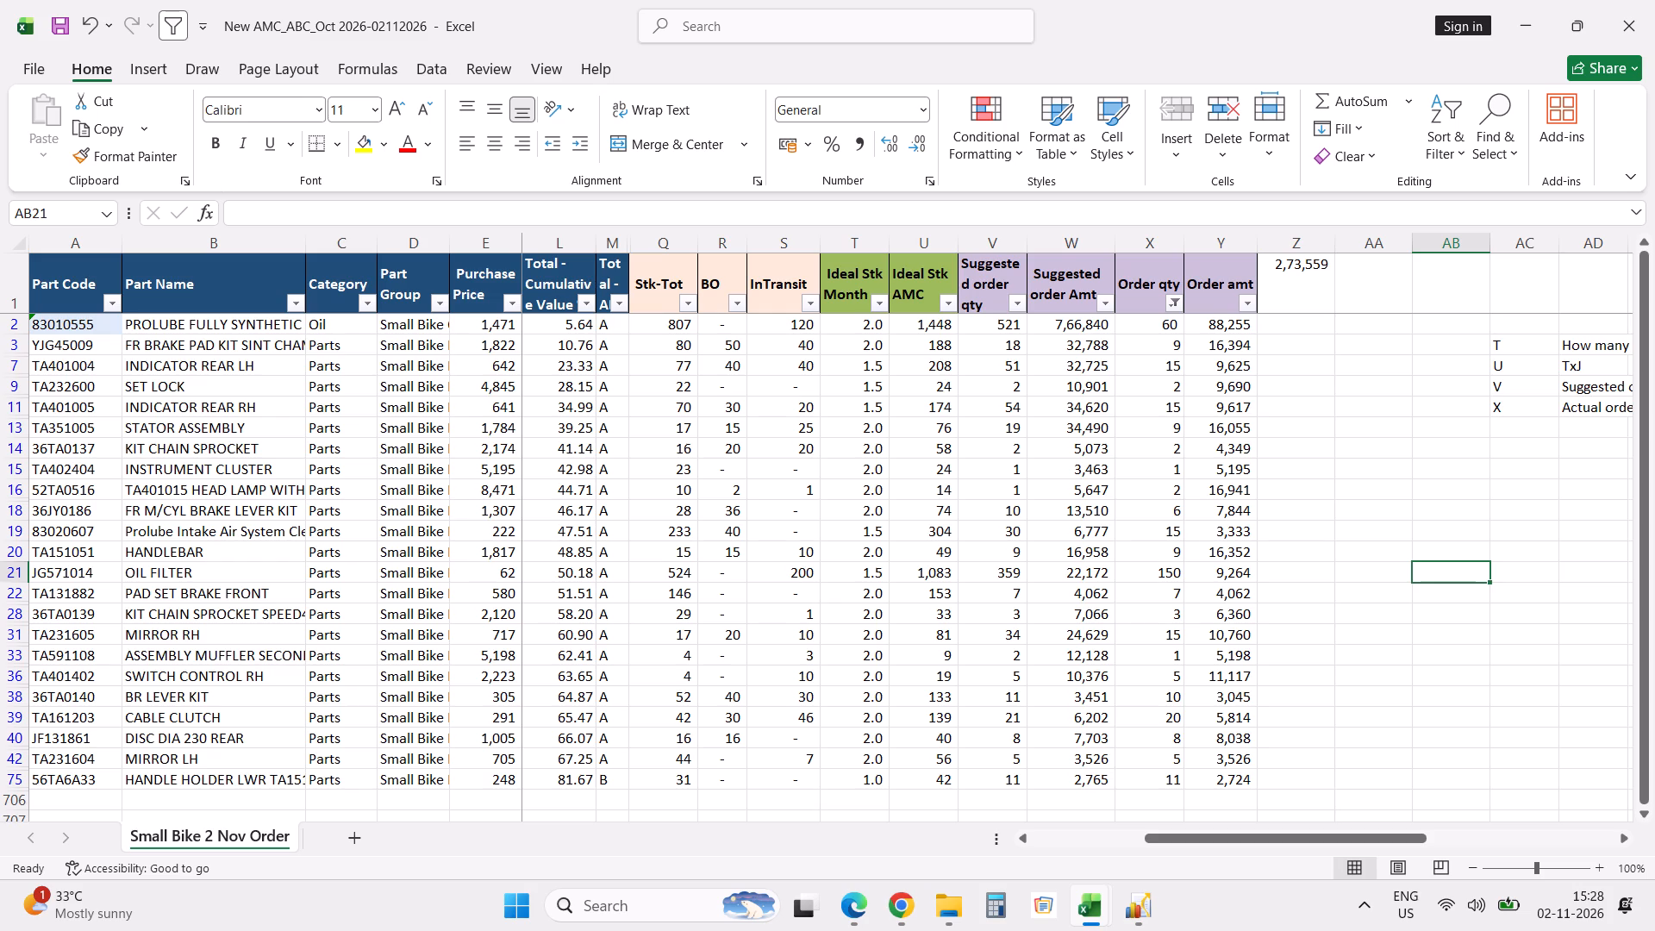
Delete the empty columns AA and AB to bring the column notes closer to the table, and save the workbook.
click(1376, 246)
key(shift+Right)
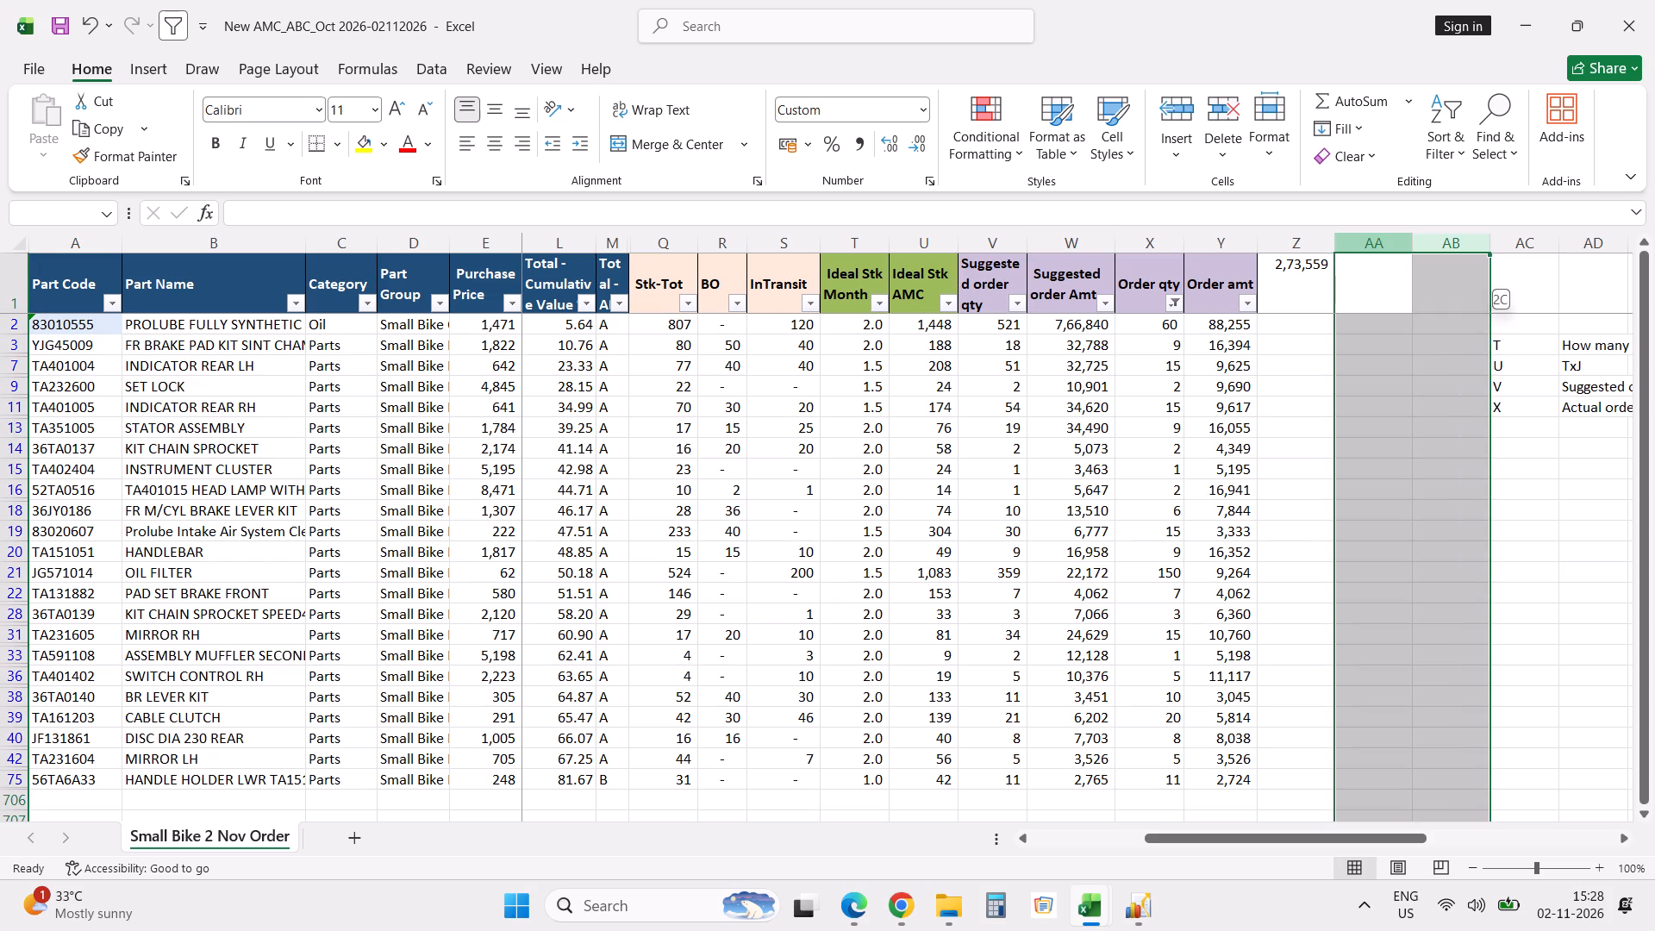
key(ctrl+minus)
click(1446, 573)
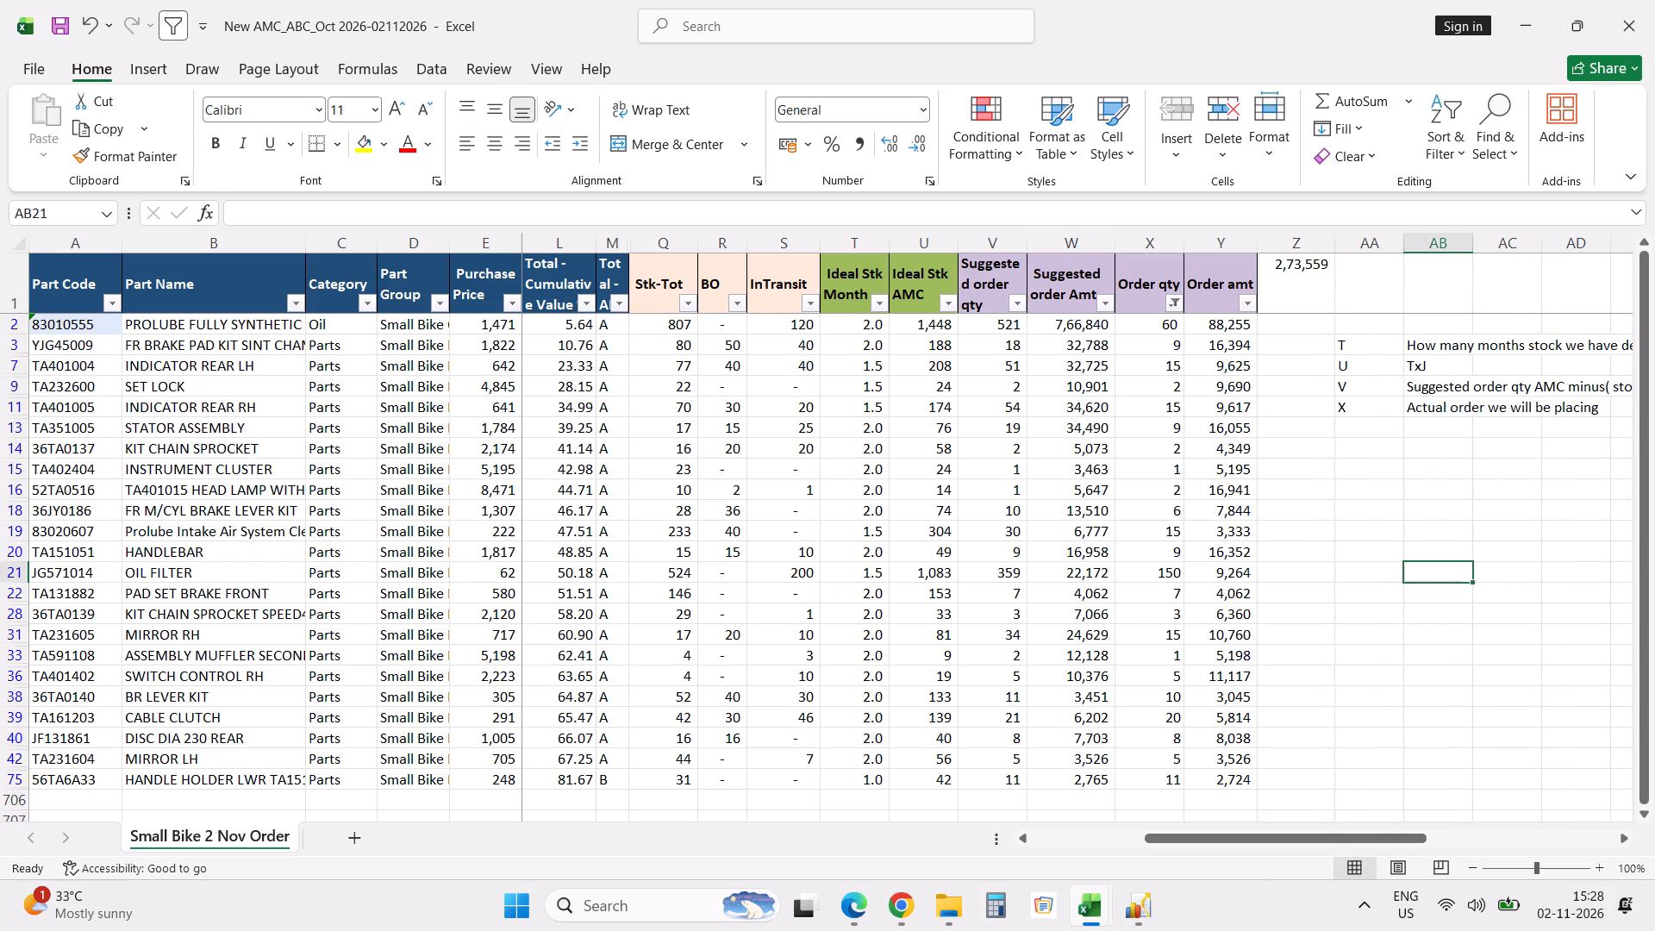
key(ctrl+s)
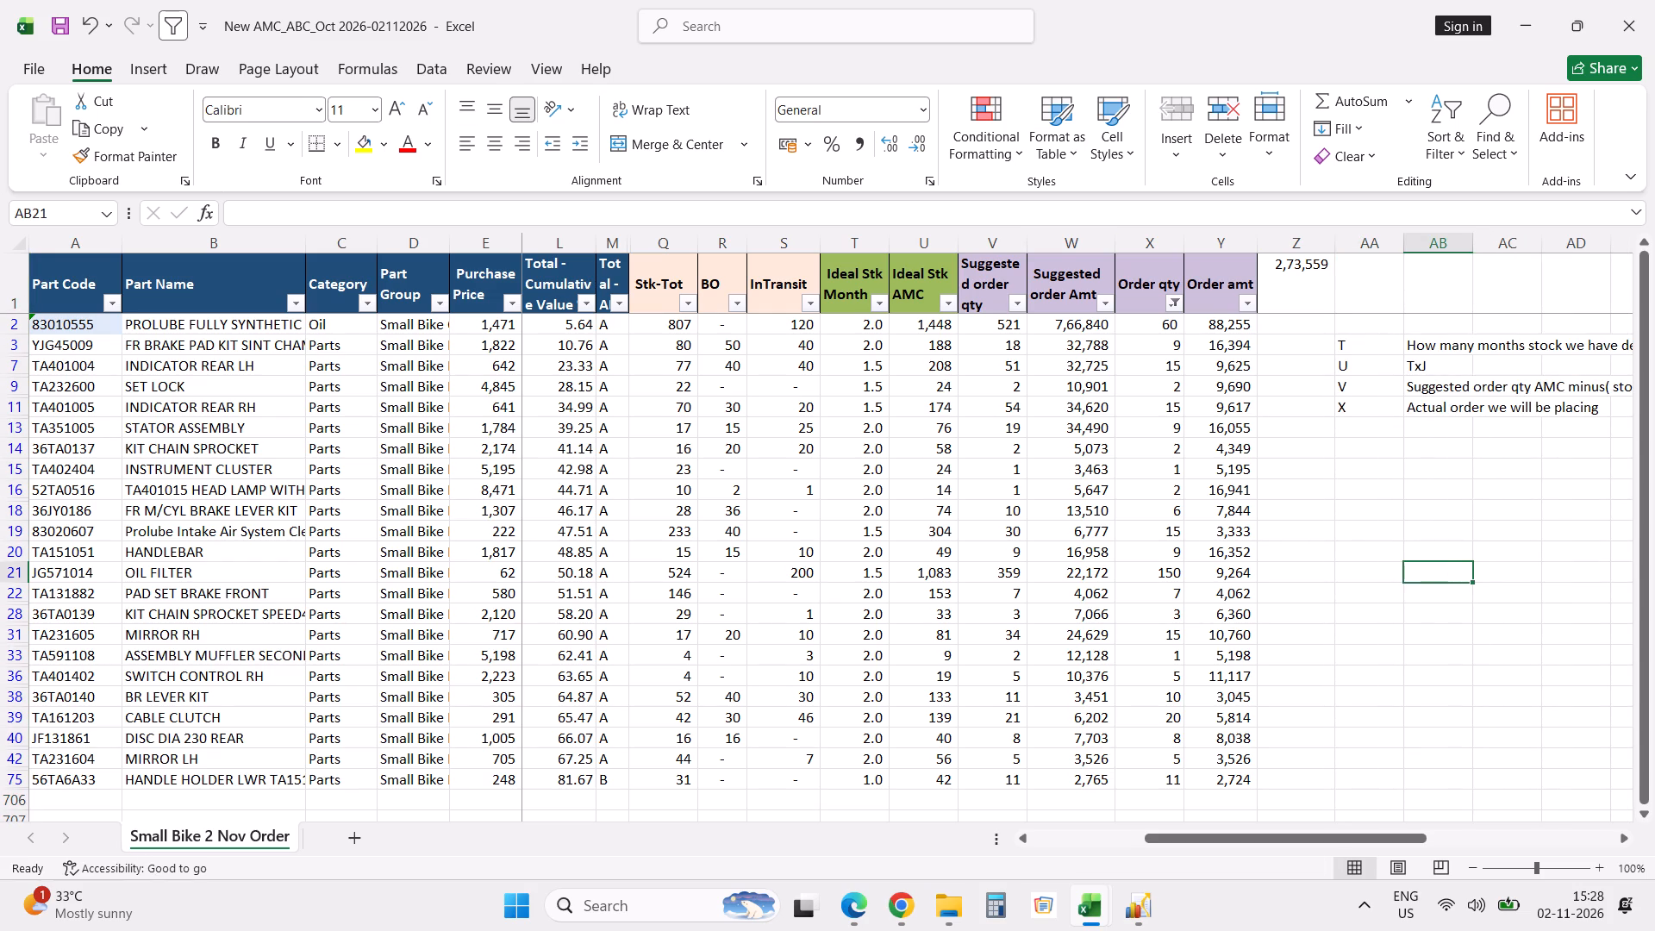
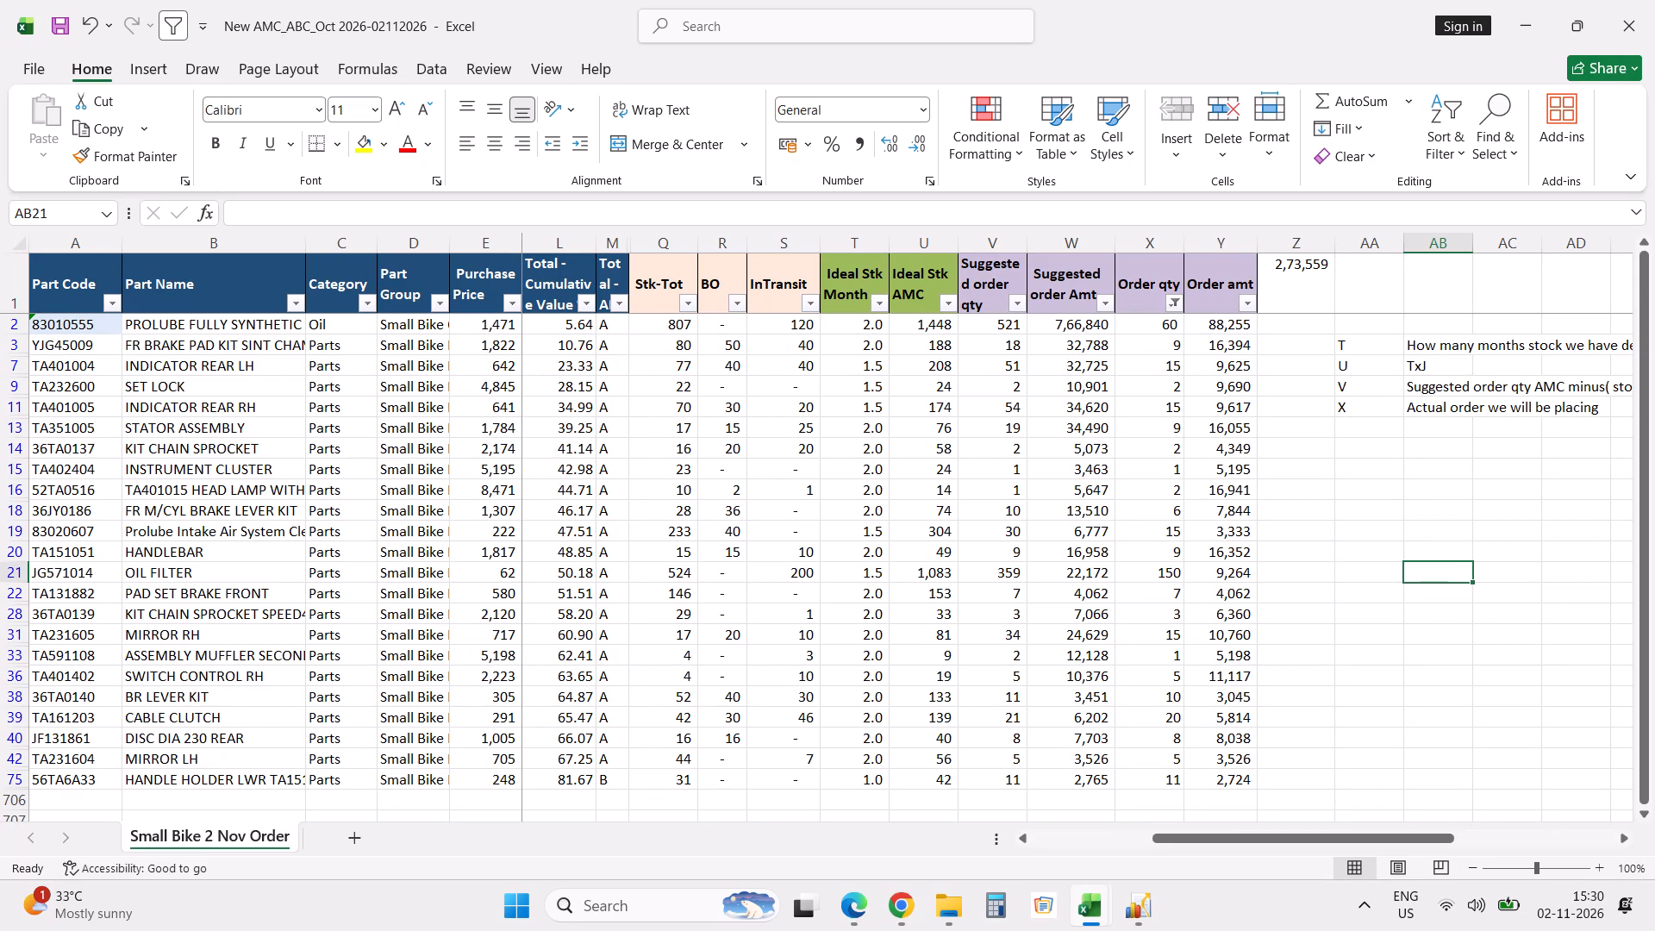
click(1344, 608)
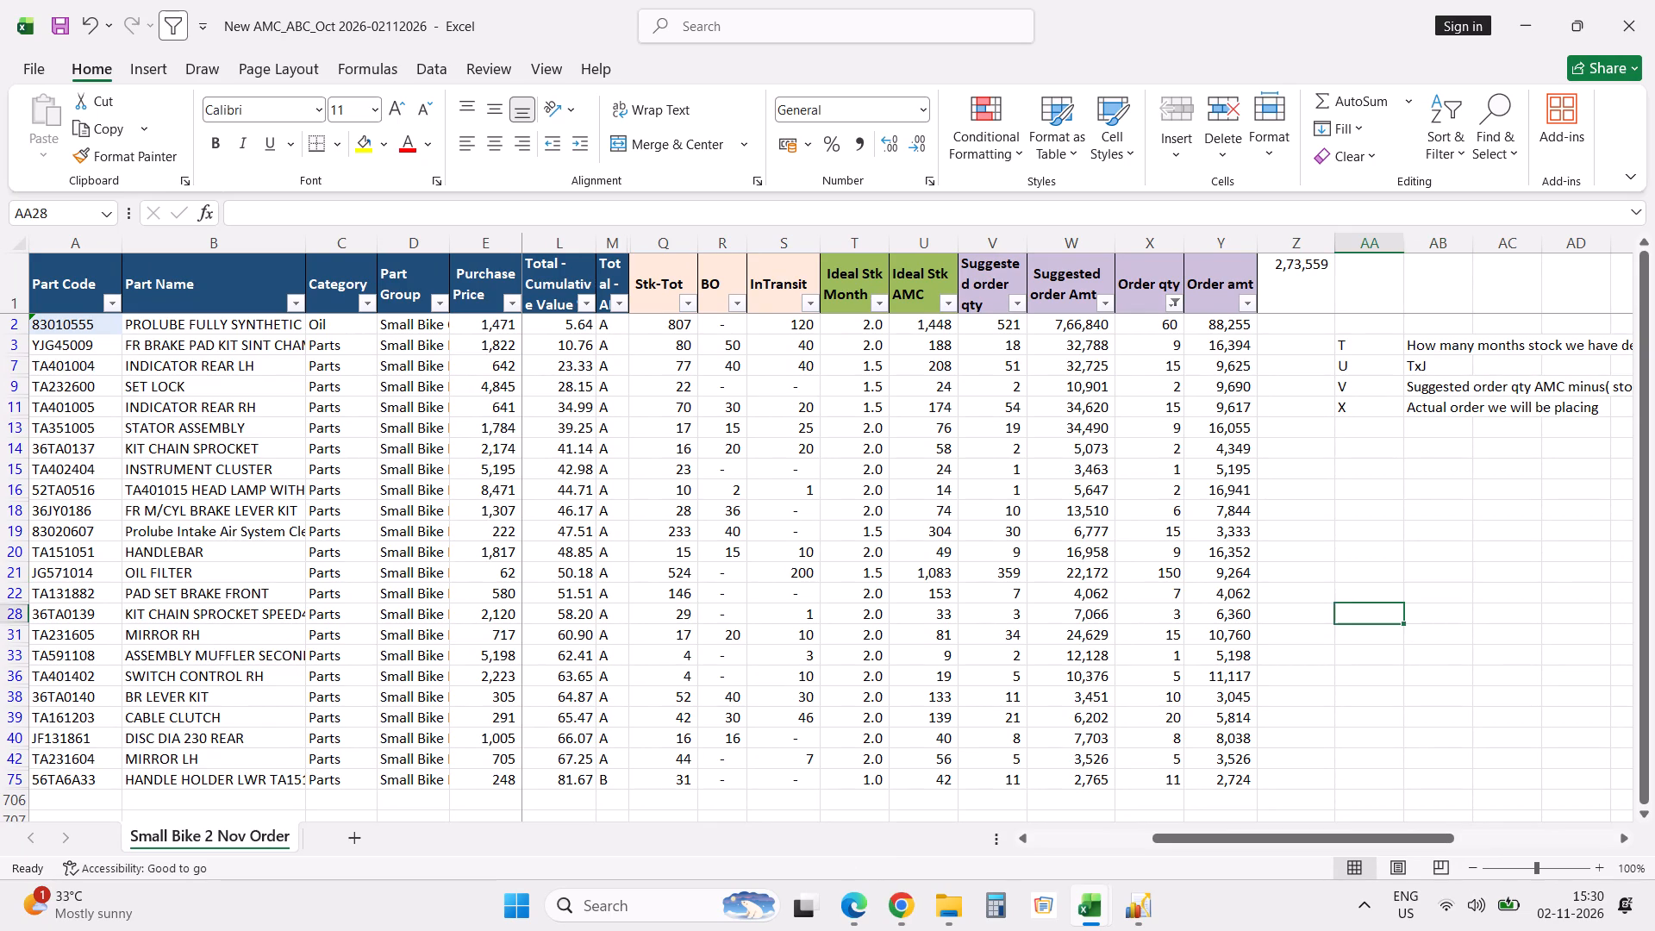
key(ctrl+s)
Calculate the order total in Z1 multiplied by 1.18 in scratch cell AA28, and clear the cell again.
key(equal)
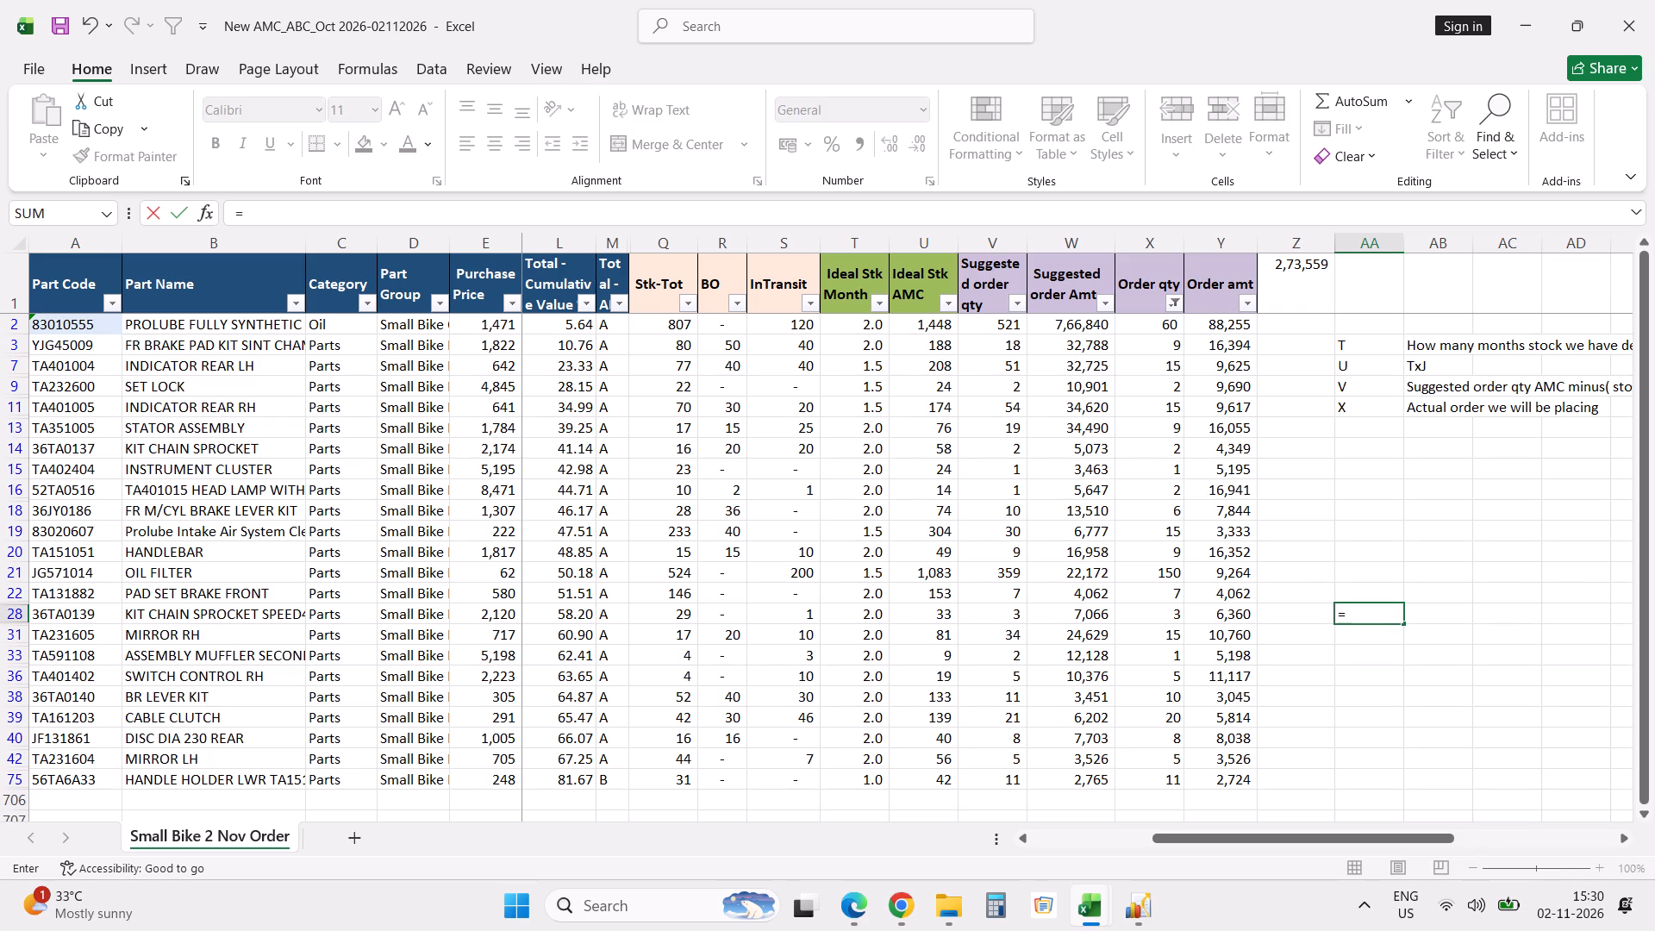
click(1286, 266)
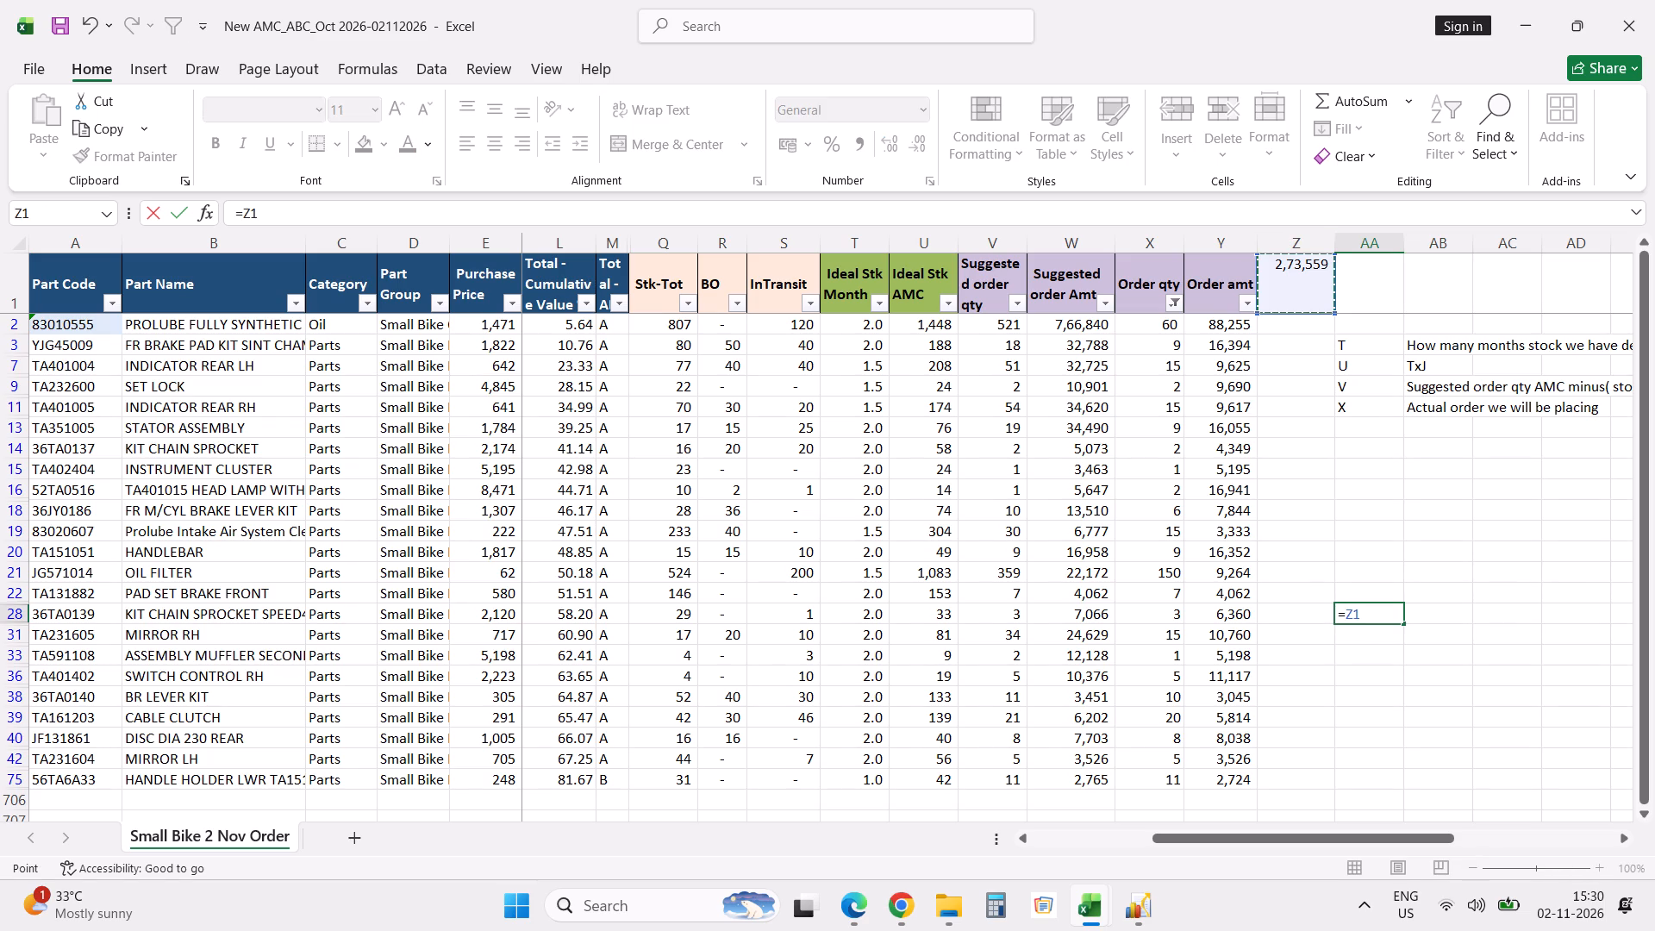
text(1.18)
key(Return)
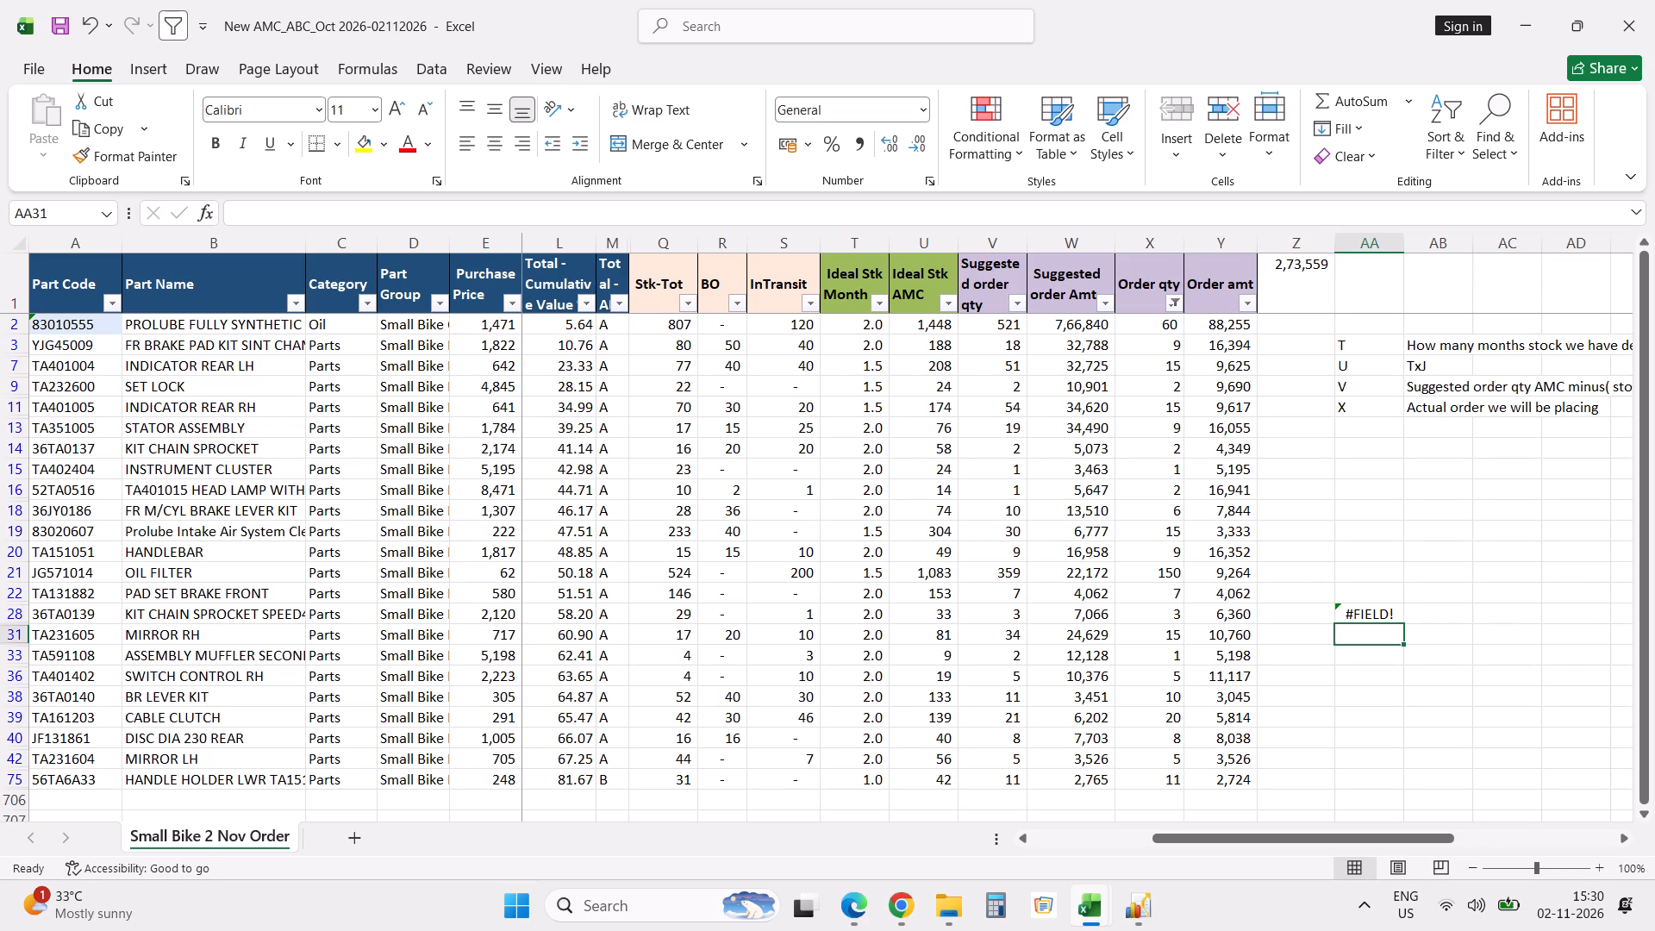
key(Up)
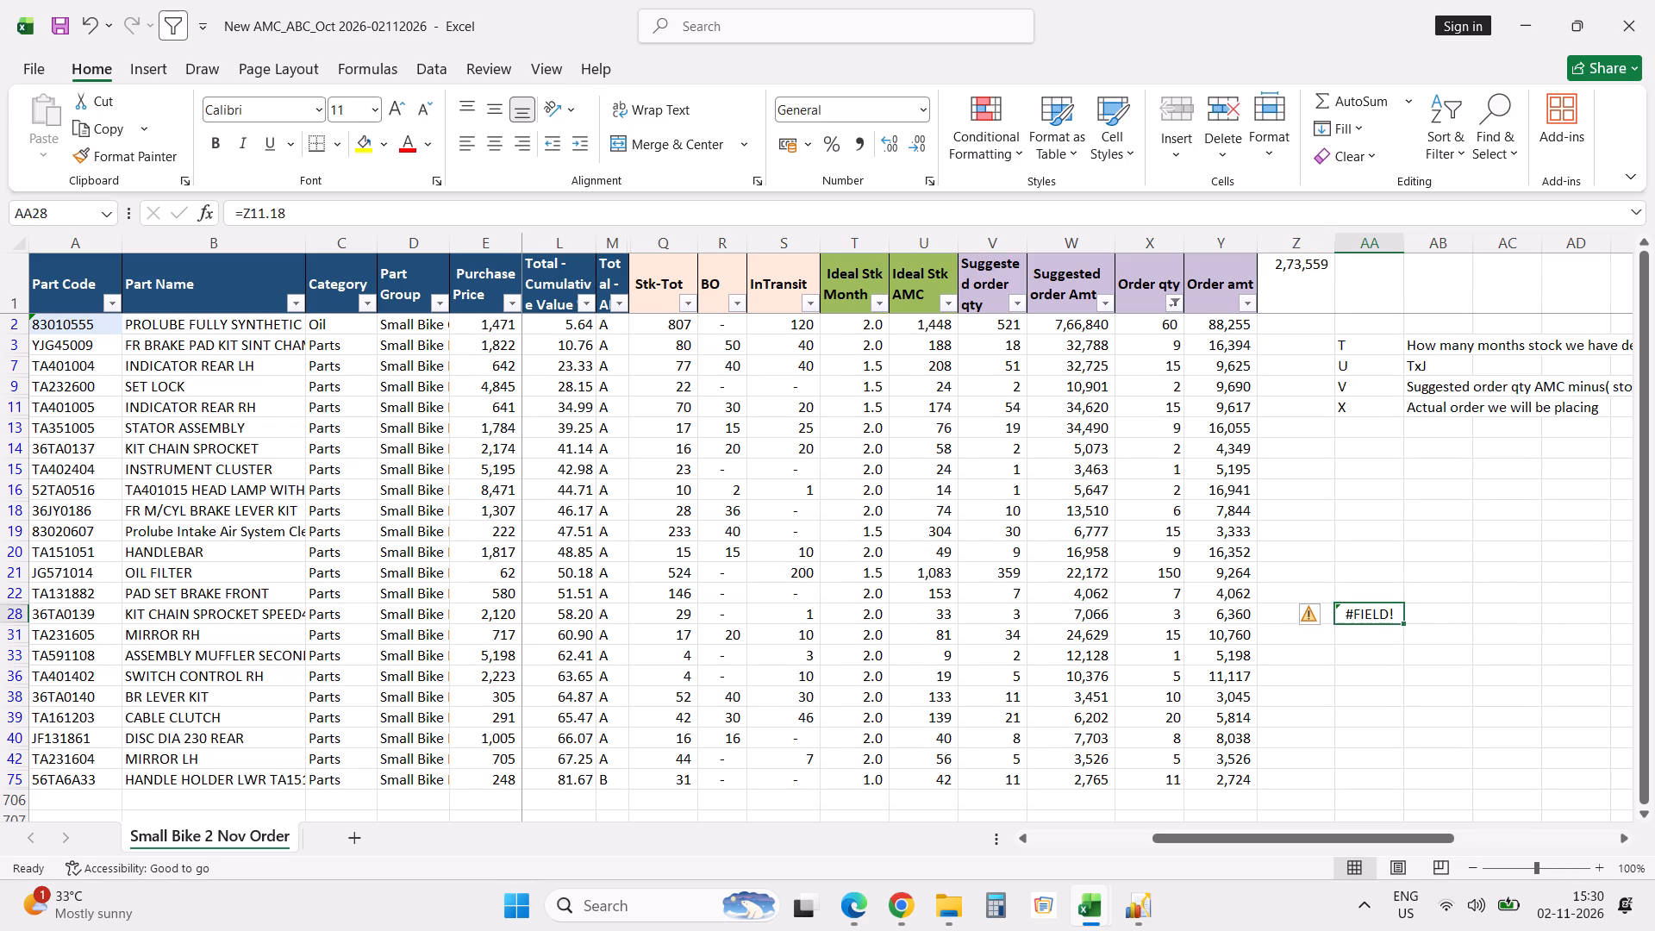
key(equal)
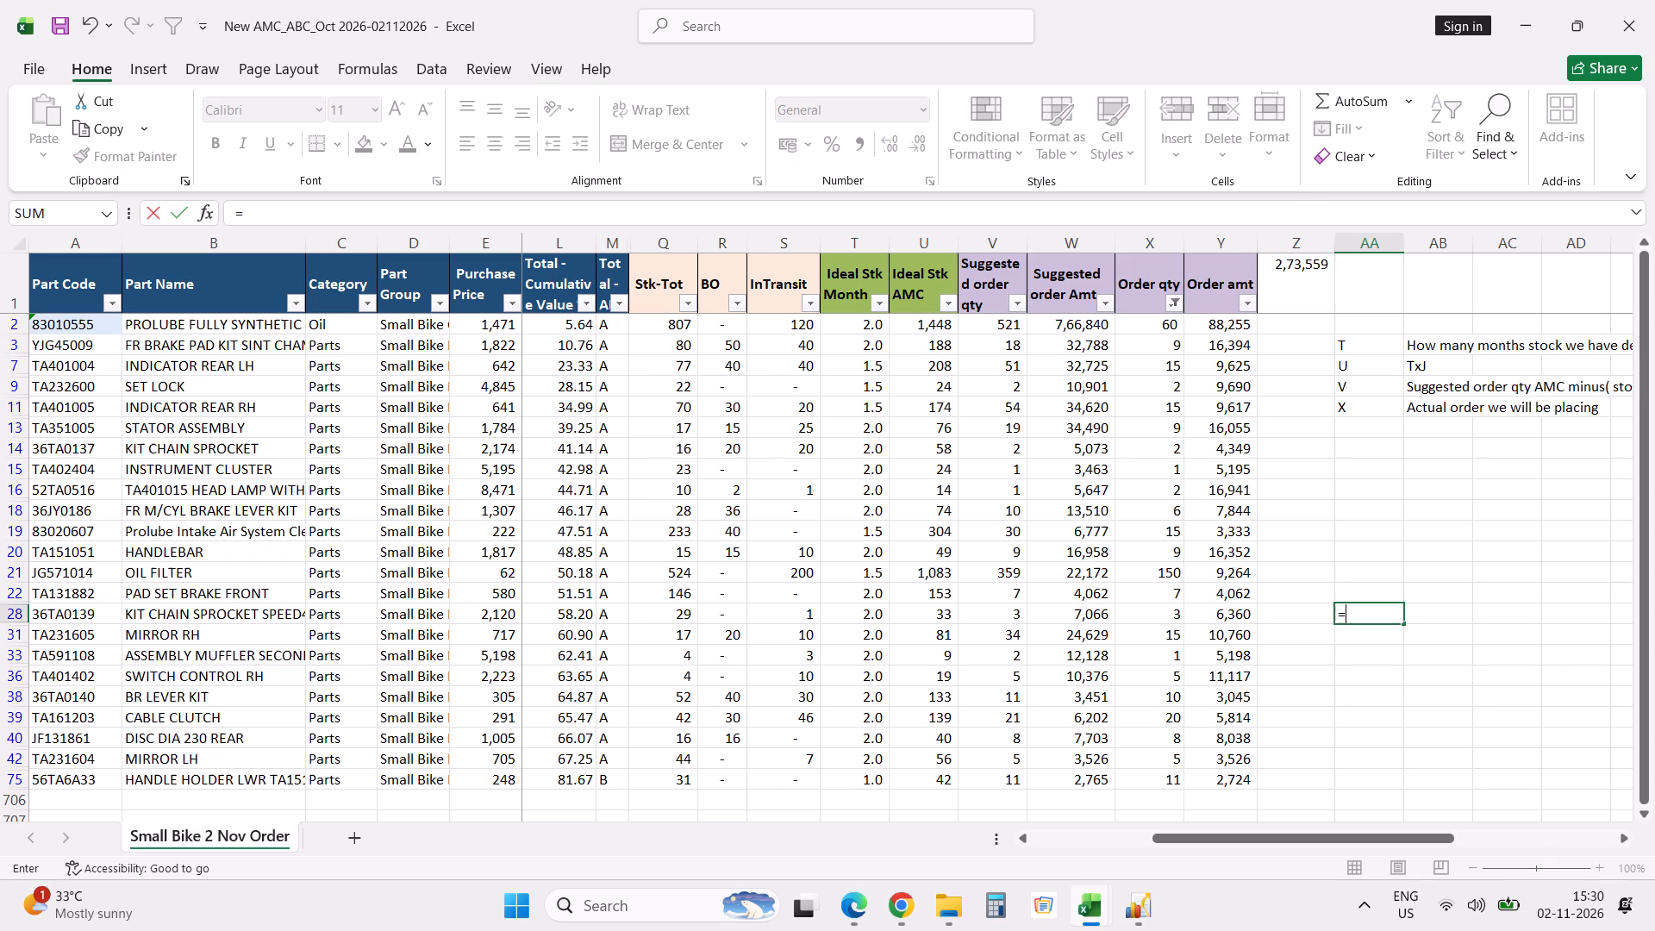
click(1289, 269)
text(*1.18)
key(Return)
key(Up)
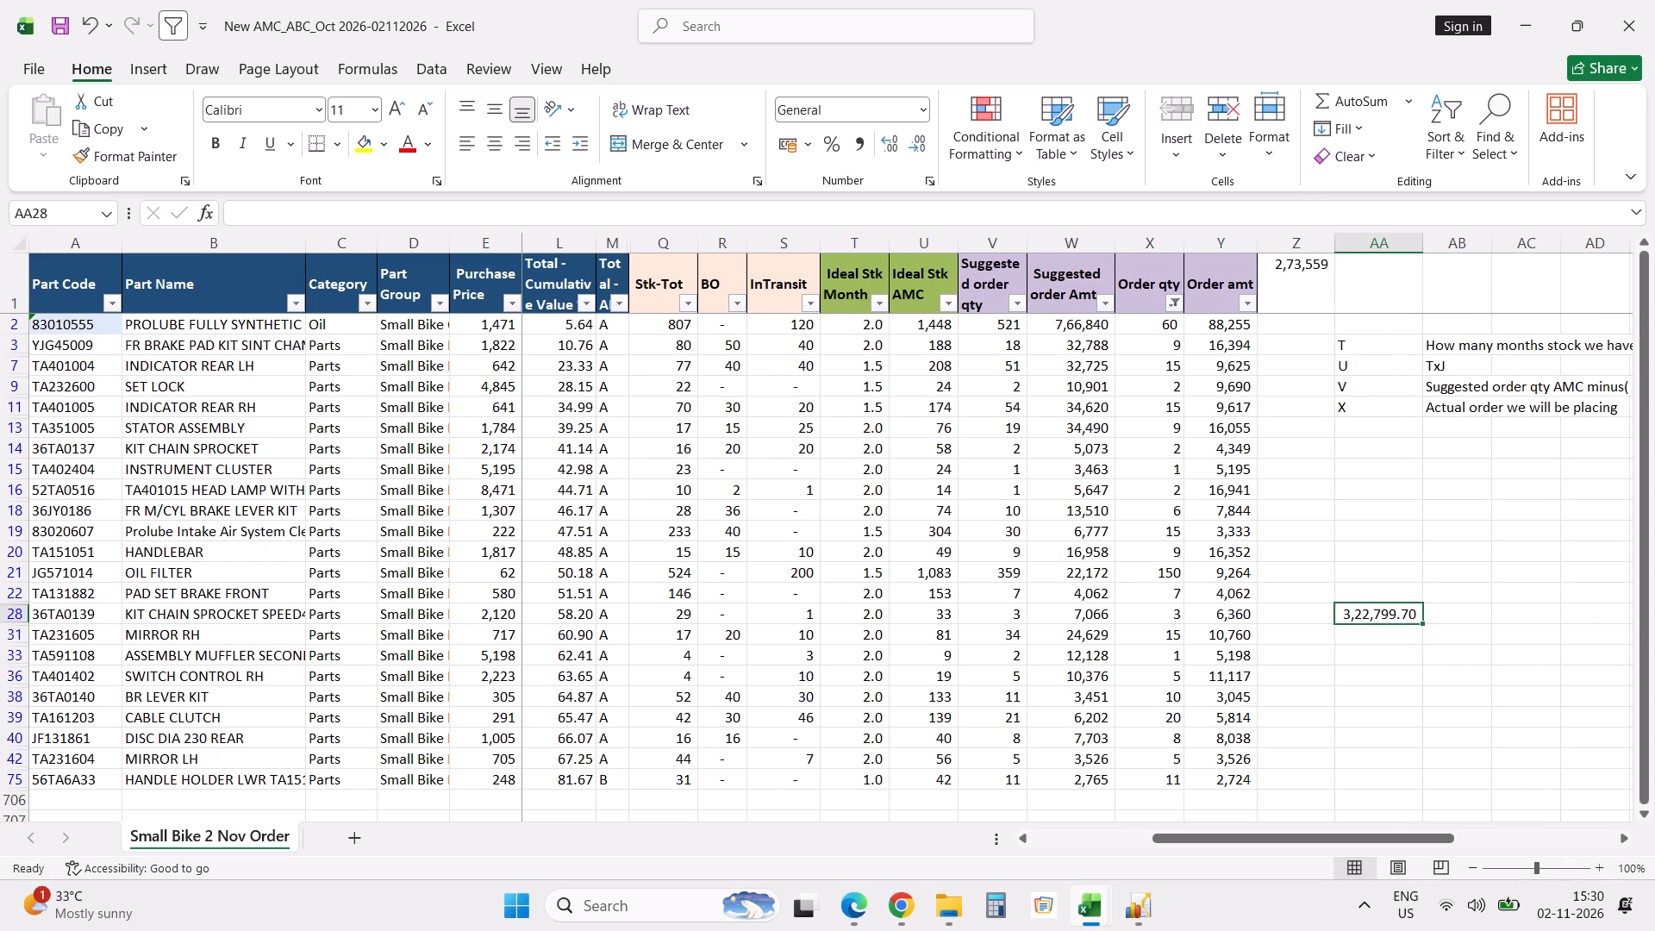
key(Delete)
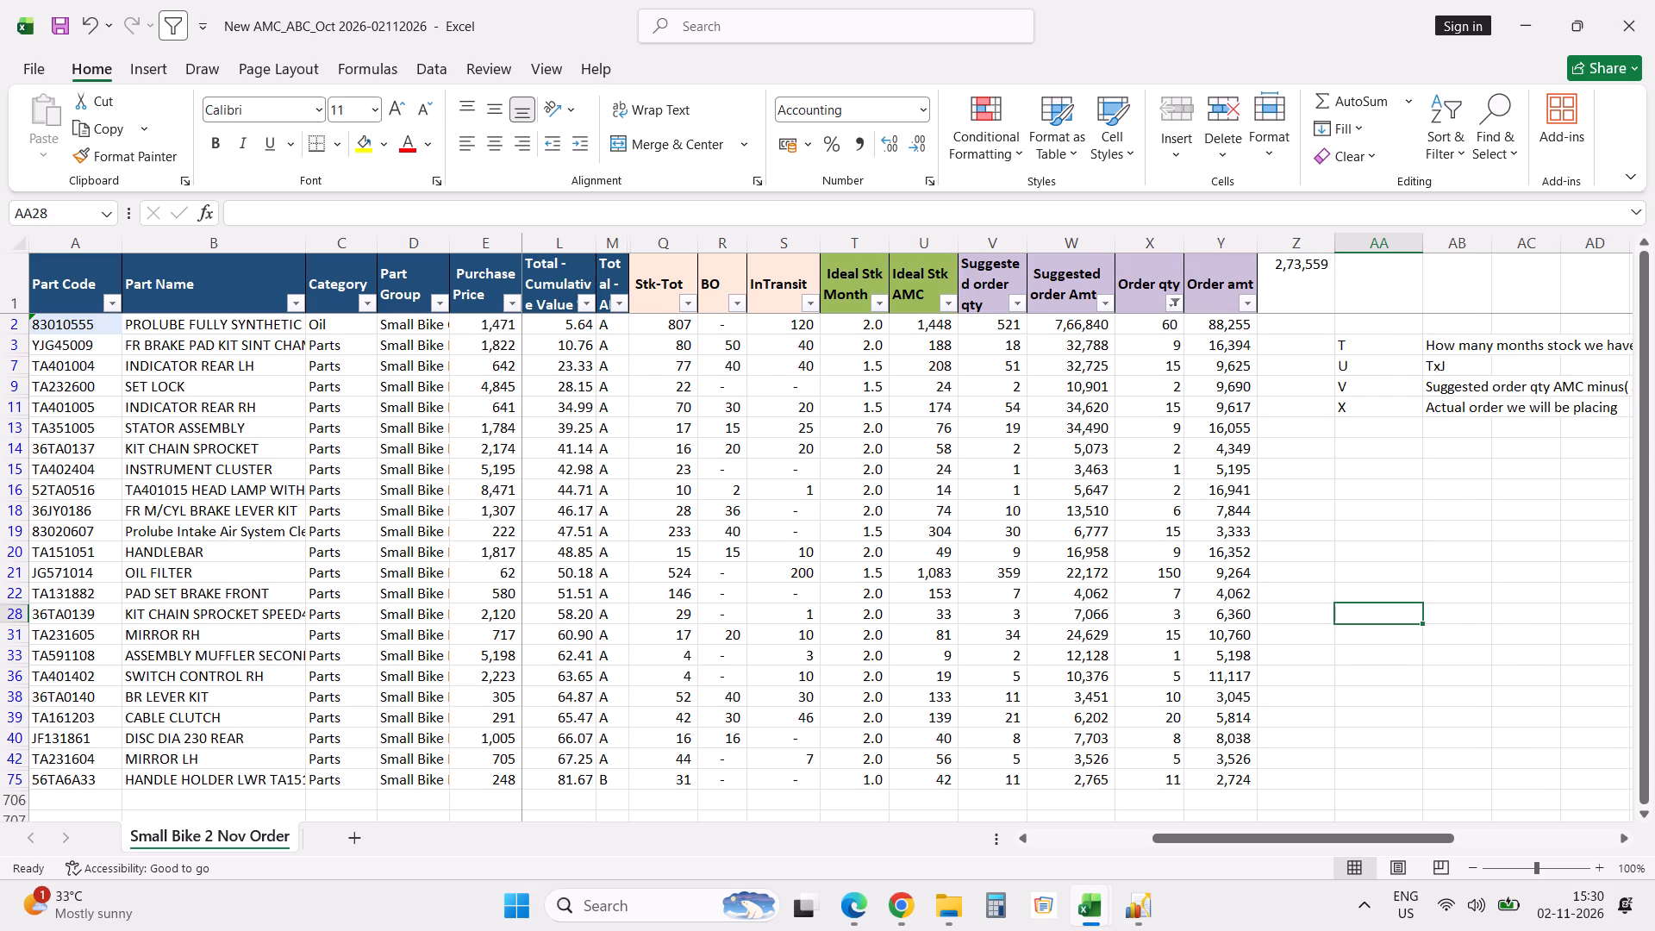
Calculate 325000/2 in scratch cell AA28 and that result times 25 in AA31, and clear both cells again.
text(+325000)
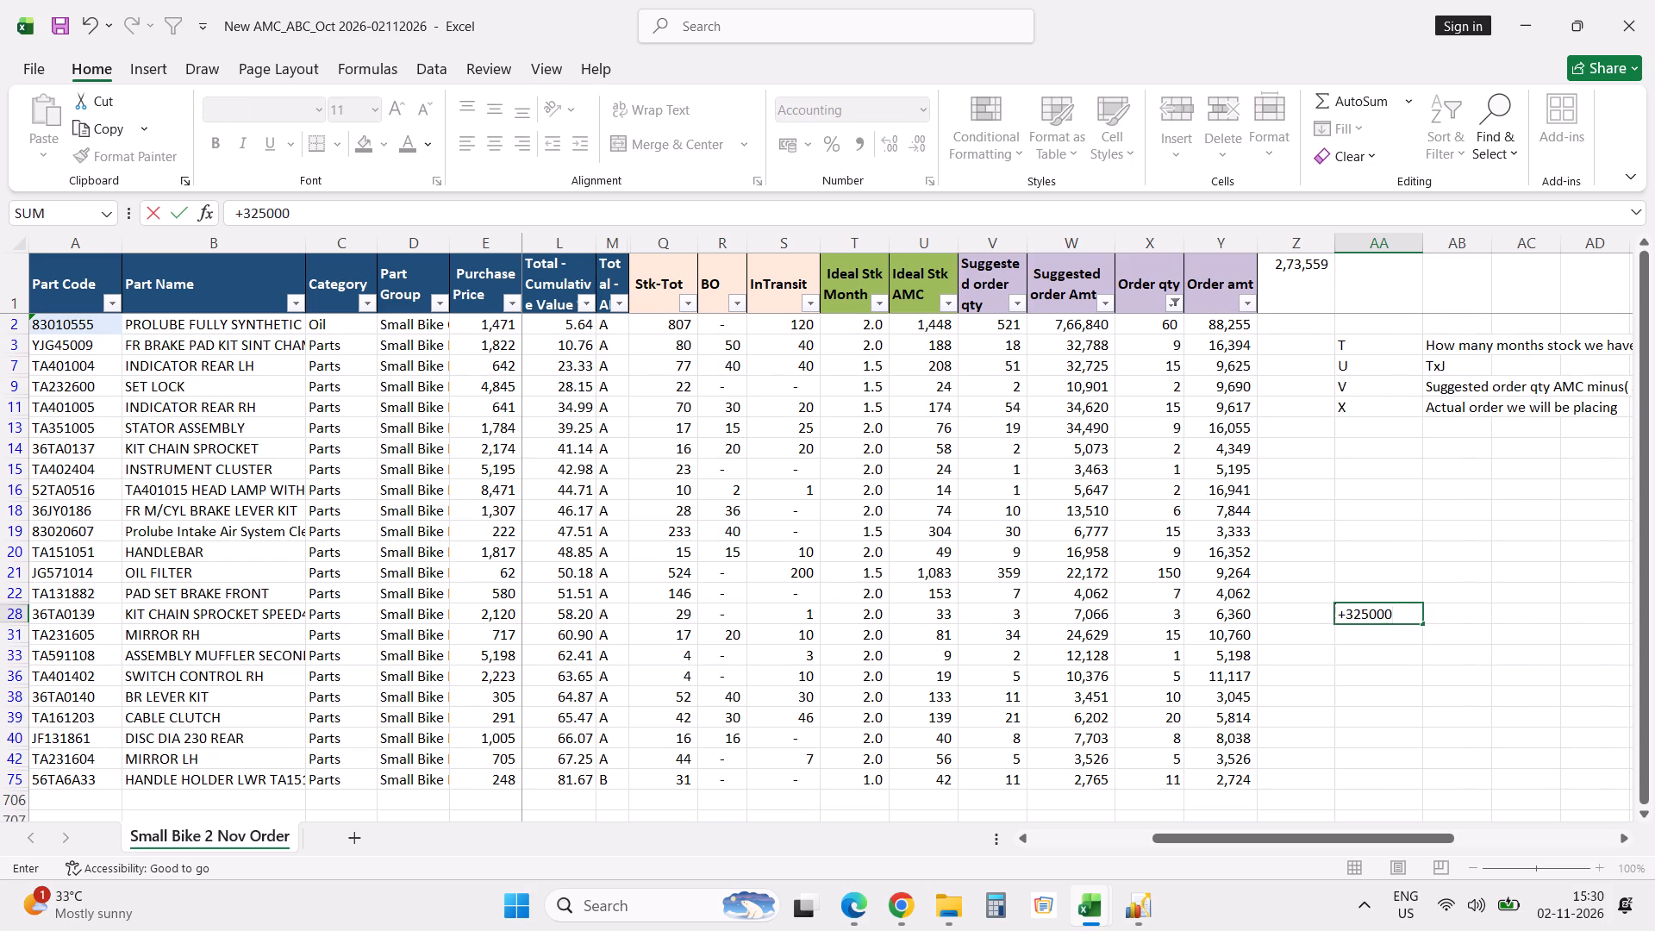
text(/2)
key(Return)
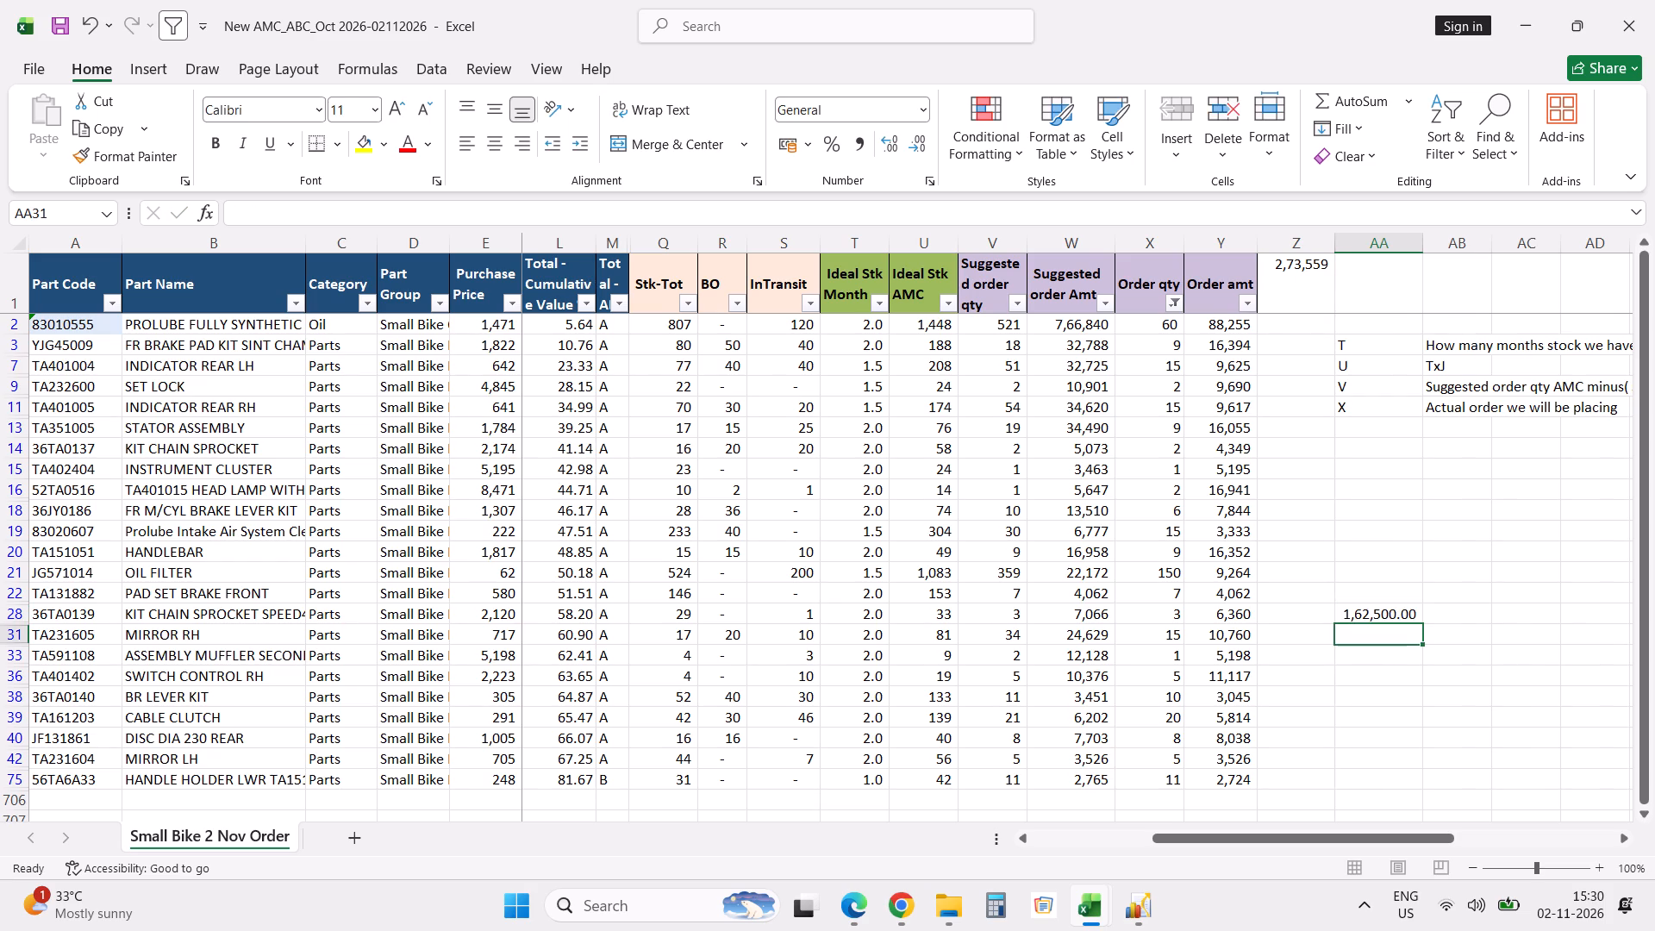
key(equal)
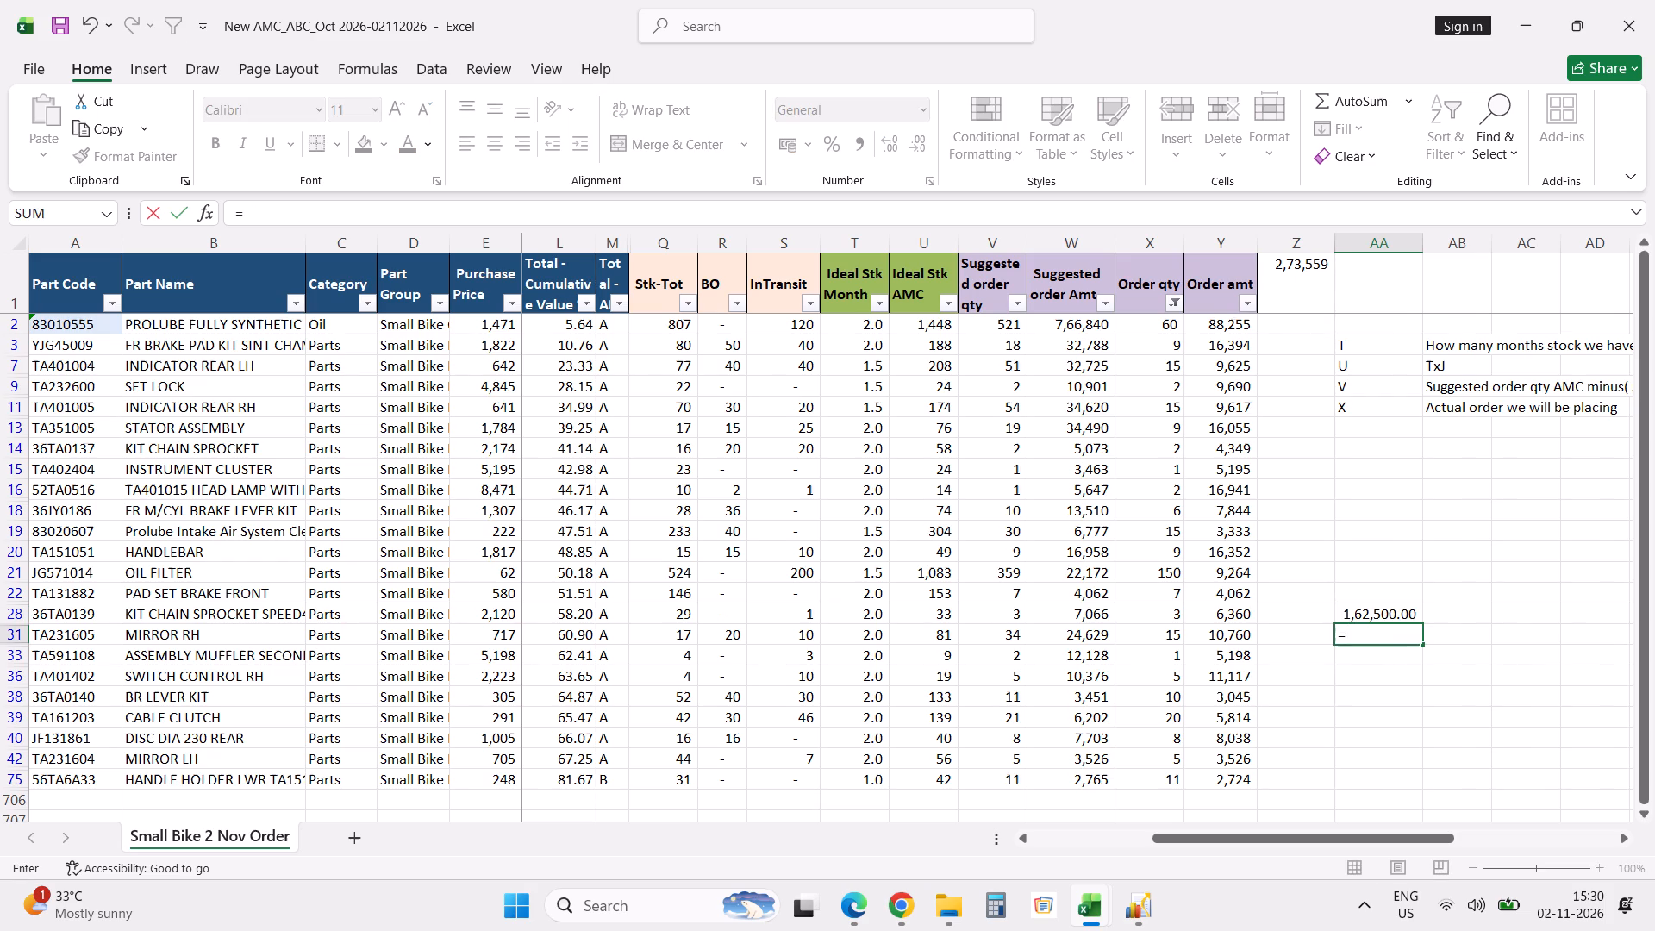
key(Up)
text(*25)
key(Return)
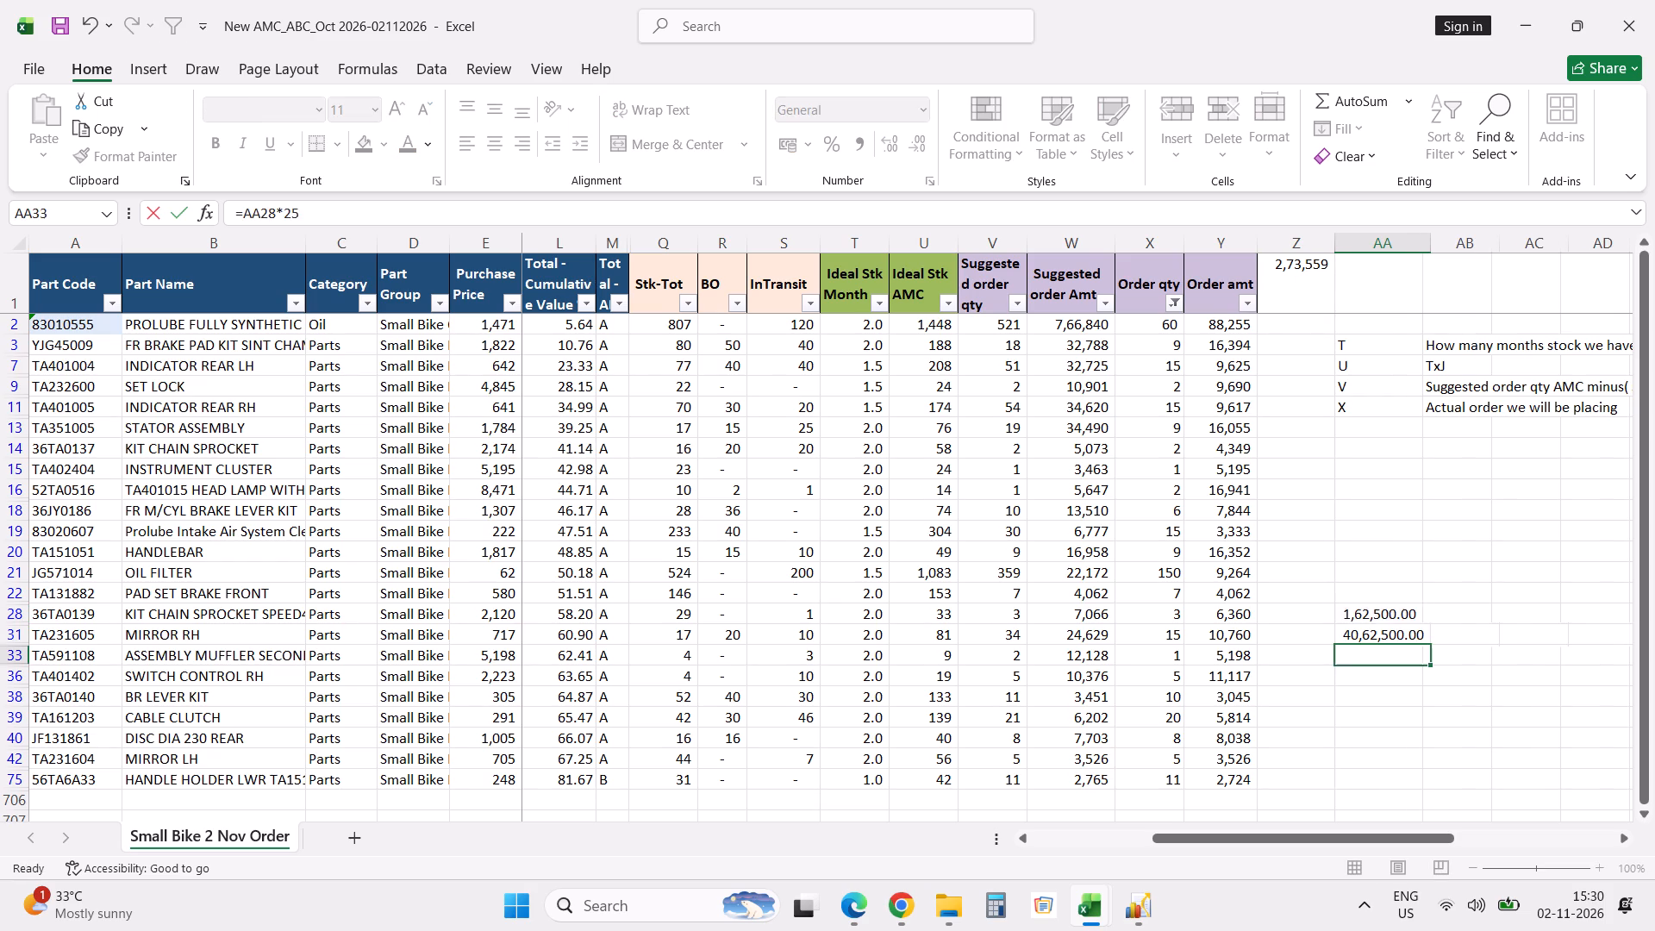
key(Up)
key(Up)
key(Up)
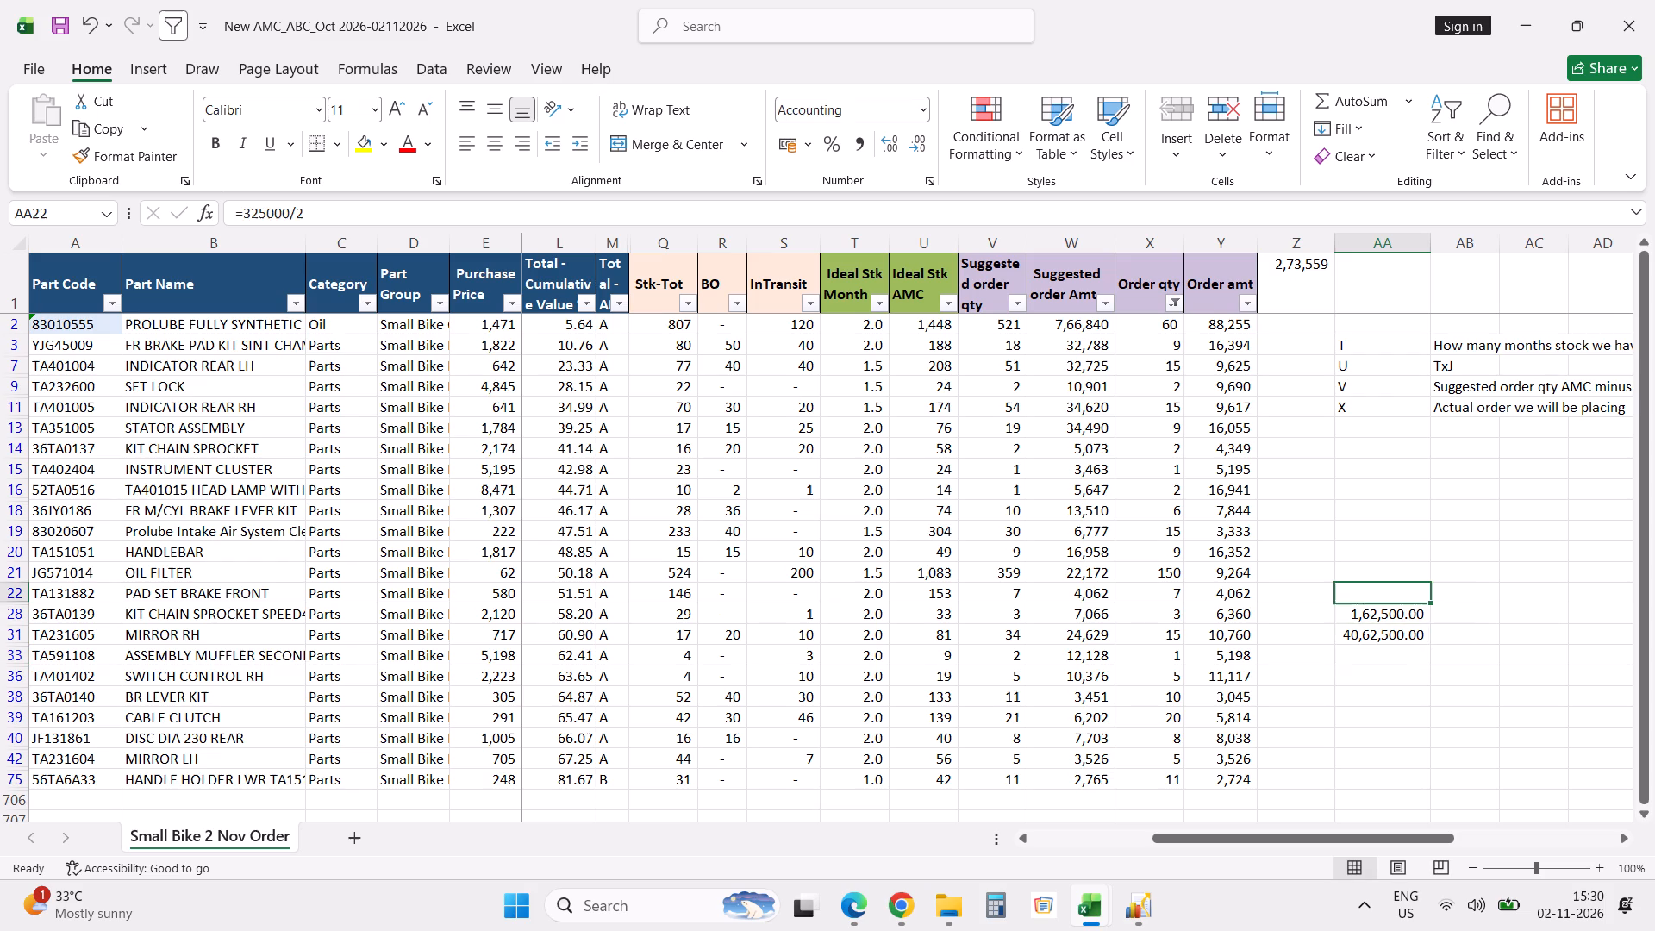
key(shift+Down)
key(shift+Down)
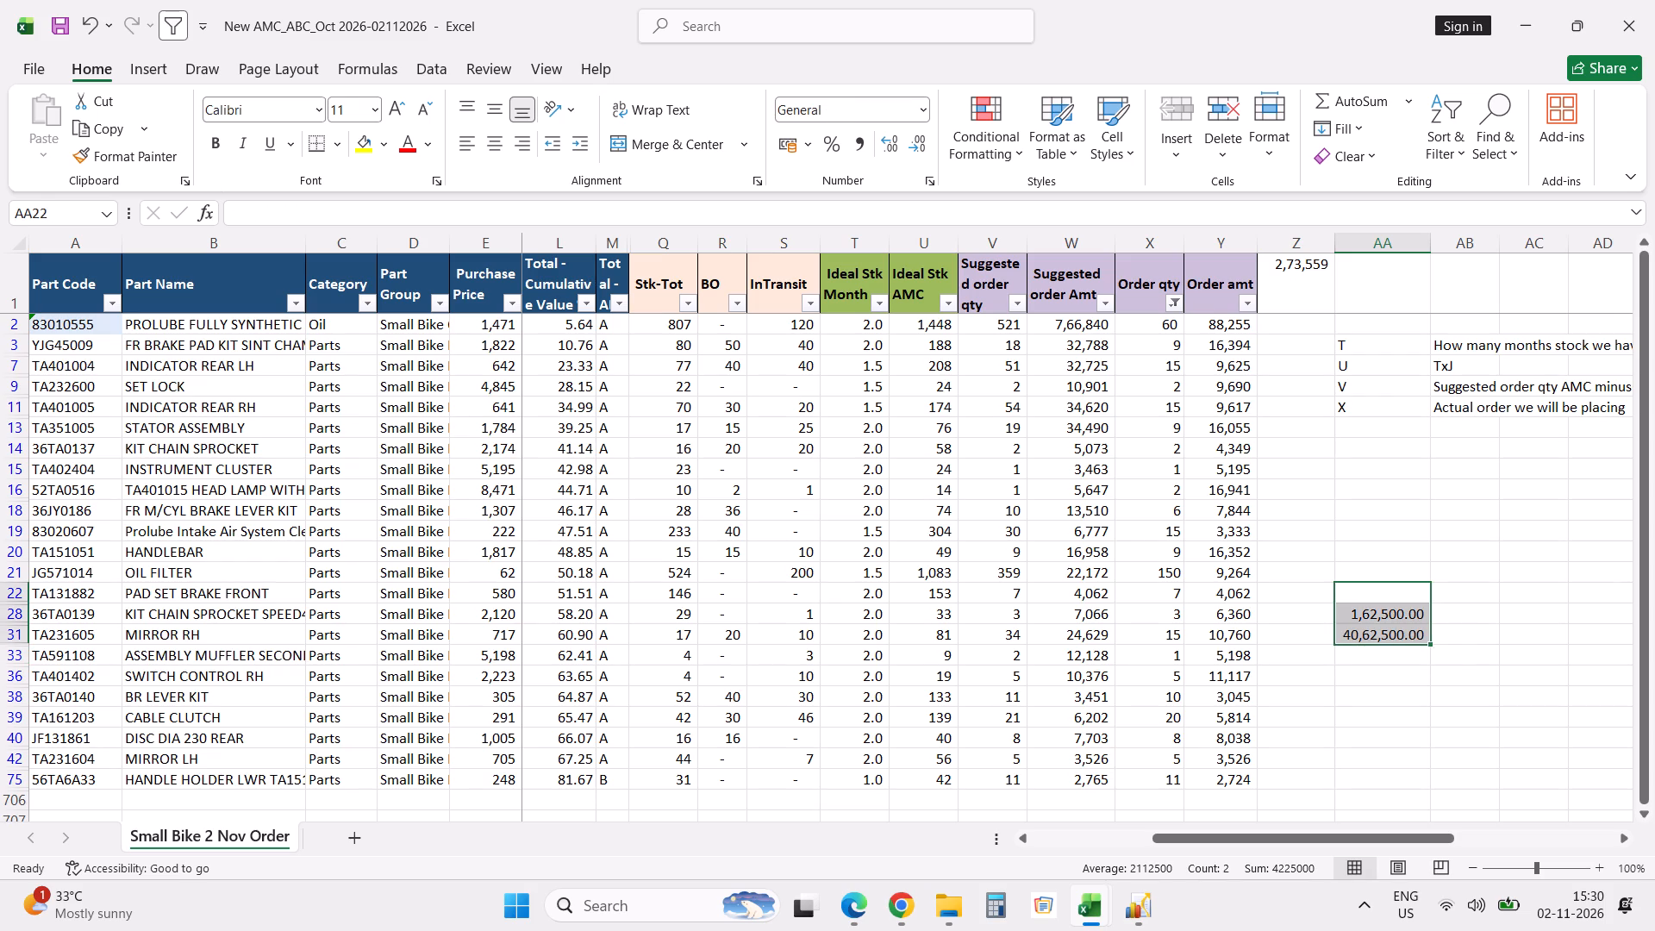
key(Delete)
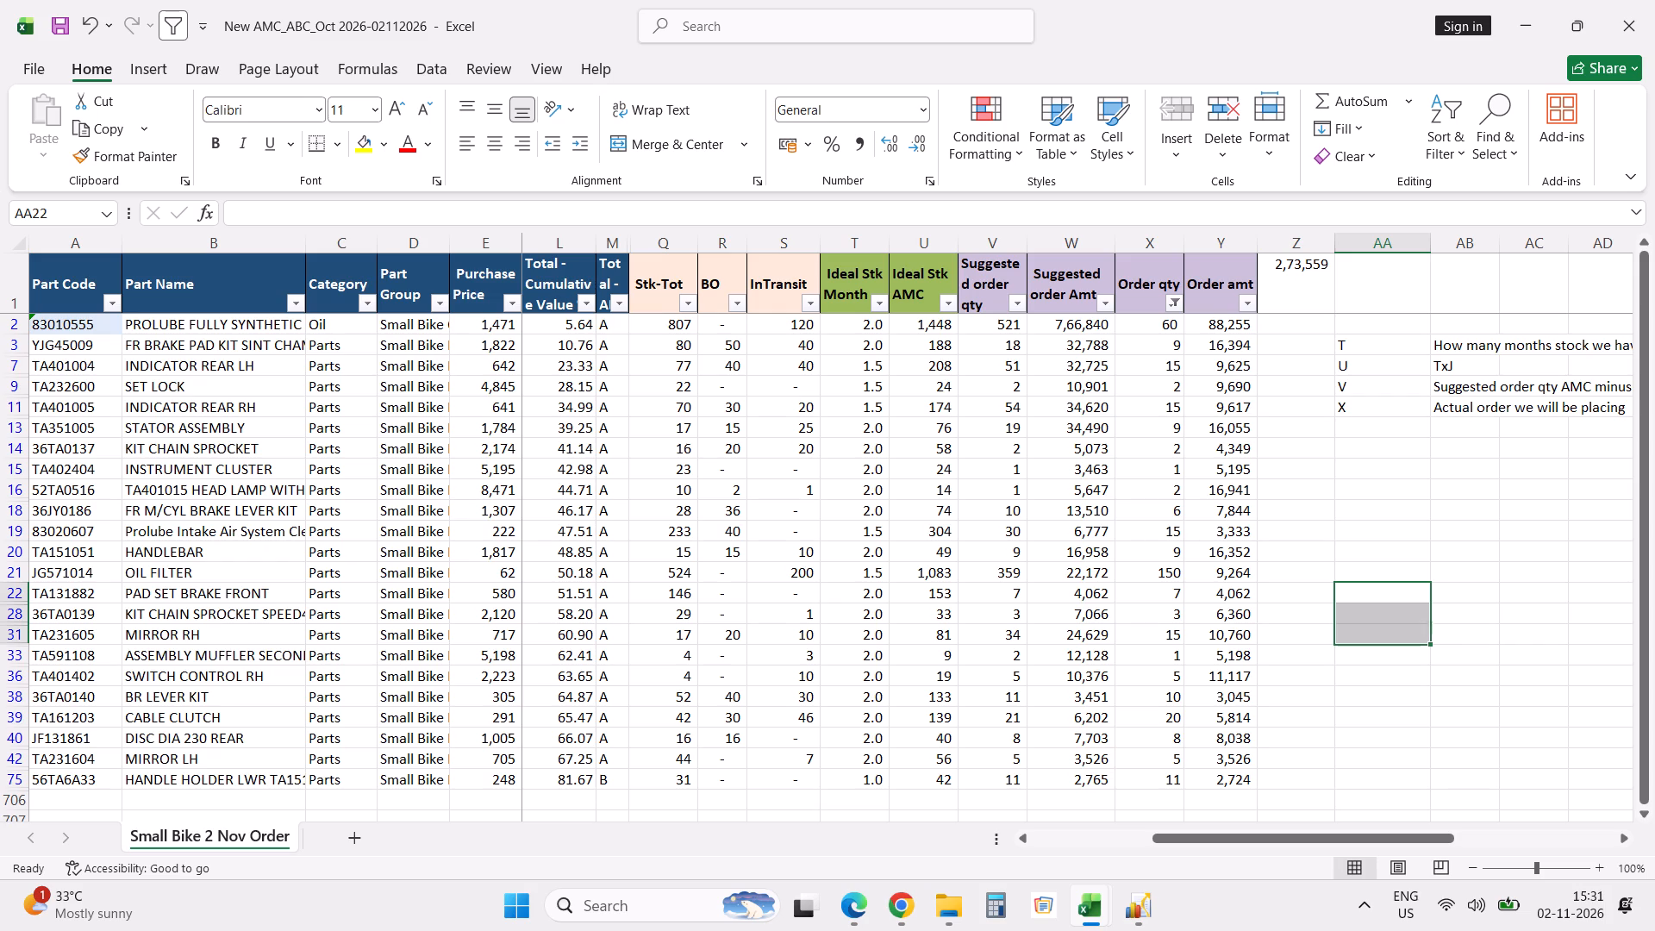
Save the workbook with the scratch cells cleared.
click(1452, 533)
key(ctrl+s)
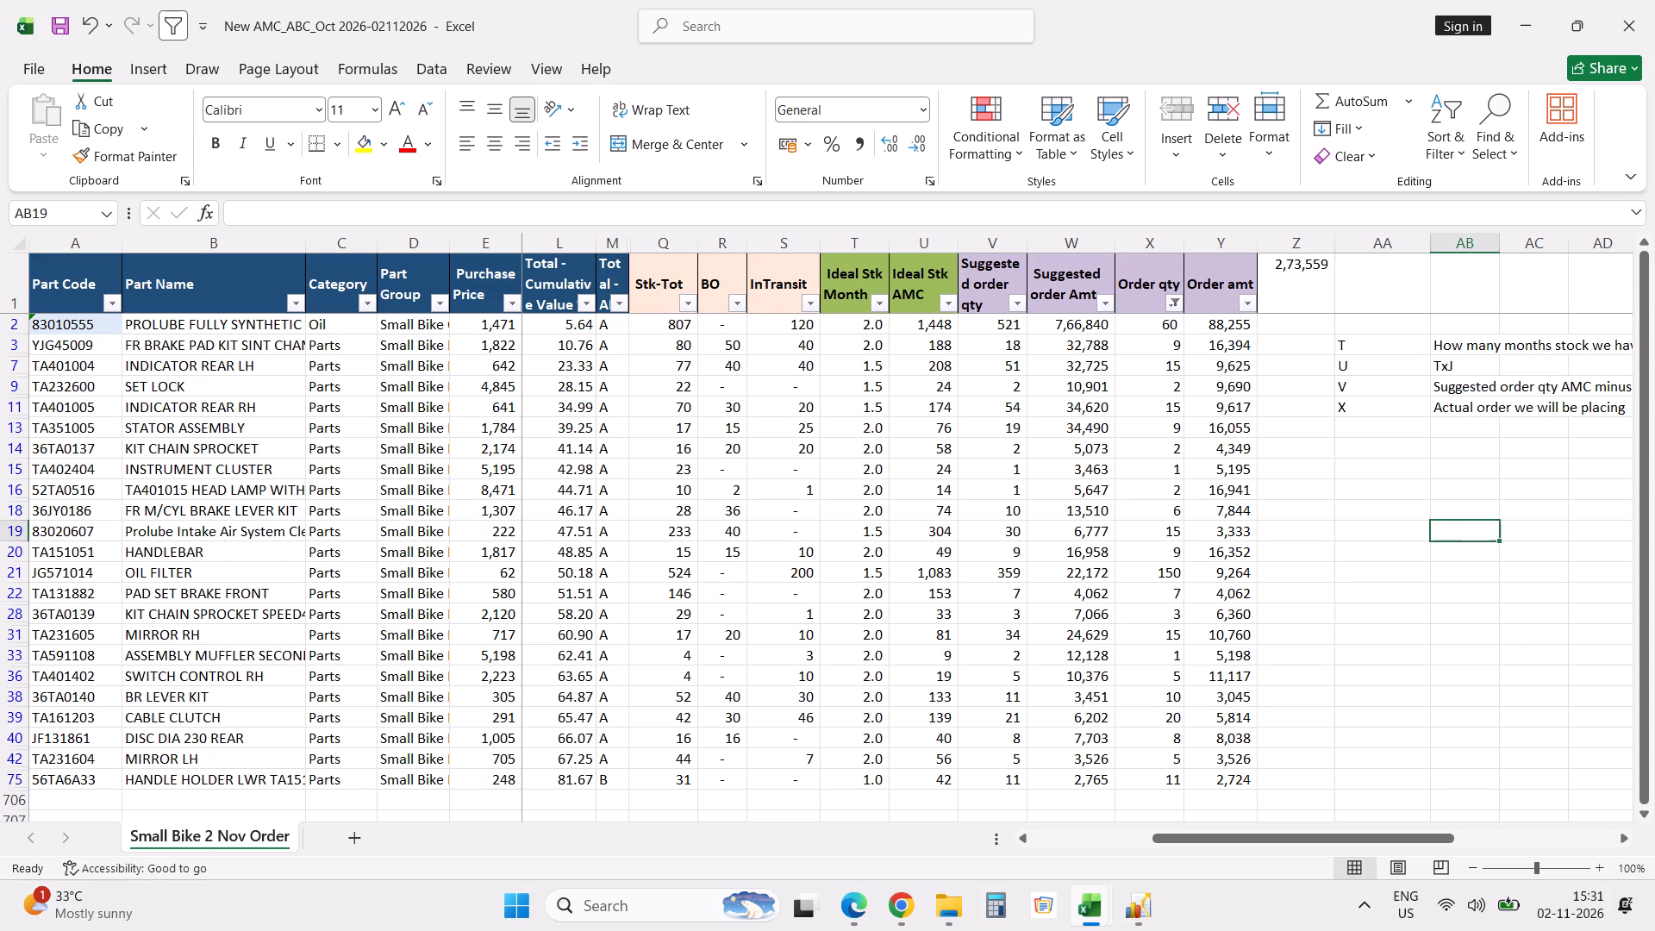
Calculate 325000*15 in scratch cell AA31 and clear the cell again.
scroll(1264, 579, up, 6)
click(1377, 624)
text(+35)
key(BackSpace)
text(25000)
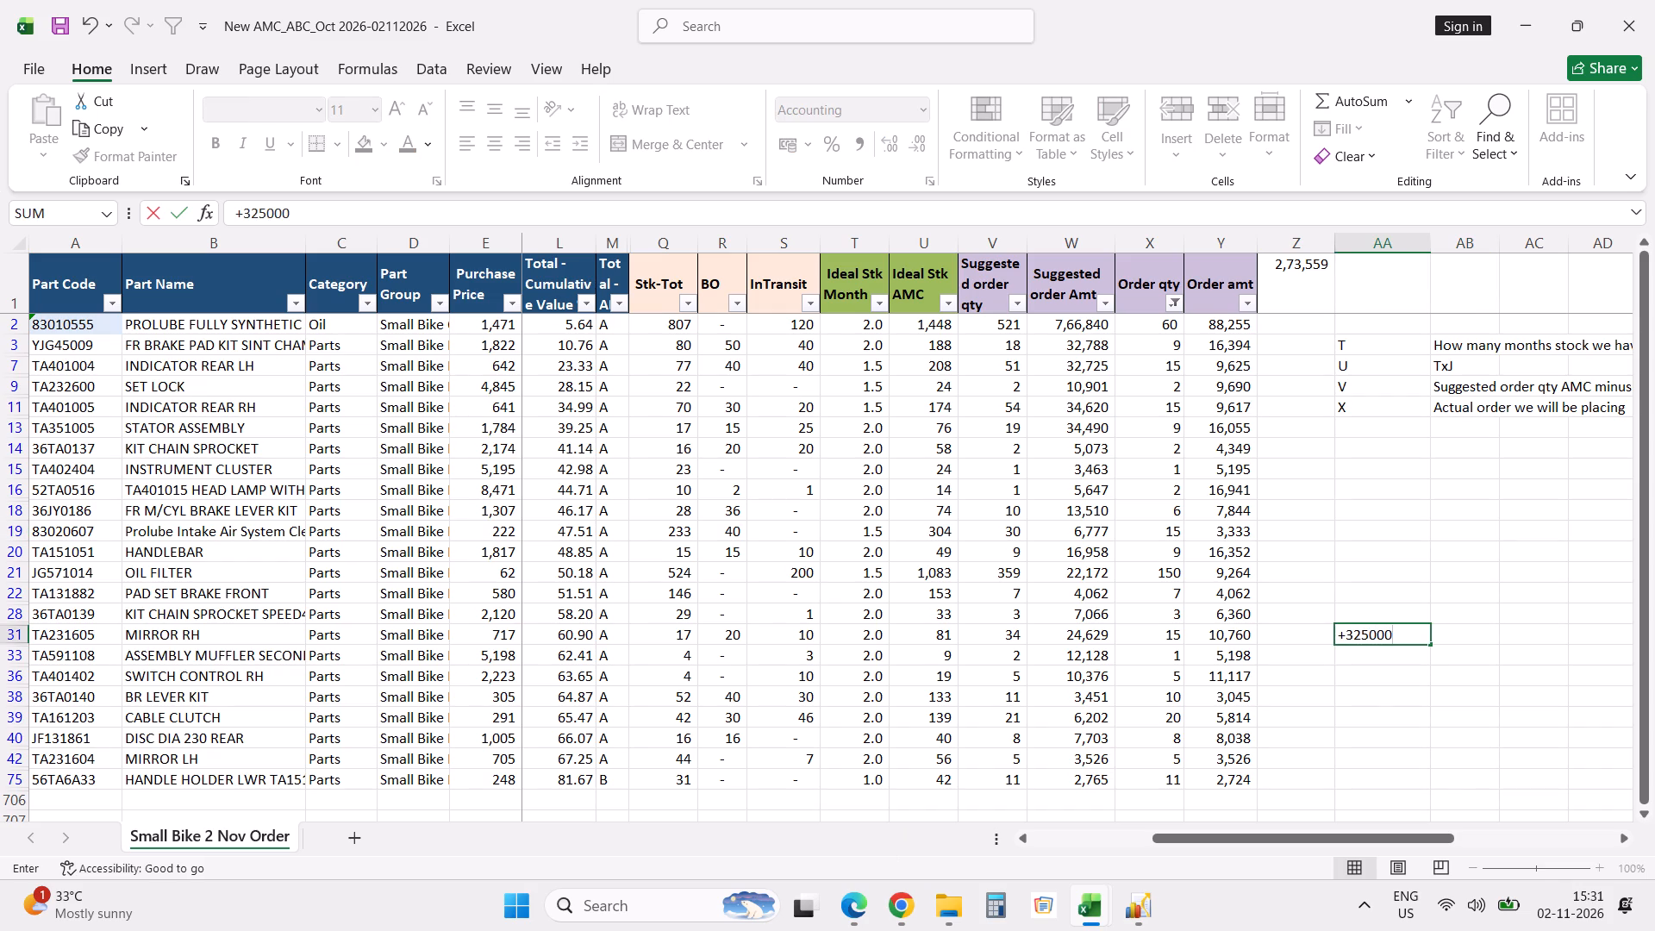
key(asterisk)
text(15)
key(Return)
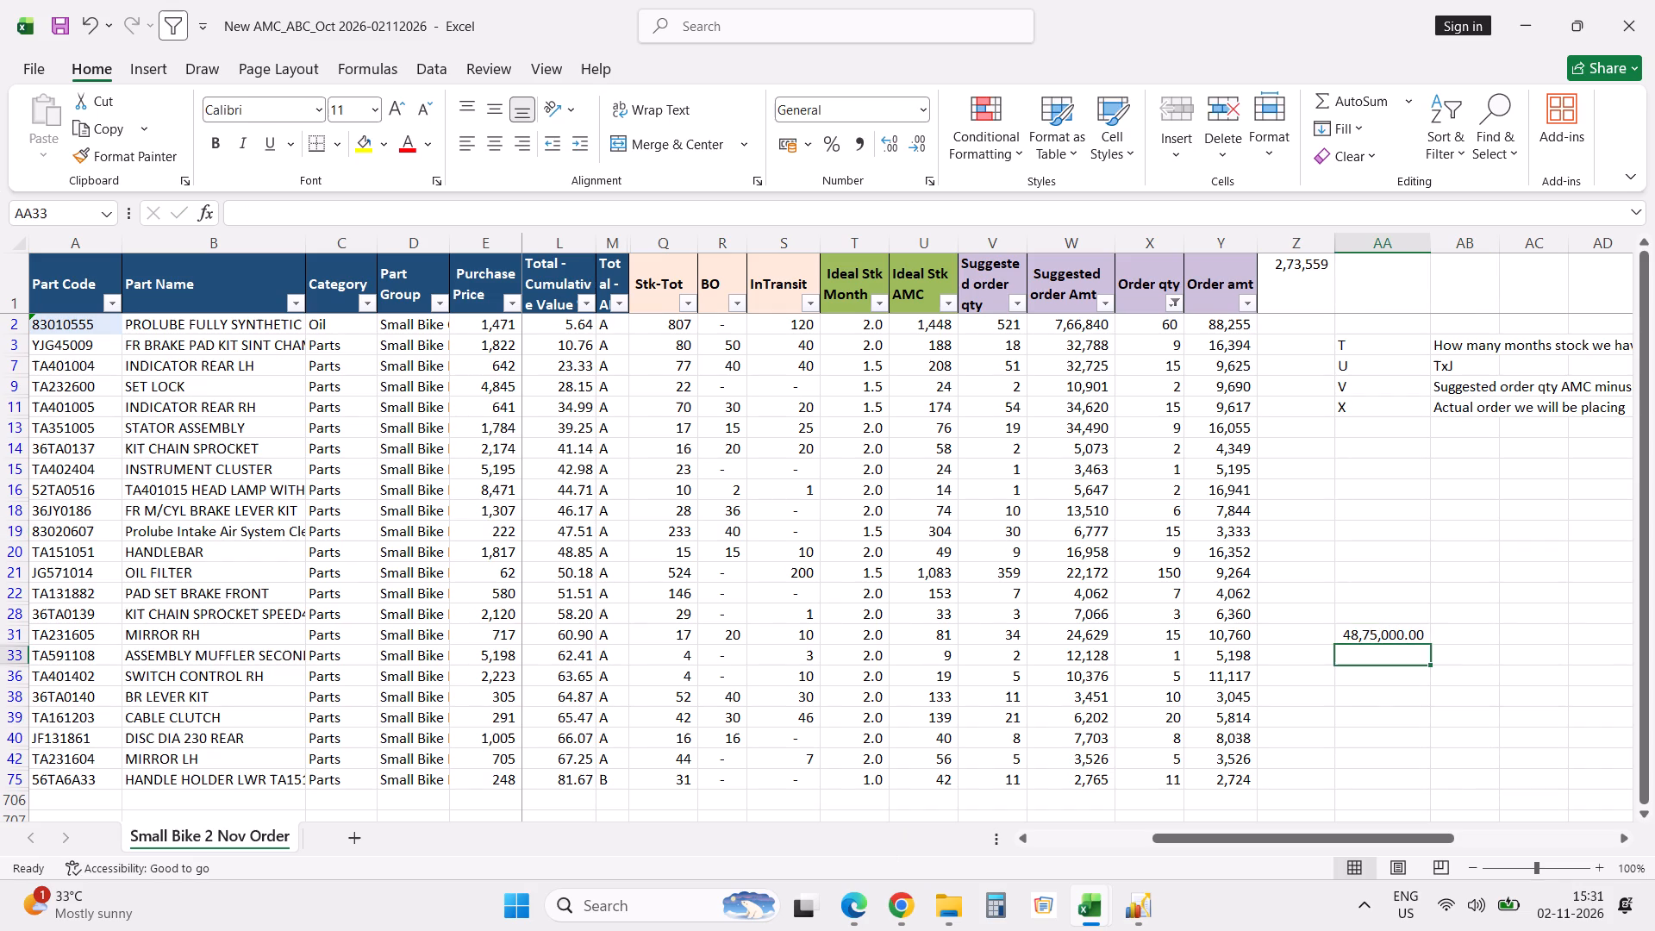
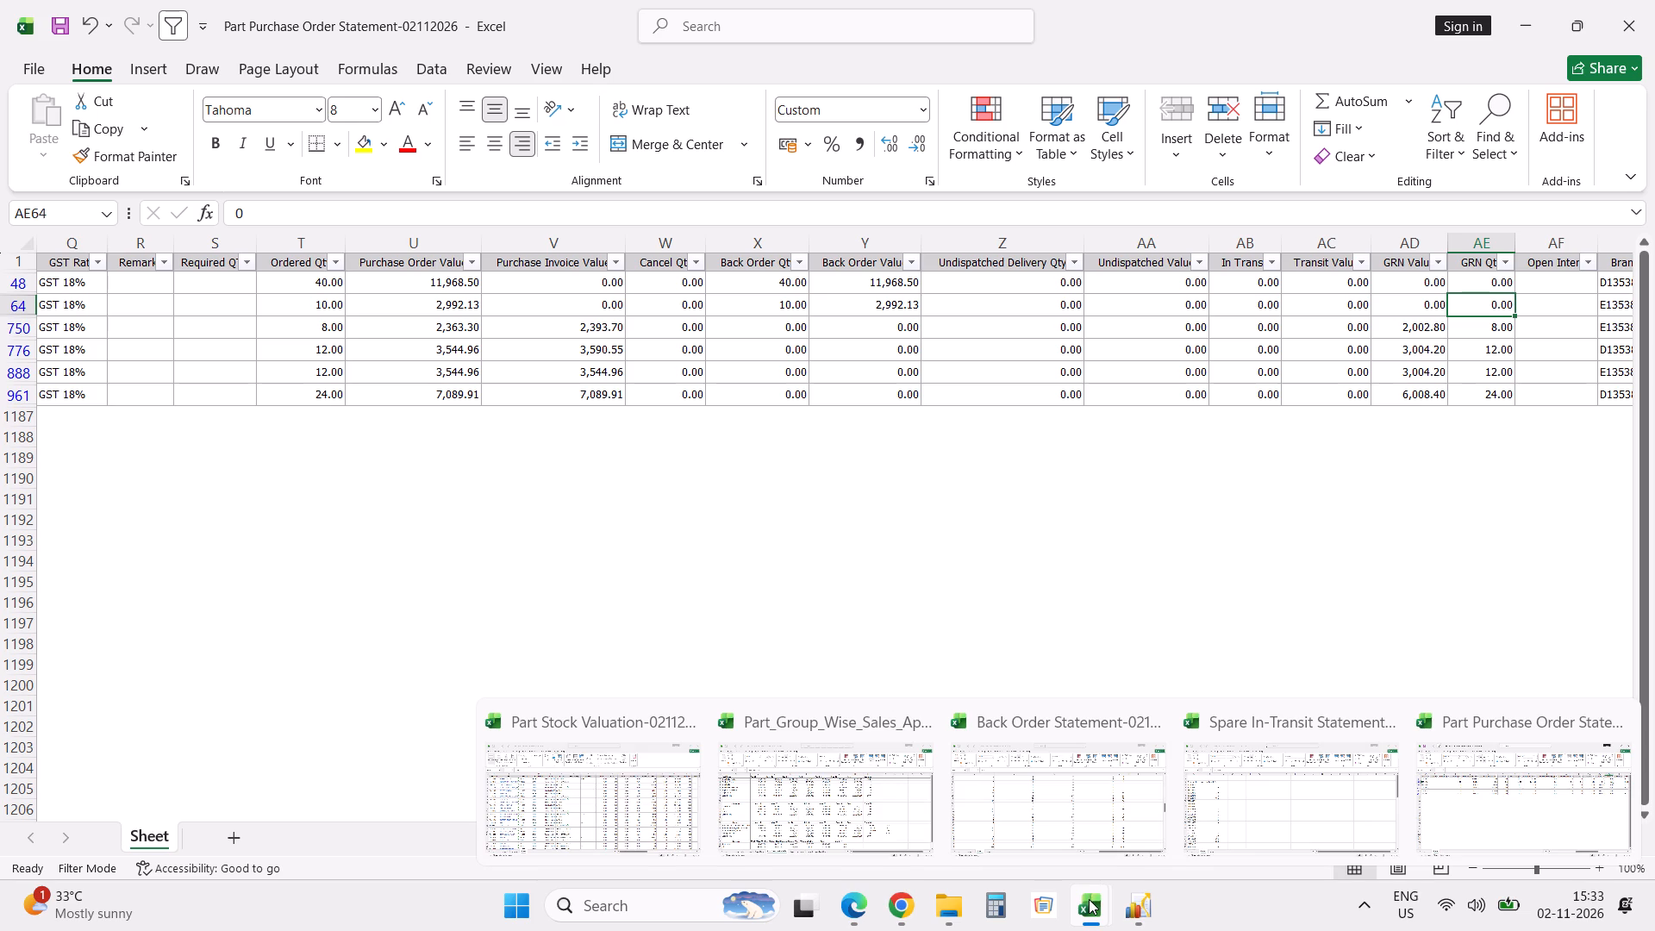
click(936, 898)
click(821, 780)
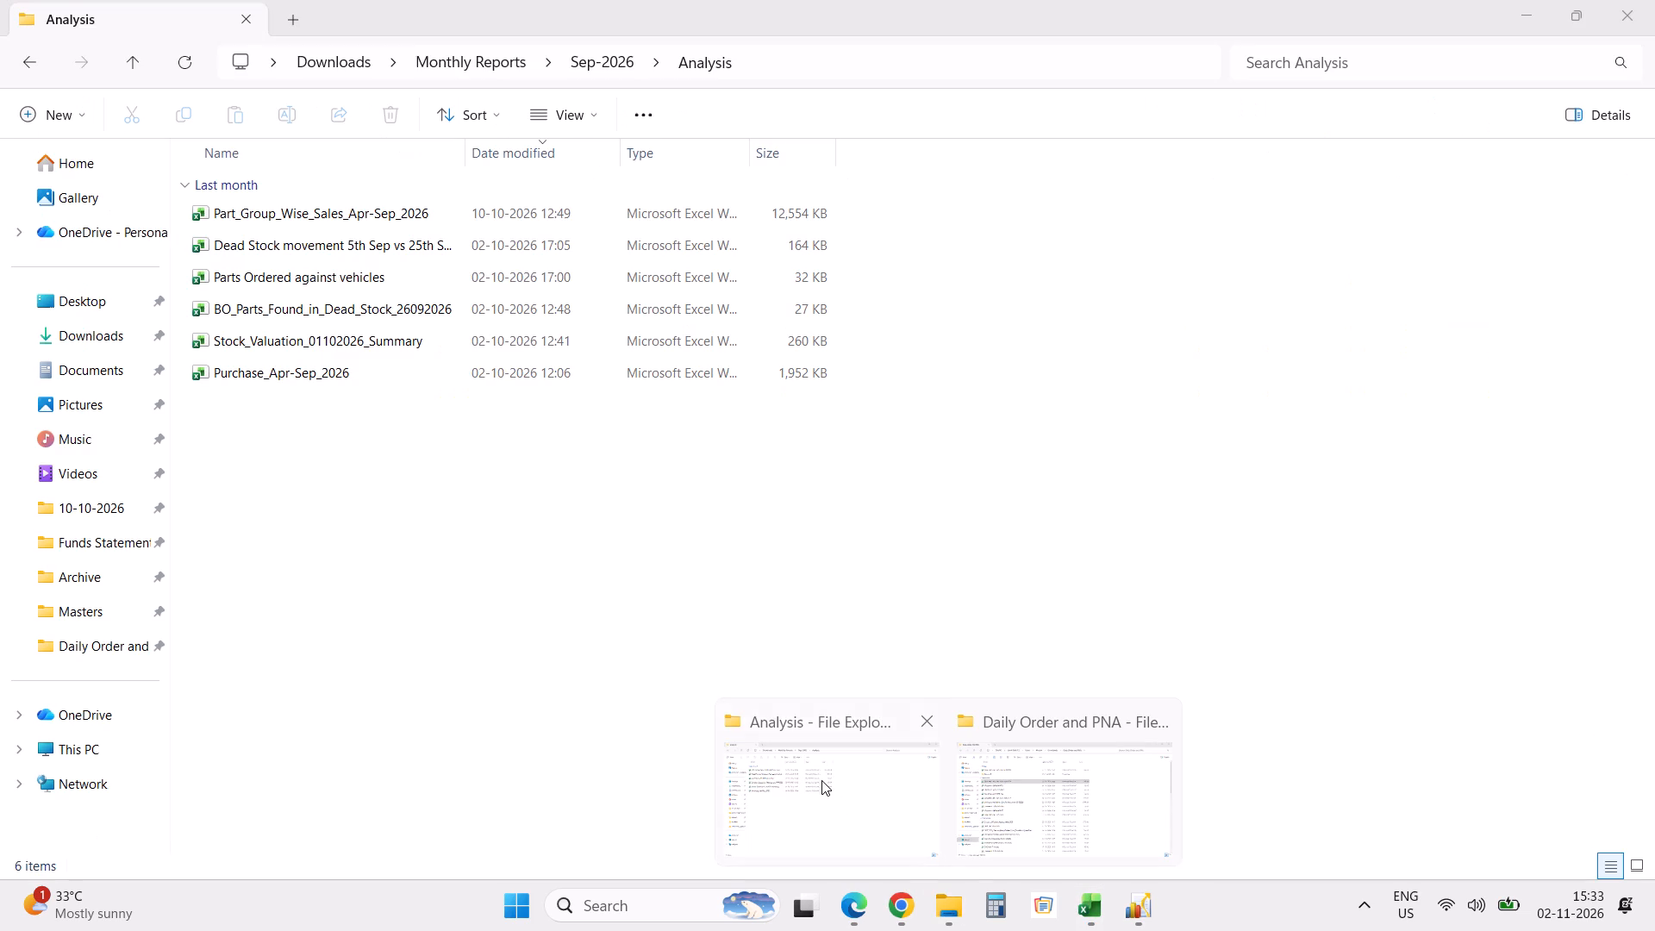
click(1049, 825)
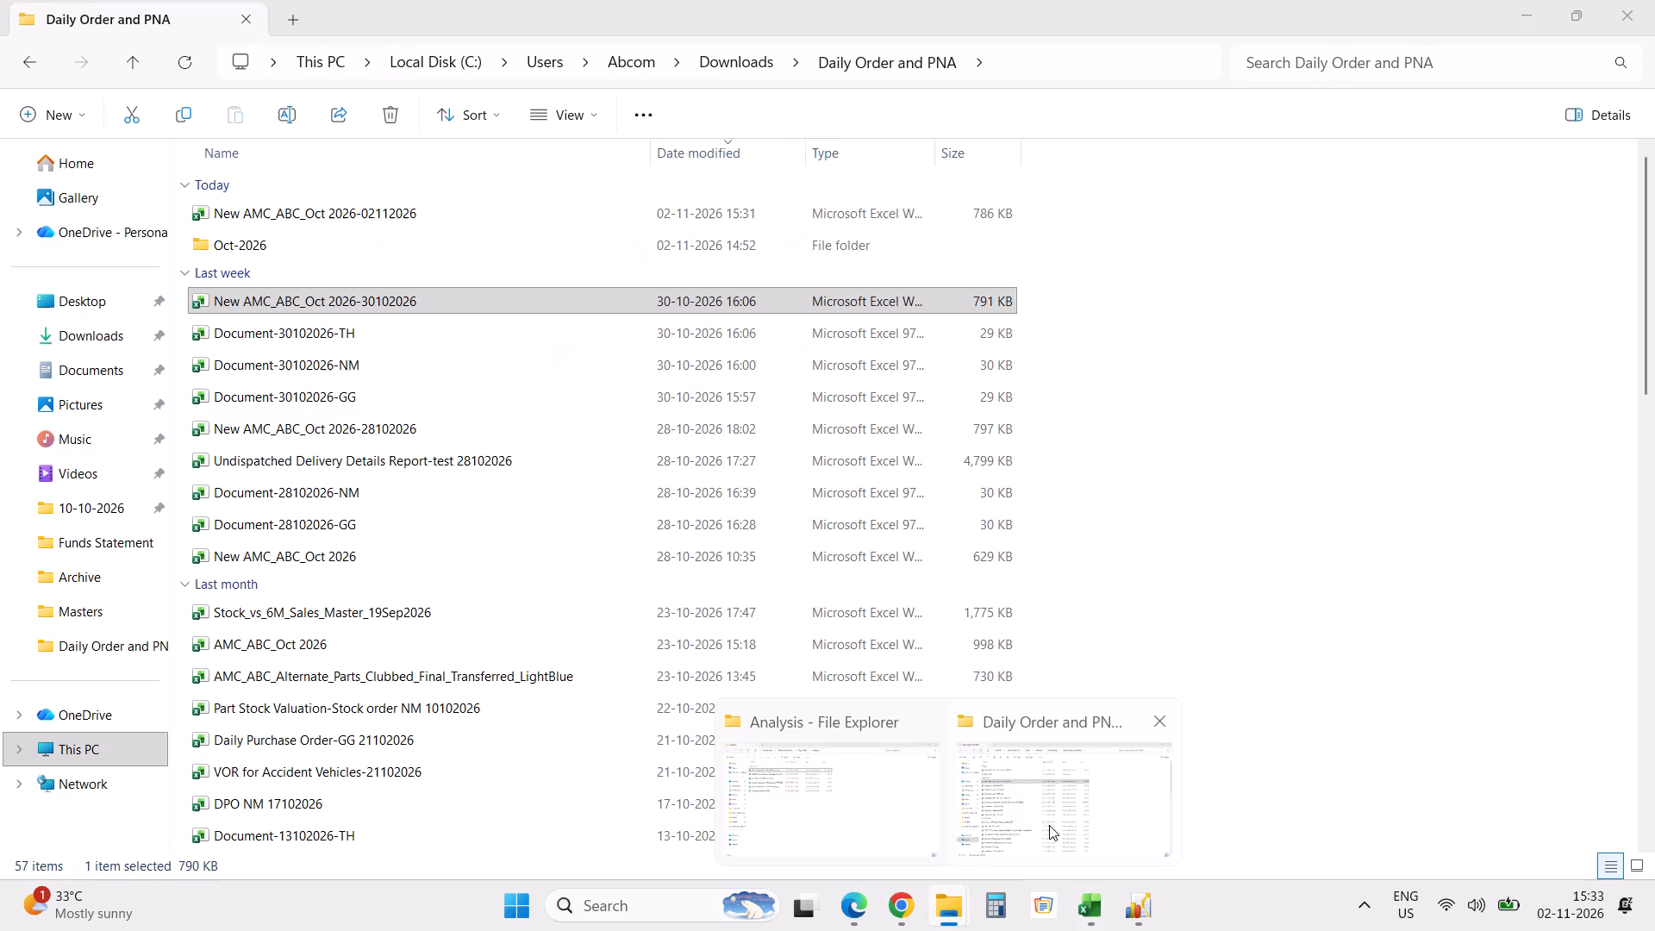
double_click(403, 217)
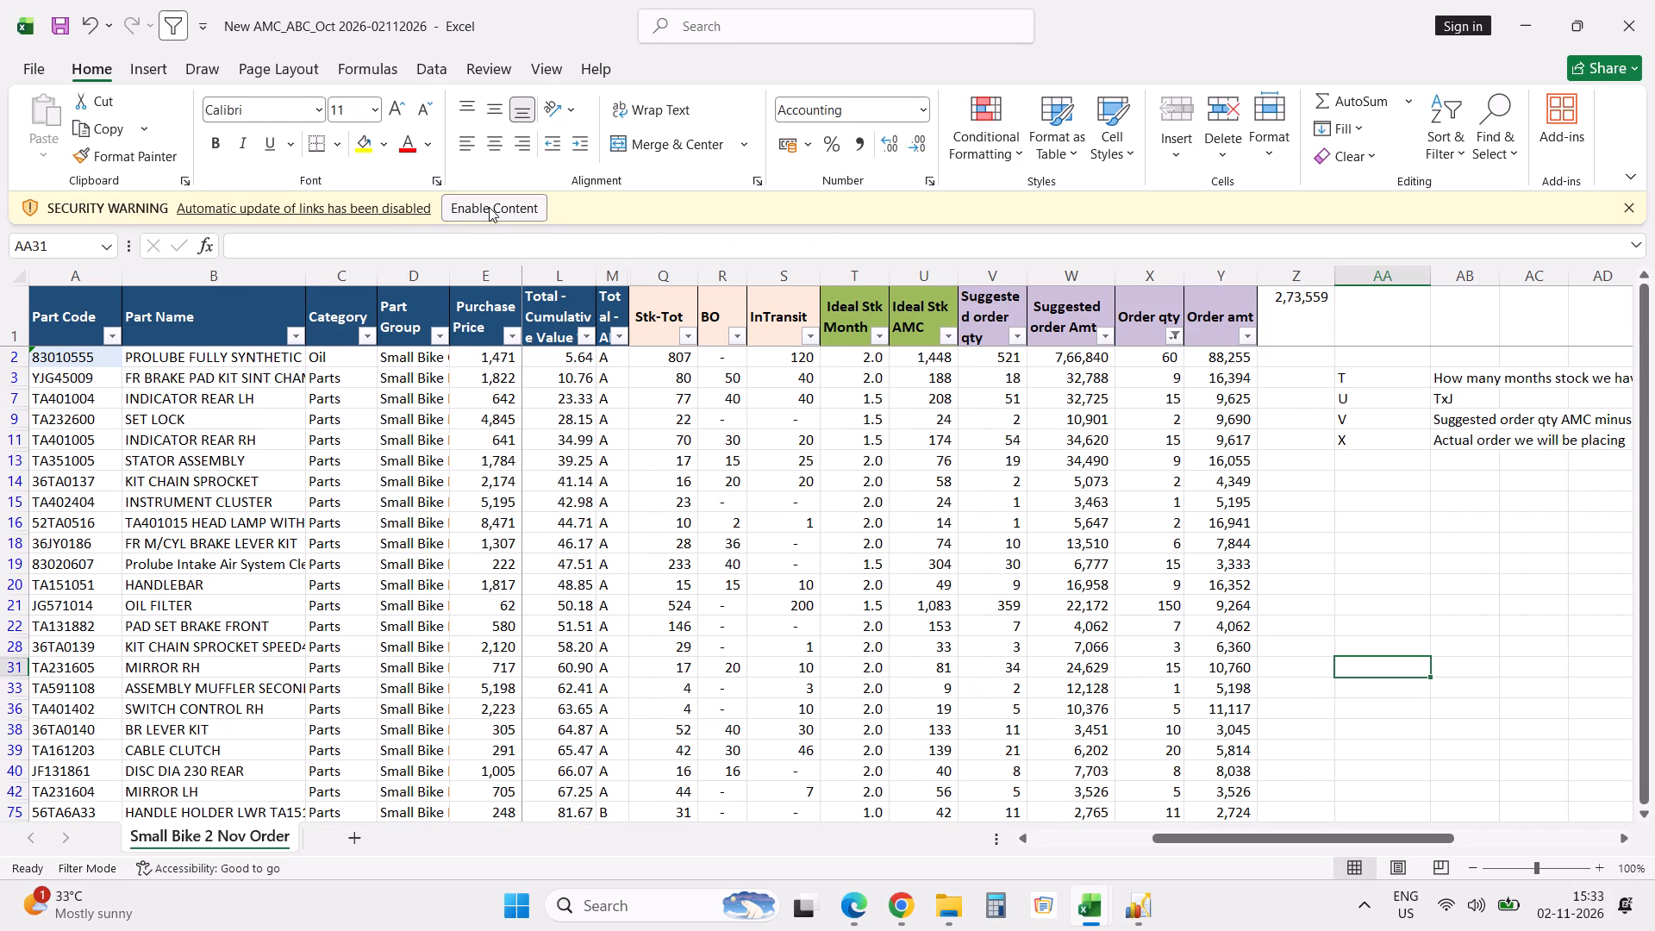
click(489, 207)
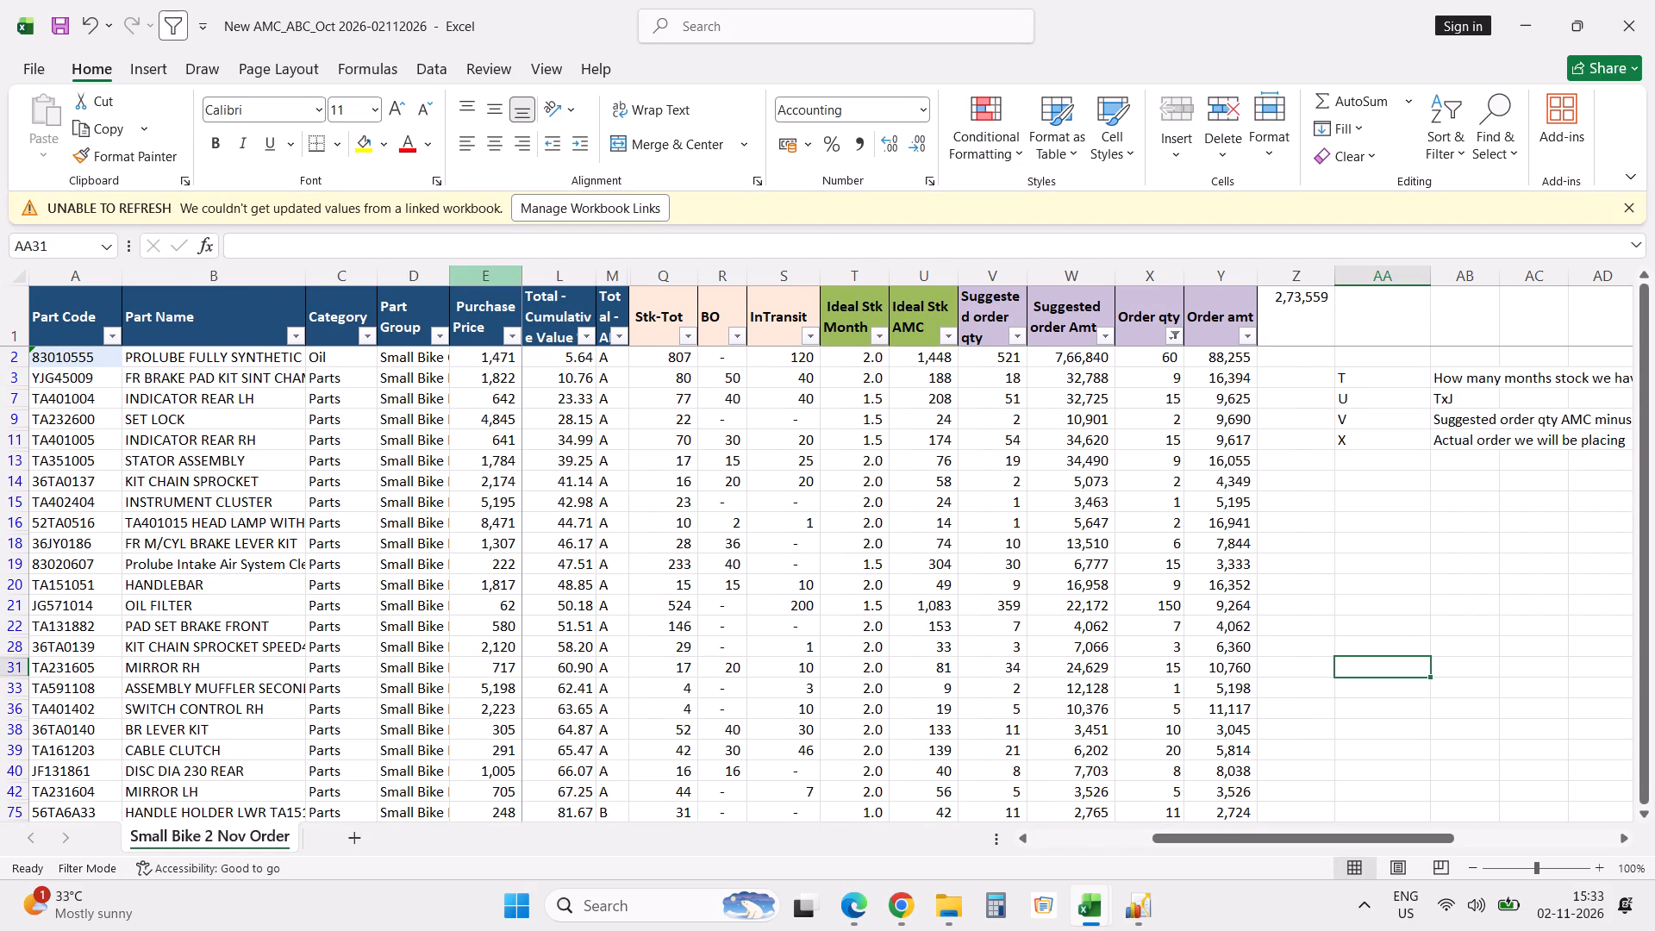
Copy part code 83010555 from the order sheet, switch to Excellon, close the Part Ledger report and look the code up in Item View.
click(90, 359)
key(ctrl+c)
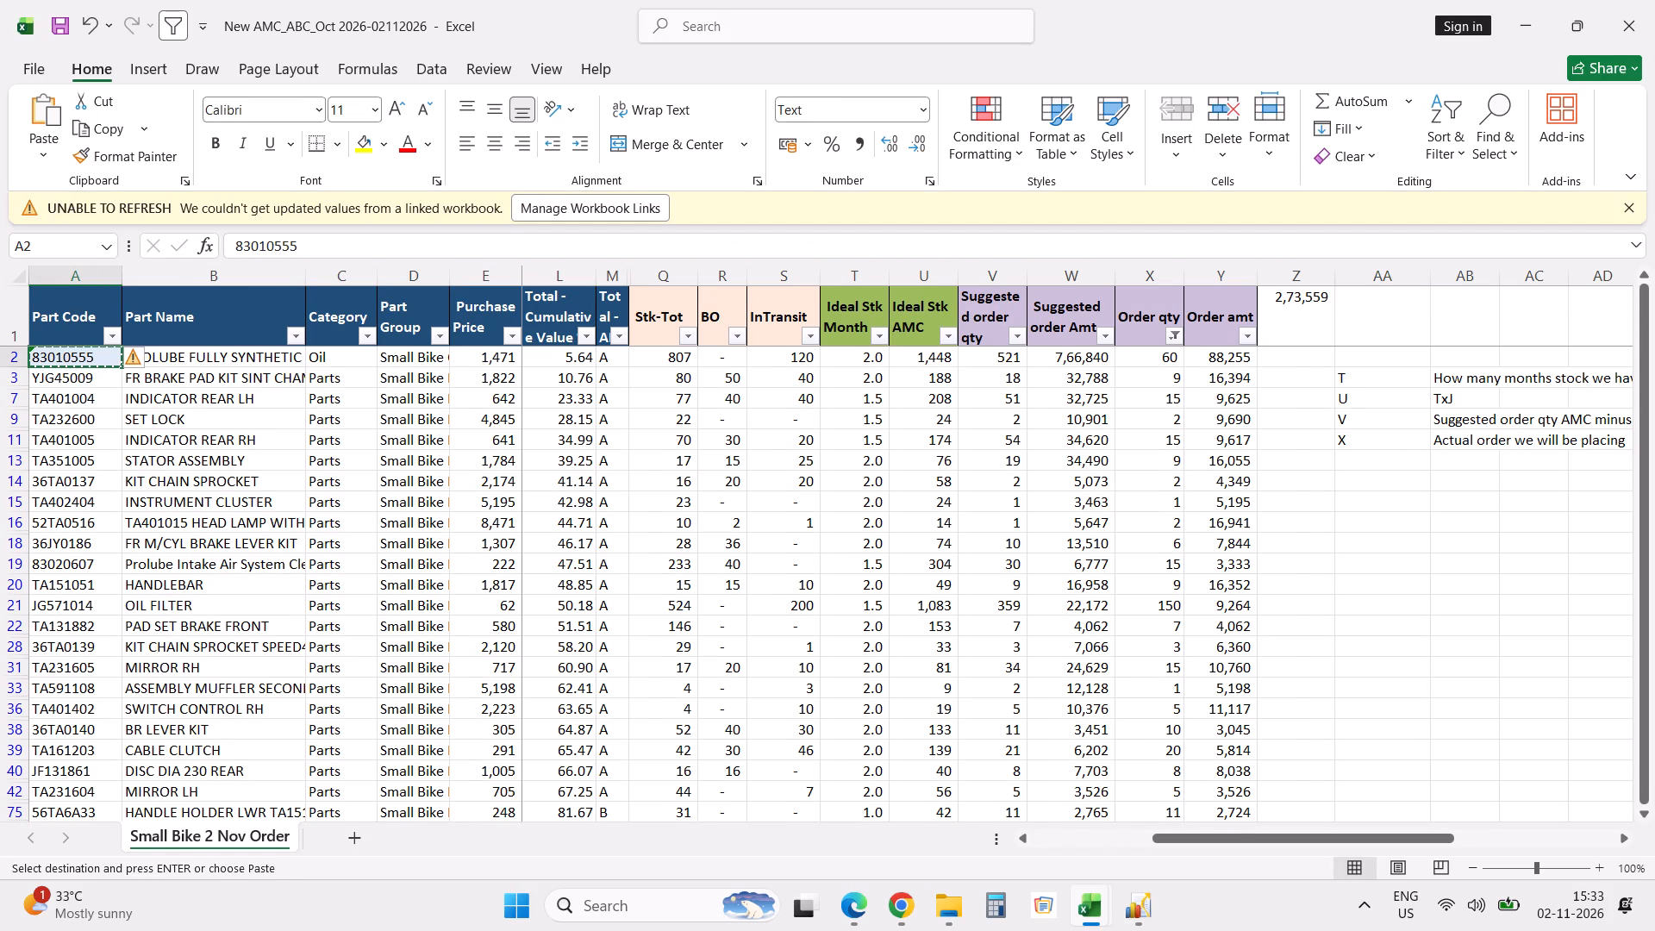
click(1147, 903)
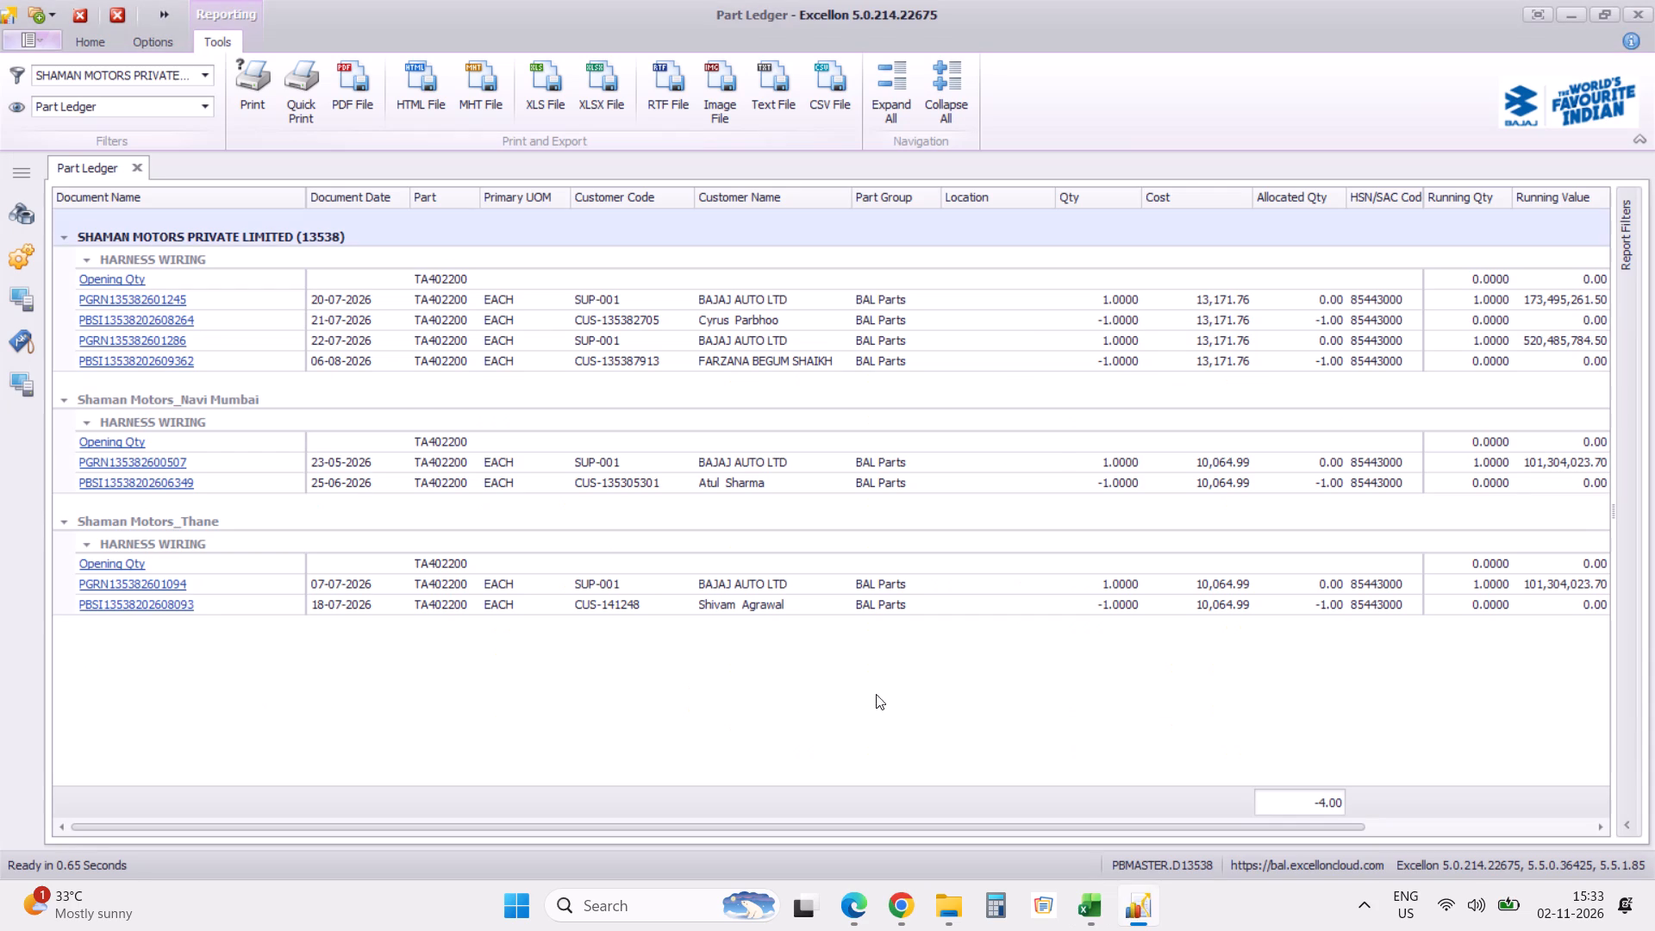
click(141, 168)
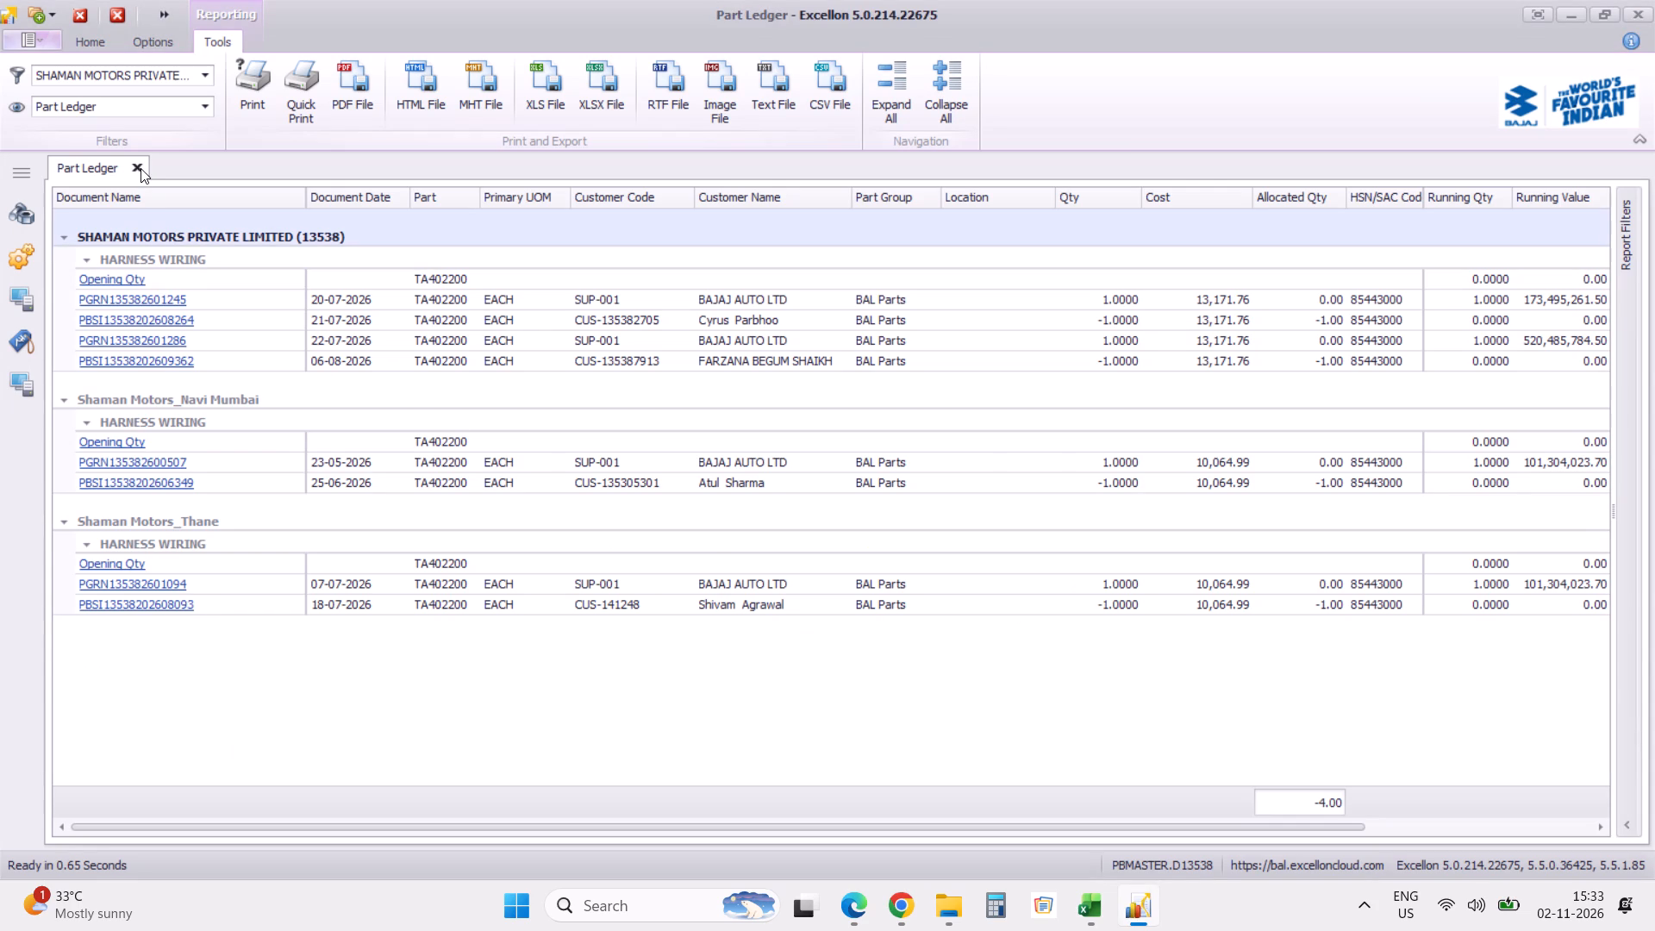
double_click(128, 170)
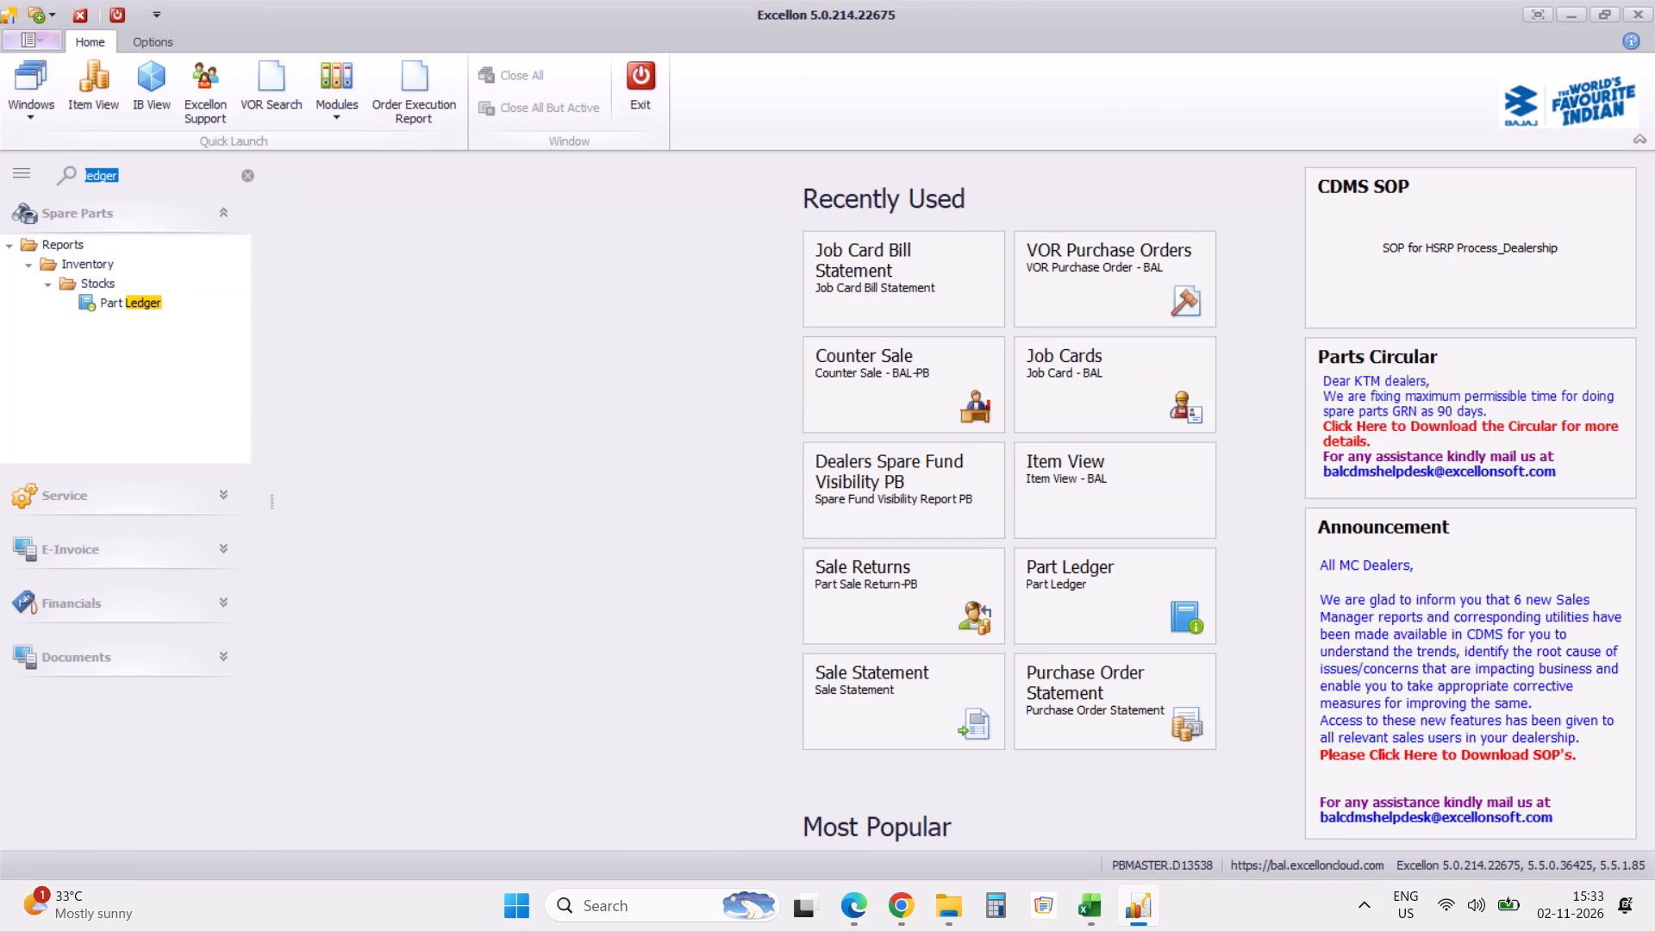
click(96, 84)
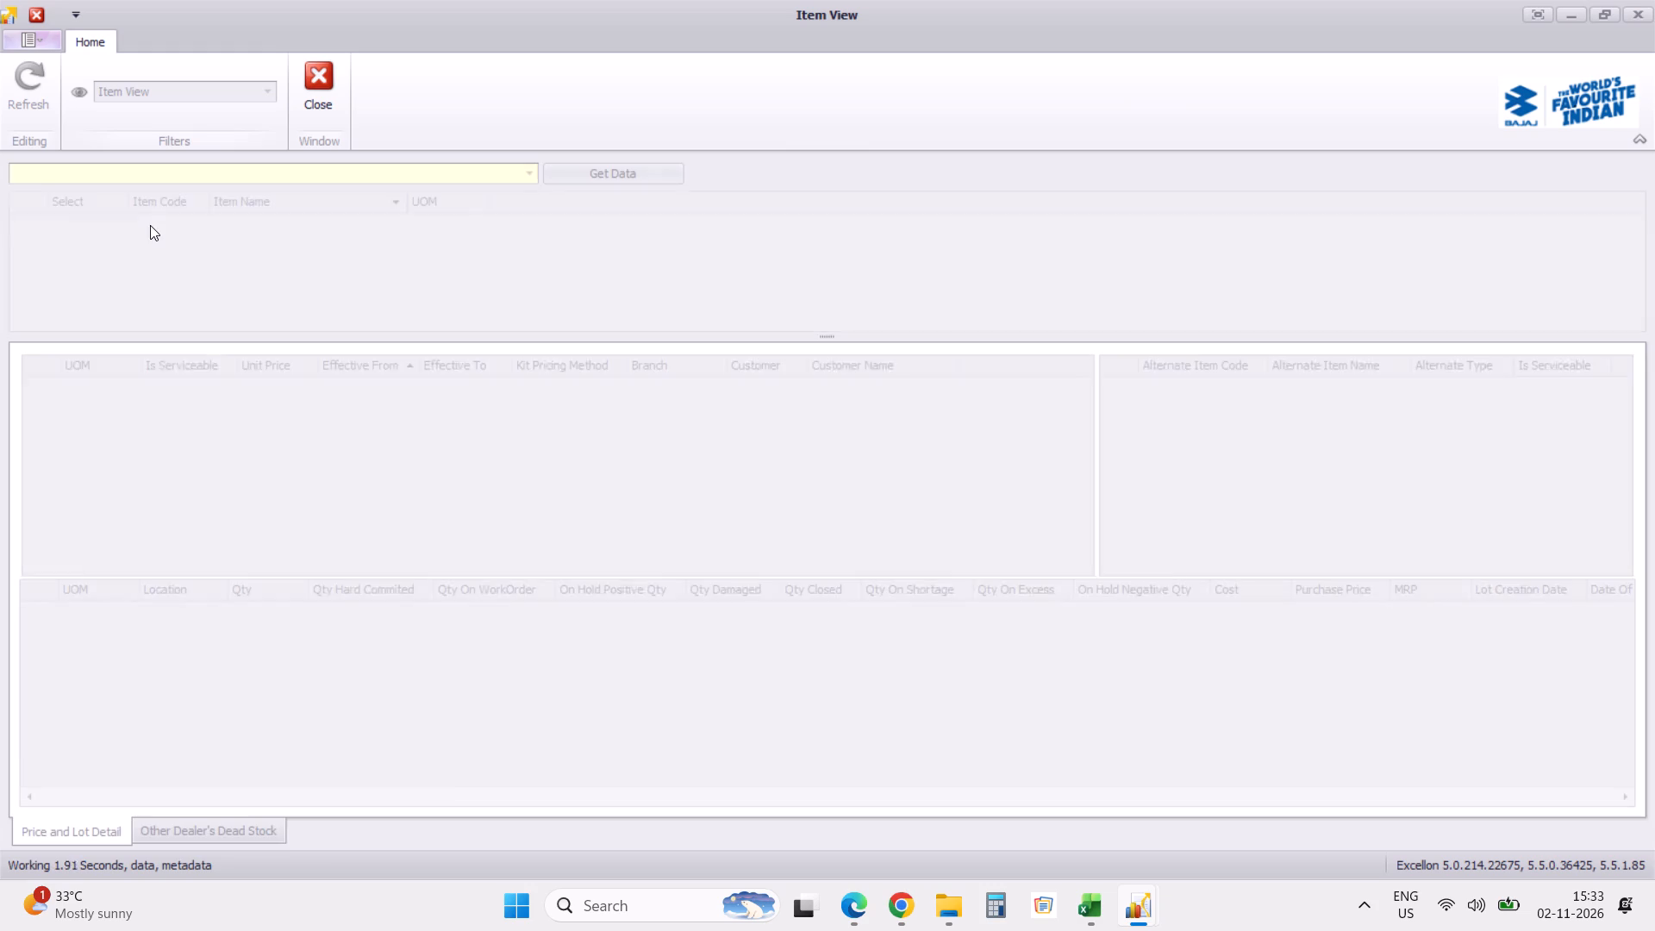
key(ctrl+v)
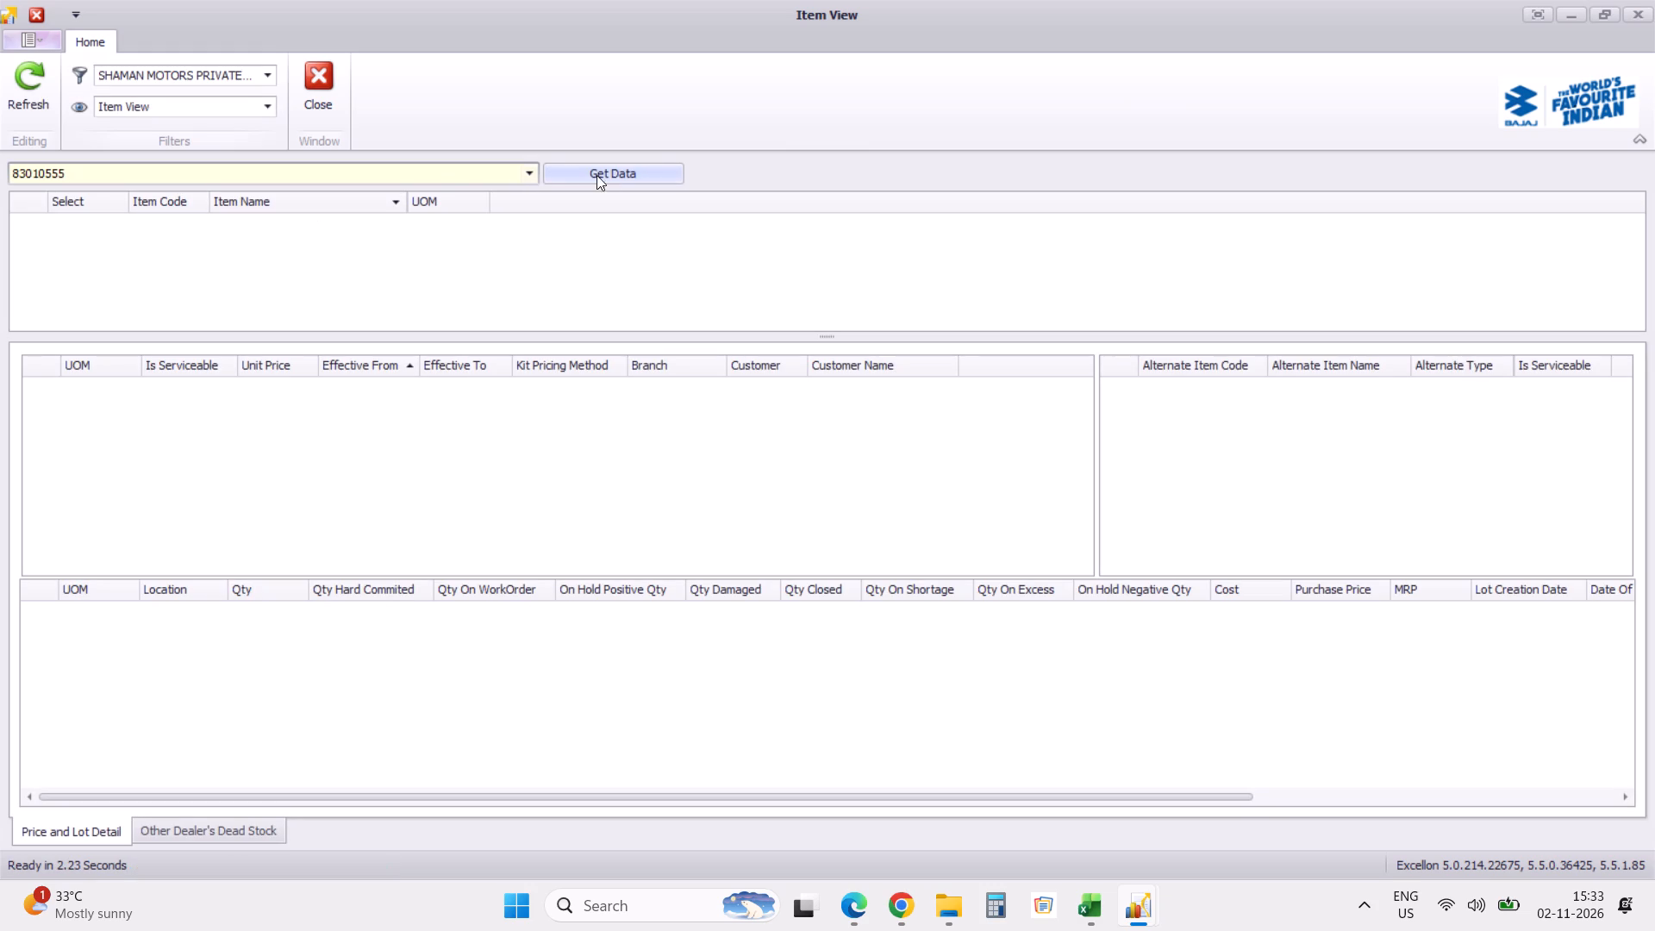
Retrieve the item data for part code 83010555 to check its stock at each branch.
click(609, 177)
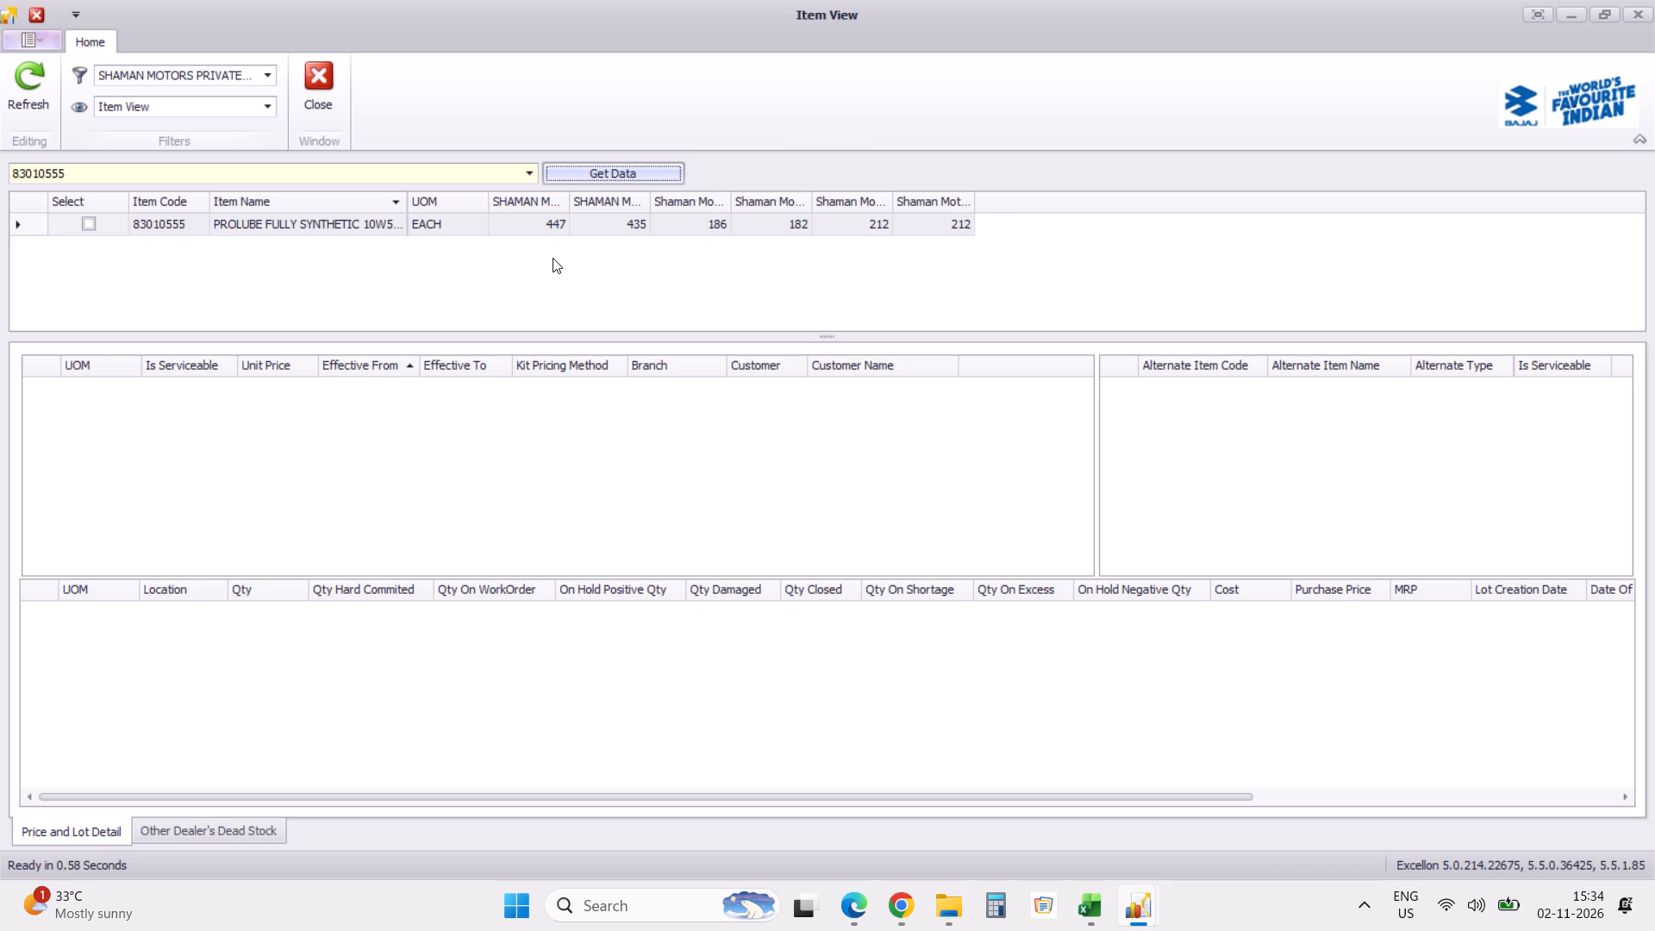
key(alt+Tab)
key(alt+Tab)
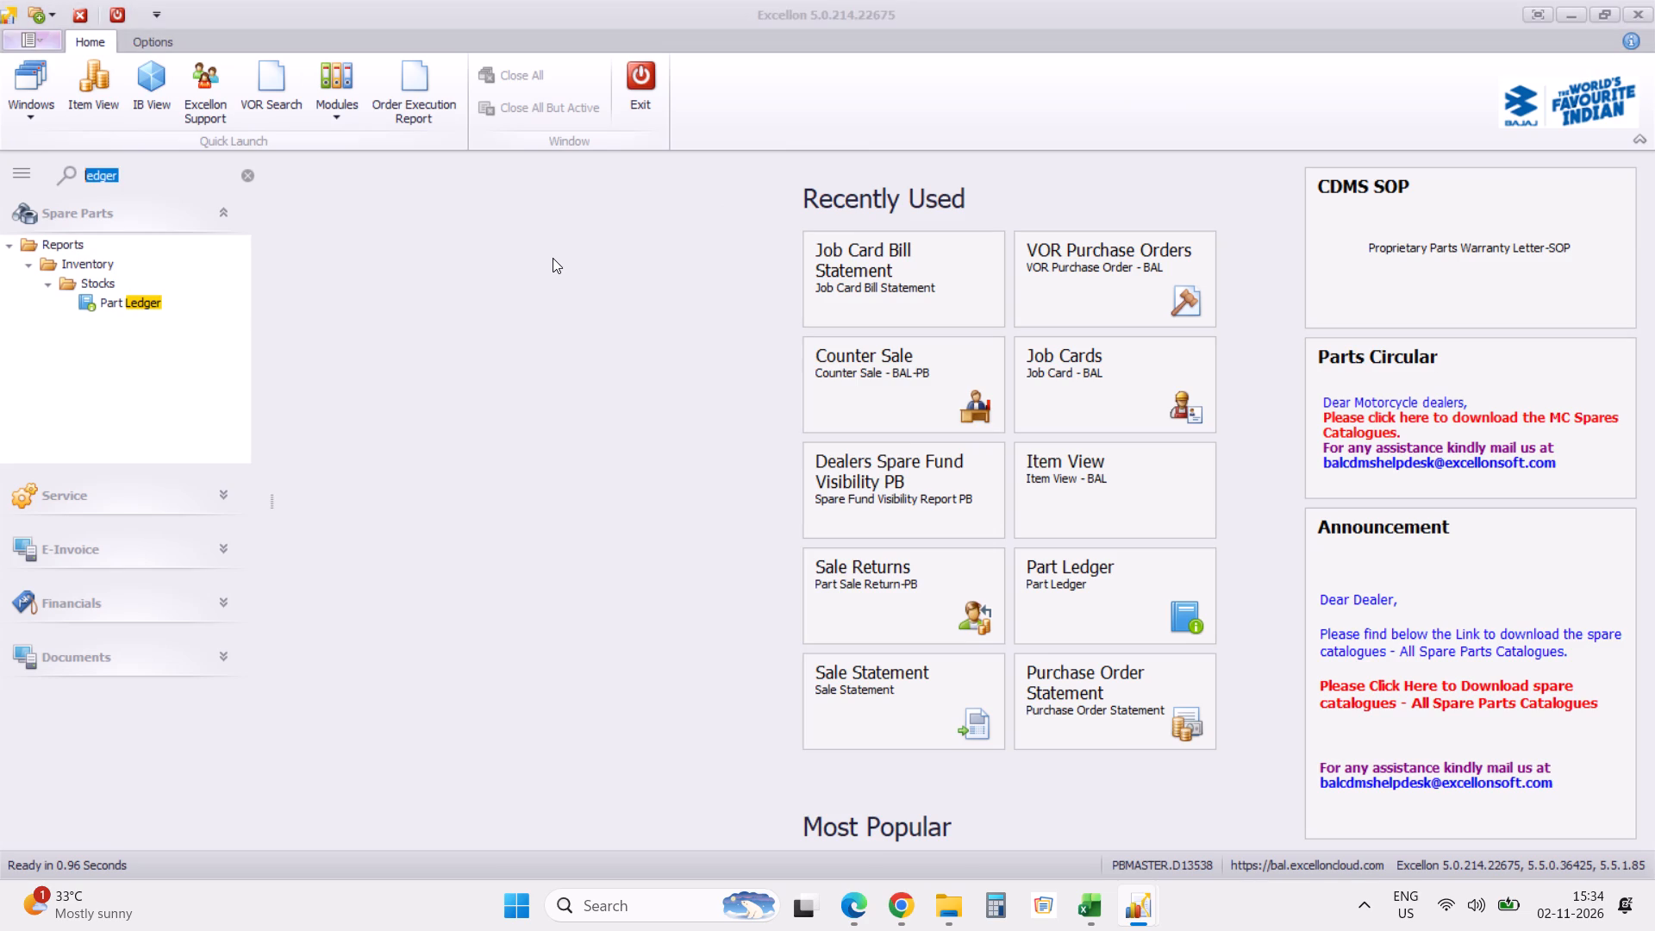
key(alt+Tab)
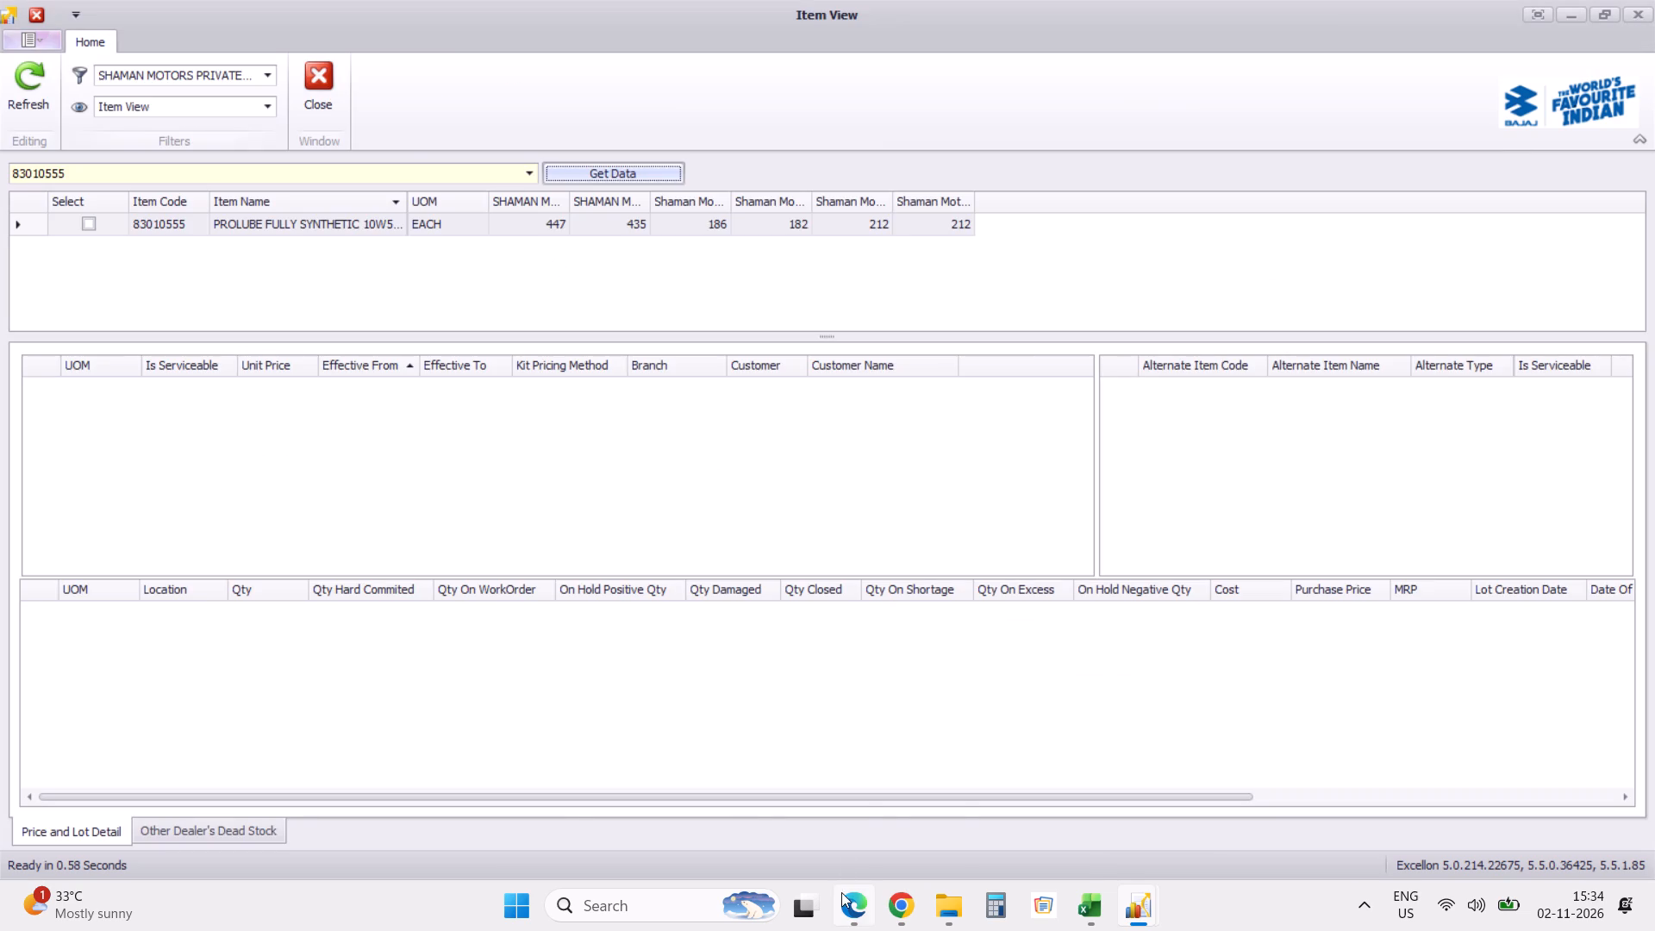